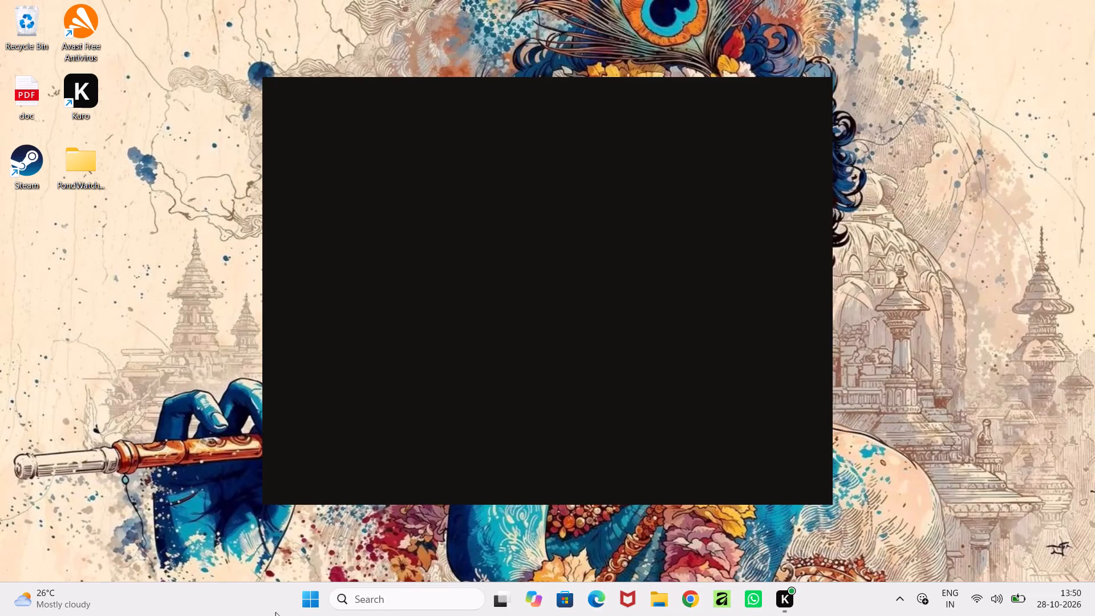
Bring up the Windows Start screen of pinned apps to launch an application.
left_click(303, 599)
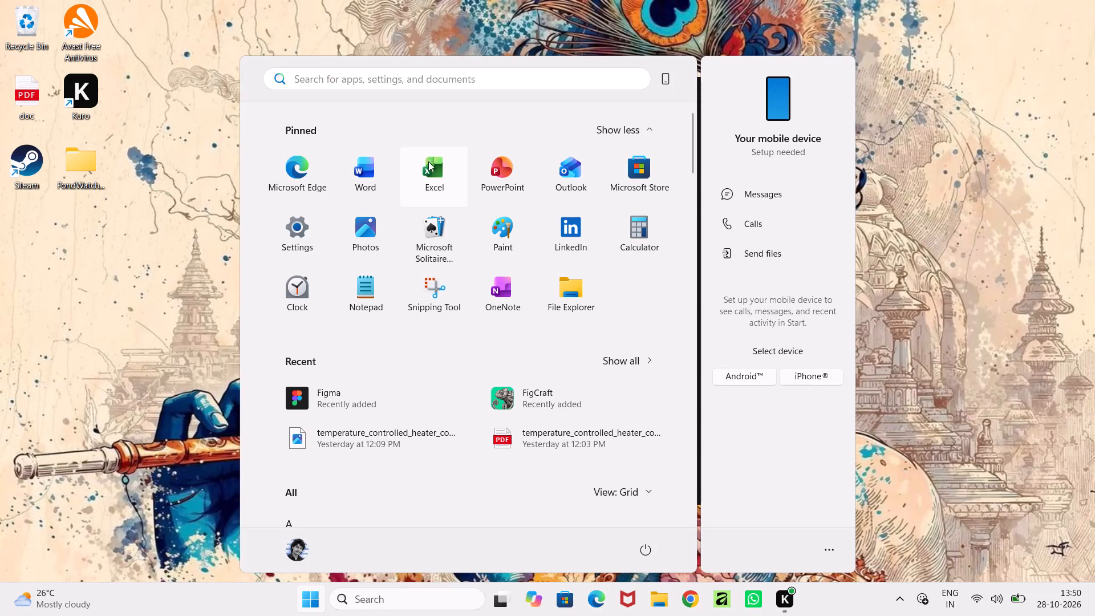
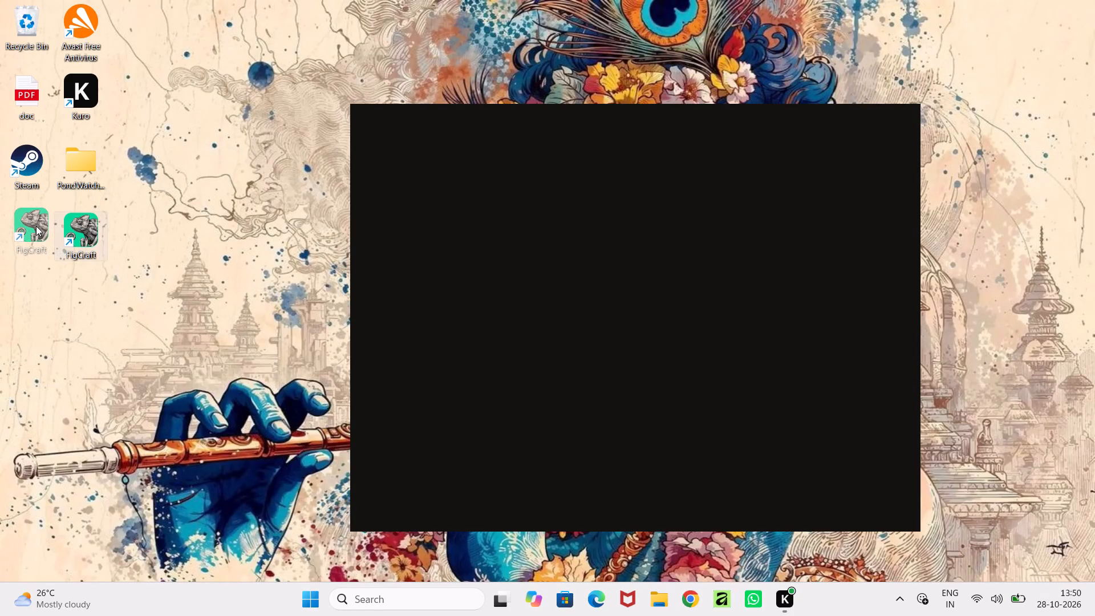
Launch FigCraft from its desktop shortcut and maximize its window.
left_click_drag(36, 226, 35, 226)
double_click(30, 236)
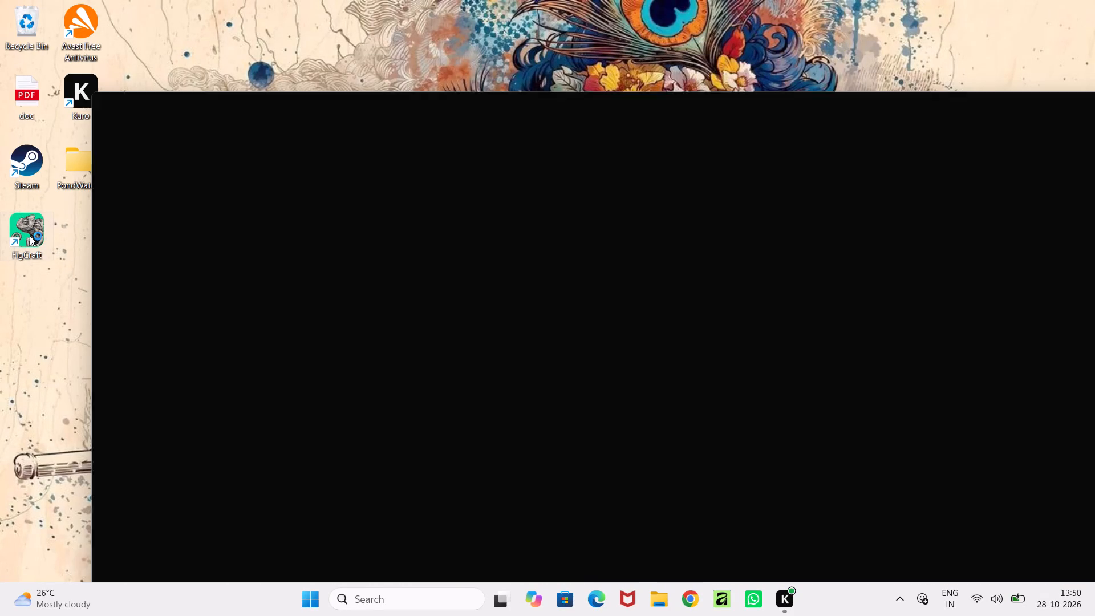
left_click_drag(510, 112, 419, 54)
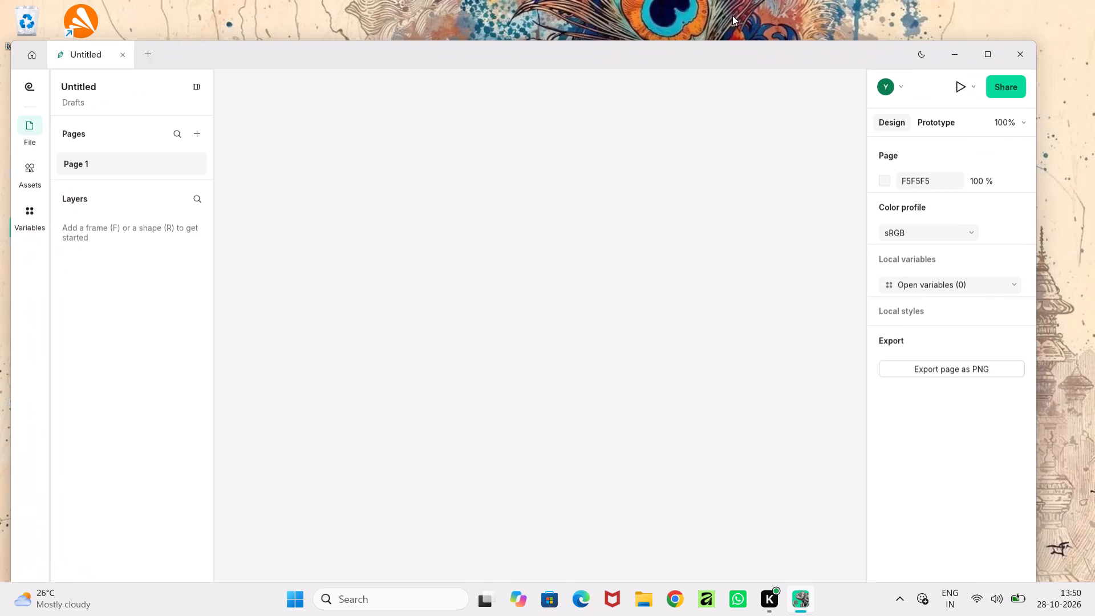
left_click(992, 55)
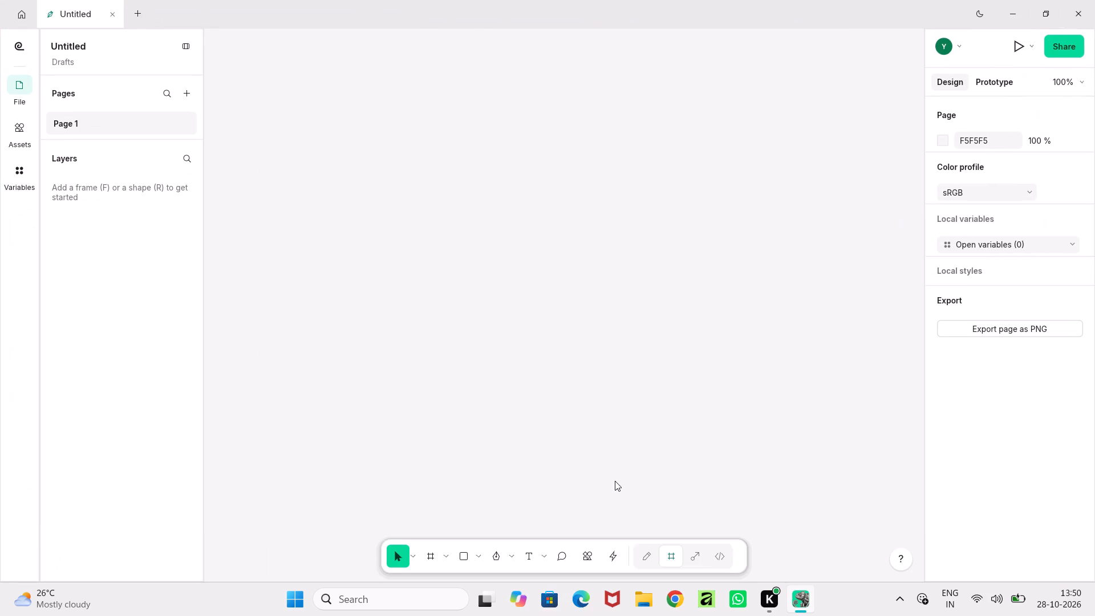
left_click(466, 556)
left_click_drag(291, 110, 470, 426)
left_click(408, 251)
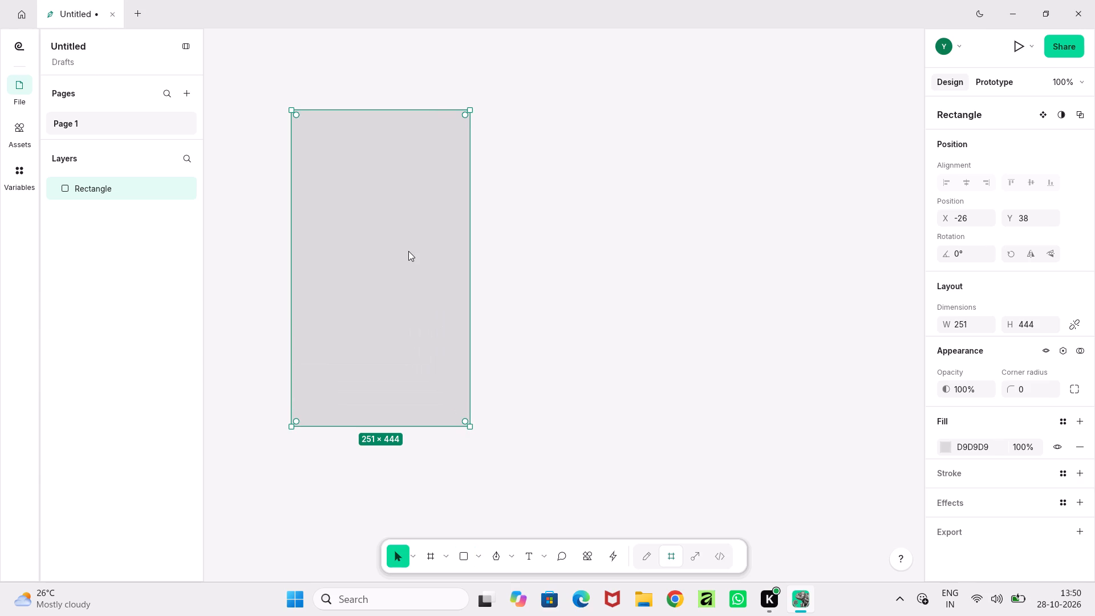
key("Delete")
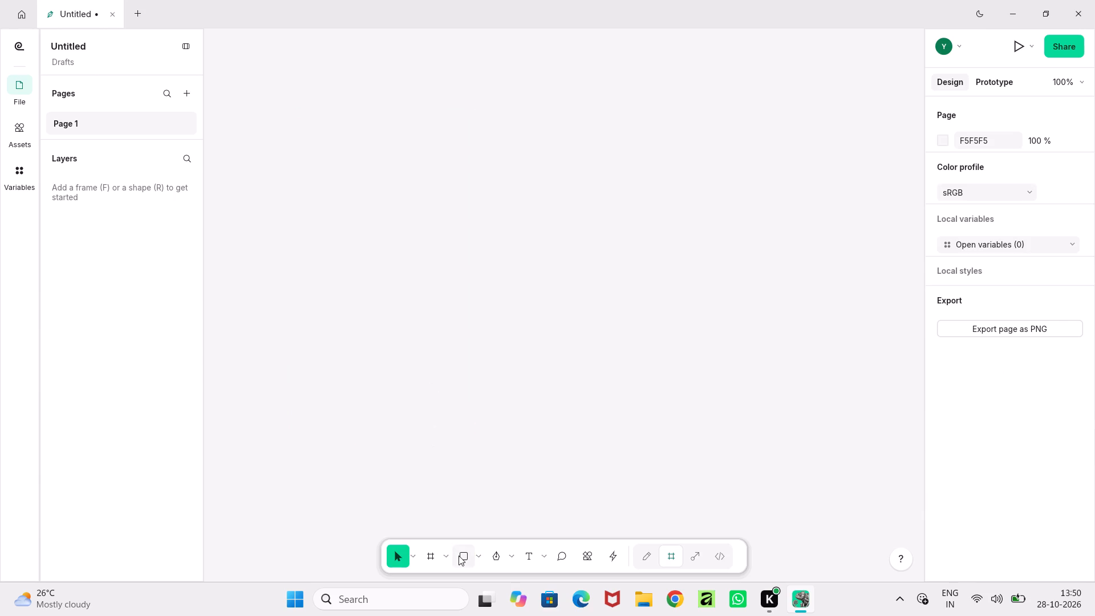
Add an iPhone 16 frame (393×852) to the empty page using the phone frame presets.
left_click(421, 557)
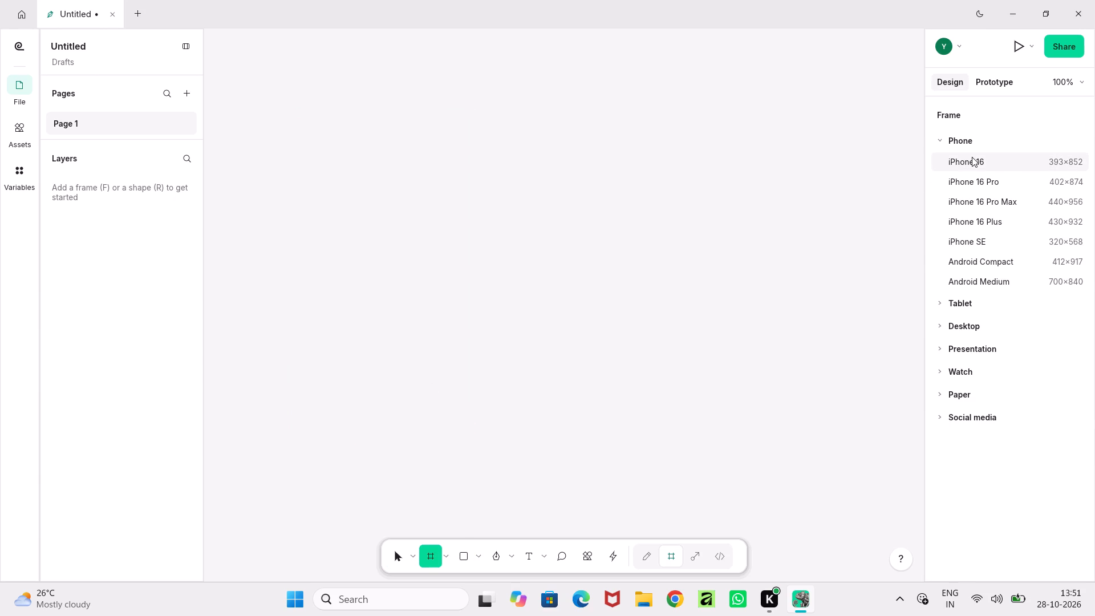
left_click(972, 157)
left_click(392, 272)
left_click(594, 244)
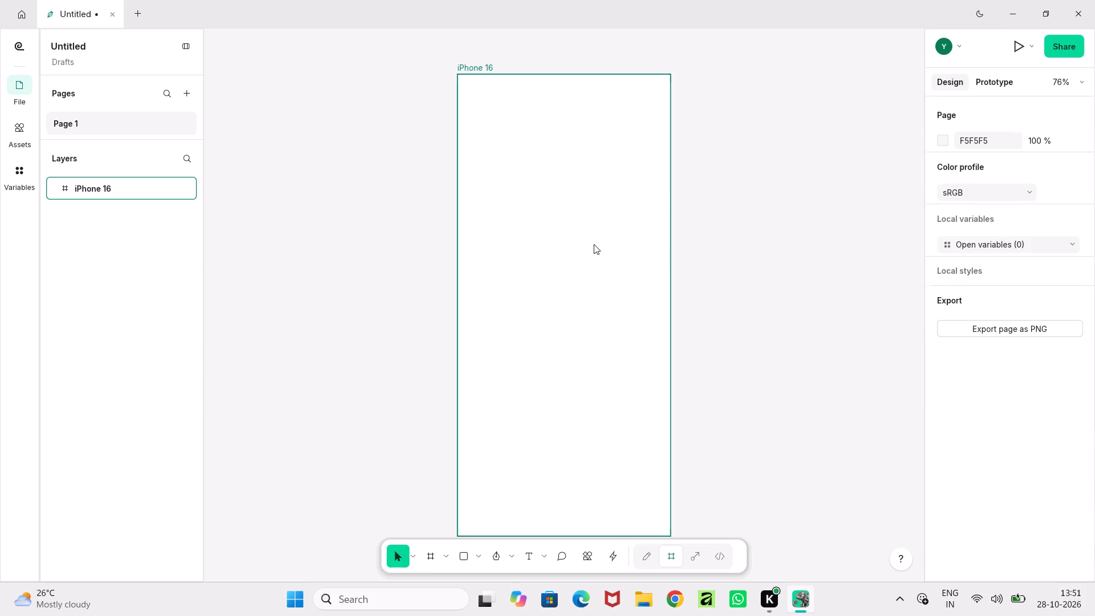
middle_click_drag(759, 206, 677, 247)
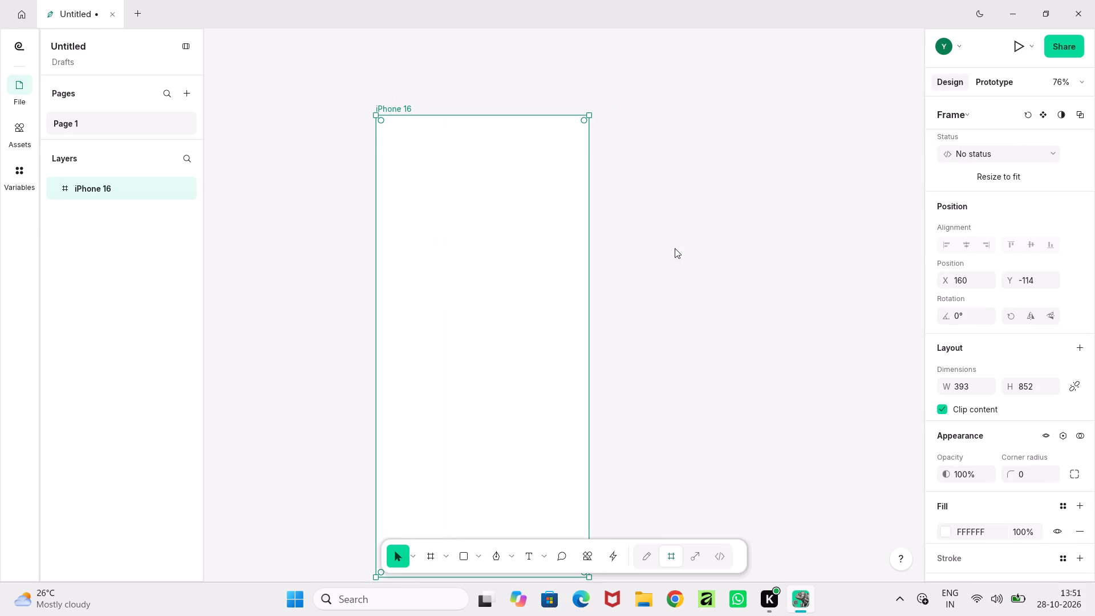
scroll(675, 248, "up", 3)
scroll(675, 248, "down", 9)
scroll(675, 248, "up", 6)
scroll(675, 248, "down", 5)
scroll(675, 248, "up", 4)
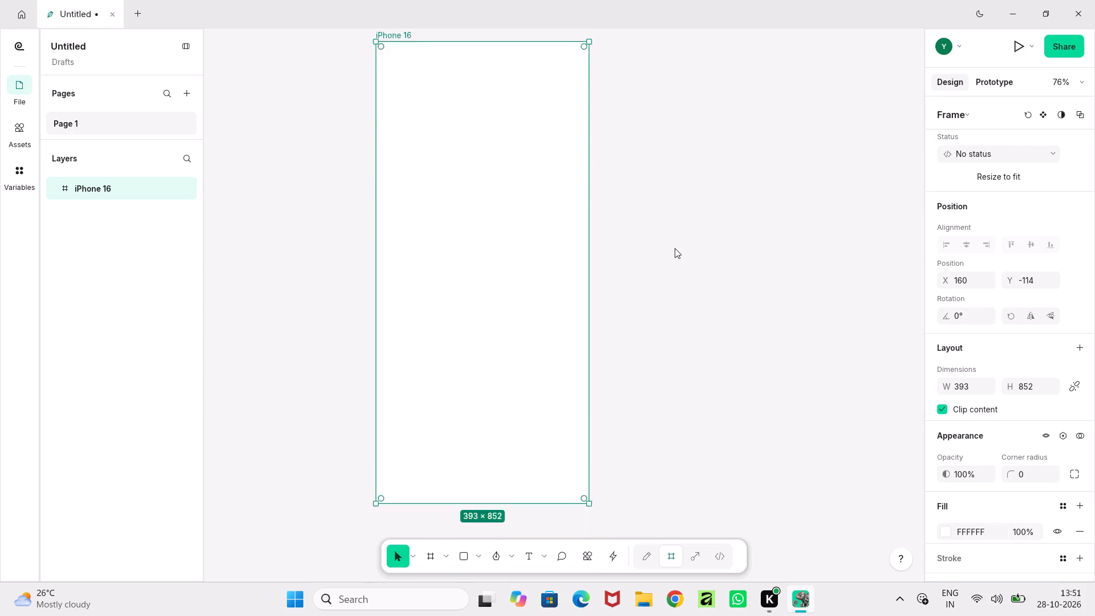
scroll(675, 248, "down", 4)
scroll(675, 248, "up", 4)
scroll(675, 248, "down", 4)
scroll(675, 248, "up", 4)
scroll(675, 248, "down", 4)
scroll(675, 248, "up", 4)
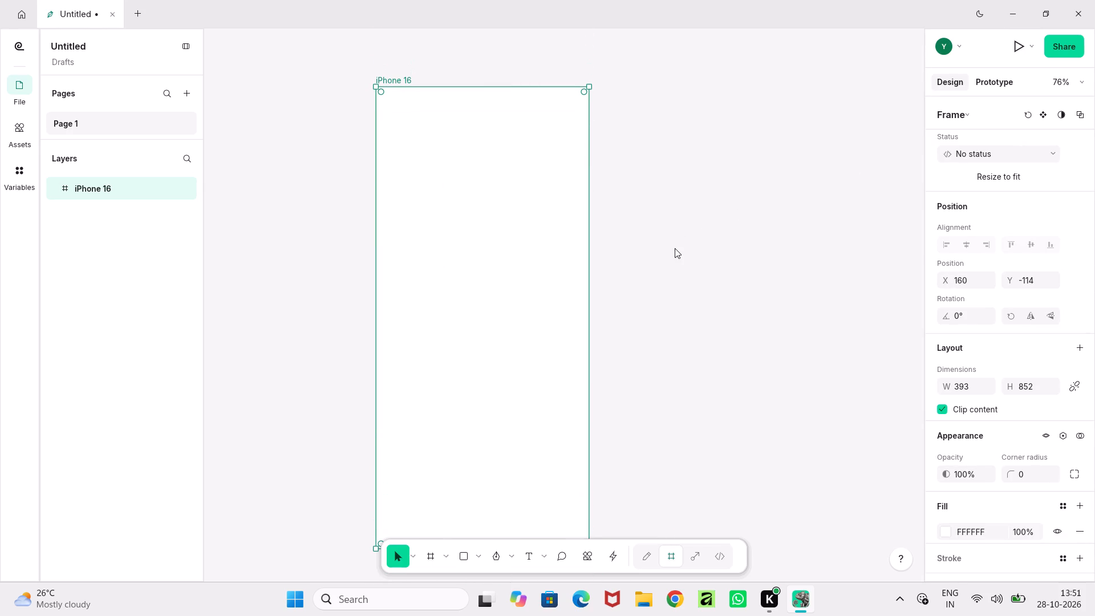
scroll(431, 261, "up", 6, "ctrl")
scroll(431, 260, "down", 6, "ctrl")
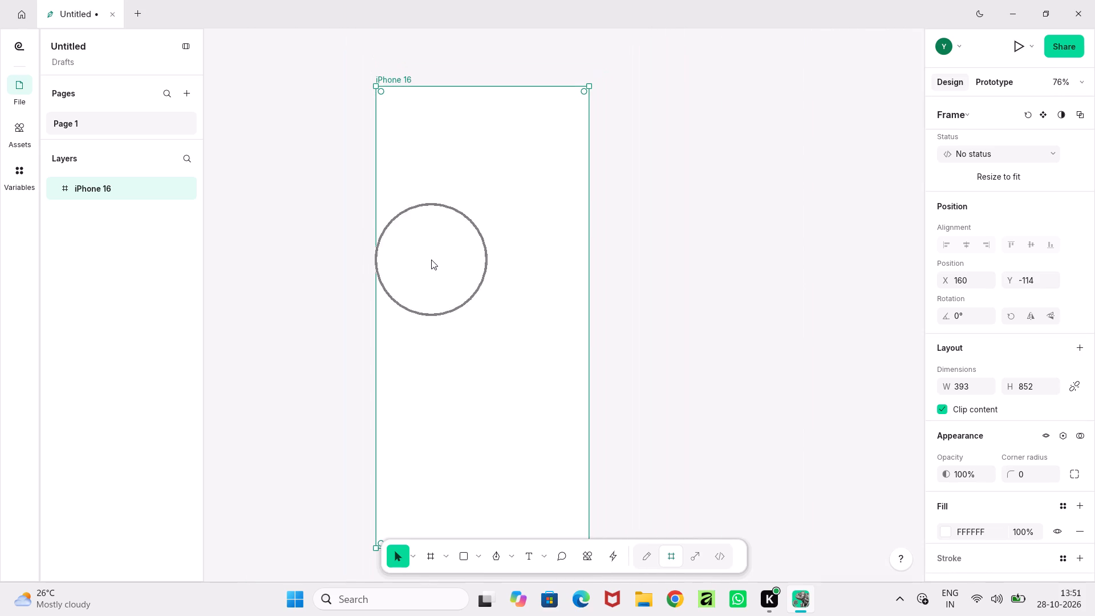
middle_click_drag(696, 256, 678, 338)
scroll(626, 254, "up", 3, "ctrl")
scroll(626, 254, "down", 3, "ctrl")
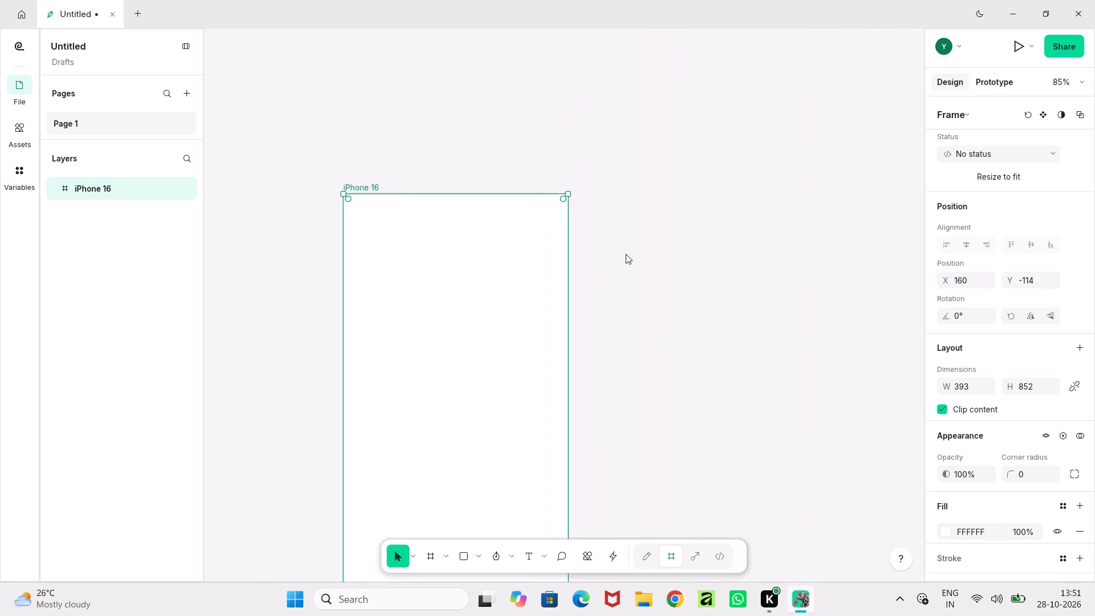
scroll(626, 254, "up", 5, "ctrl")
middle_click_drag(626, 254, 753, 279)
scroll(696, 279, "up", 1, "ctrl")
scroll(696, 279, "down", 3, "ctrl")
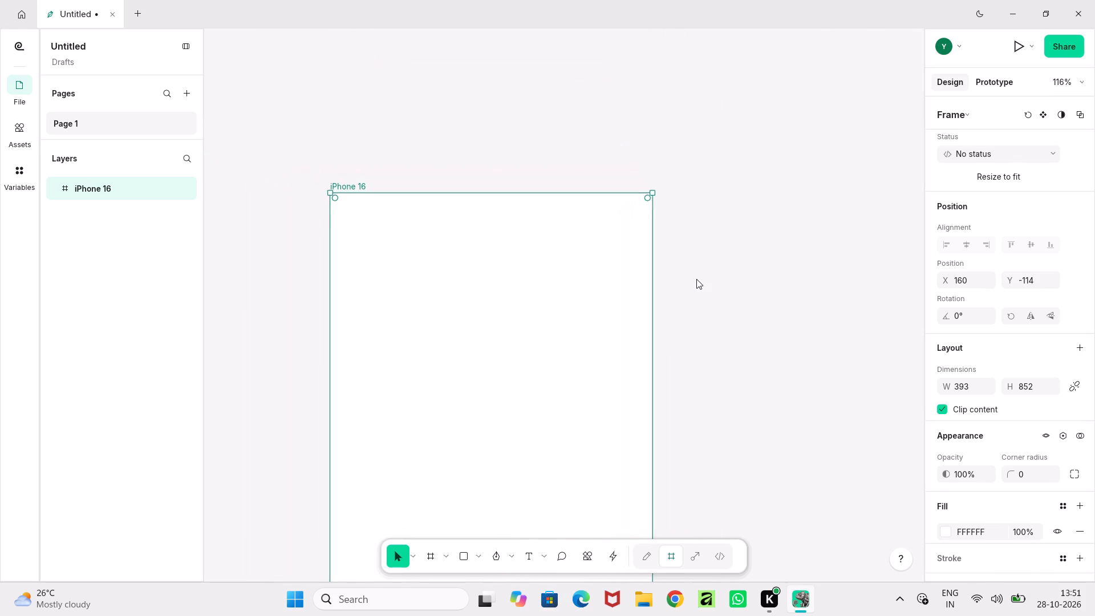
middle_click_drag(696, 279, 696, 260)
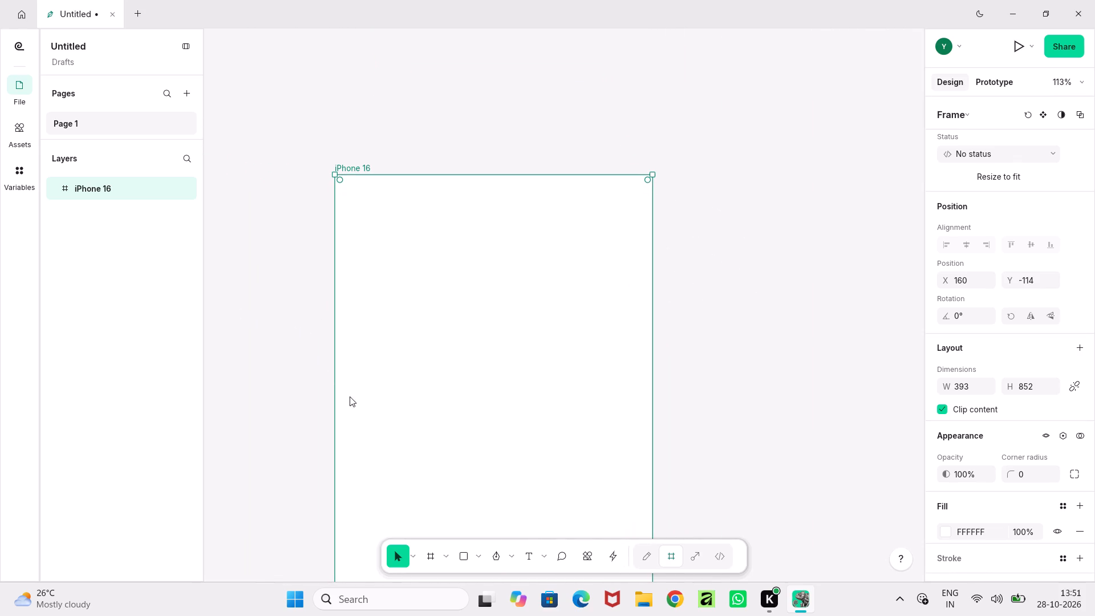
Change the page background colour to the grey CBCBCB.
left_click(789, 403)
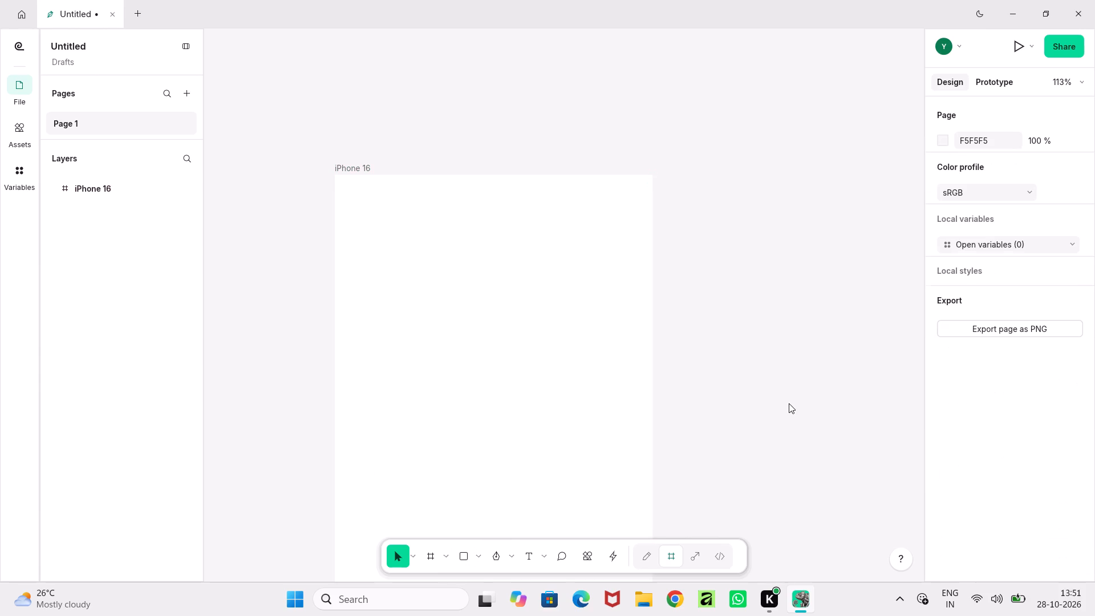
left_click(789, 403)
left_click(942, 143)
left_click_drag(740, 145, 740, 152)
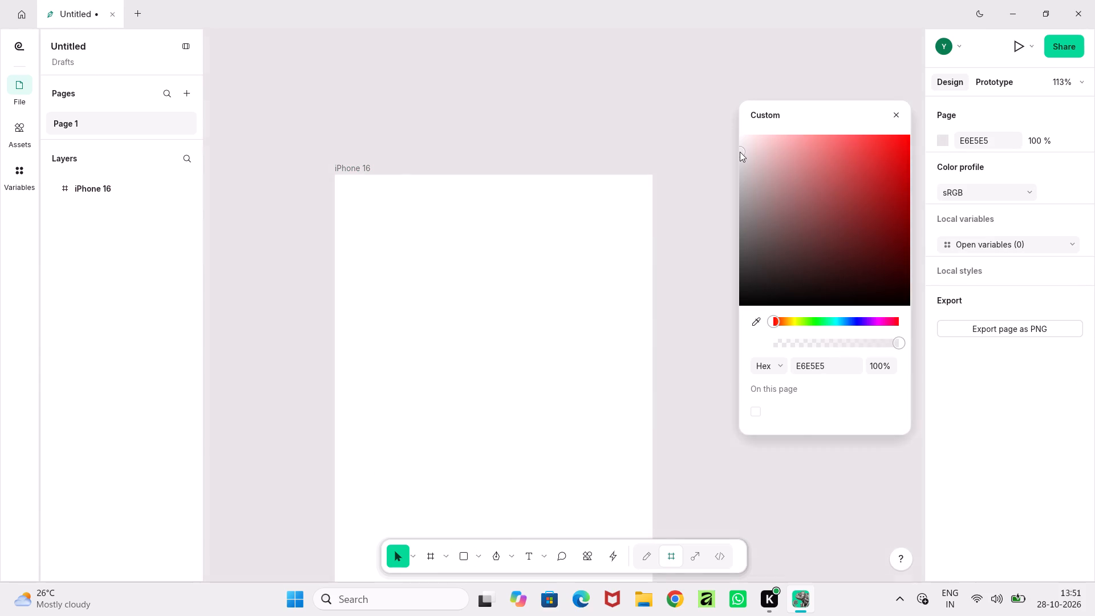
left_click_drag(740, 152, 740, 157)
left_click(707, 154)
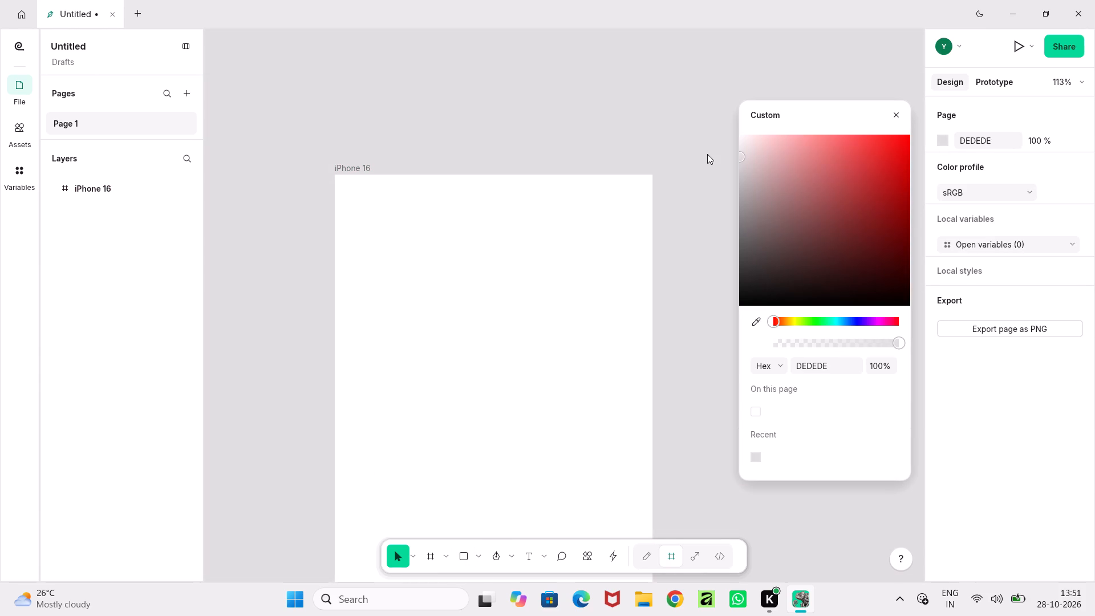
left_click_drag(739, 158, 739, 163)
left_click_drag(739, 163, 739, 165)
left_click_drag(740, 157, 740, 170)
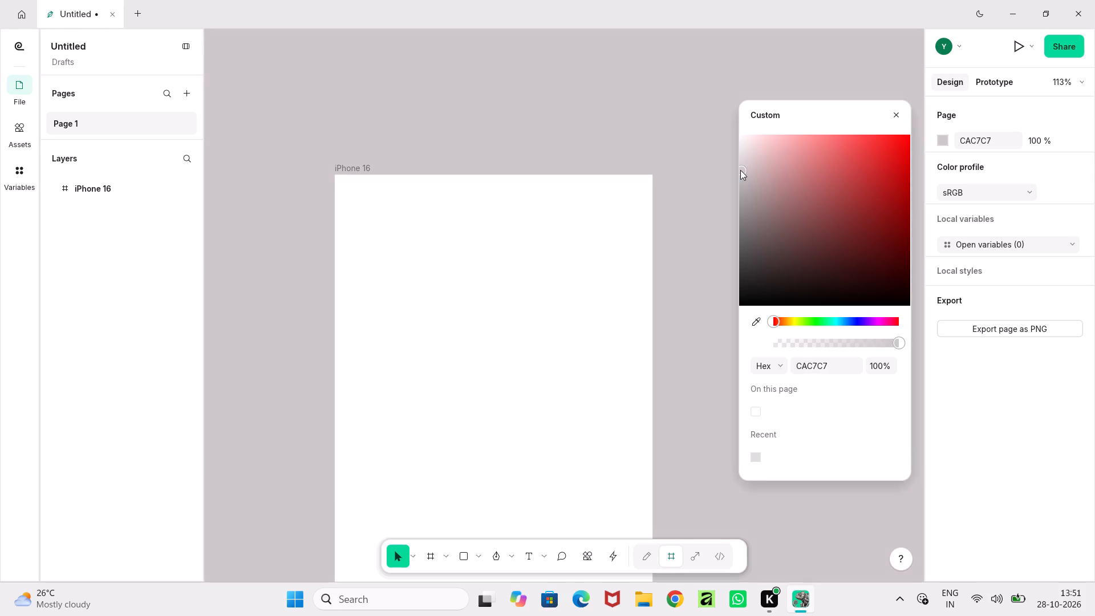
left_click_drag(740, 170, 737, 169)
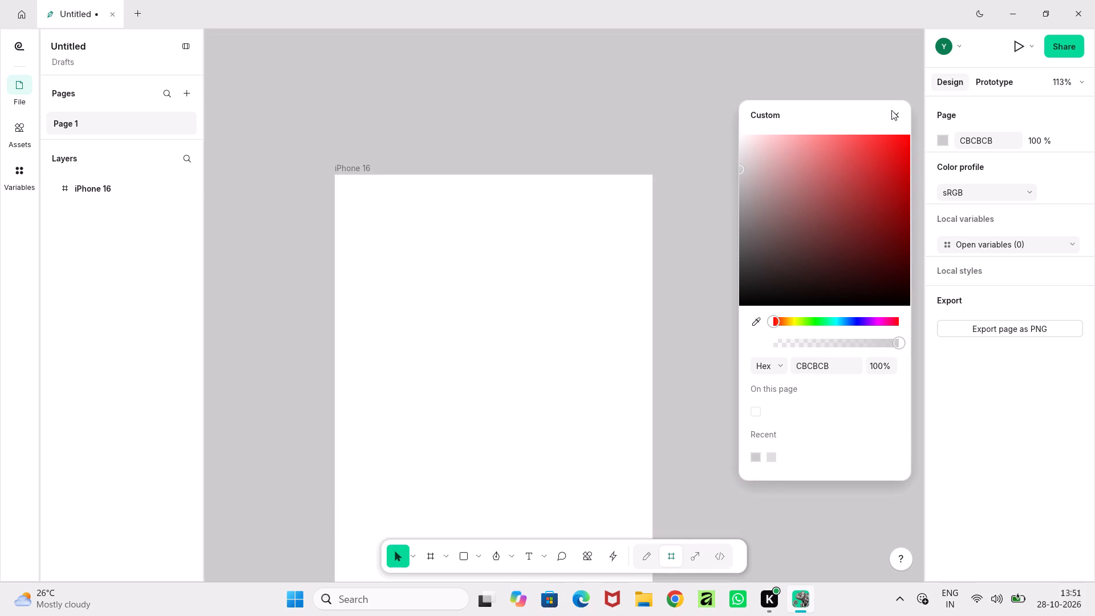
left_click(896, 112)
Draw a rectangle about 233 × 29 near the top of the iPhone 16 frame, positioned at about X 140, Y 18.
middle_click(663, 136, "ctrl")
scroll(663, 136, "down", 5, "ctrl")
middle_click(663, 136, "ctrl")
scroll(663, 136, "down", 4, "ctrl")
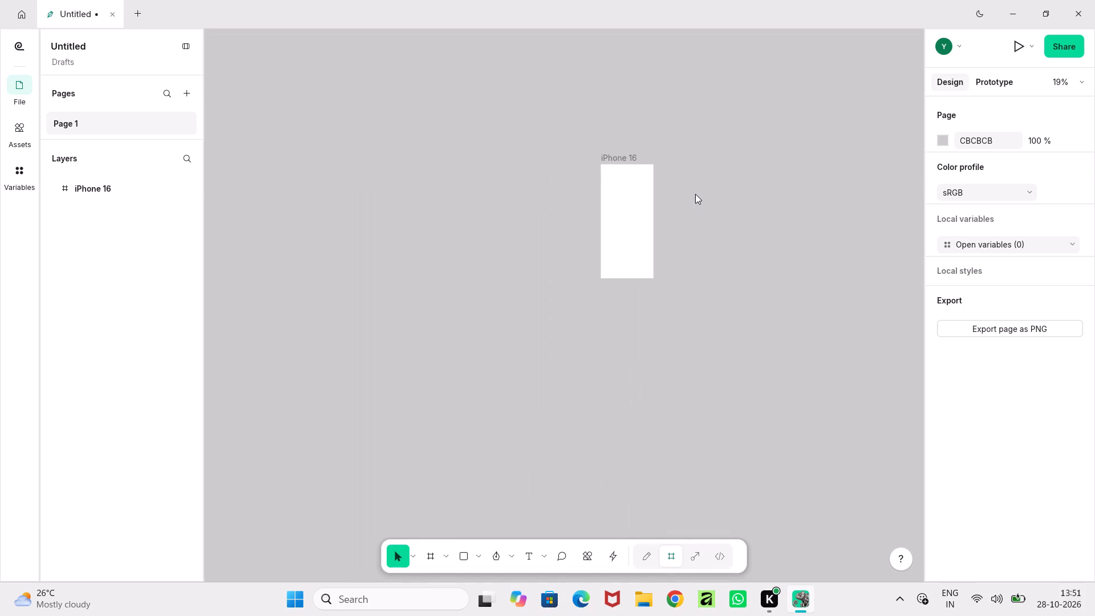
scroll(695, 194, "up", 11, "ctrl")
middle_click_drag(541, 103, 640, 286)
scroll(487, 197, "up", 1, "ctrl")
middle_click_drag(487, 197, 697, 257)
middle_click_drag(598, 245, 727, 245)
middle_click_drag(601, 257, 714, 238)
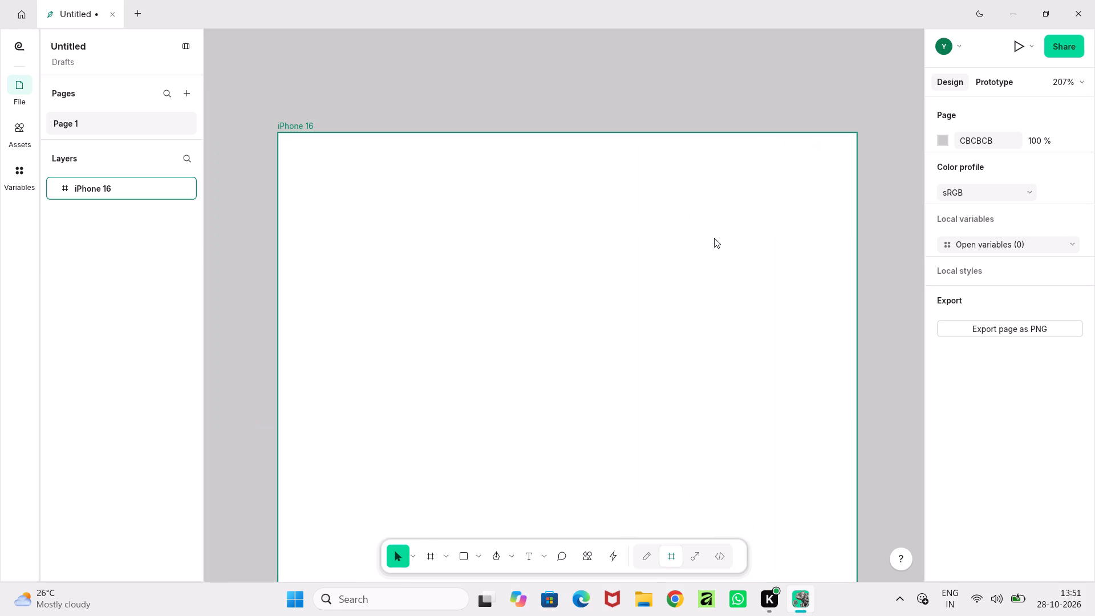
scroll(714, 238, "down", 1, "ctrl")
middle_click_drag(714, 238, 681, 231)
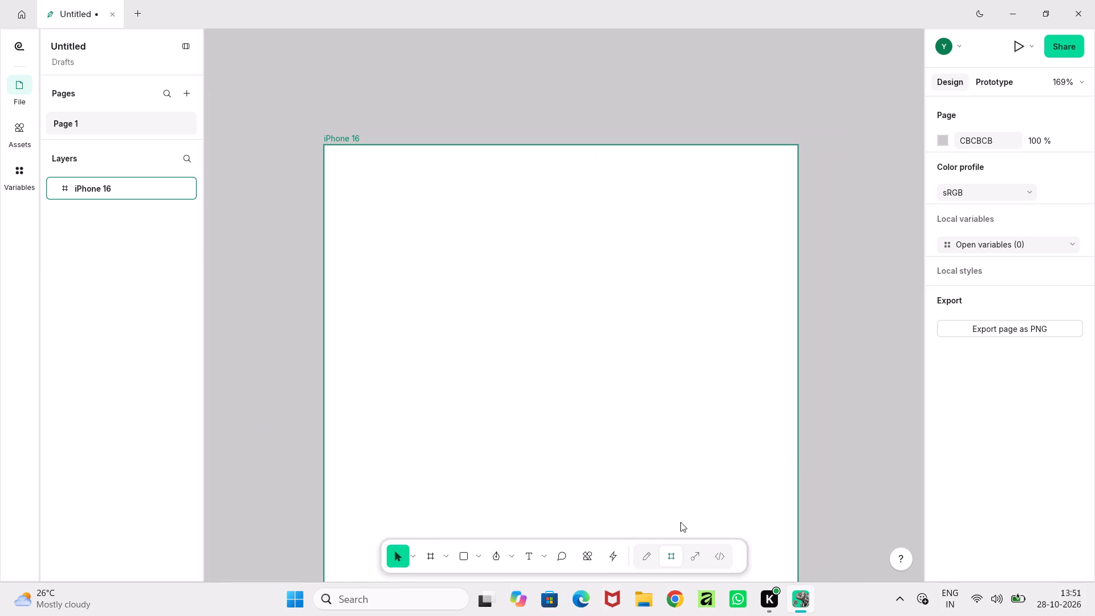
left_click(466, 555)
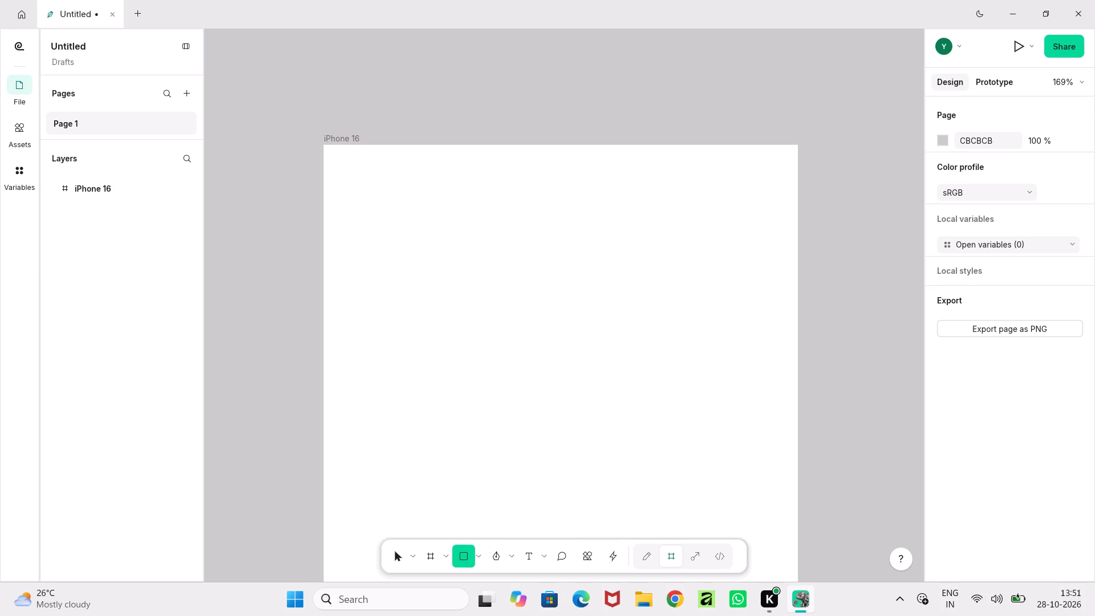
left_click_drag(501, 156, 775, 189)
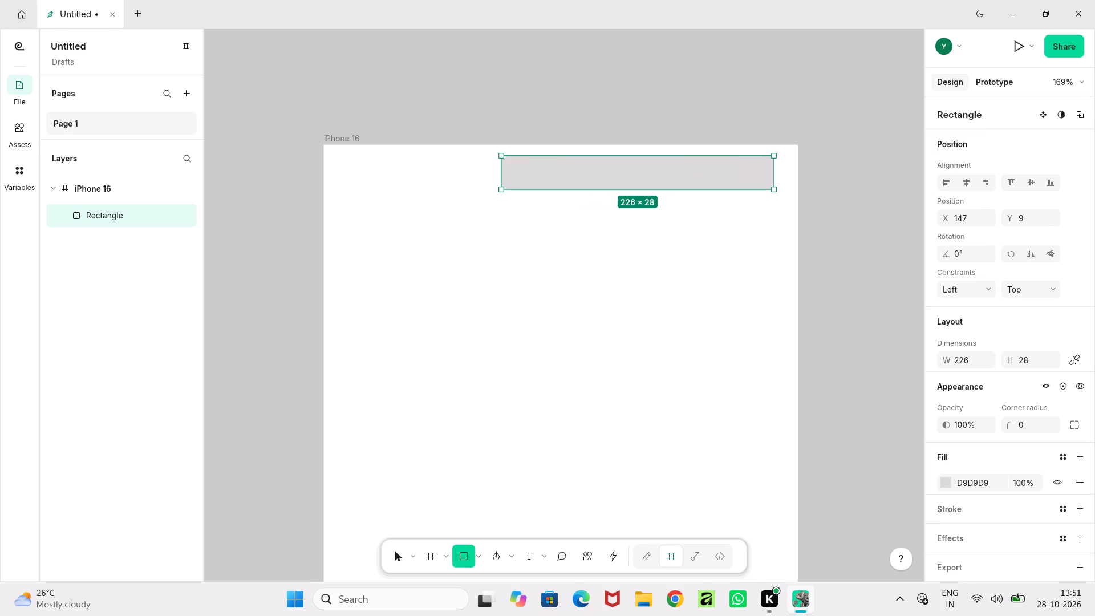
left_click_drag(775, 189, 782, 191)
left_click_drag(708, 175, 700, 186)
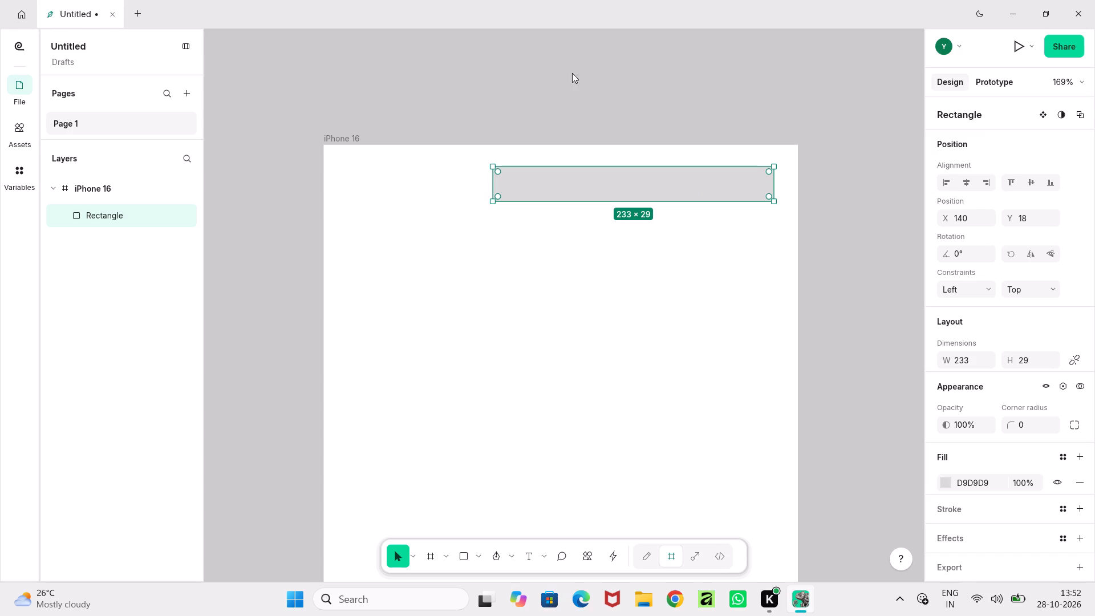
Fully round the rectangle's corners into a pill shape with a corner radius of 14.5.
left_click_drag(497, 175, 500, 179)
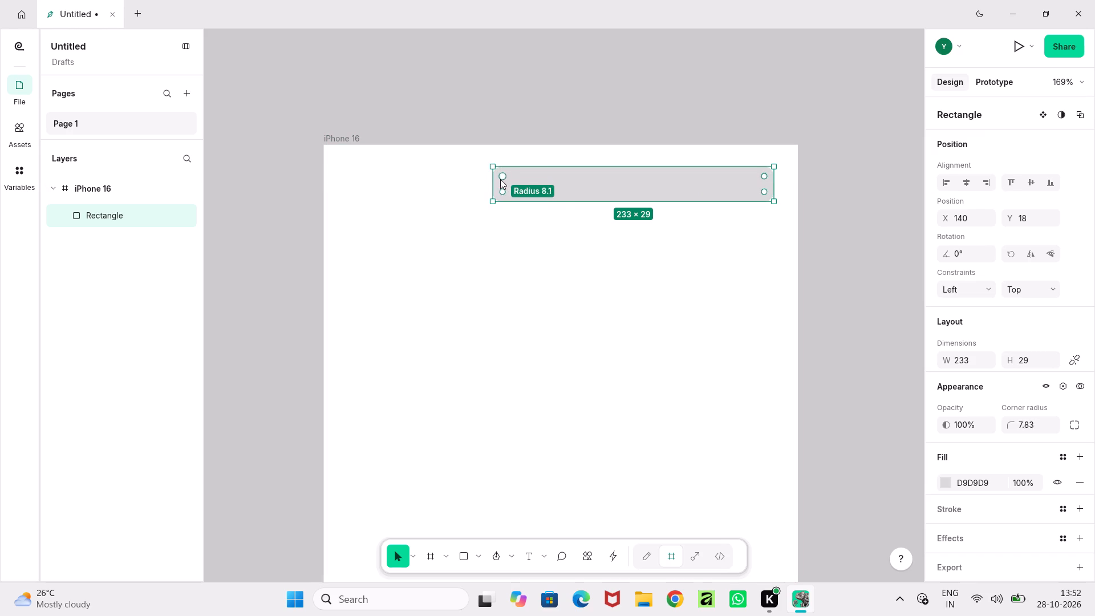
left_click_drag(500, 179, 513, 202)
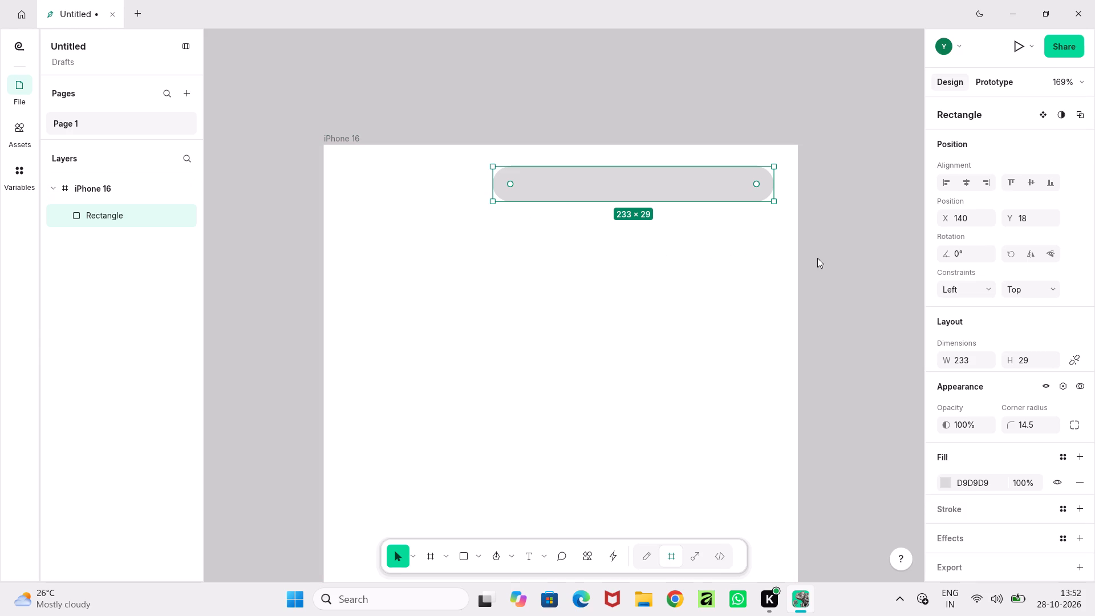
left_click(817, 258)
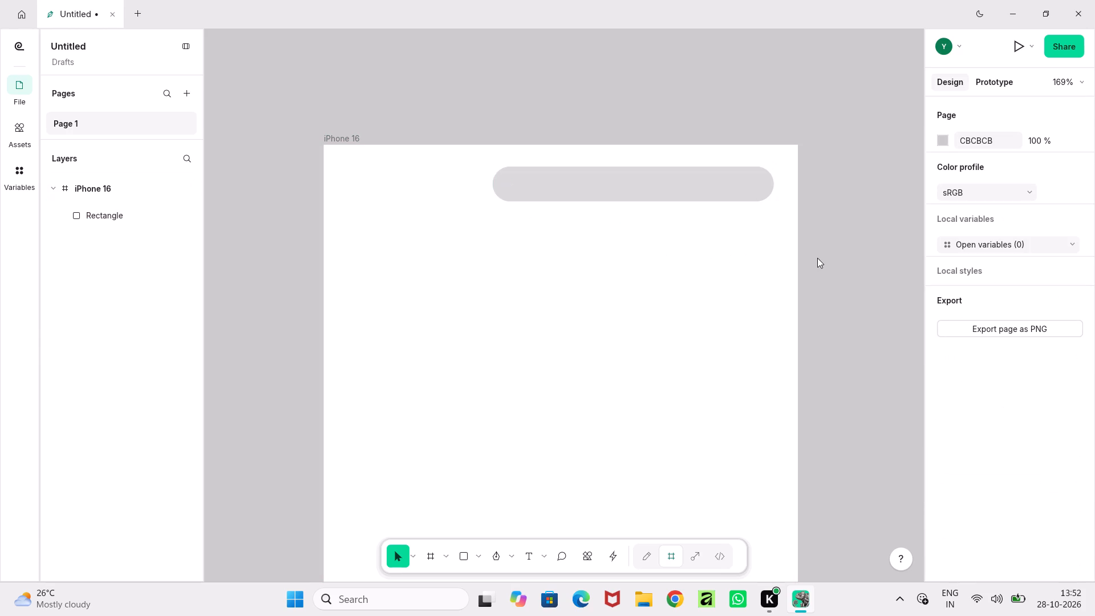
Set the pill-shaped rectangle's fill colour to 6699CC.
left_click(659, 187)
left_click(966, 486)
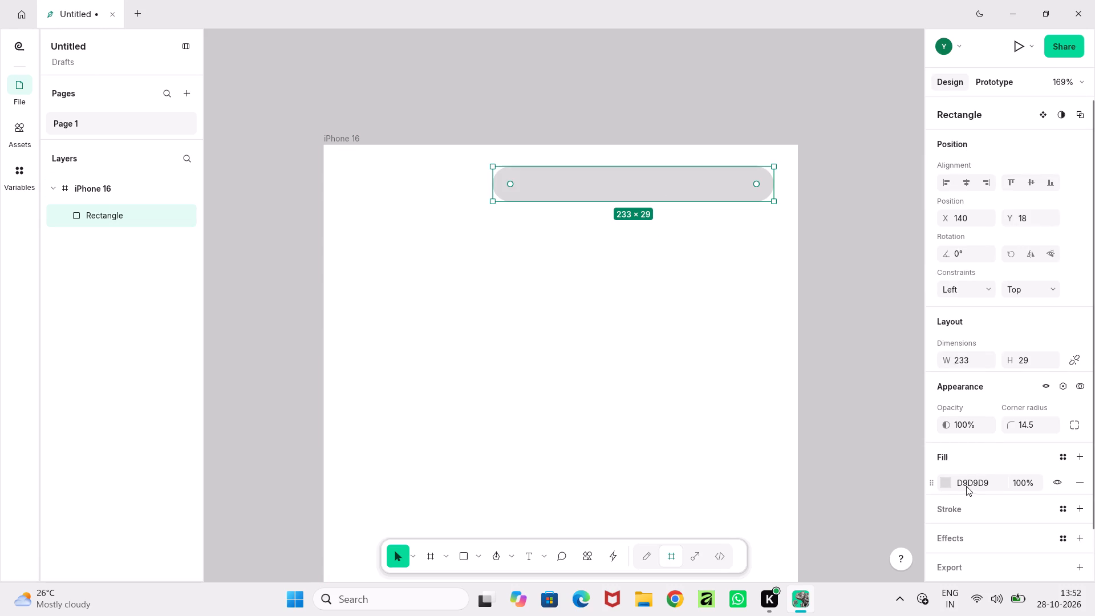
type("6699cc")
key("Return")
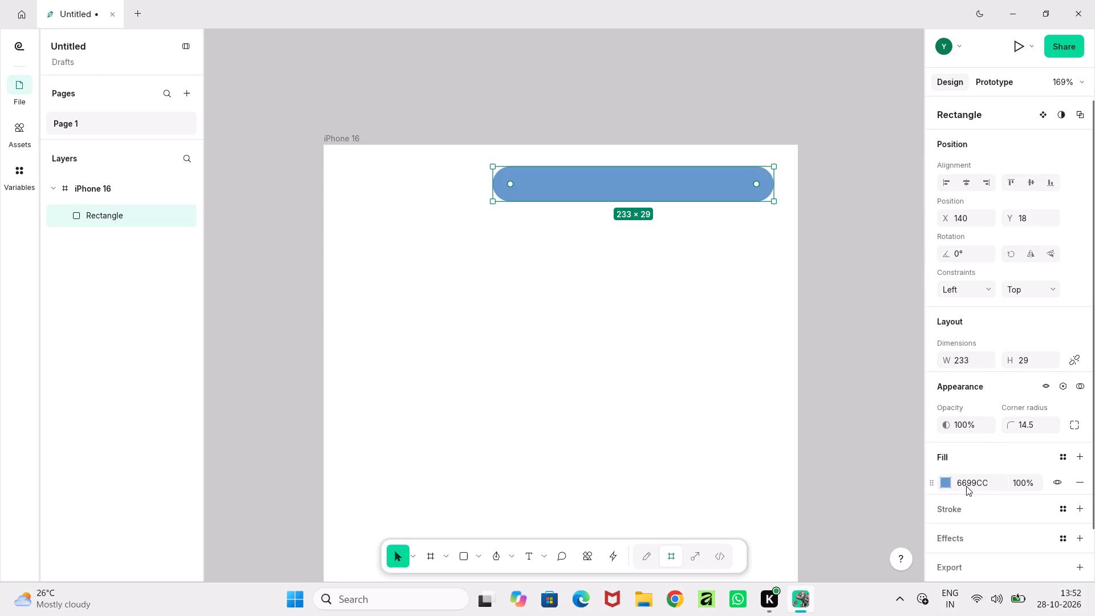
left_click(808, 418)
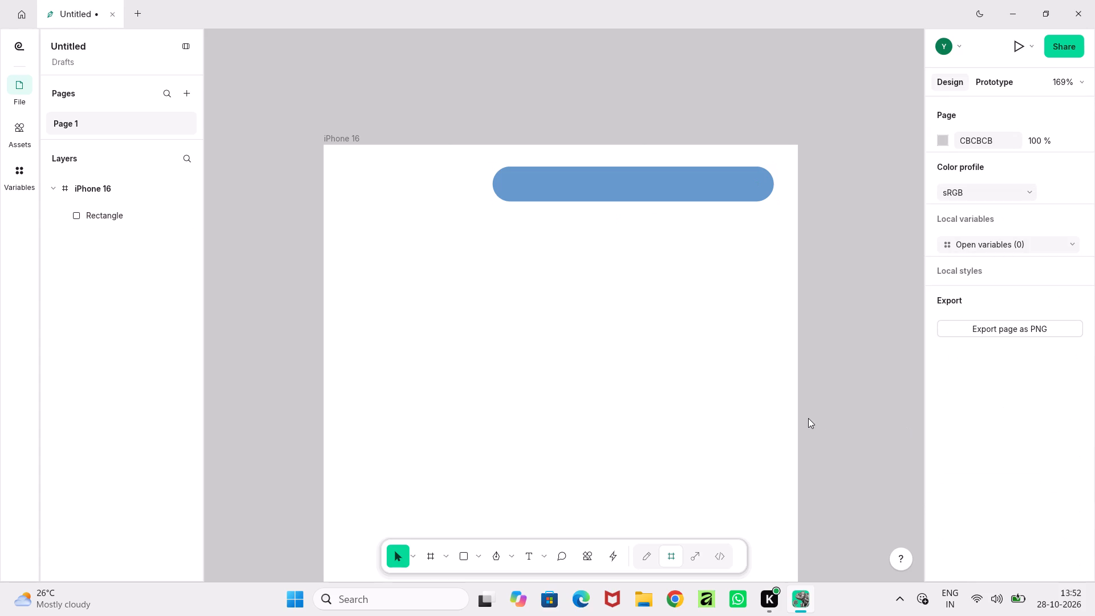
Add an effect to the blue pill-shaped rectangle and set its type to Glass.
left_click(673, 177)
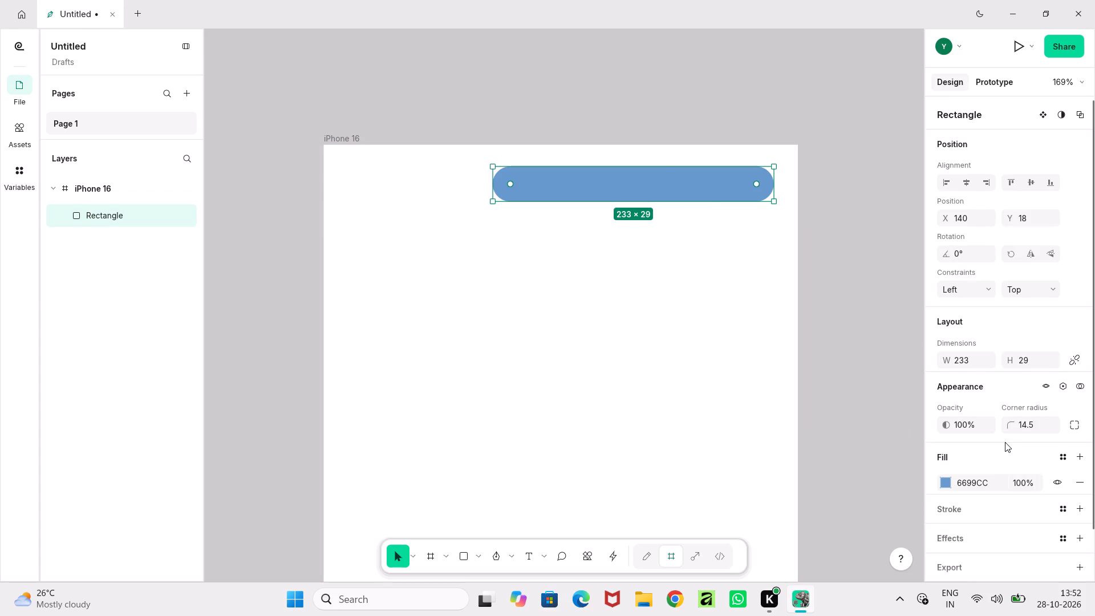
scroll(1005, 442, "down", 2)
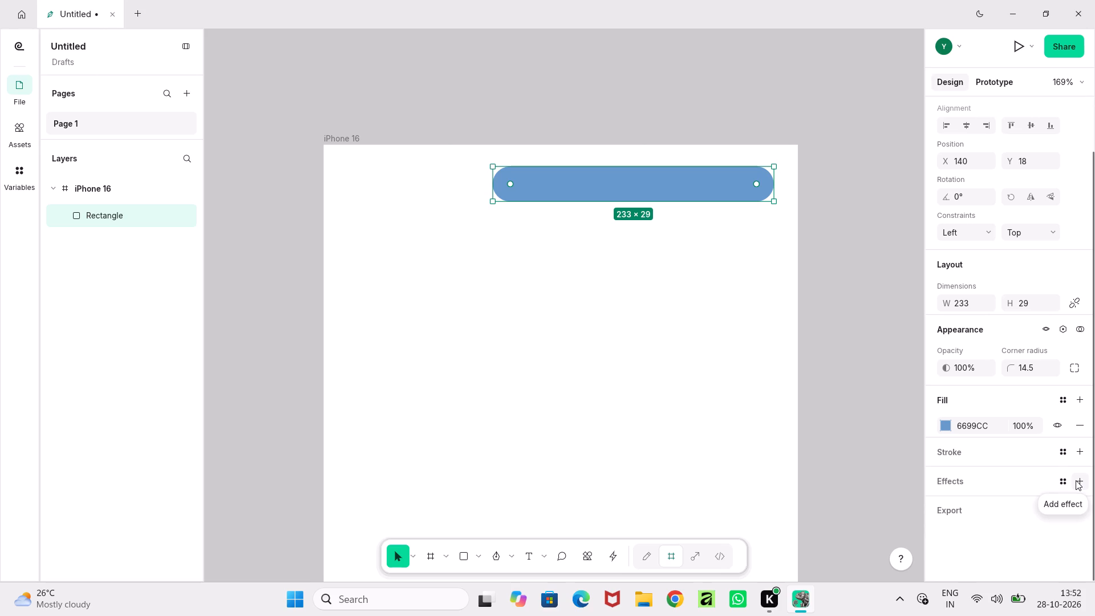
left_click(1076, 480)
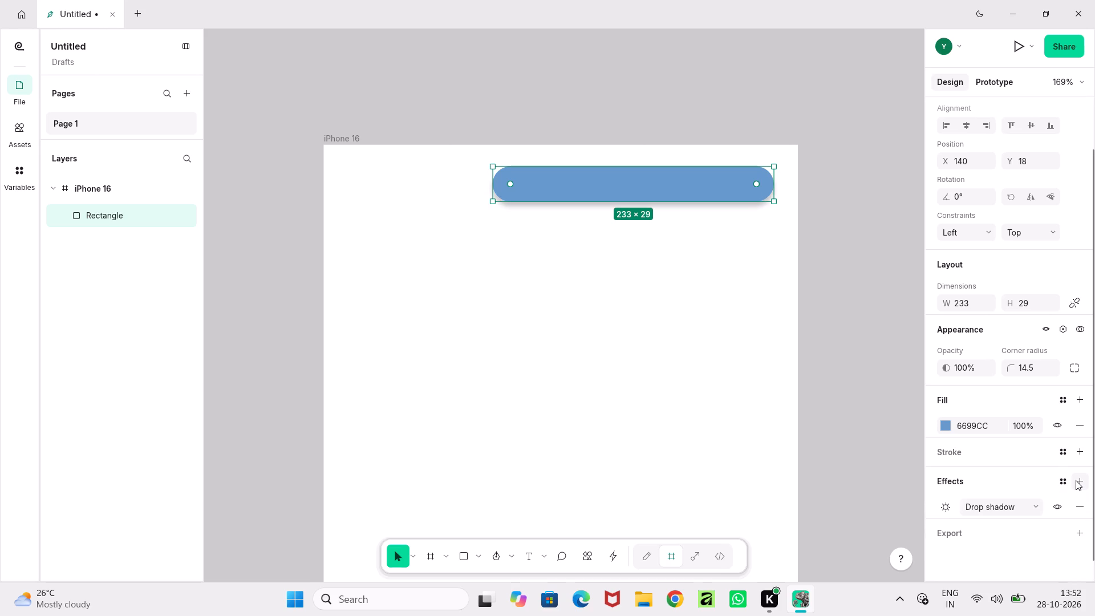
left_click(1034, 505)
left_click(1025, 490)
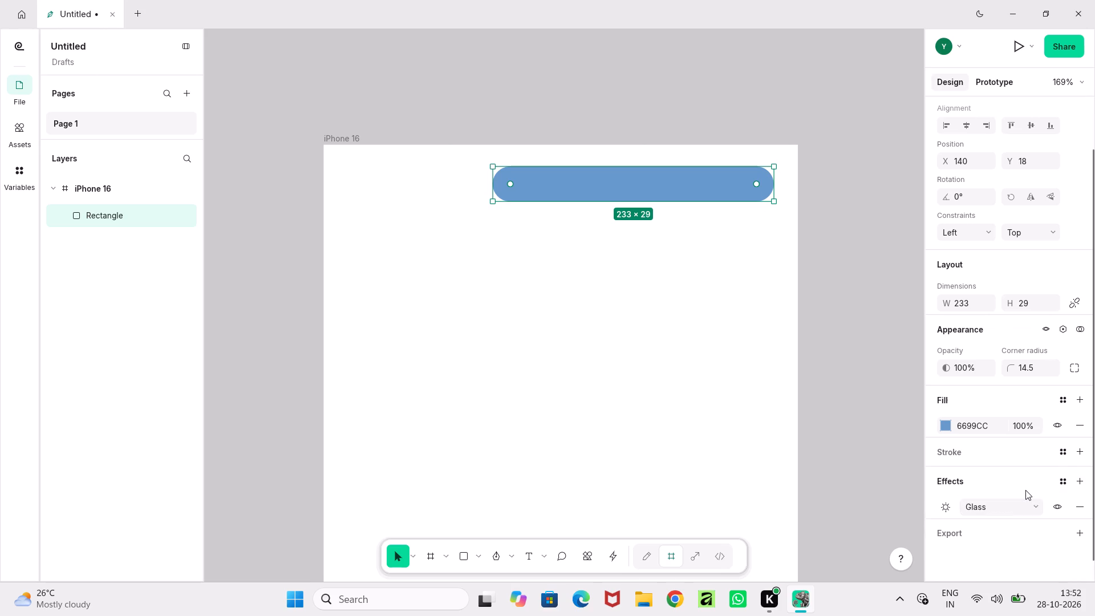
Adjust the pill's glass effect to light 9°, intensity 84% and frost 260.
left_click(948, 507)
scroll(968, 513, "down", 3)
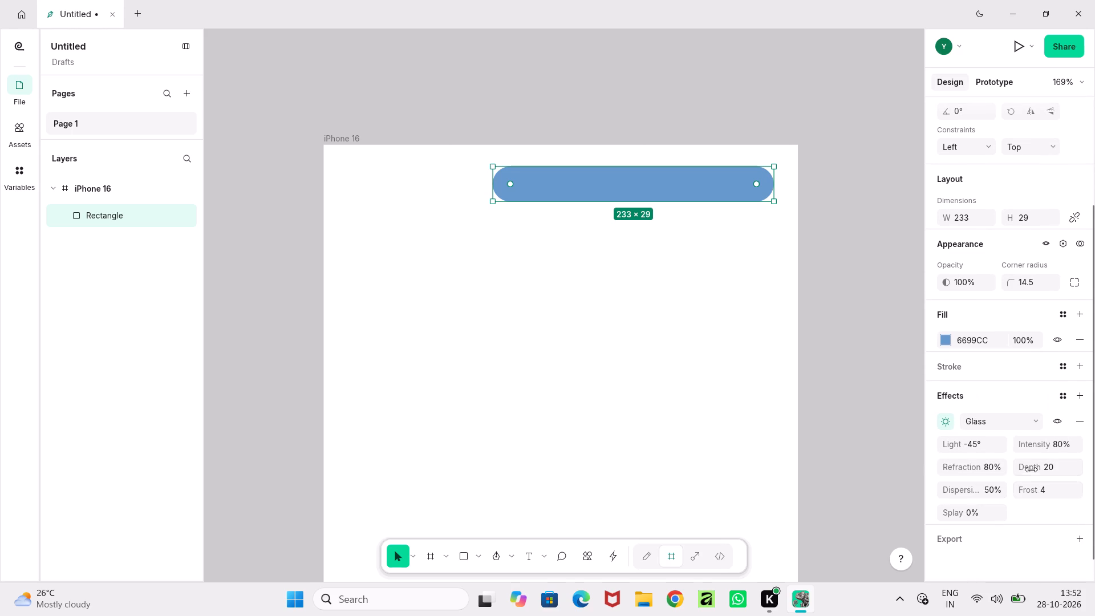
left_click(1050, 444)
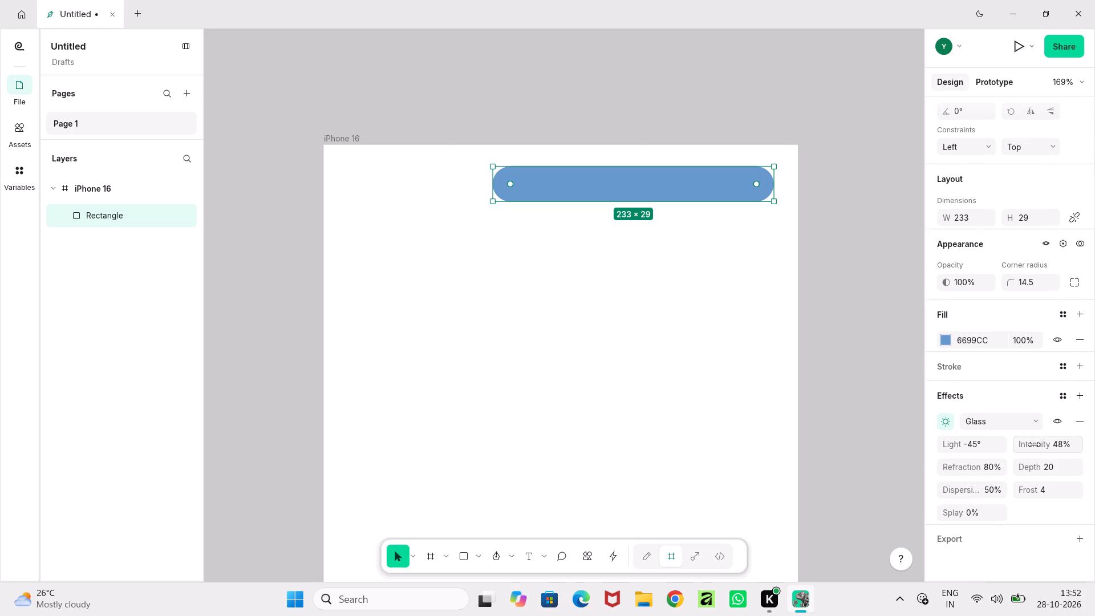
left_click_drag(966, 444, 958, 444)
left_click_drag(957, 444, 968, 444)
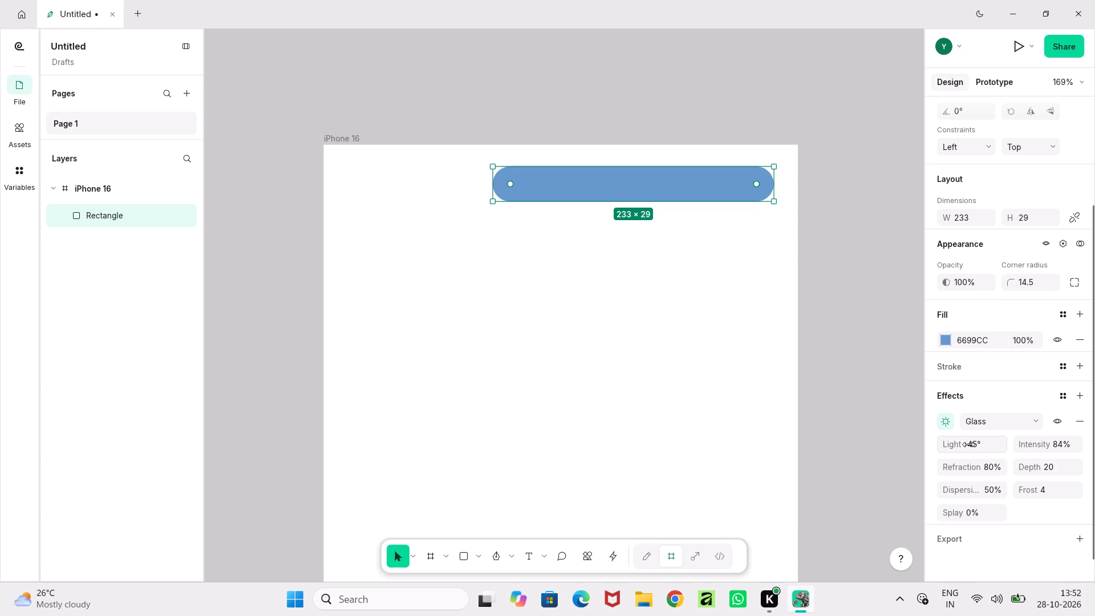
left_click_drag(968, 444, 996, 450)
left_click_drag(1023, 490, 1094, 494)
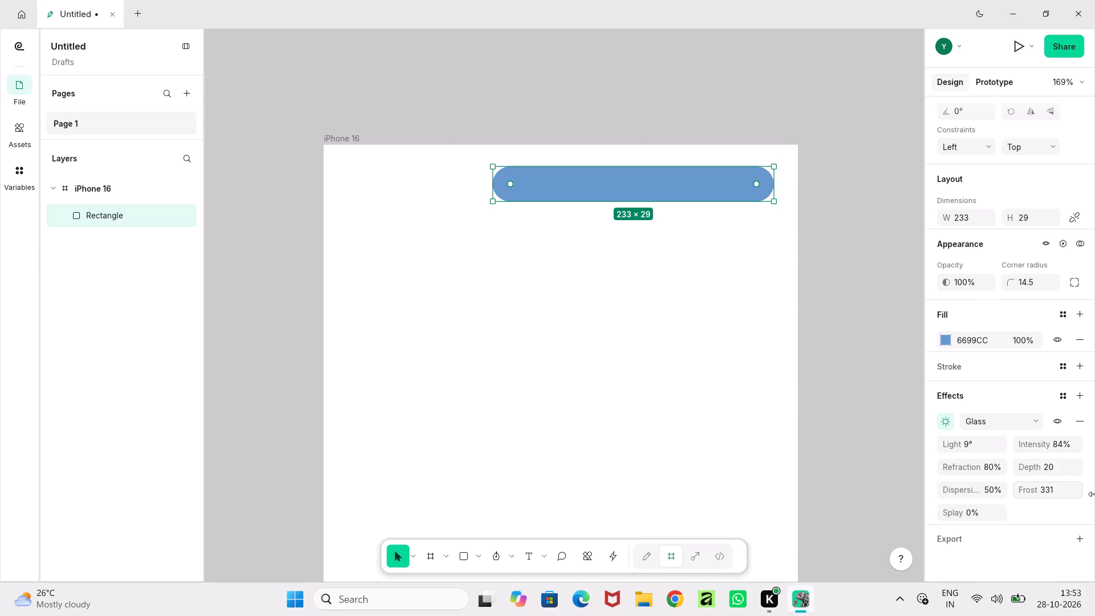
left_click_drag(1094, 494, 1009, 493)
left_click_drag(1009, 493, 916, 494)
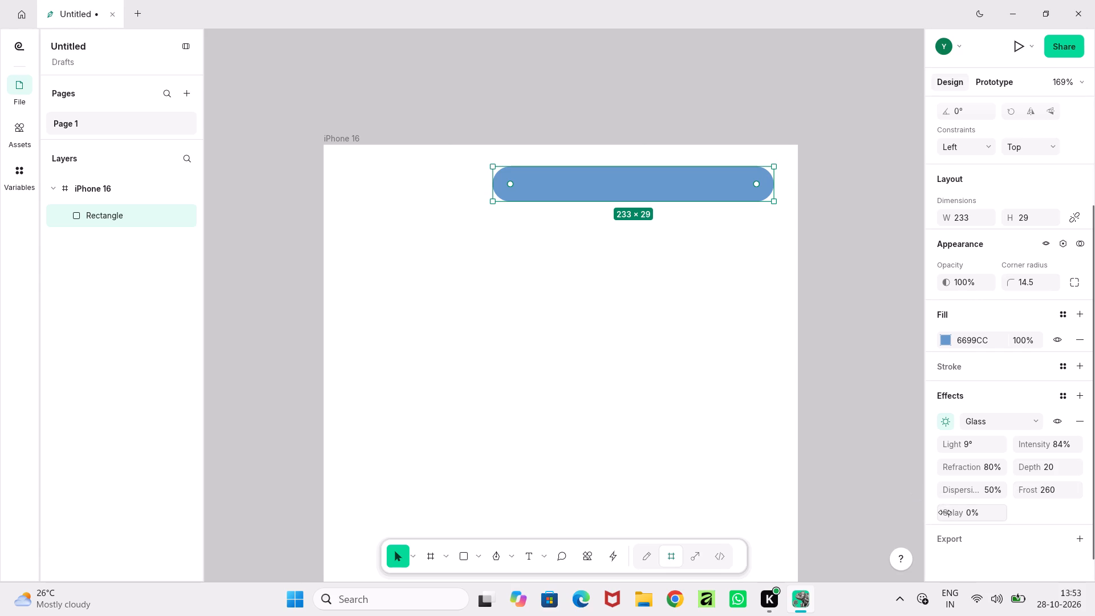
left_click_drag(944, 512, 922, 518)
Add a drop shadow as a second effect on the pill-shaped rectangle.
left_click(1081, 396)
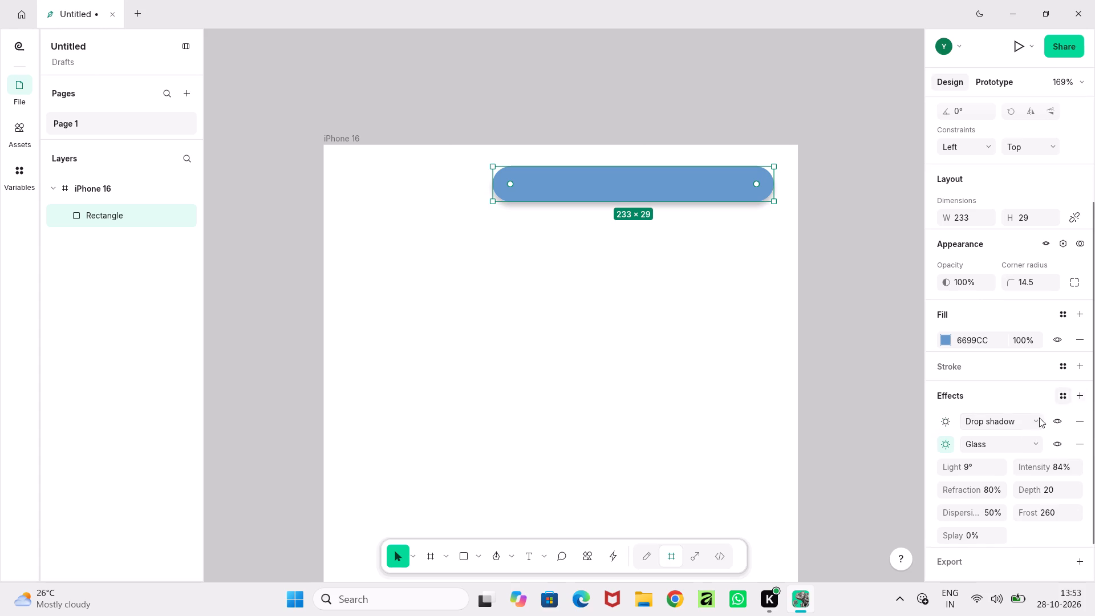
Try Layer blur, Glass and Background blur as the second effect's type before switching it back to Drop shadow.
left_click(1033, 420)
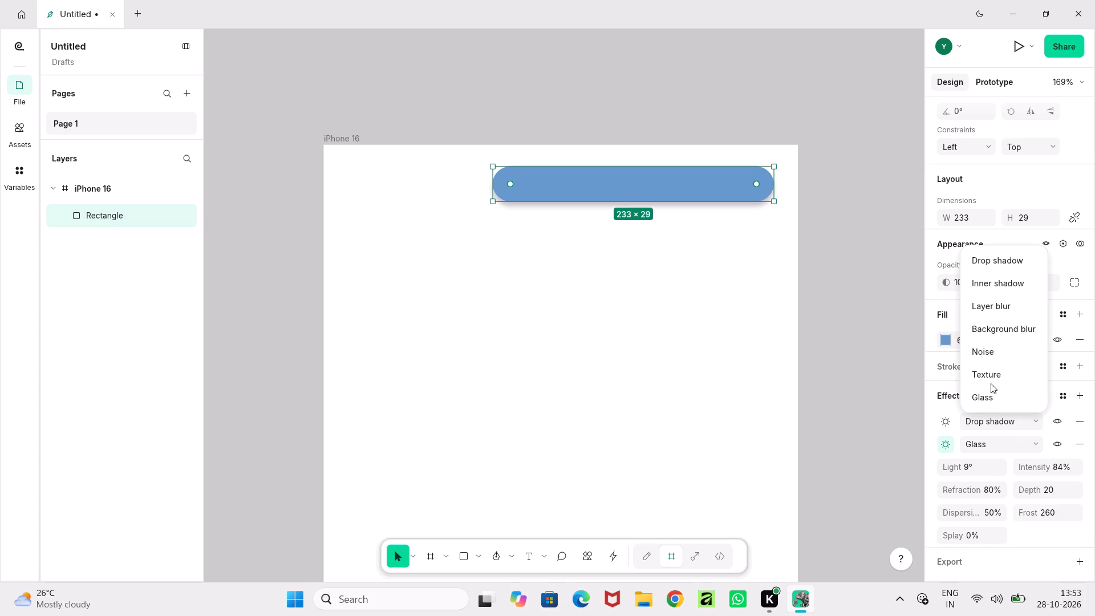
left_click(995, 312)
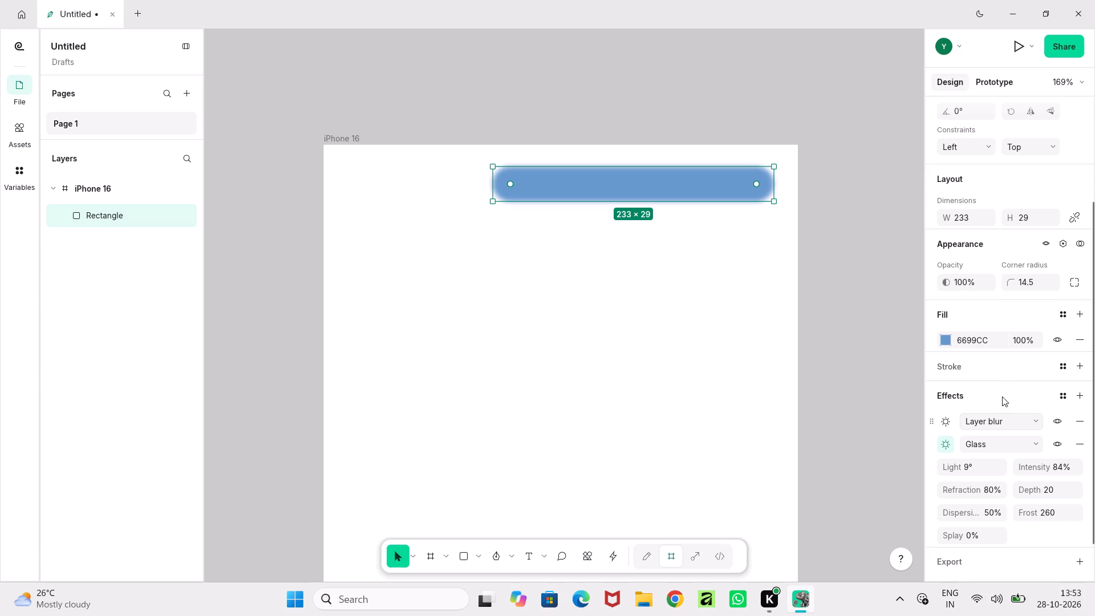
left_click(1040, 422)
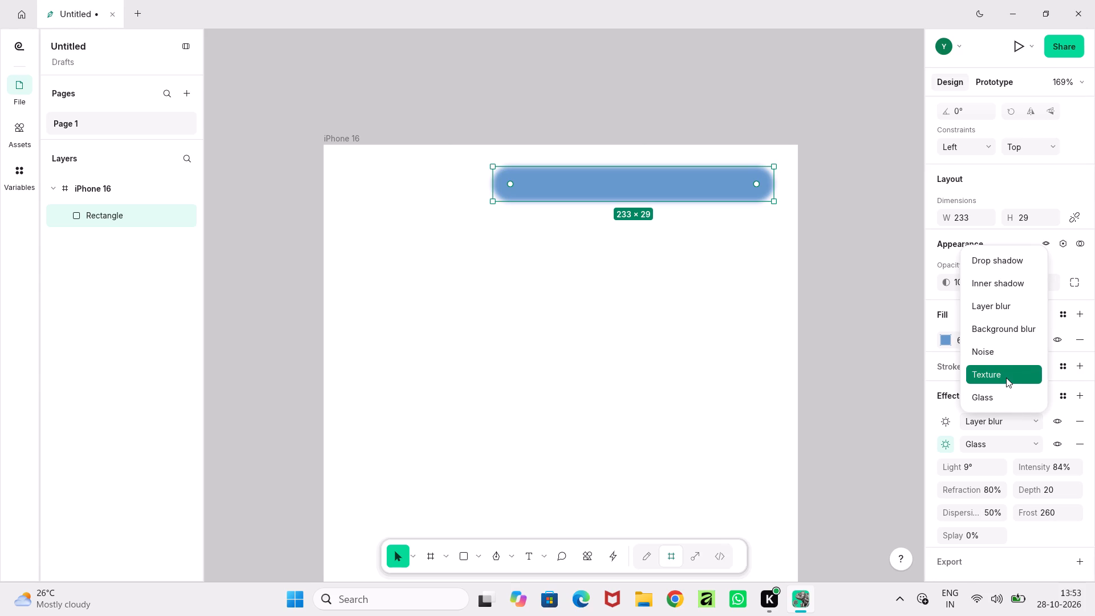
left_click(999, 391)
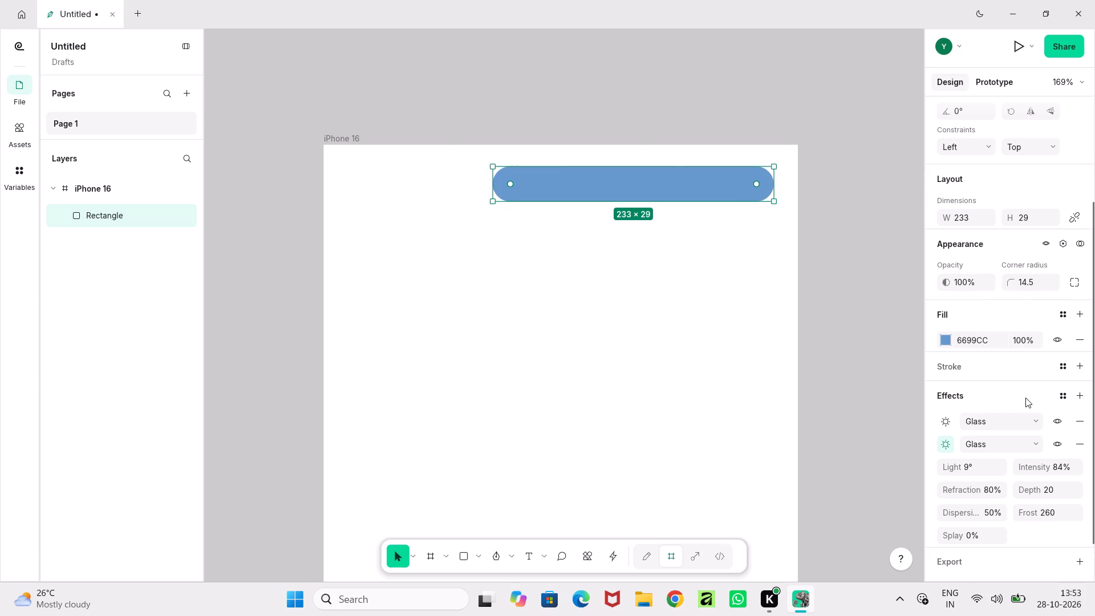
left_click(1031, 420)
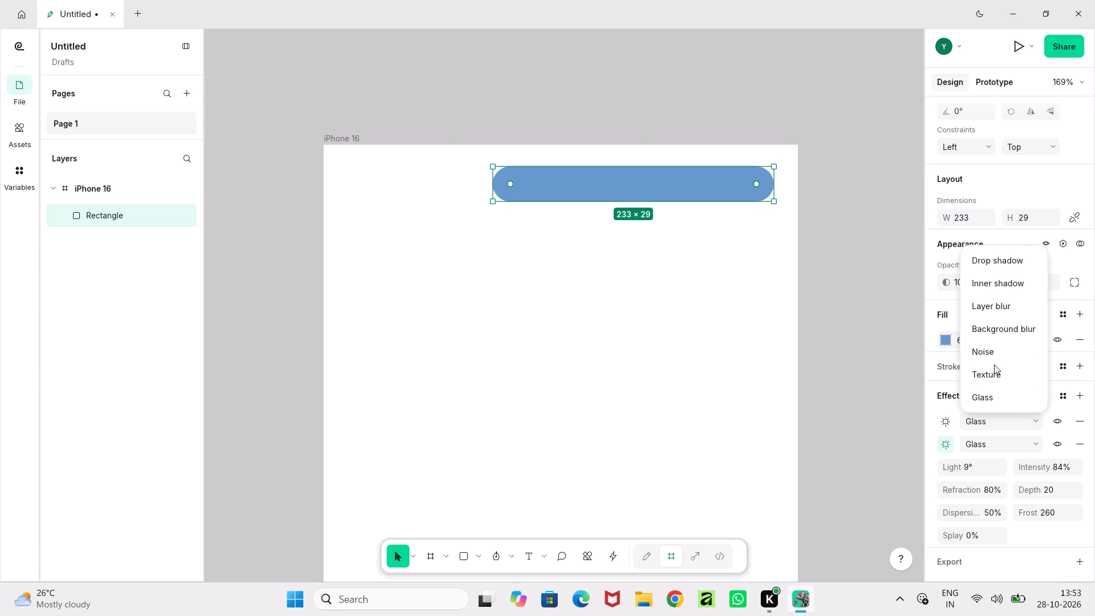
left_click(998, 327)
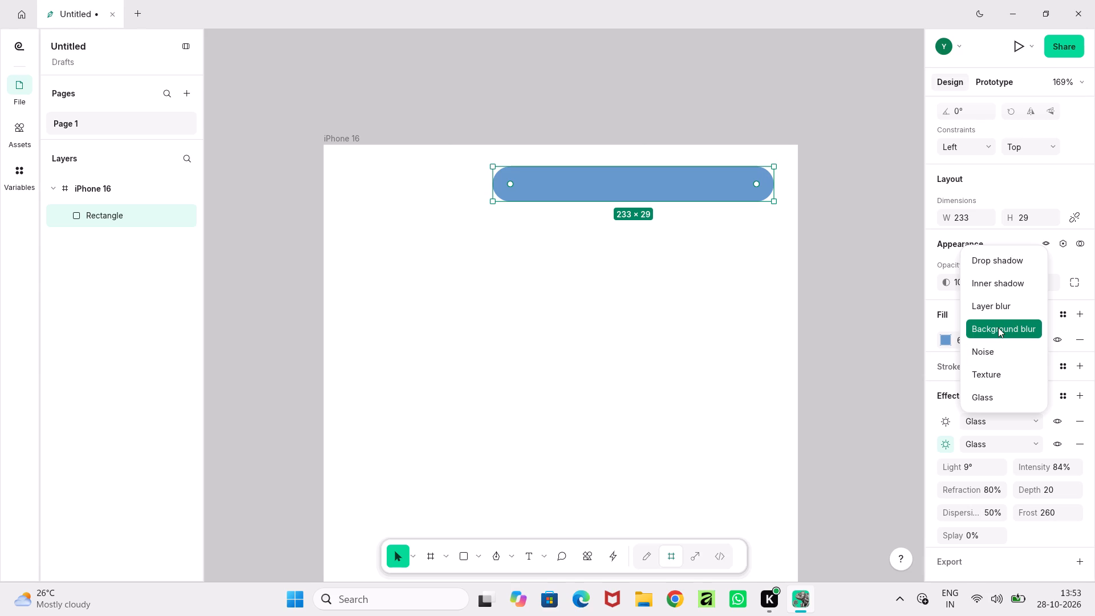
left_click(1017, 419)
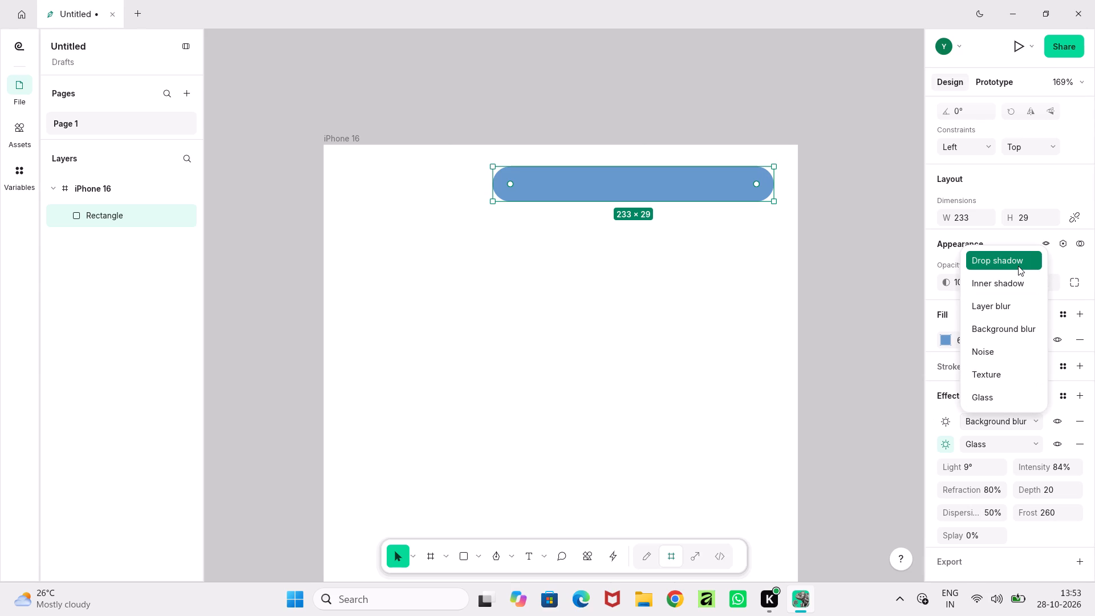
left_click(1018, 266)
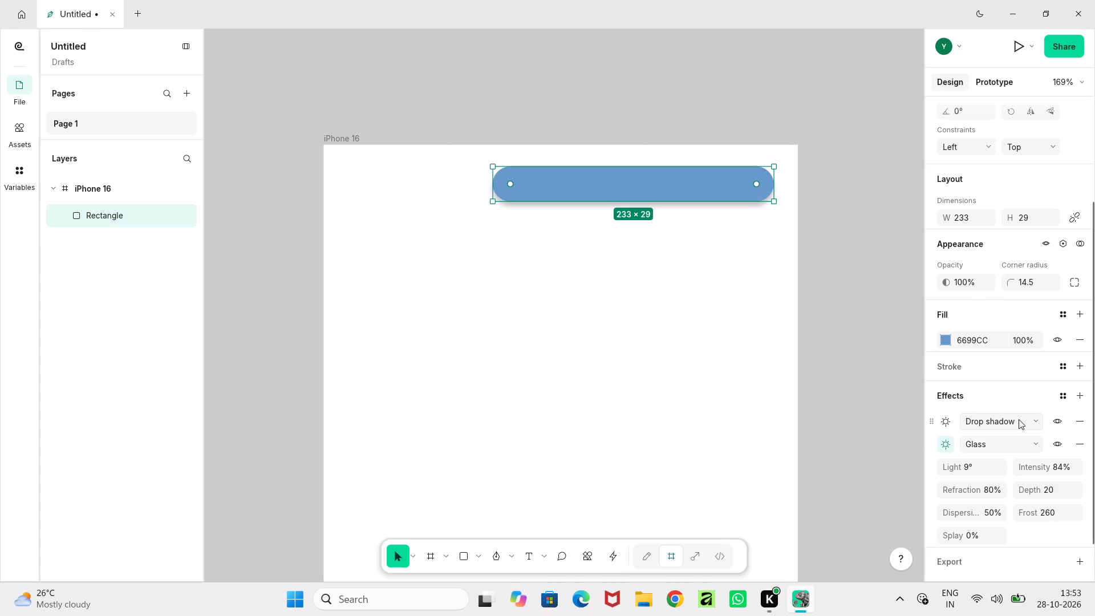
Set the pill's drop shadow to a Y offset of 3 and a blur of 6.
left_click(942, 421)
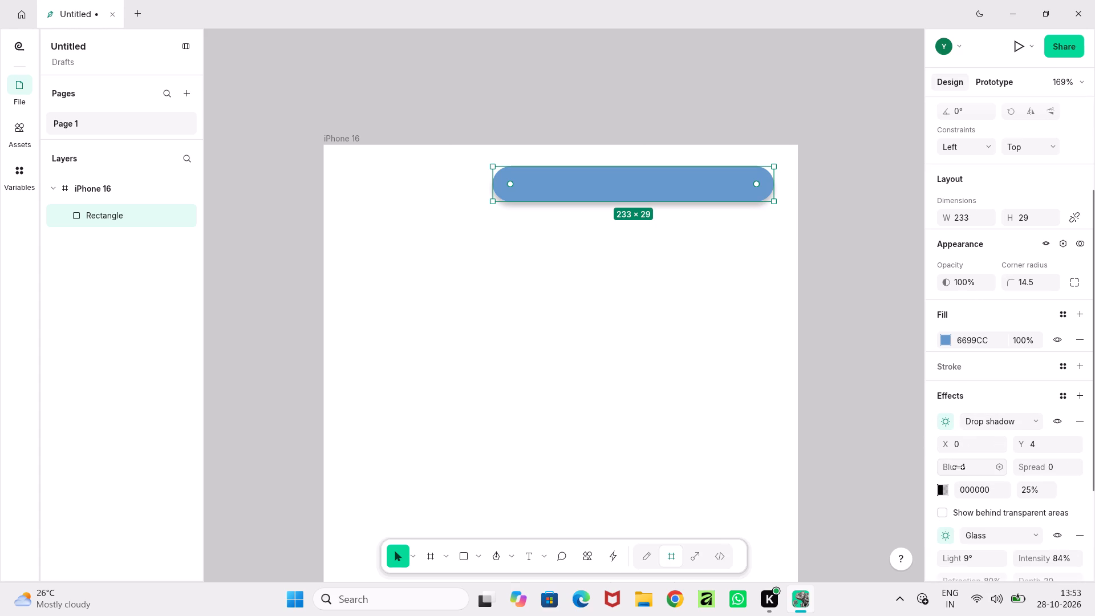
left_click(1028, 443)
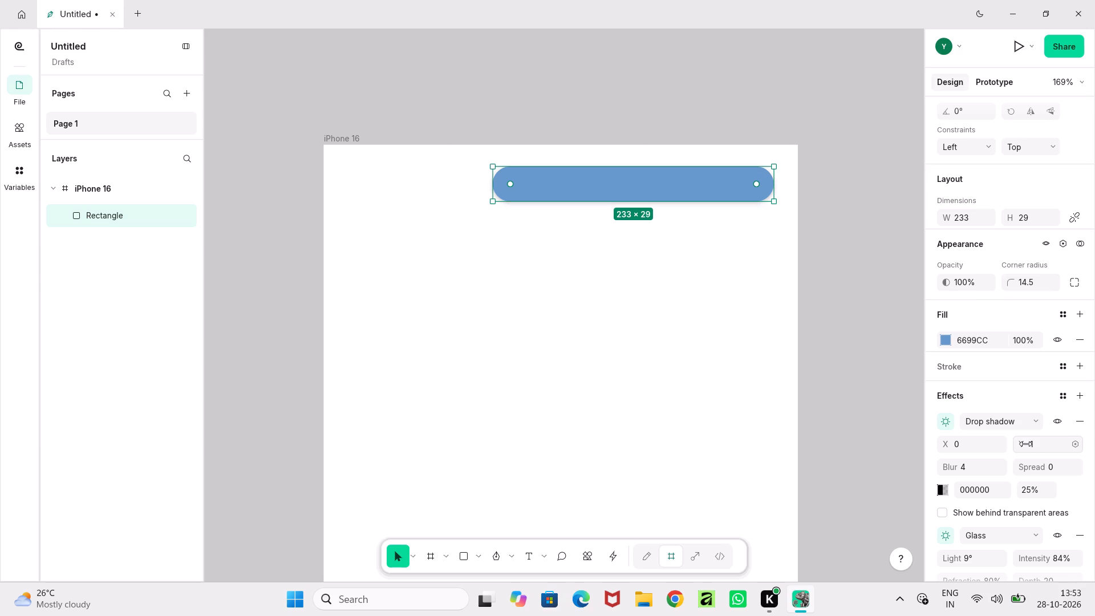
left_click(946, 467)
left_click(1020, 446)
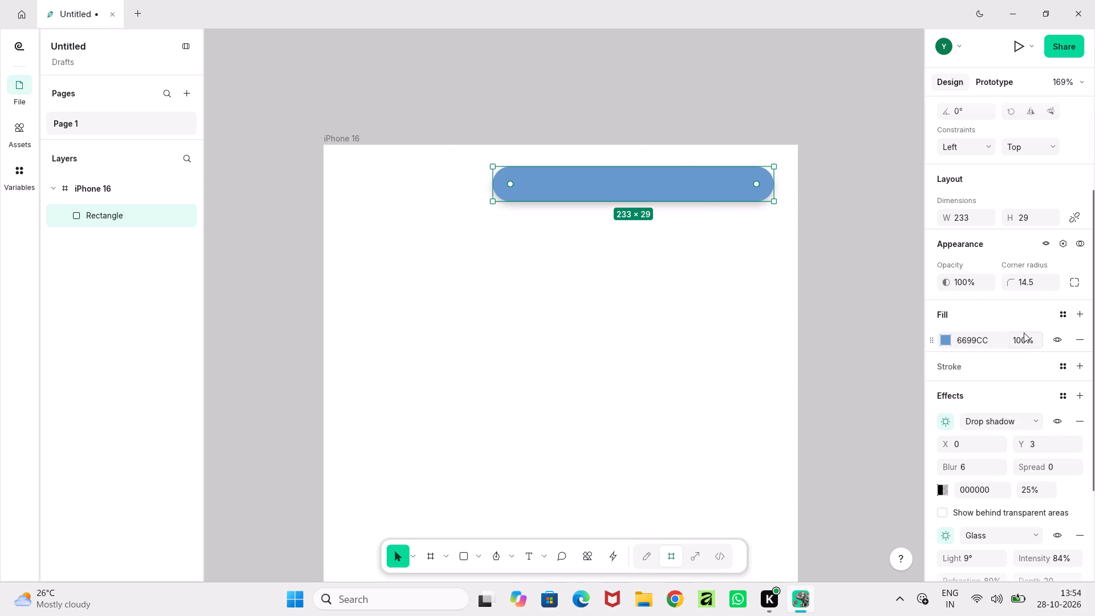
Reduce the pill-shaped rectangle's layer opacity to 48%.
left_click_drag(949, 281, 816, 292)
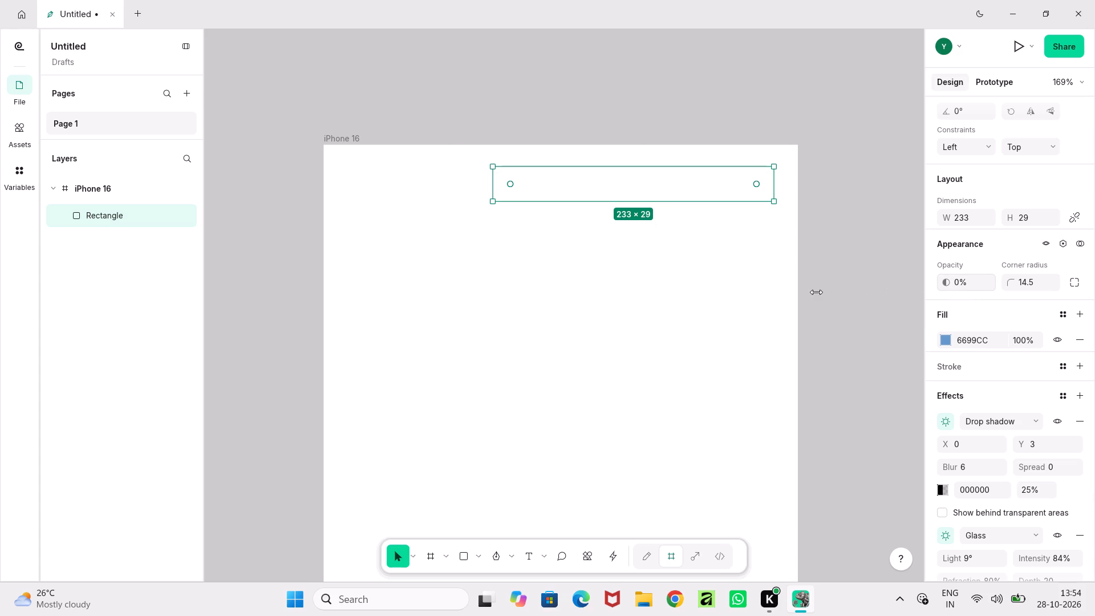
left_click_drag(816, 292, 932, 293)
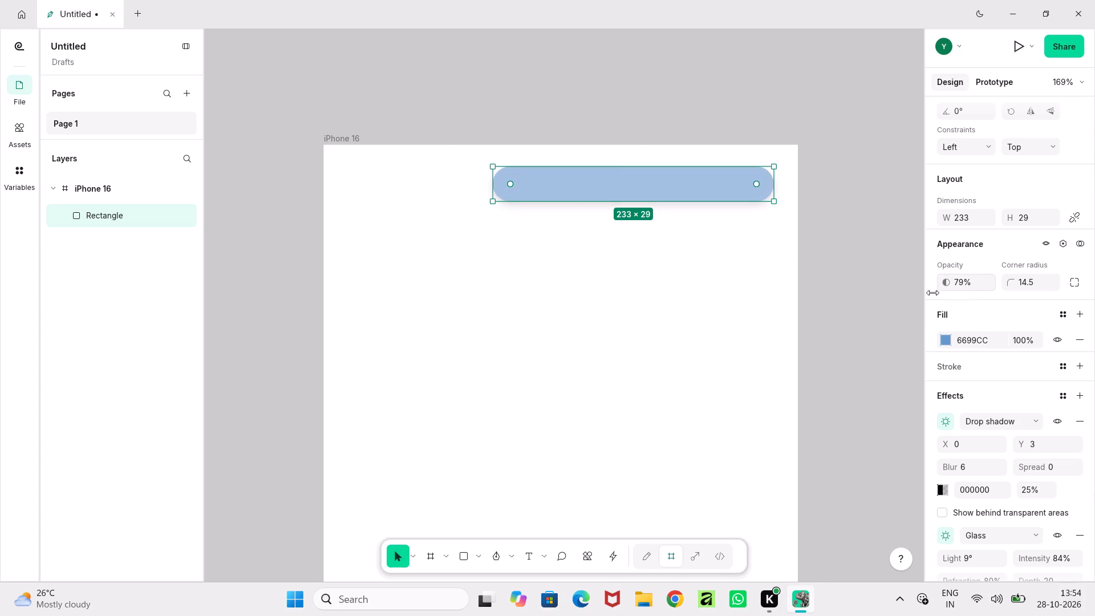
left_click_drag(932, 293, 923, 290)
left_click_drag(923, 290, 912, 289)
left_click(859, 287)
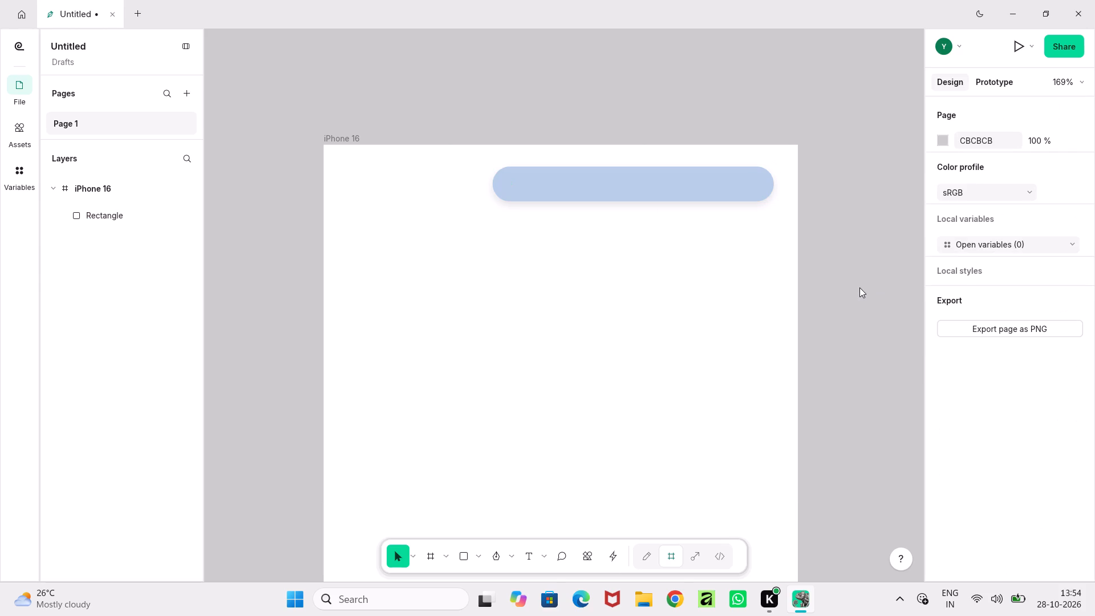
Examine the pill's translucent fill and drop shadow up close and within the iPhone 16 frame.
scroll(630, 244, "up", 5, "ctrl")
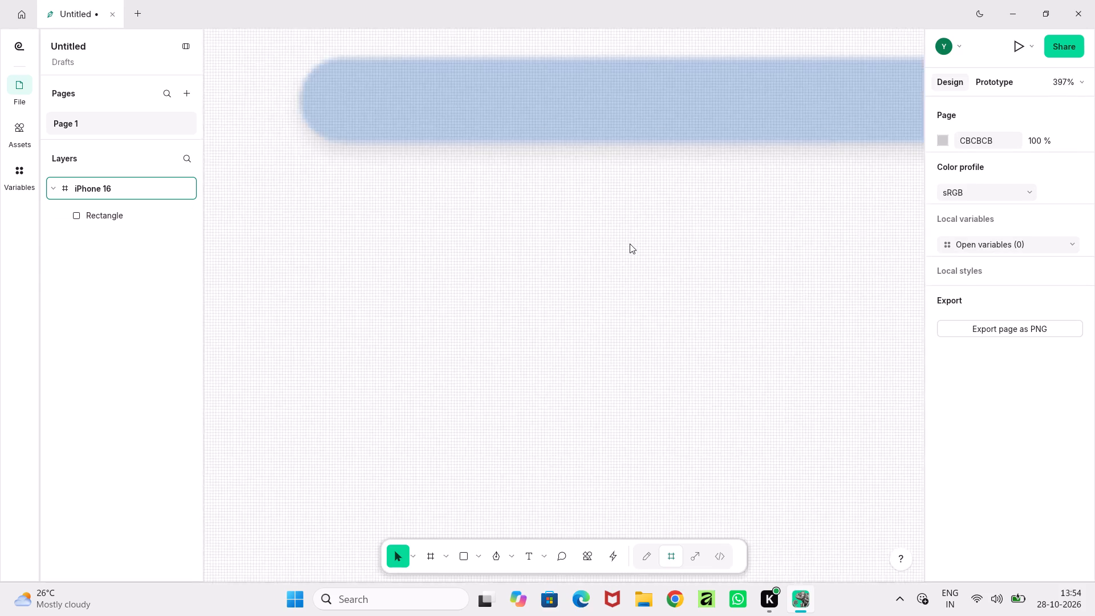
scroll(630, 244, "up", 4, "ctrl")
middle_click_drag(630, 244, 641, 546)
scroll(658, 360, "down", 3, "ctrl")
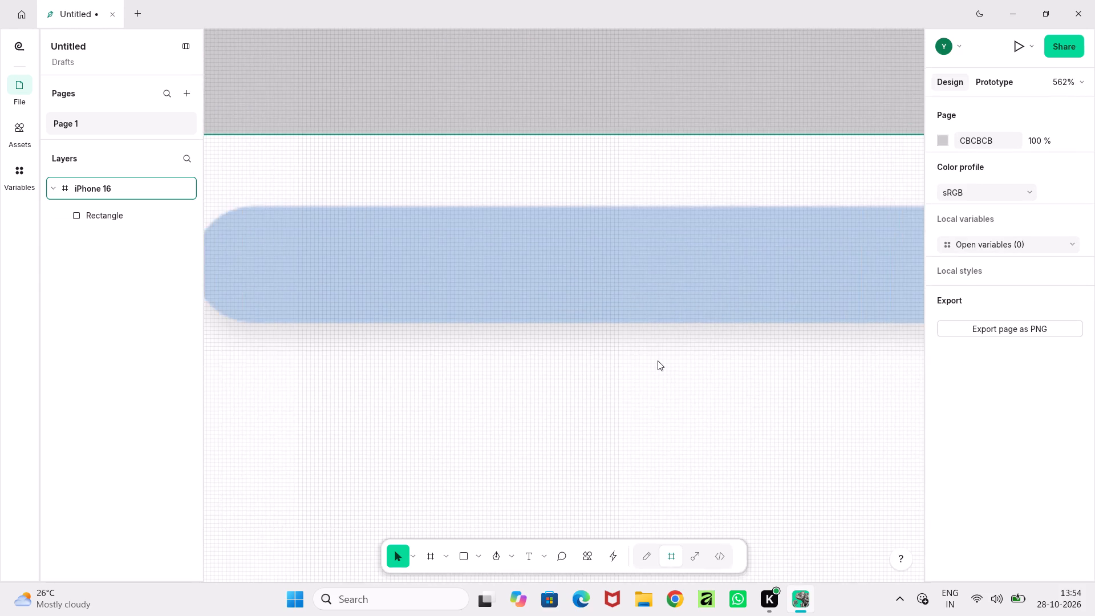
scroll(658, 360, "down", 8, "ctrl")
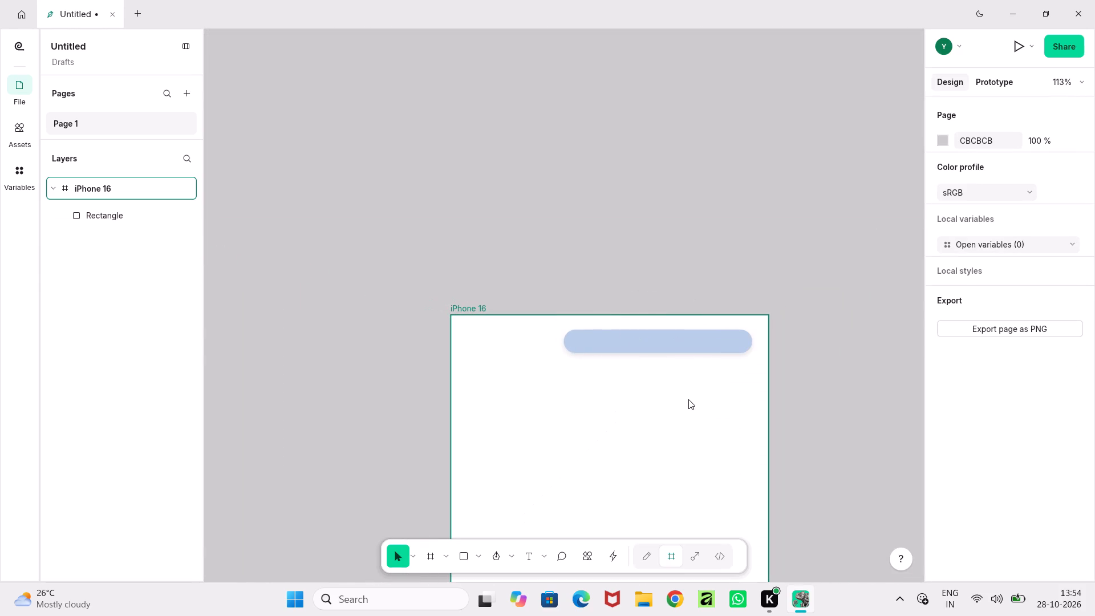
middle_click_drag(699, 397, 607, 264)
scroll(607, 262, "up", 2, "ctrl")
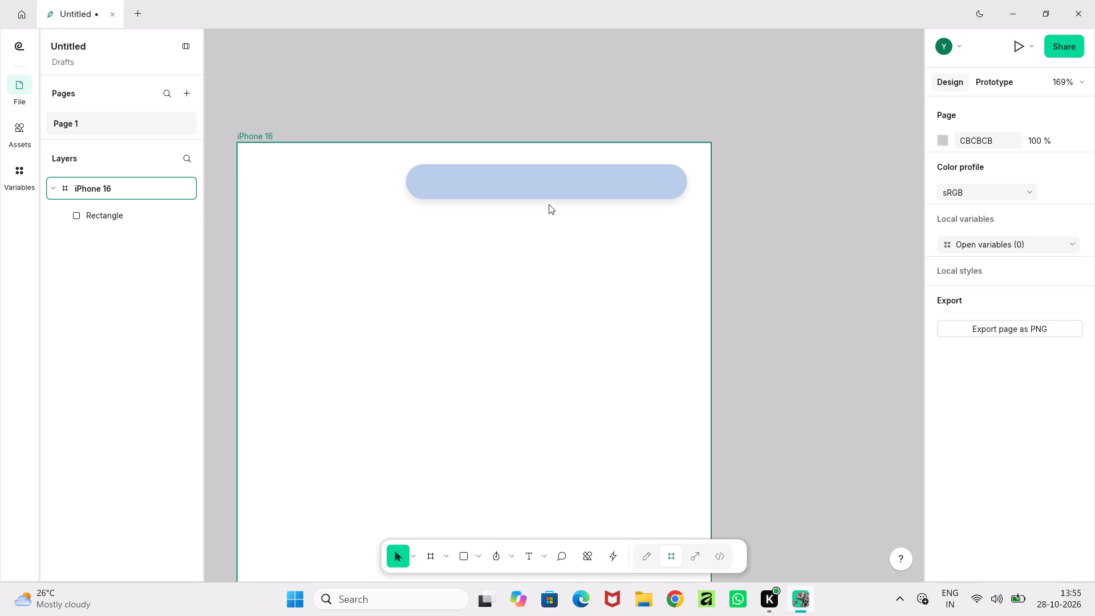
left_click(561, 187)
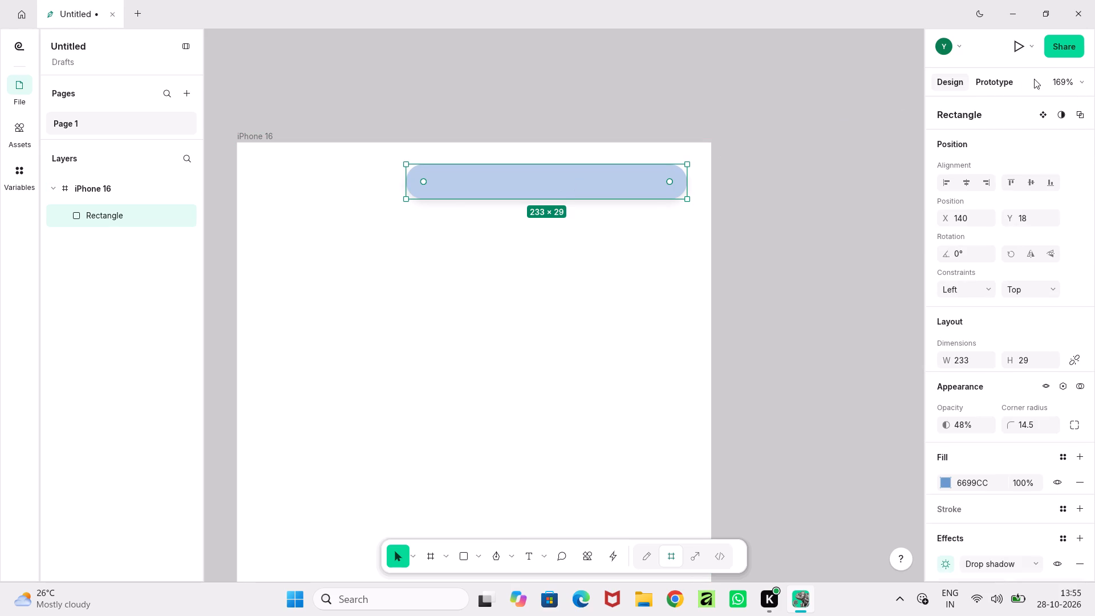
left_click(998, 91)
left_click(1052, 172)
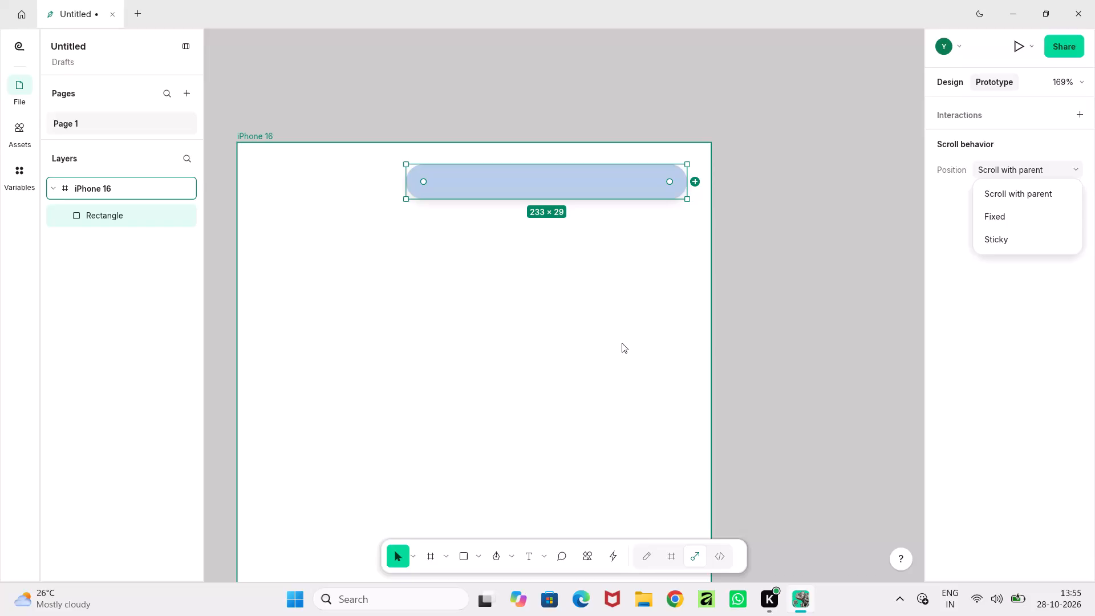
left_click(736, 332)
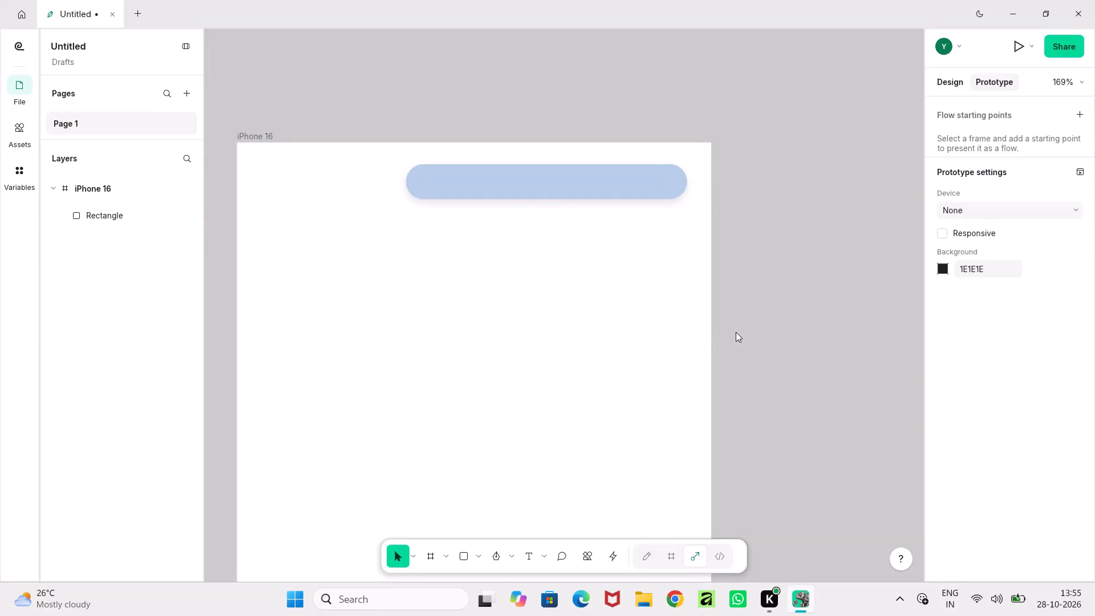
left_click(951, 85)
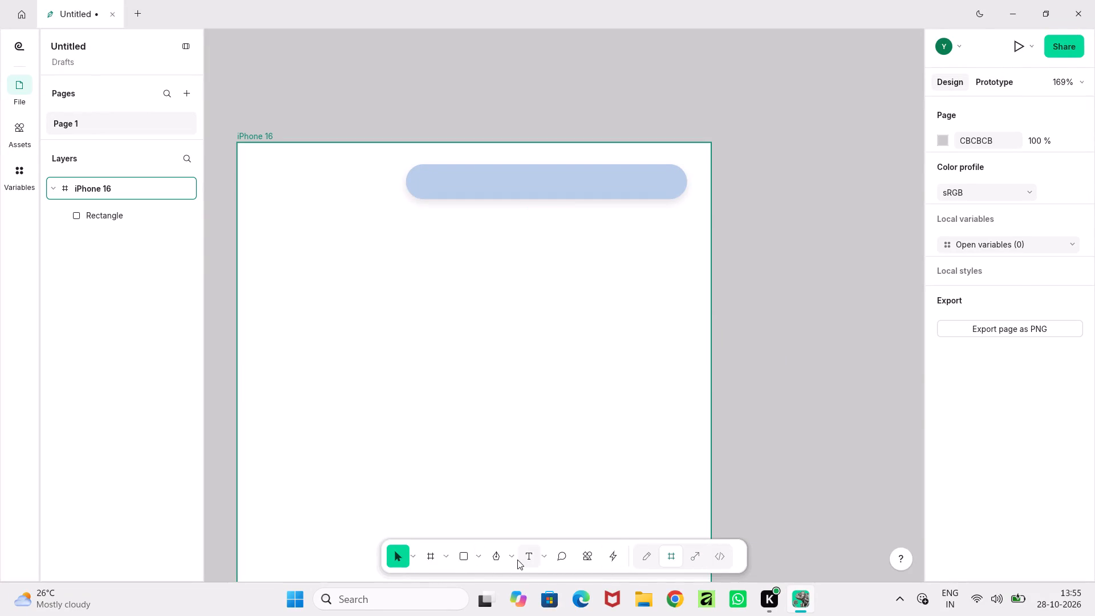
Add a text box about 99 × 15 beside the pill, at about X 16, Y 27, containing the person's full name.
left_click(540, 556)
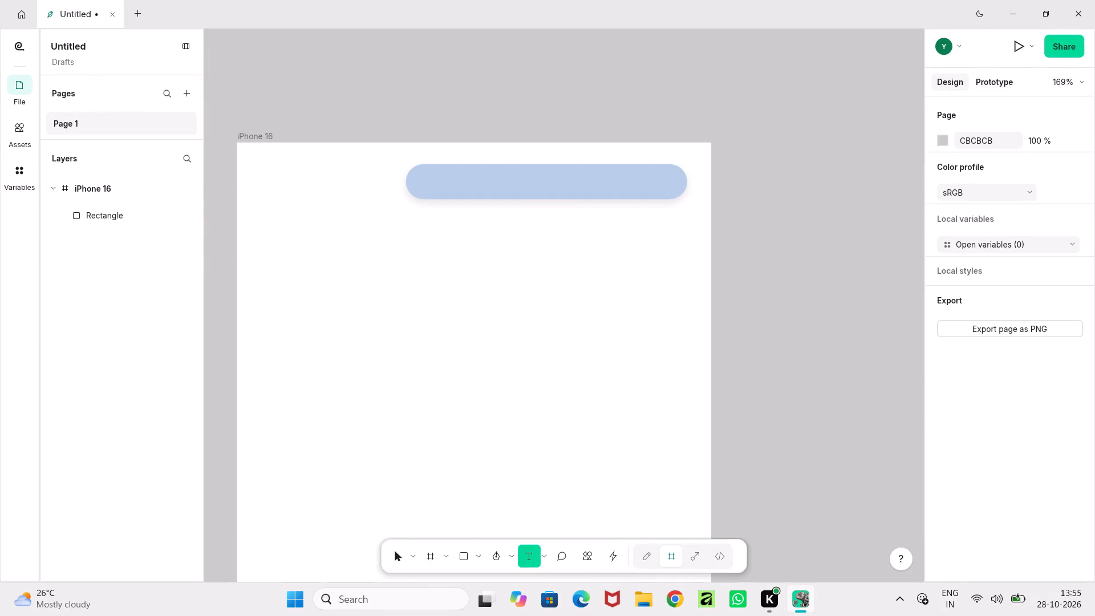
left_click_drag(256, 175, 304, 191)
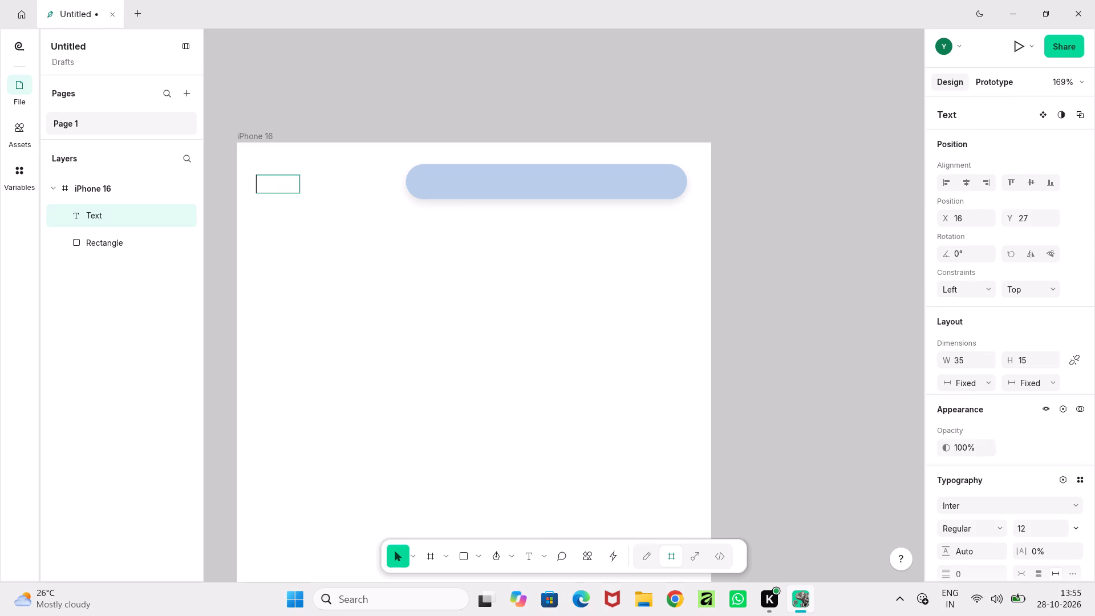
left_click_drag(304, 191, 375, 189)
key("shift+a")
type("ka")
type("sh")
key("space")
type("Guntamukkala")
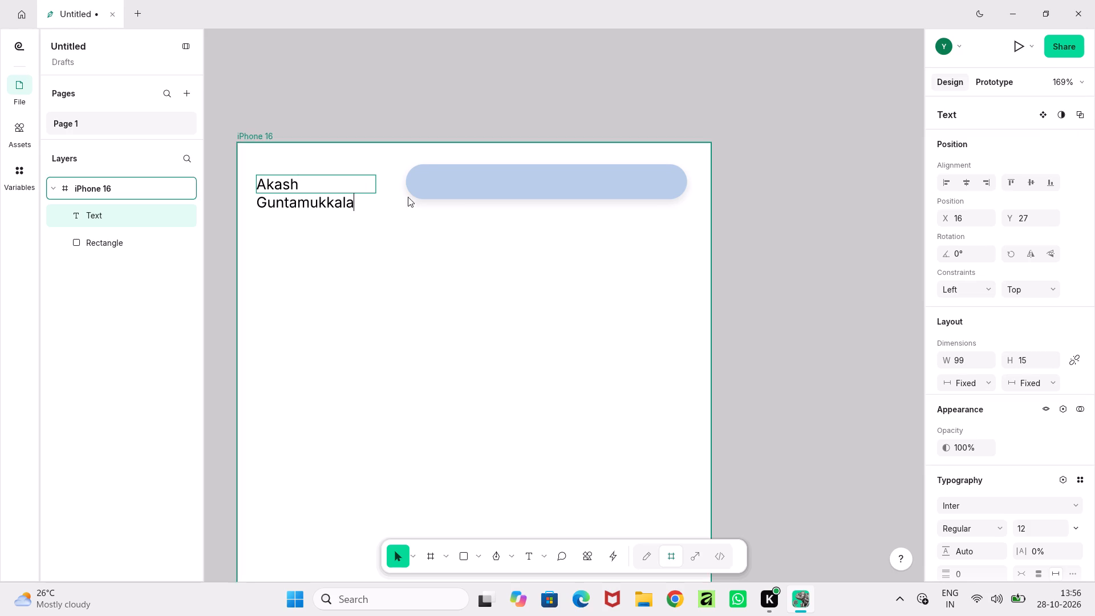
Widen the name's text box to about 121 so it fits on one line, and move it to about X 13, Y 21.
left_click_drag(379, 185, 395, 185)
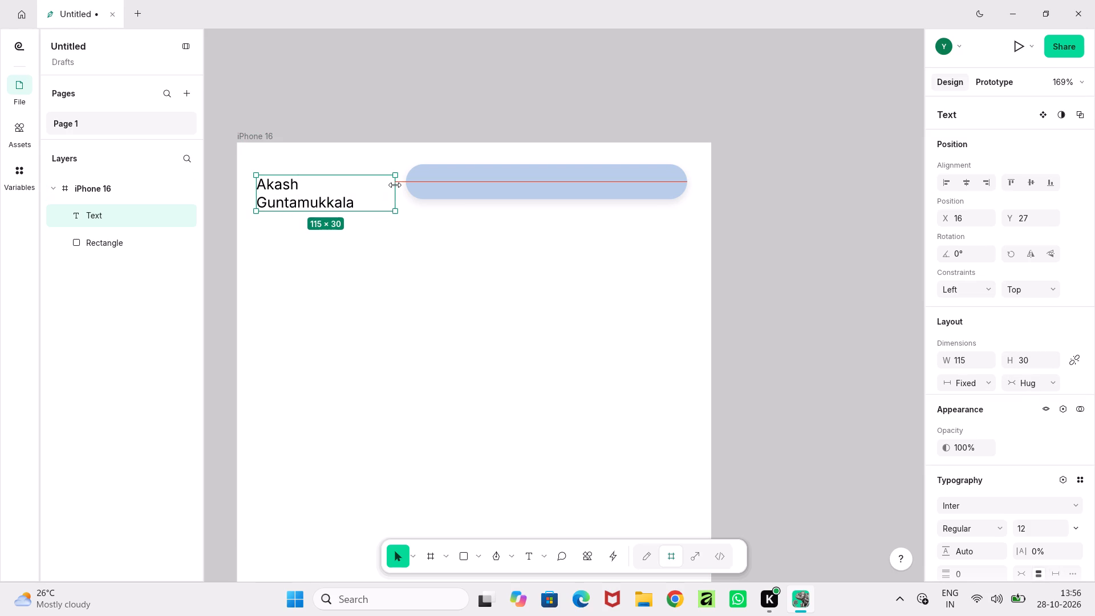
left_click_drag(395, 185, 411, 184)
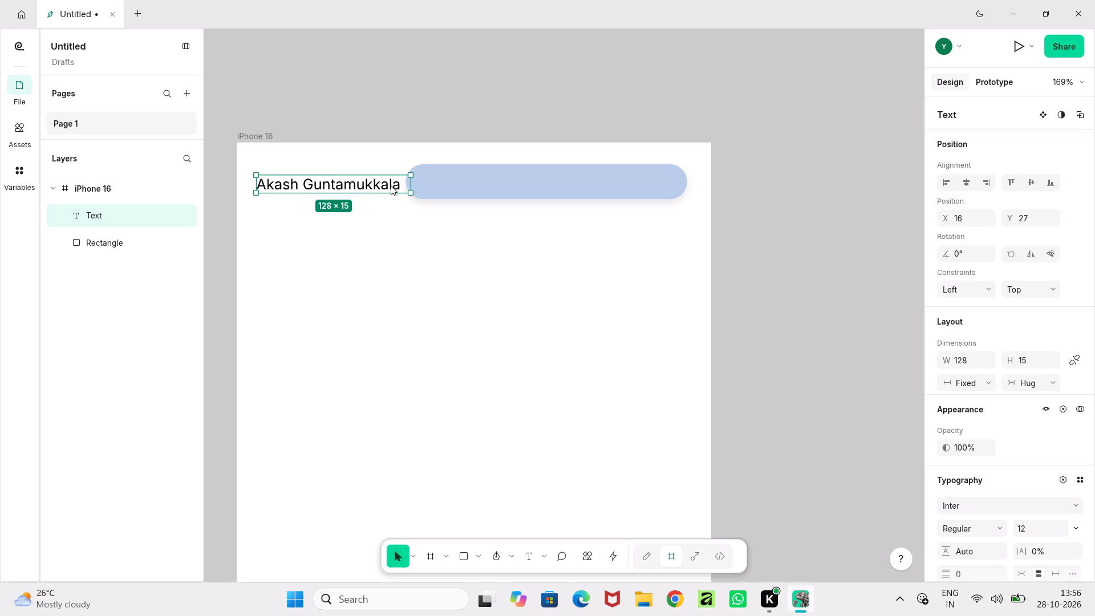
left_click_drag(391, 185, 381, 179)
left_click_drag(401, 175, 393, 175)
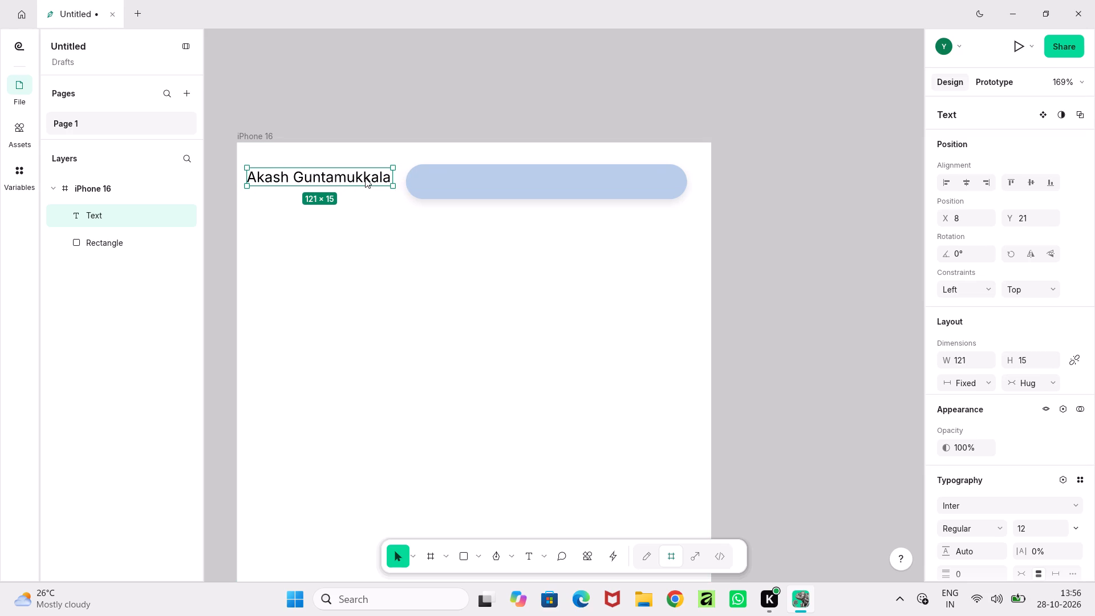
left_click_drag(359, 176, 364, 175)
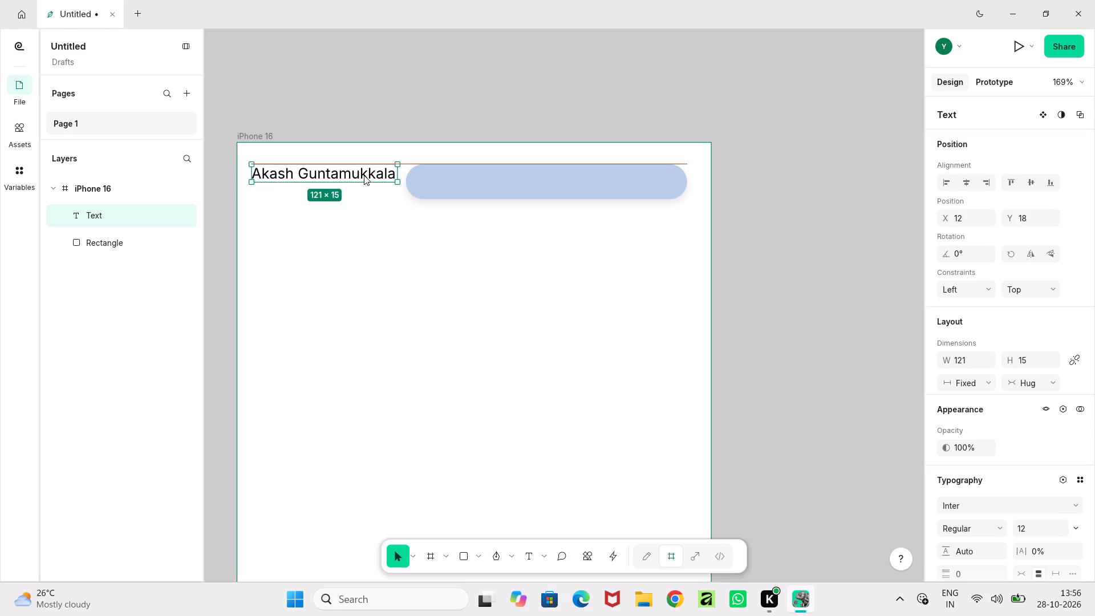
left_click_drag(364, 175, 366, 176)
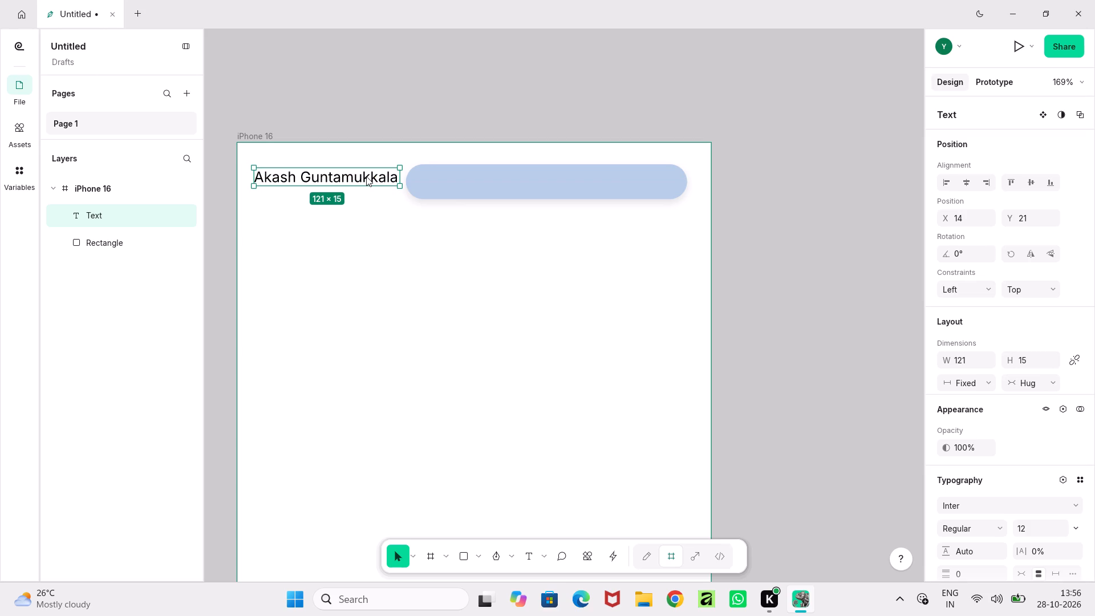
left_click_drag(366, 176, 366, 176)
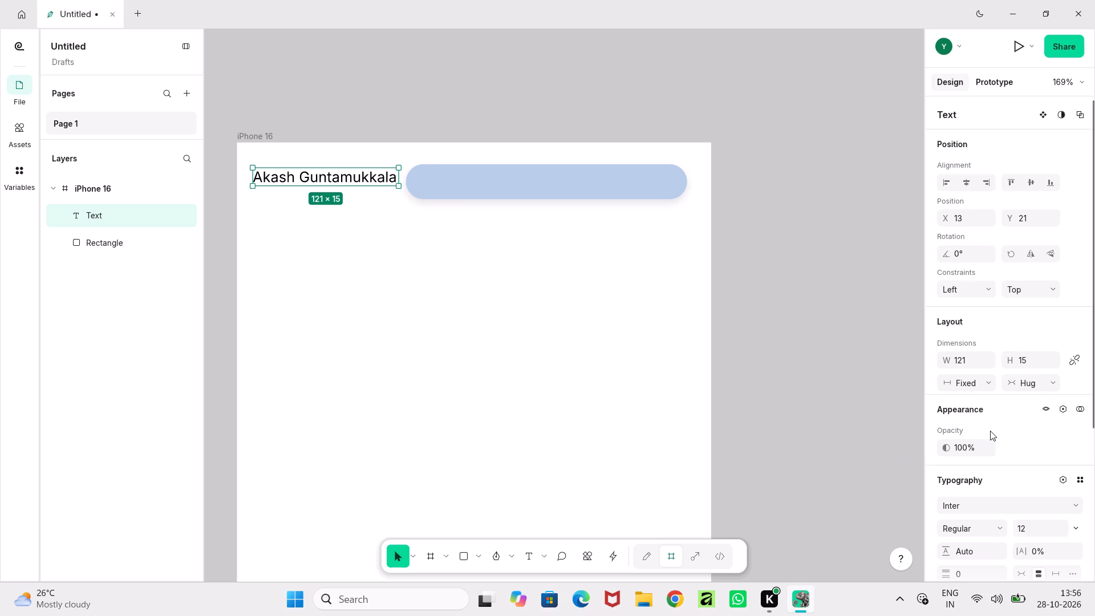
Set the name text's font weight to Bold.
left_click(1044, 382)
left_click(1019, 460)
scroll(1007, 507, "down", 1)
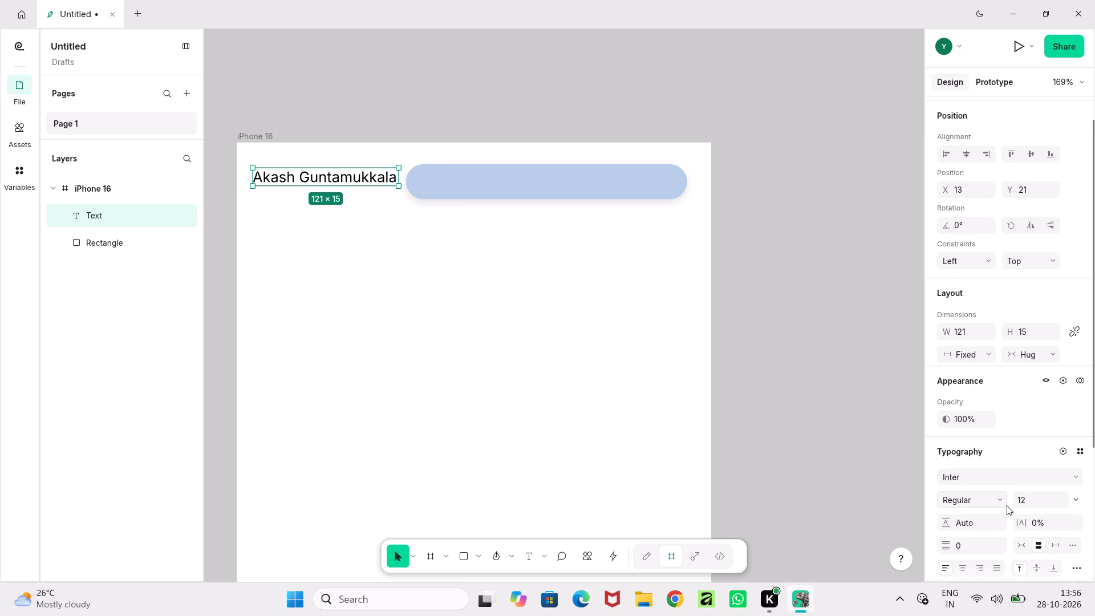
scroll(1007, 504, "down", 1)
left_click(999, 472)
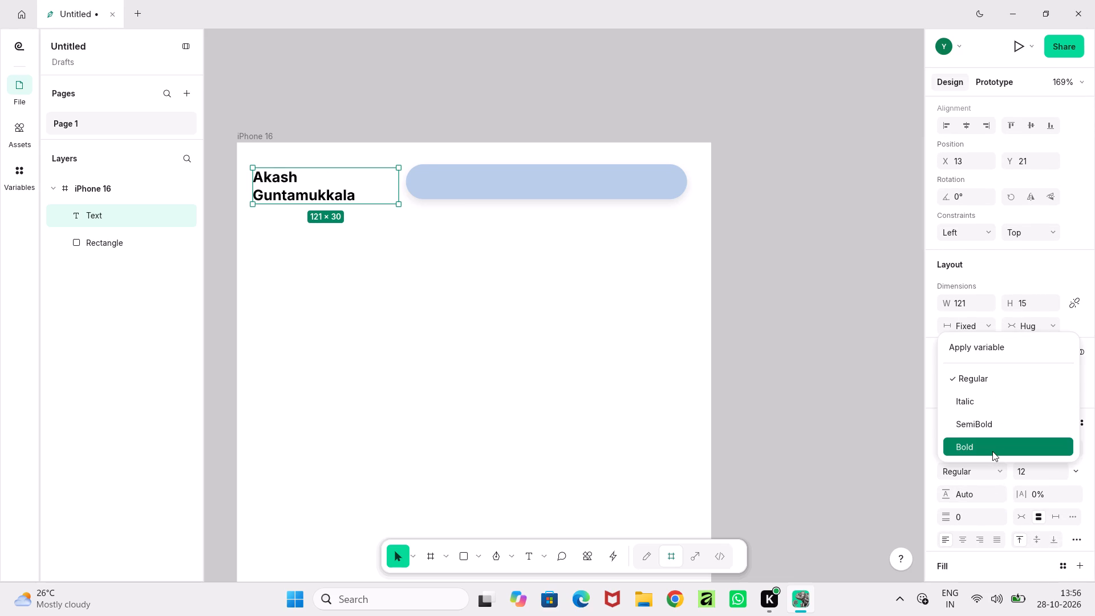
left_click(992, 451)
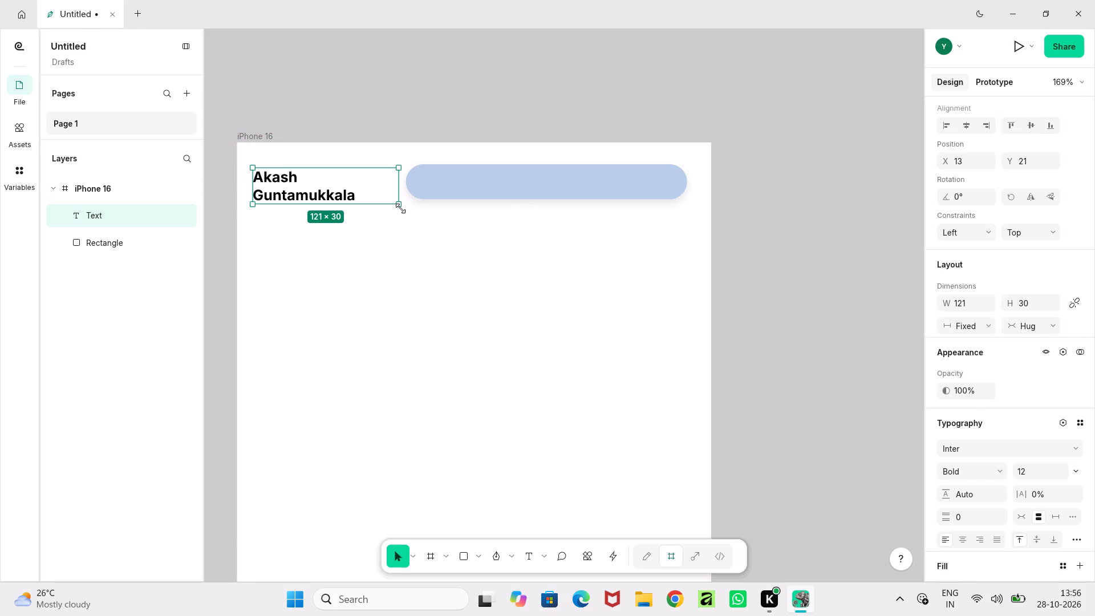
Set the name's font size to 10 and shrink its text box to about 106 × 12.
left_click_drag(400, 208, 387, 200)
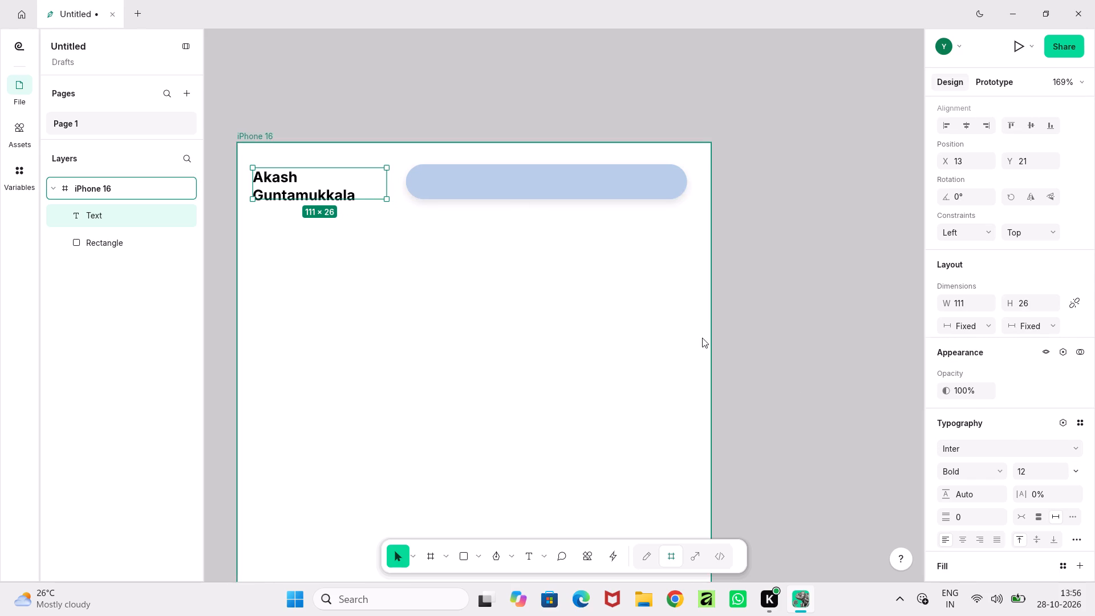
left_click(1017, 473)
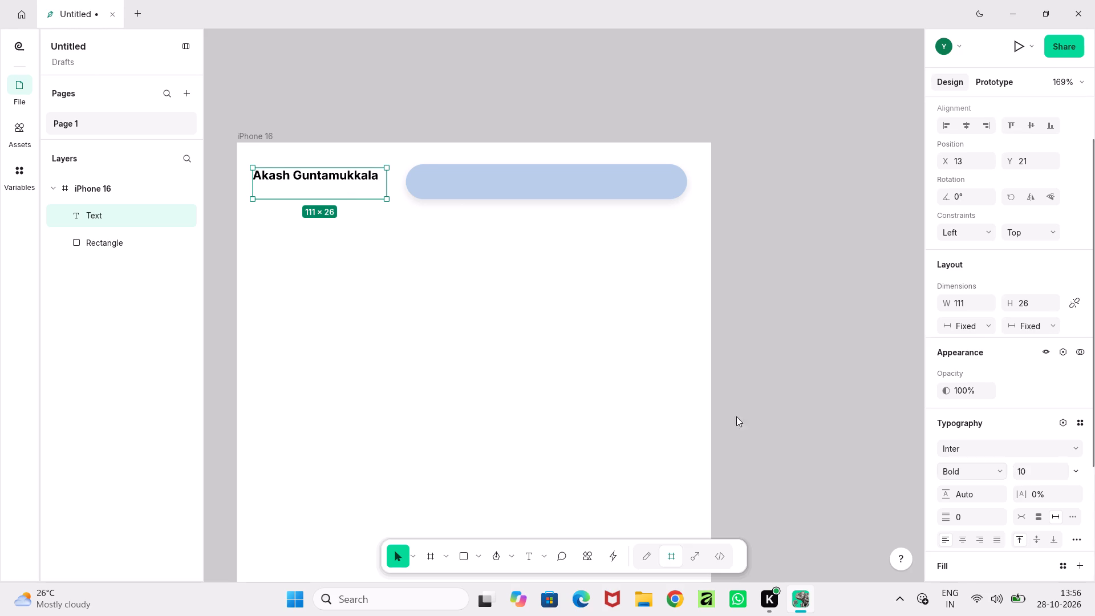
left_click_drag(317, 199, 318, 185)
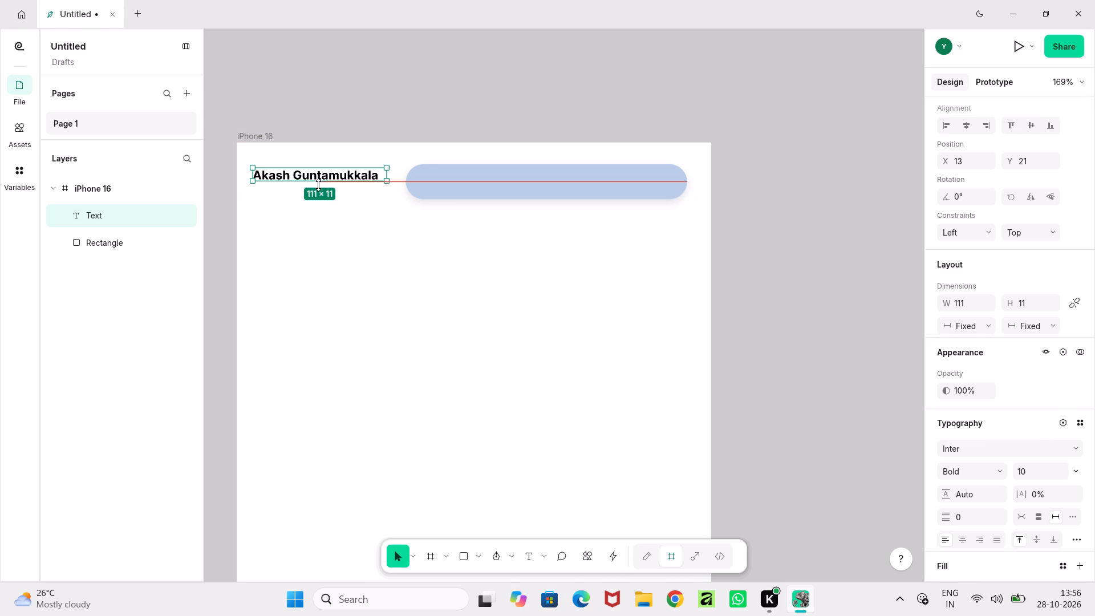
left_click_drag(318, 185, 318, 188)
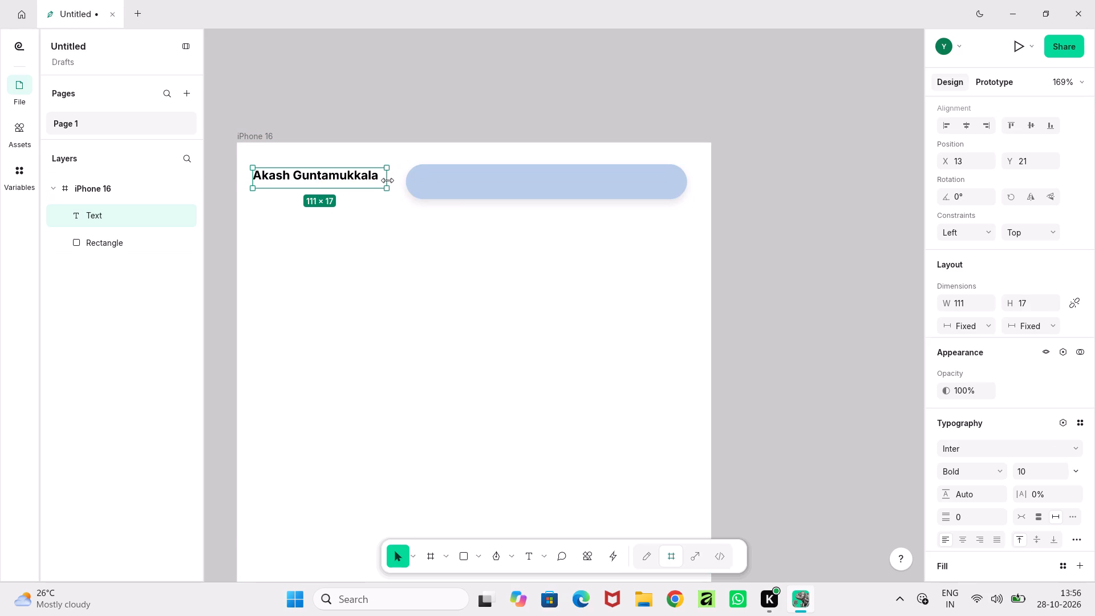
left_click_drag(387, 180, 381, 183)
Position the name text beside the pill at X 20, Y 24.
left_click_drag(323, 176, 328, 177)
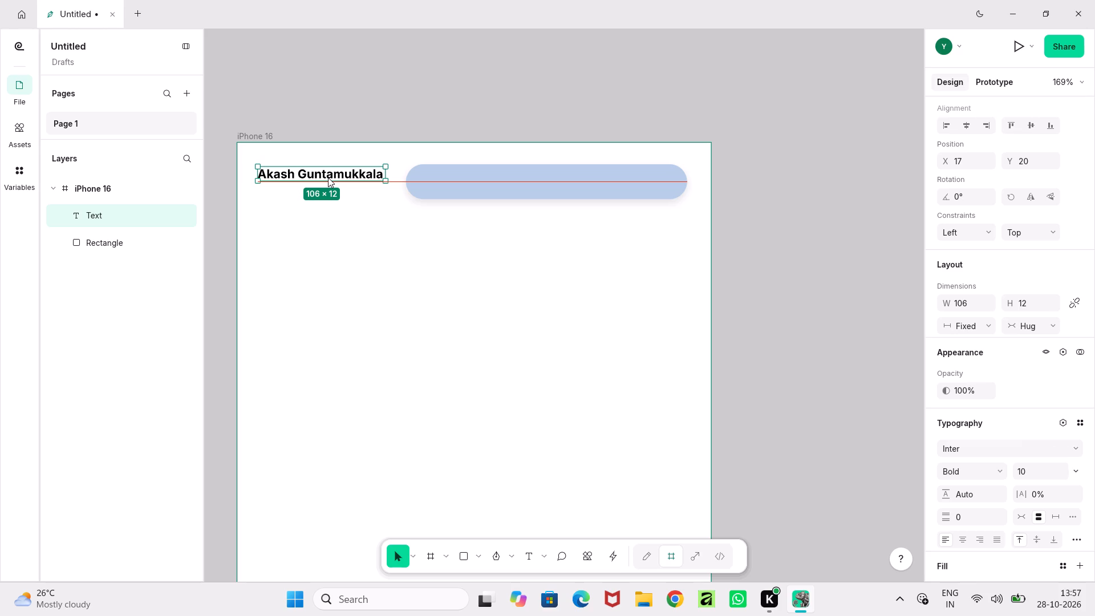
left_click_drag(328, 177, 330, 178)
left_click(356, 99)
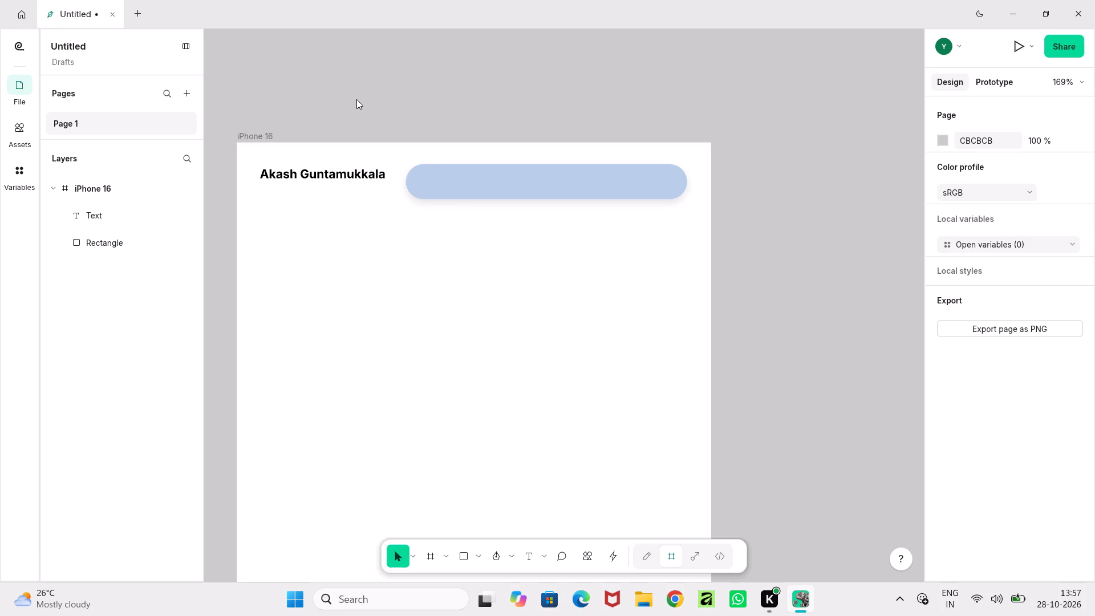
left_click(346, 171)
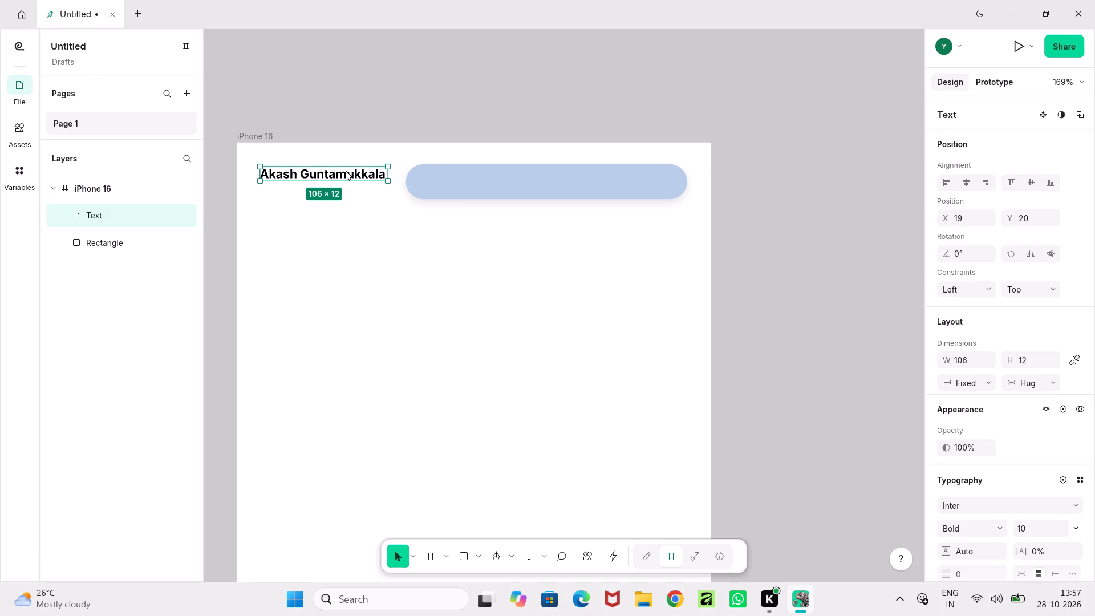
key("Down")
key("Down")
key("Down")
key("Down")
key("Right")
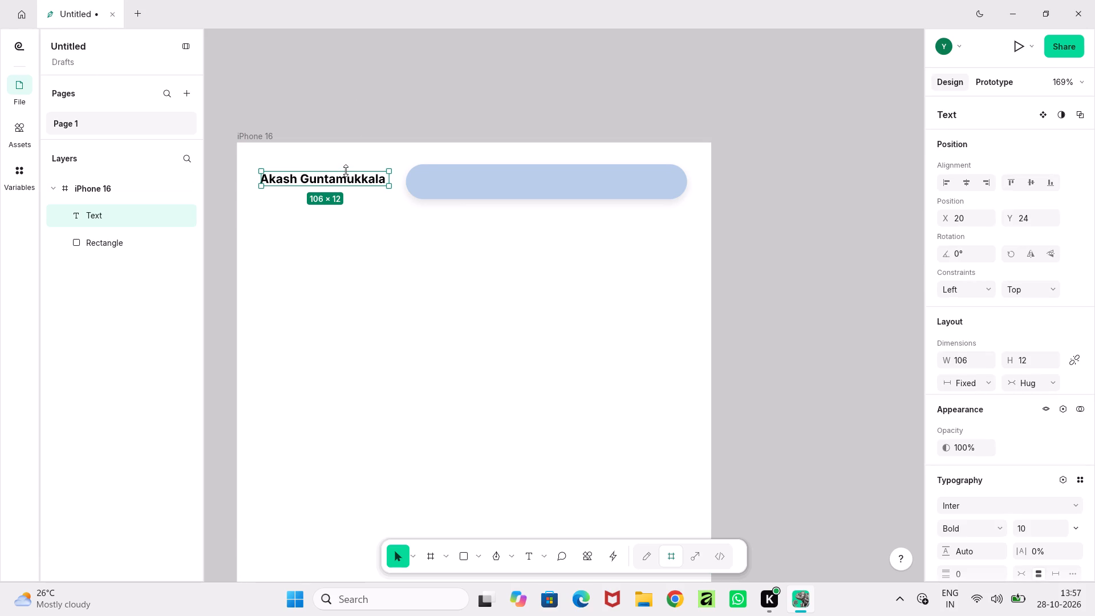
left_click(756, 320)
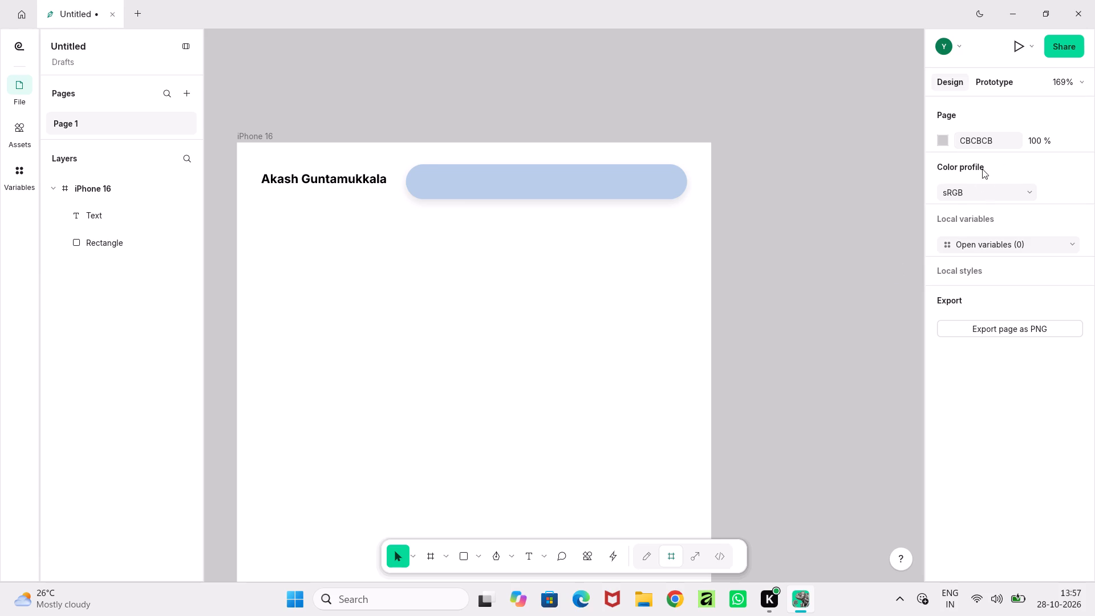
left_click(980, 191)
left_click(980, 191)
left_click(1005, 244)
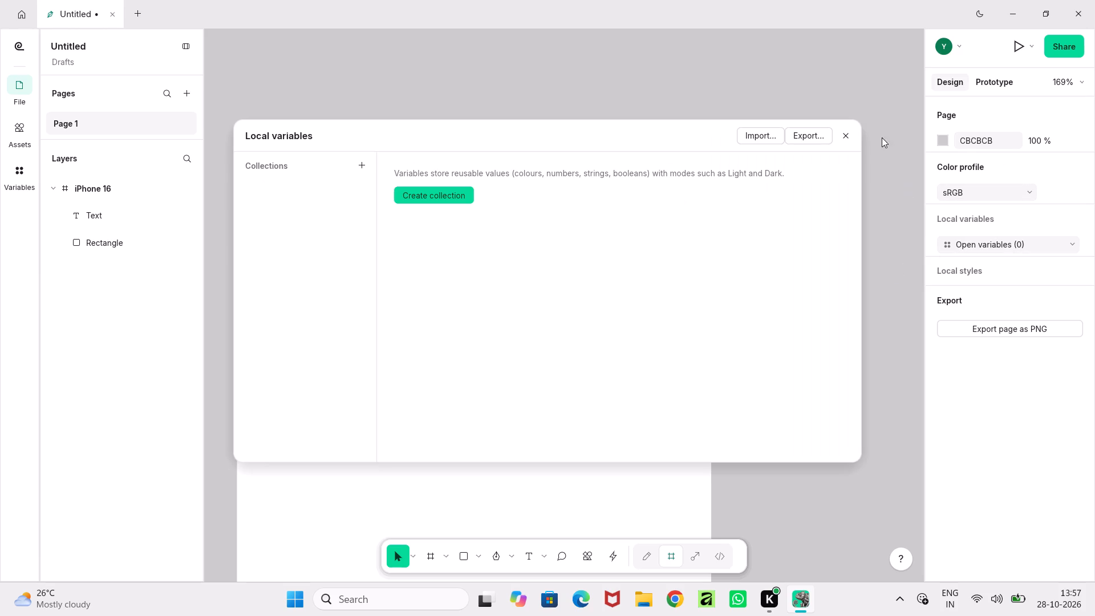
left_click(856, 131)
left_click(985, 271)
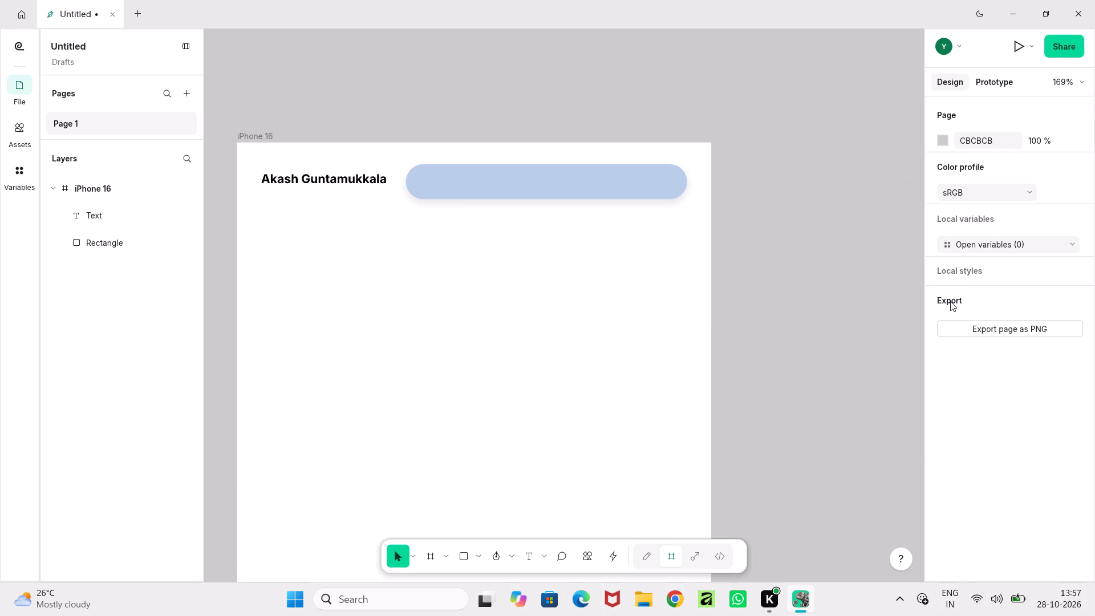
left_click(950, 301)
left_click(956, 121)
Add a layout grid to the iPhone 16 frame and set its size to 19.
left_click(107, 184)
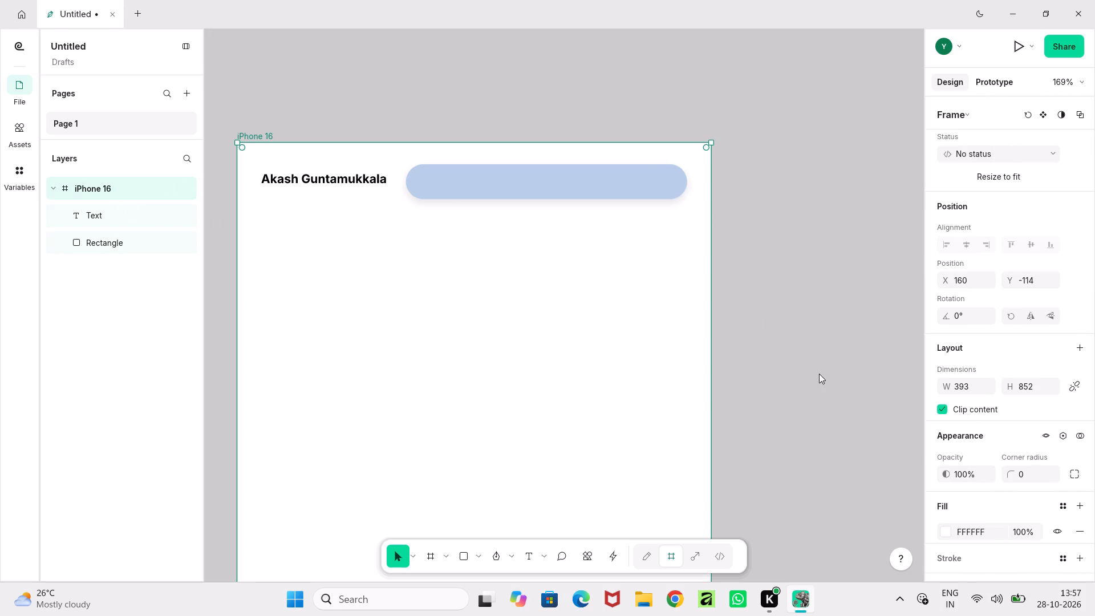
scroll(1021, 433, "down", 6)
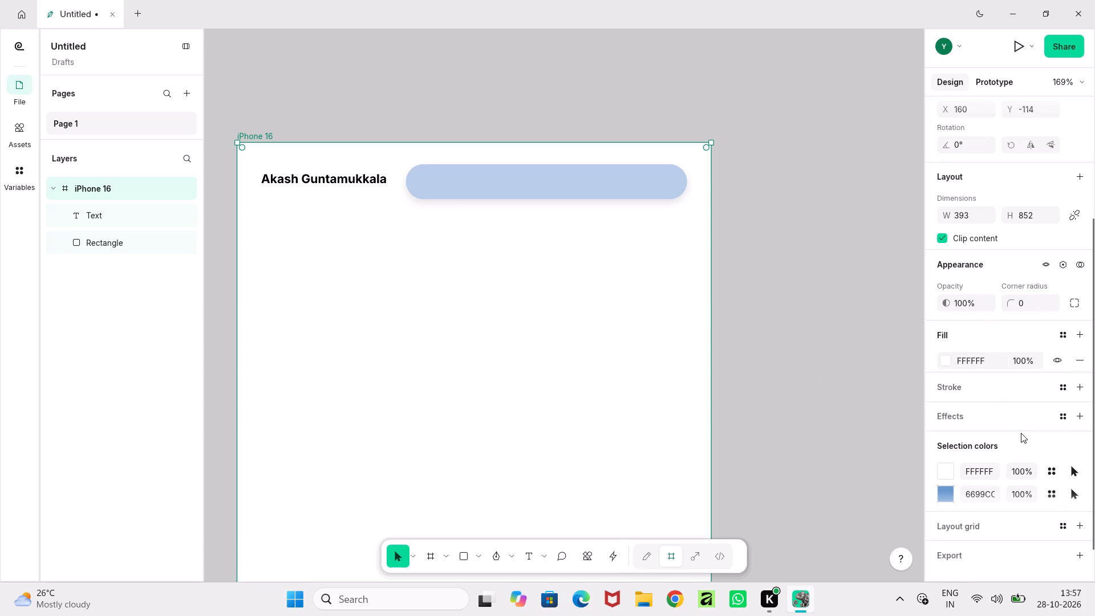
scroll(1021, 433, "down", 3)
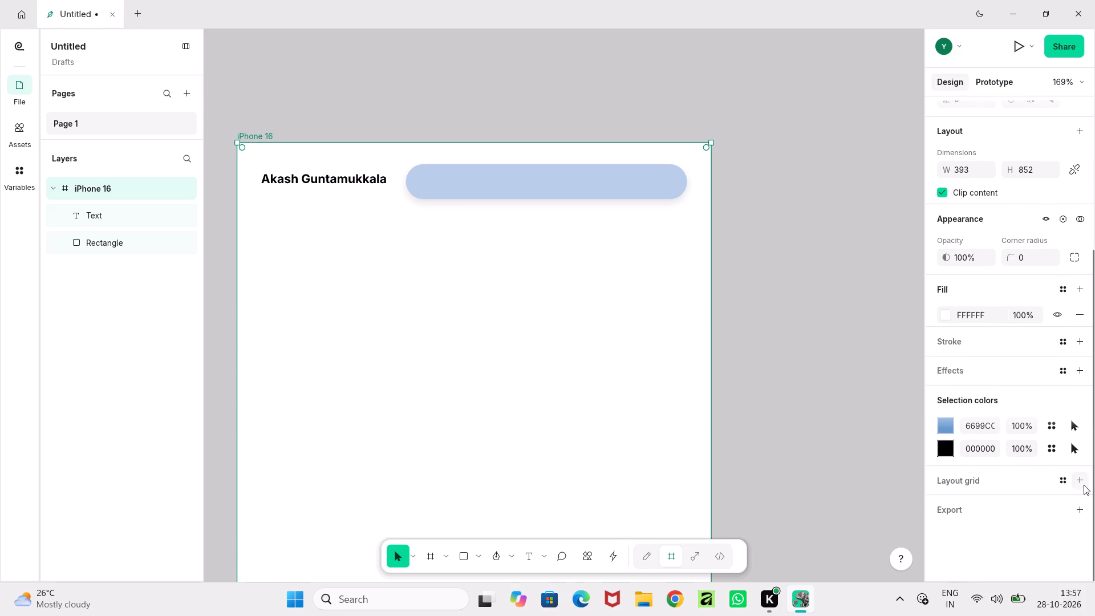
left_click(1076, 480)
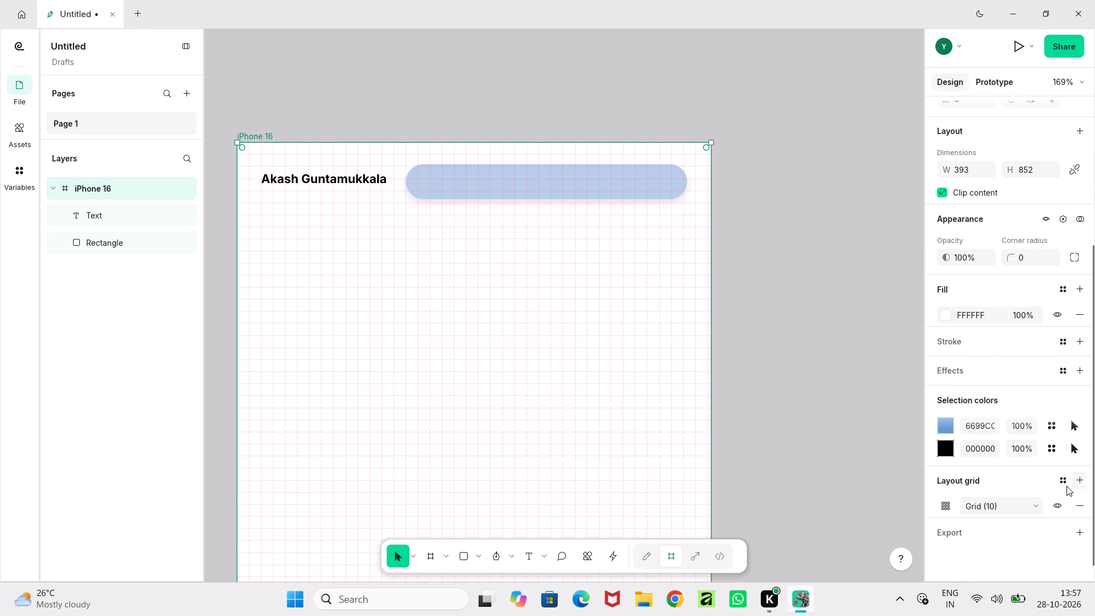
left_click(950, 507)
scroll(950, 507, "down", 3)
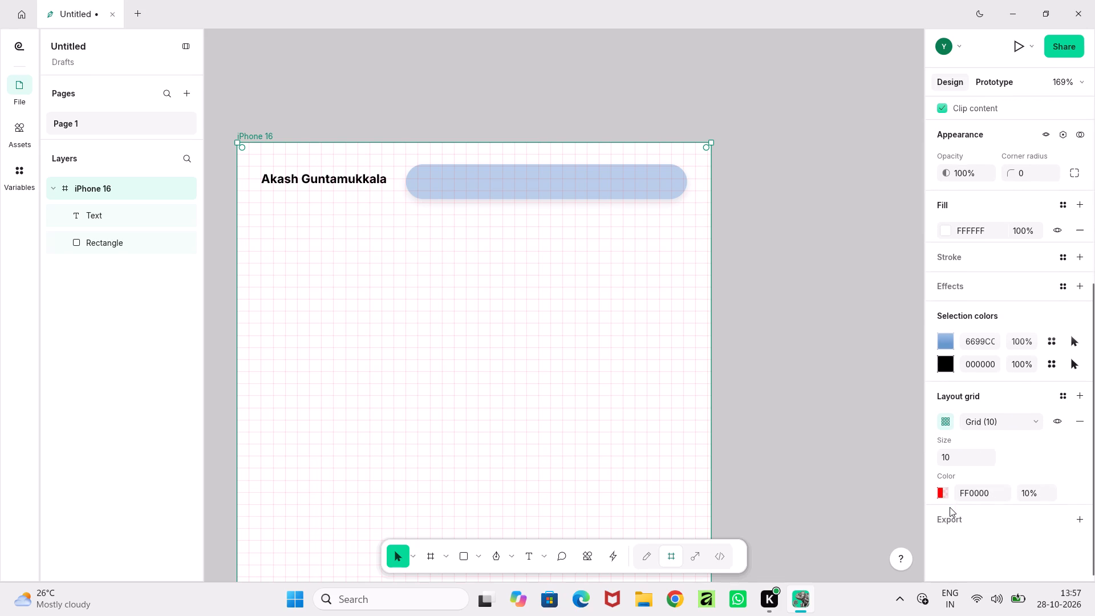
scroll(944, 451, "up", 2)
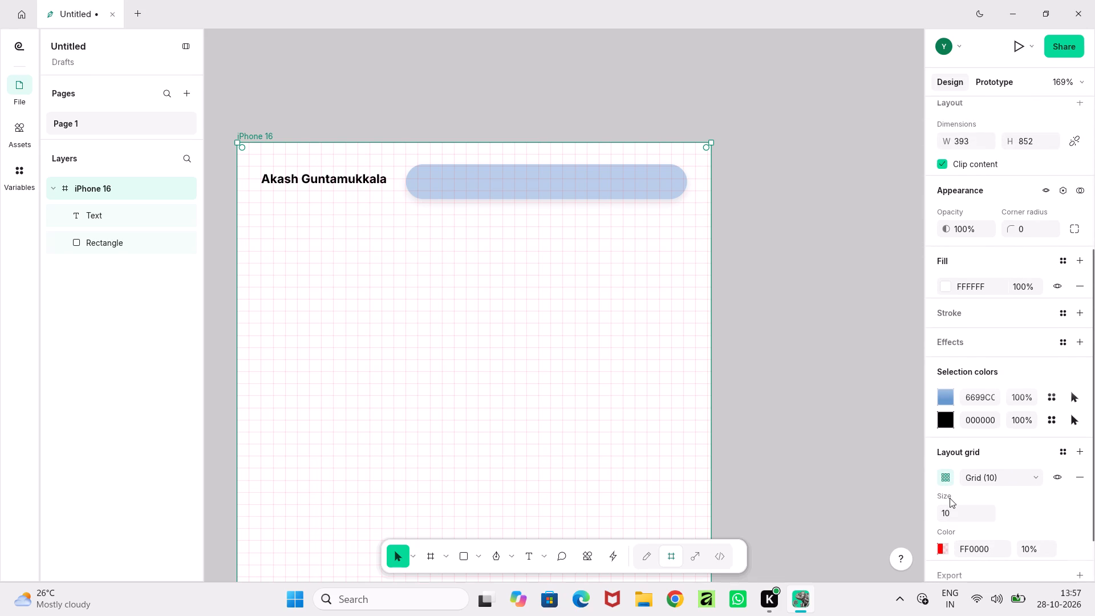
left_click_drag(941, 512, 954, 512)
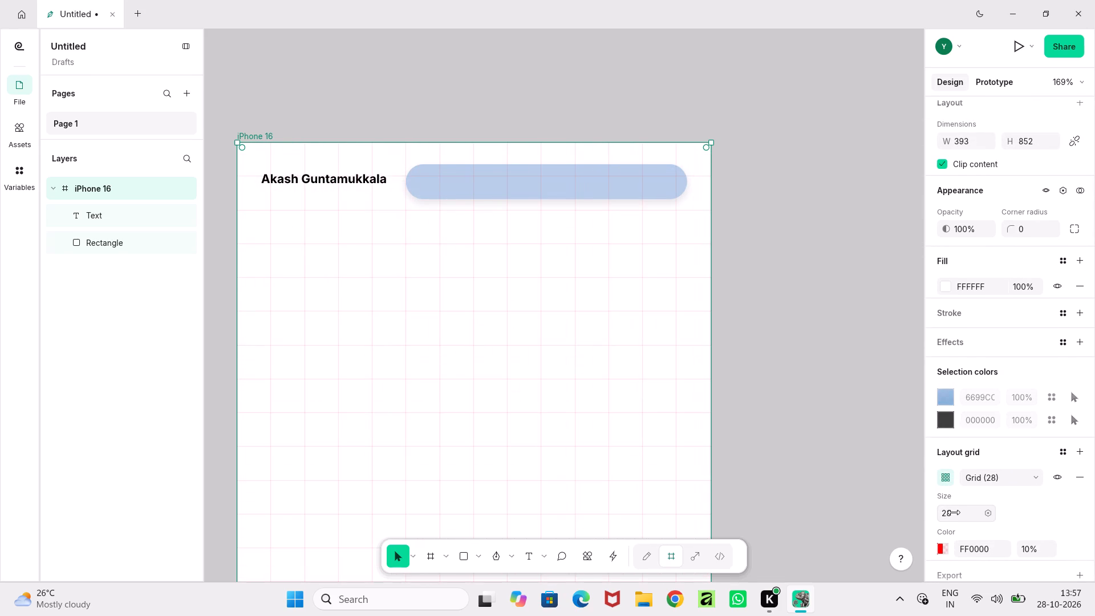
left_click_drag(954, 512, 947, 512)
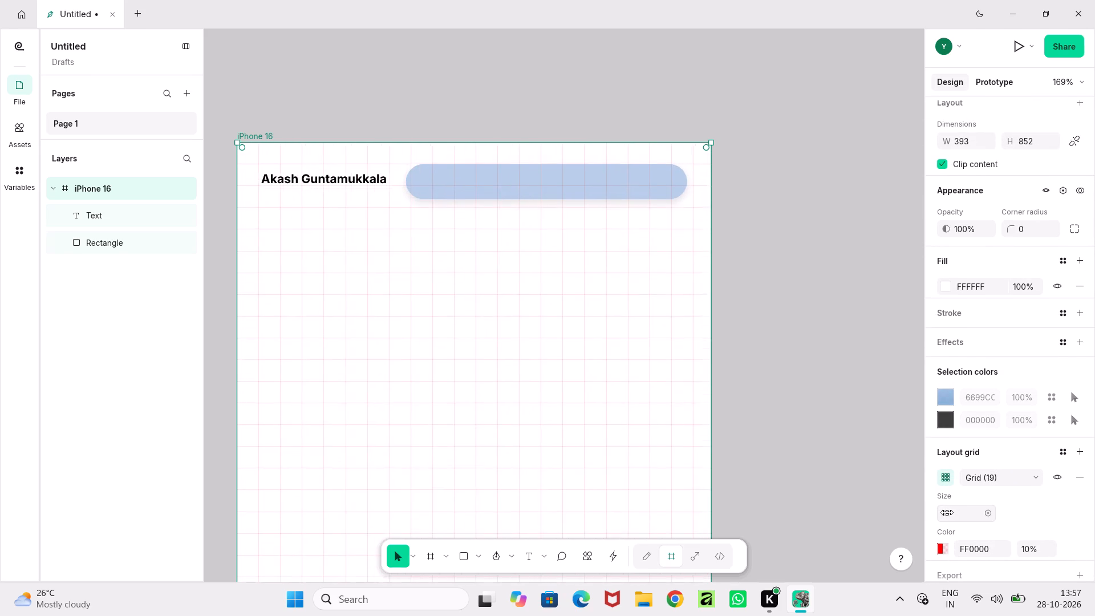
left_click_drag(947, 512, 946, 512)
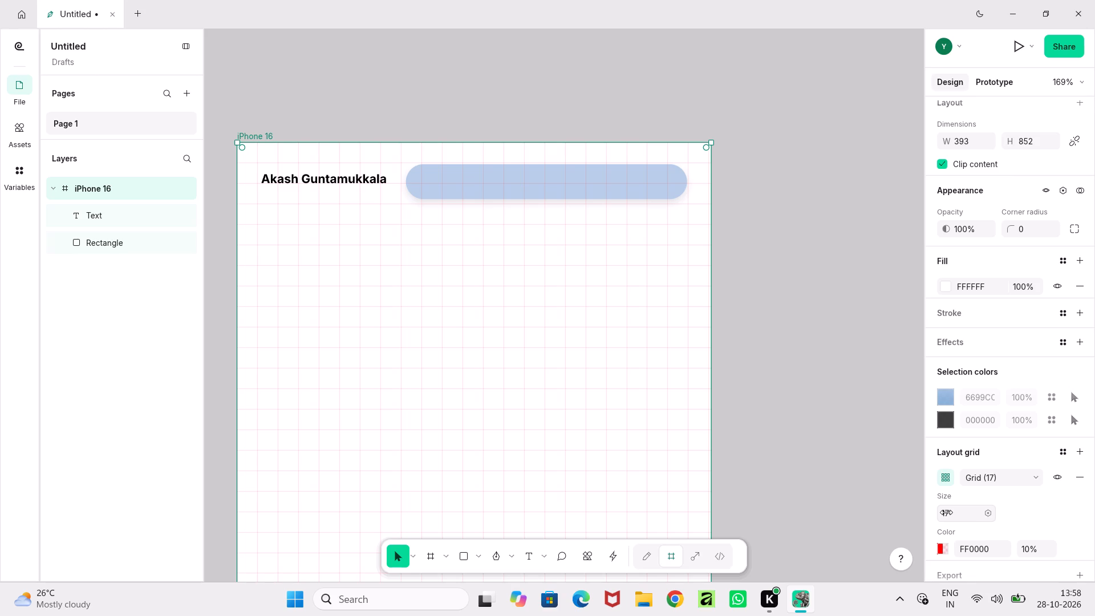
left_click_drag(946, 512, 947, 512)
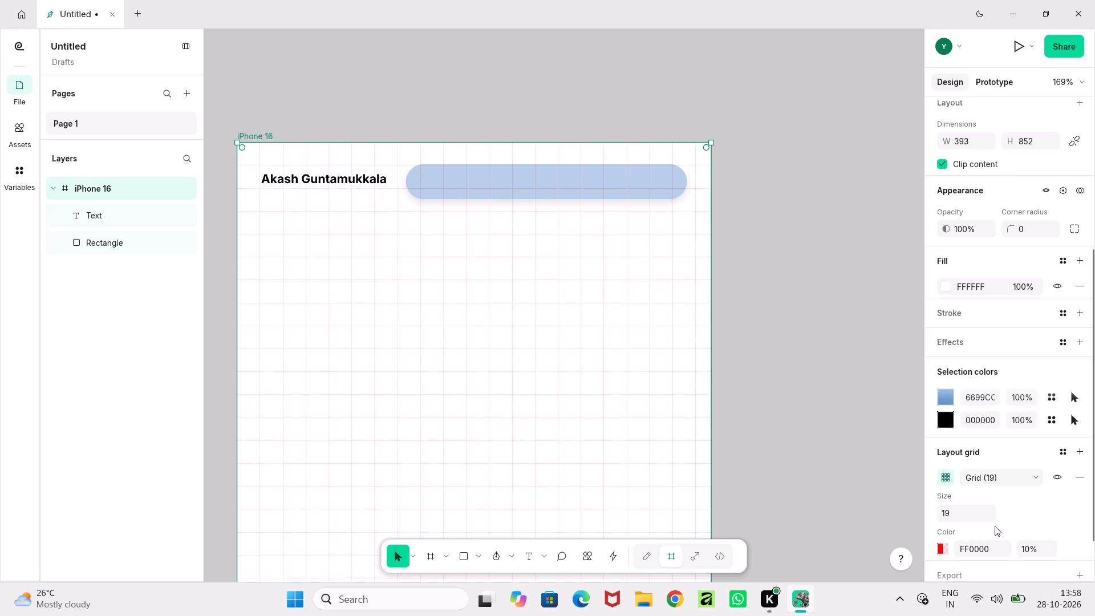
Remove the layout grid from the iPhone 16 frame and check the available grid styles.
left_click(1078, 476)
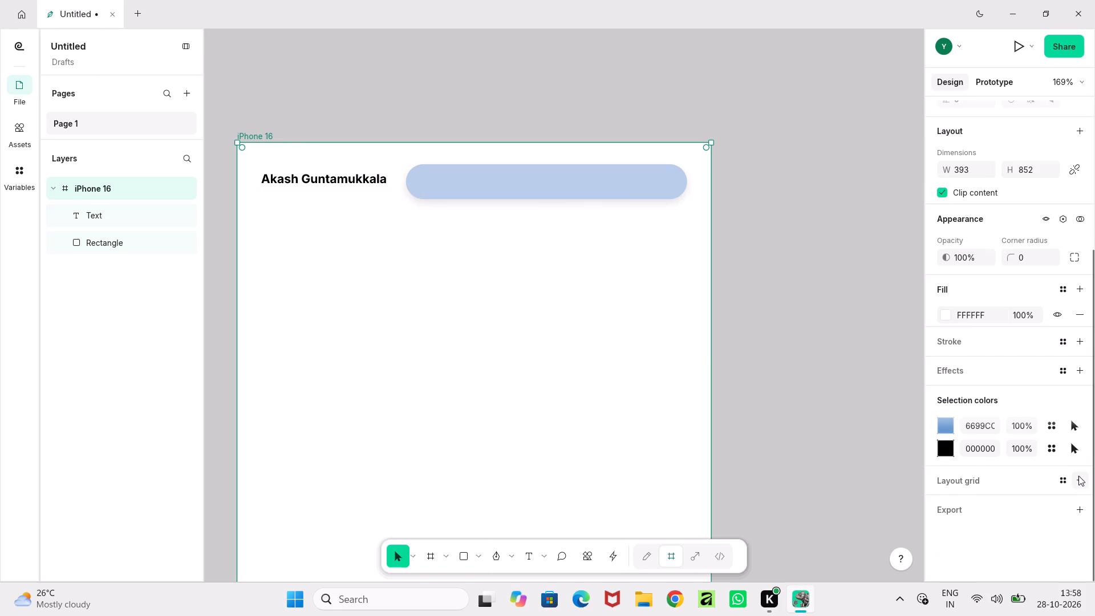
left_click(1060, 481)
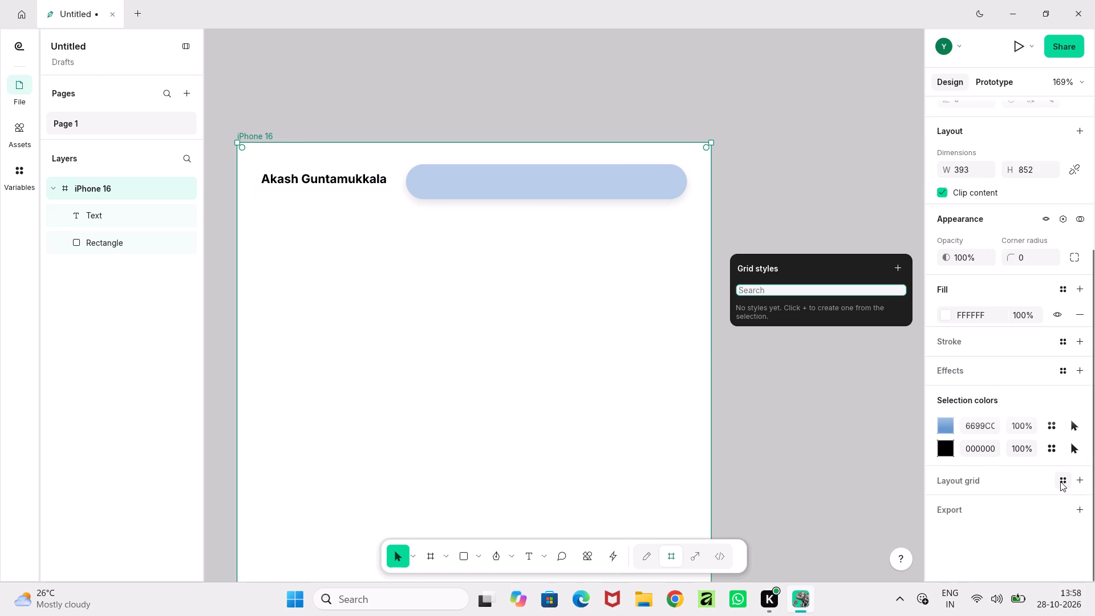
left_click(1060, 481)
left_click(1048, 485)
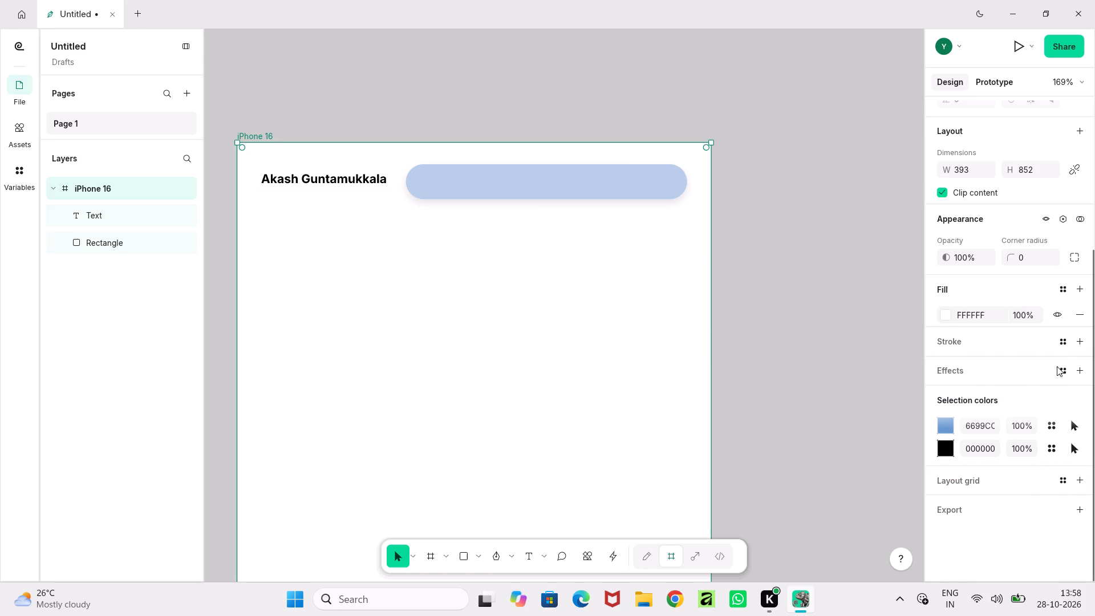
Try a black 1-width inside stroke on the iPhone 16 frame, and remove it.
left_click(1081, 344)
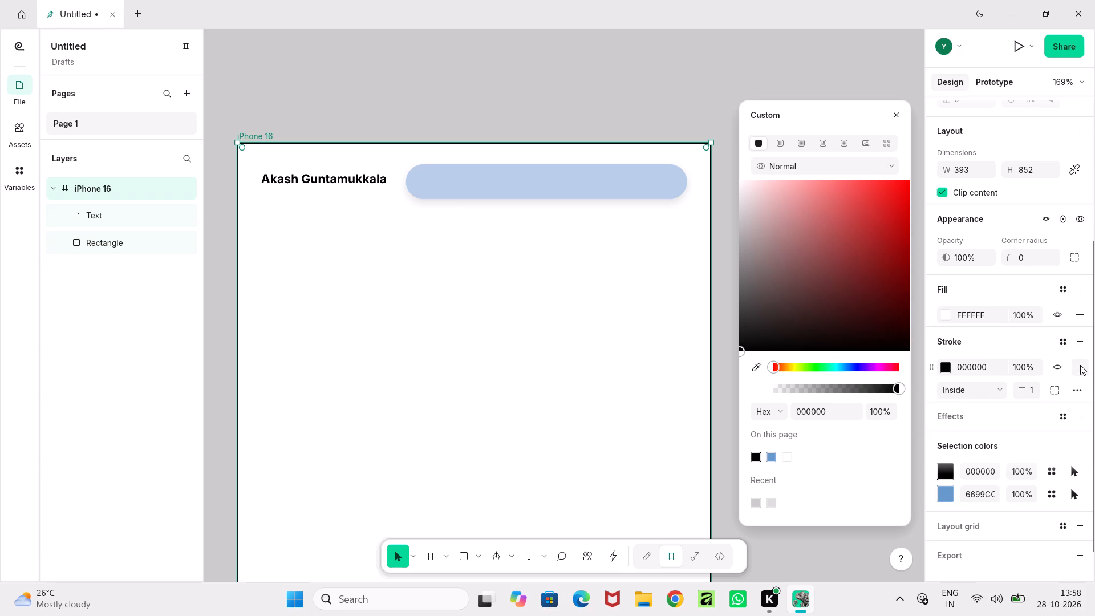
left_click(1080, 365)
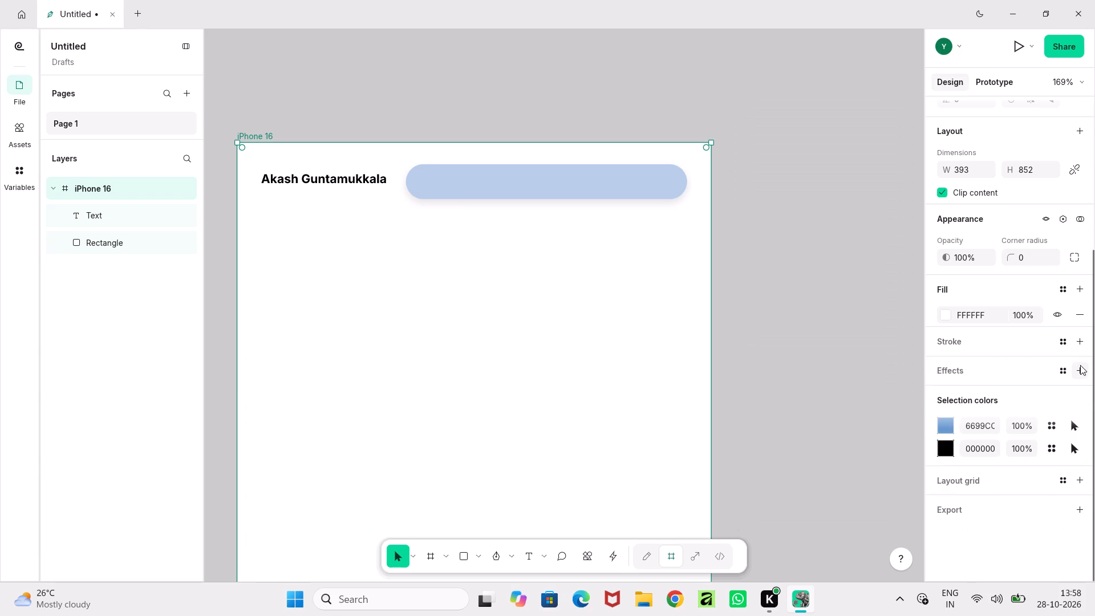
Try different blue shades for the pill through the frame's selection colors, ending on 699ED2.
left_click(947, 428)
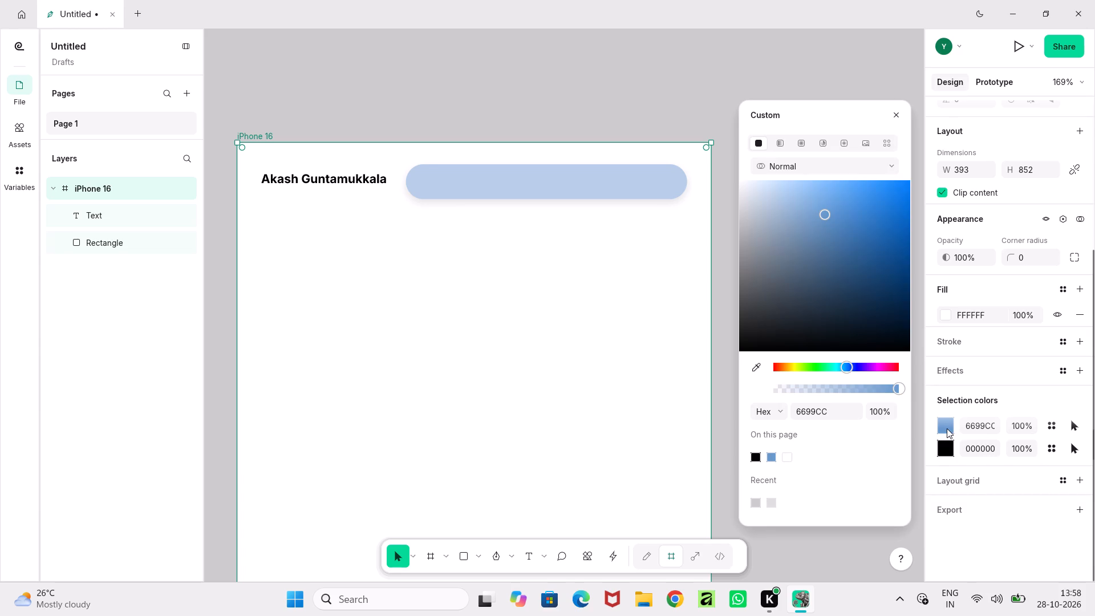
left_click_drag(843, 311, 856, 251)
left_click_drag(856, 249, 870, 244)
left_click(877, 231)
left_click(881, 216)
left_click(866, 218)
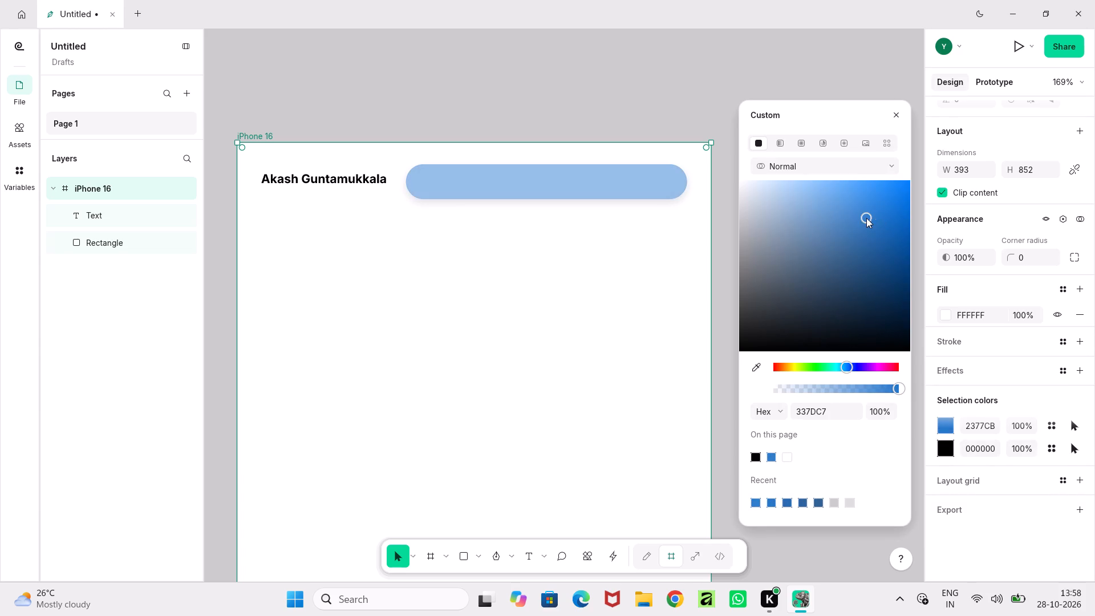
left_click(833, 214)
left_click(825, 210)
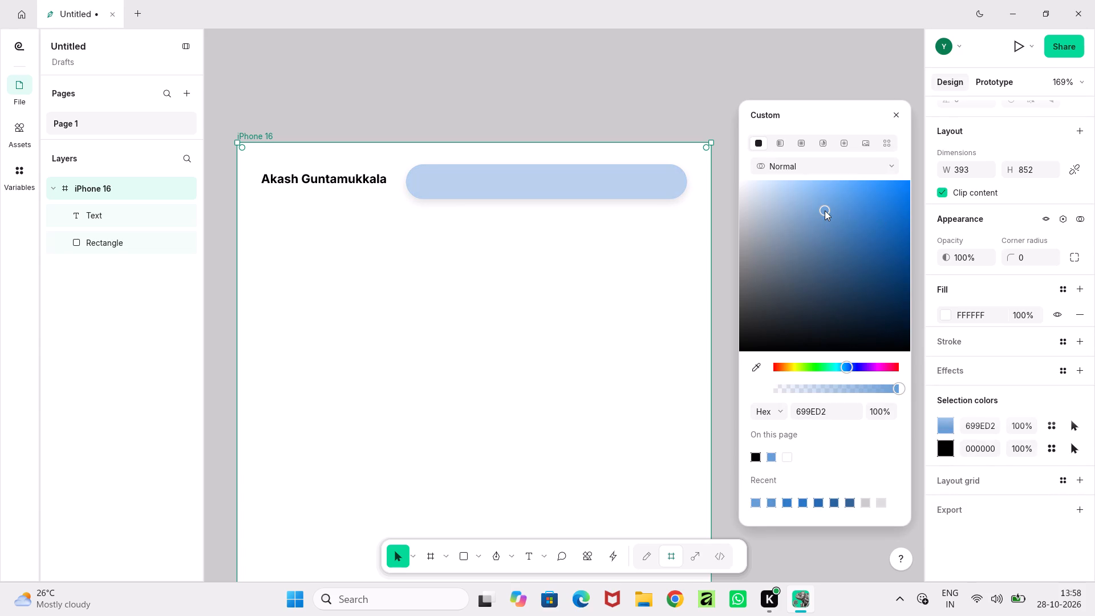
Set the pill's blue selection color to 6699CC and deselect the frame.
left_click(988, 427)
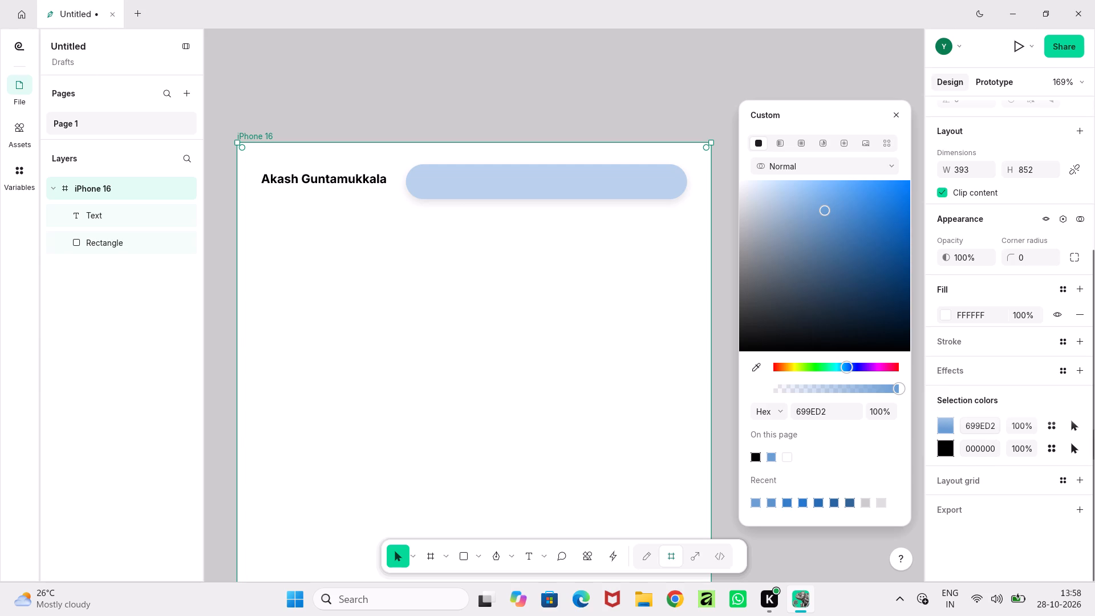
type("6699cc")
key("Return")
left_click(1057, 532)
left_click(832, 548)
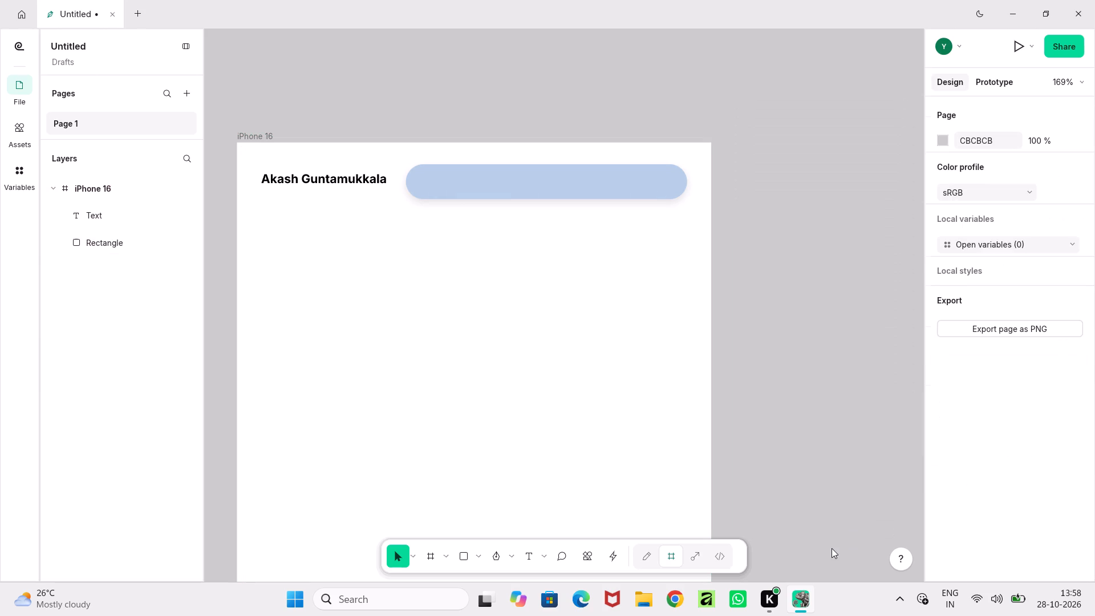
Add a layout grid of size 10 to the iPhone 16 frame and set its color opacity to 6%.
left_click(584, 365)
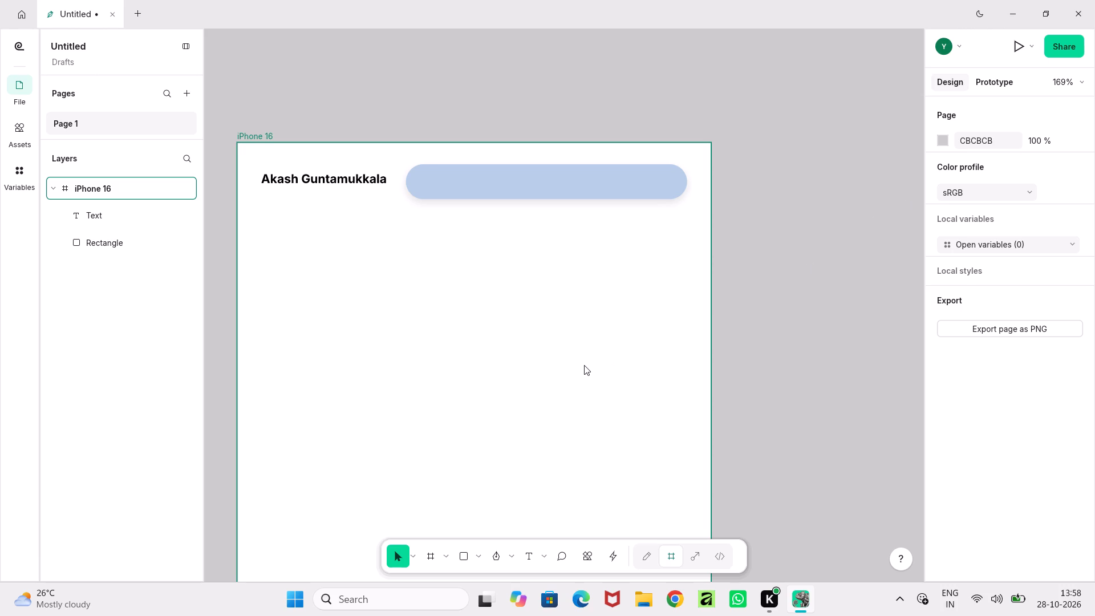
left_click(584, 365)
left_click(581, 366)
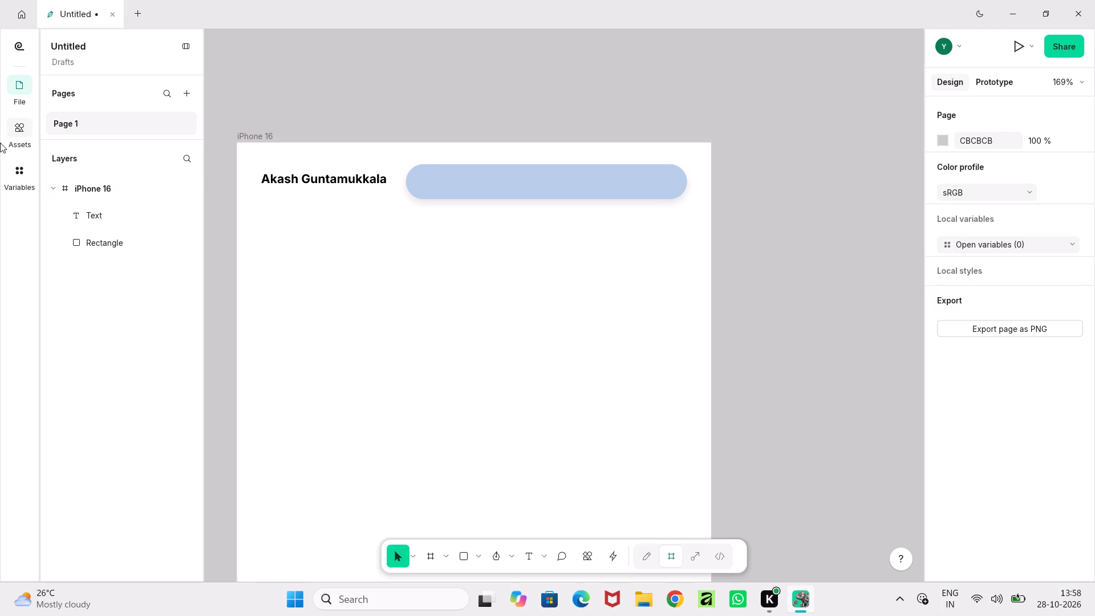
left_click(102, 189)
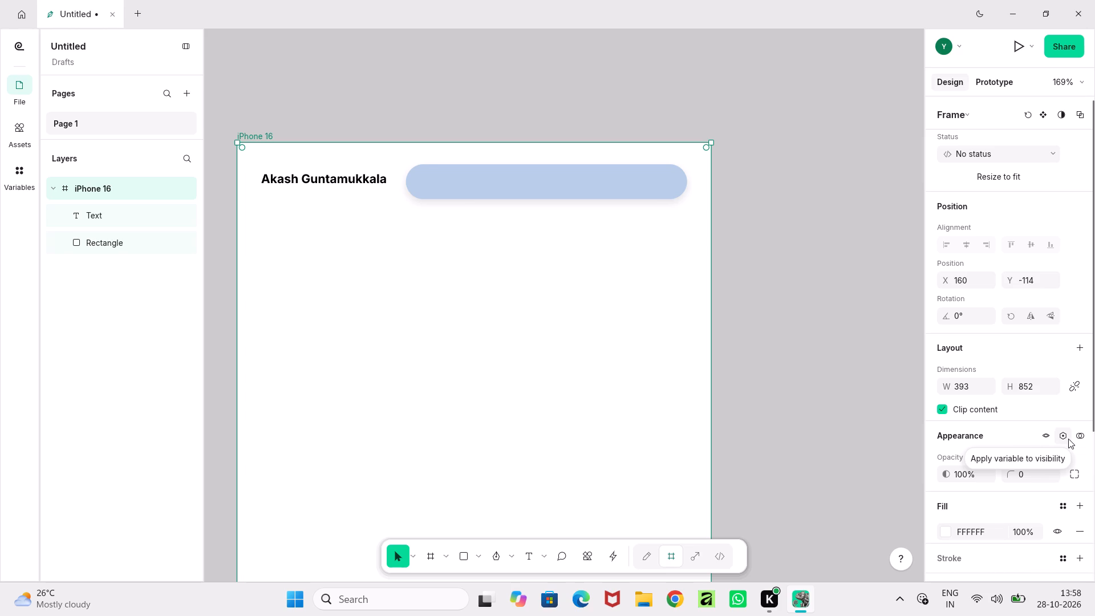
scroll(1051, 438, "down", 3)
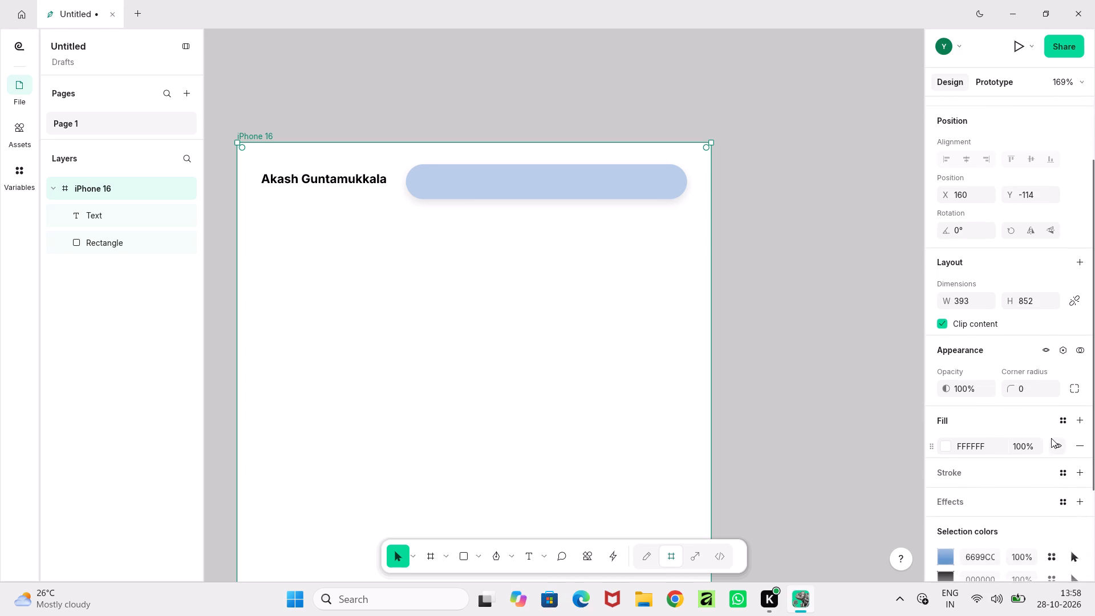
scroll(1051, 438, "down", 10)
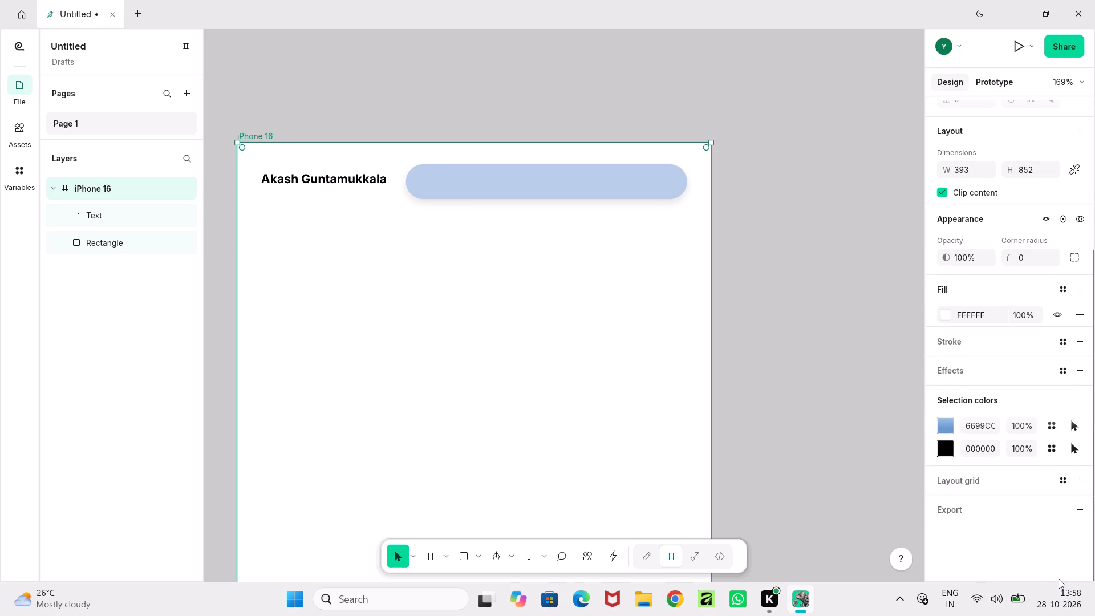
left_click(1077, 485)
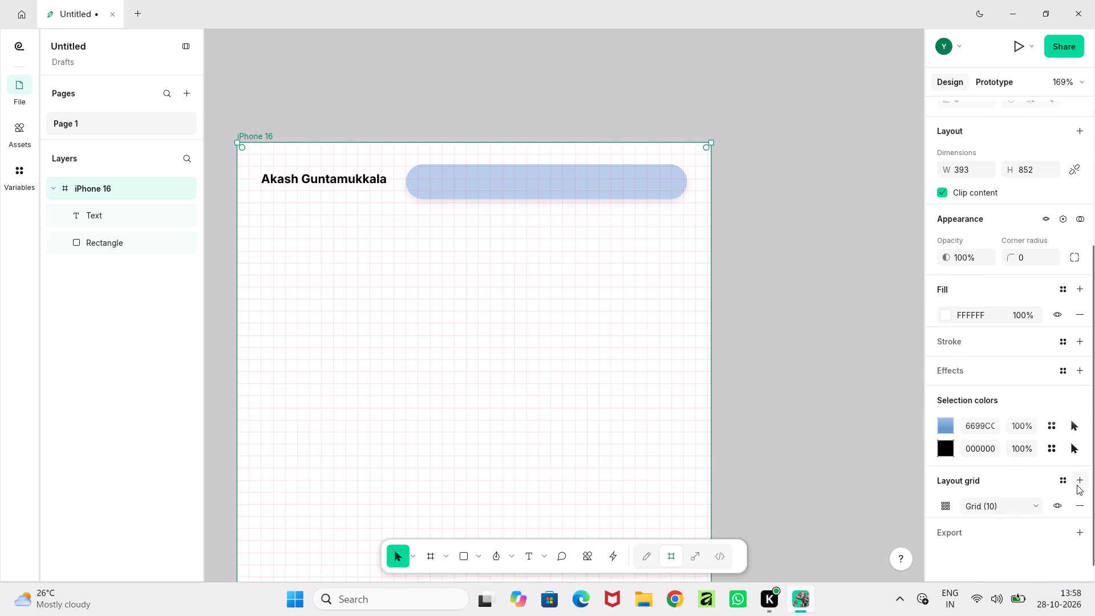
left_click(951, 502)
scroll(951, 502, "down", 4)
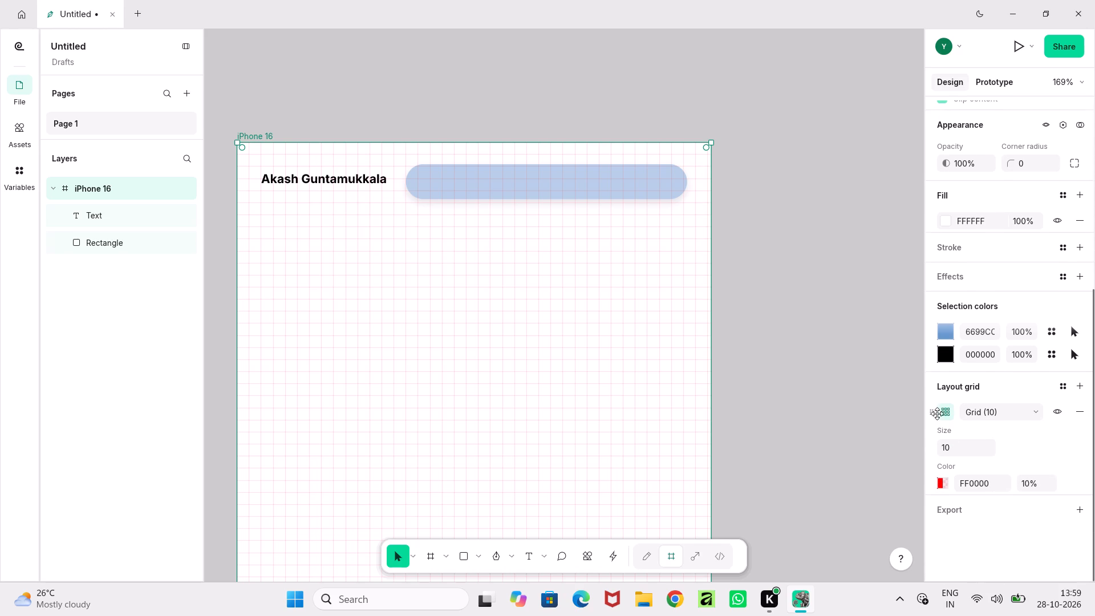
left_click(1019, 482)
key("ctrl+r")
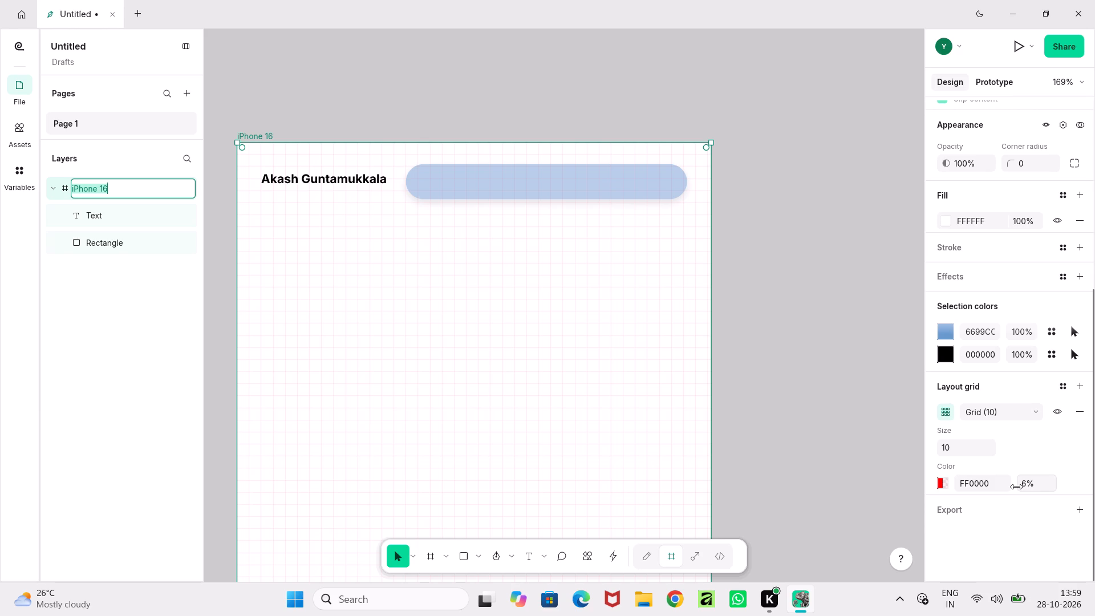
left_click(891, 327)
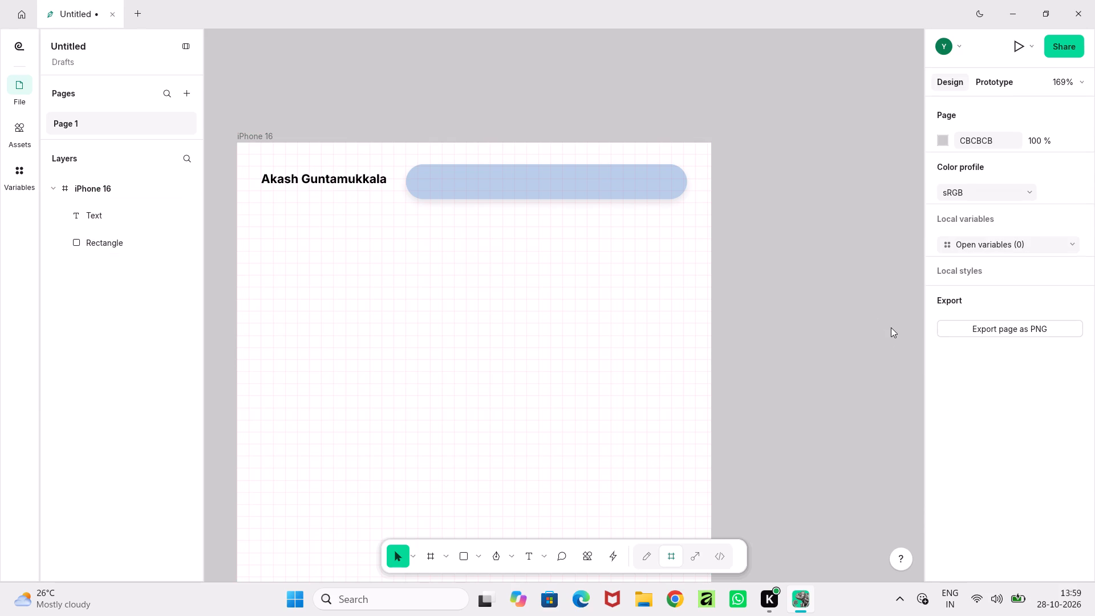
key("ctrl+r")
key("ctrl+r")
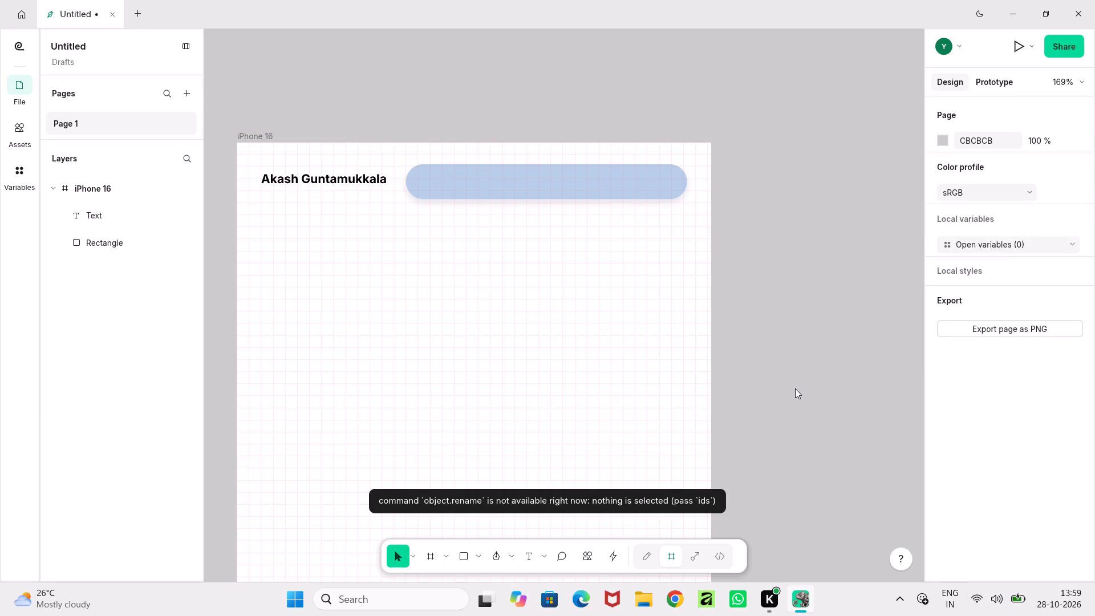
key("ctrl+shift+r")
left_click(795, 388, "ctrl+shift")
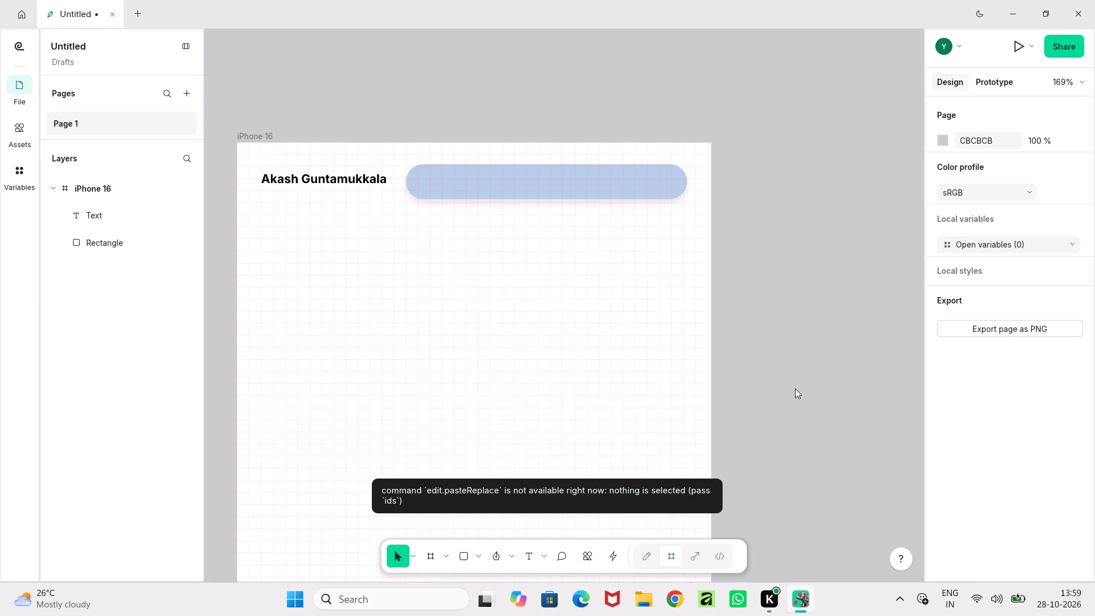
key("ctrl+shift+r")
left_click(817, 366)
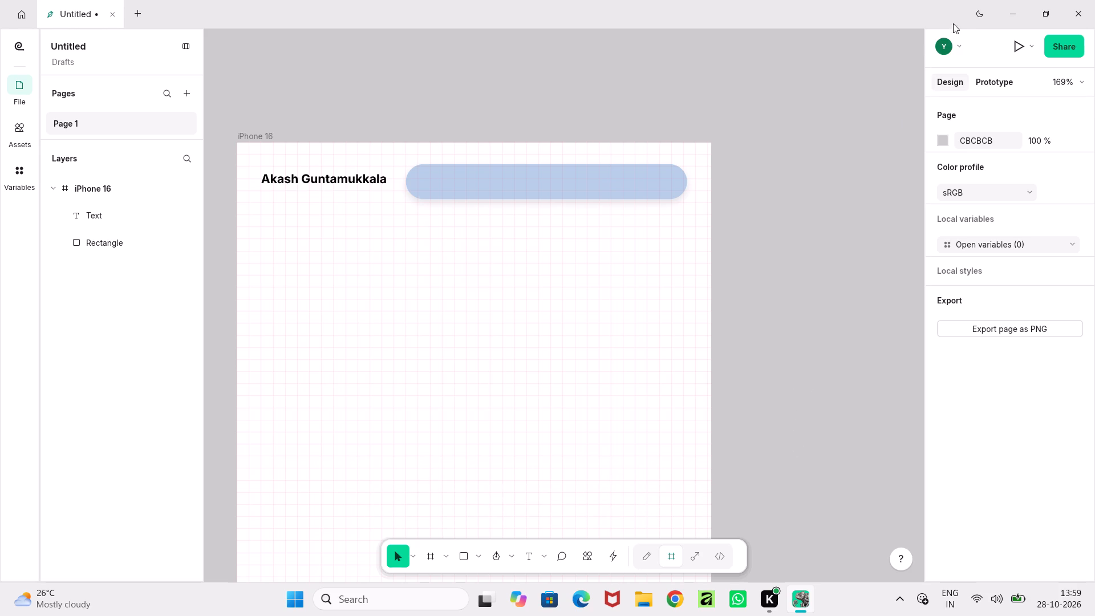
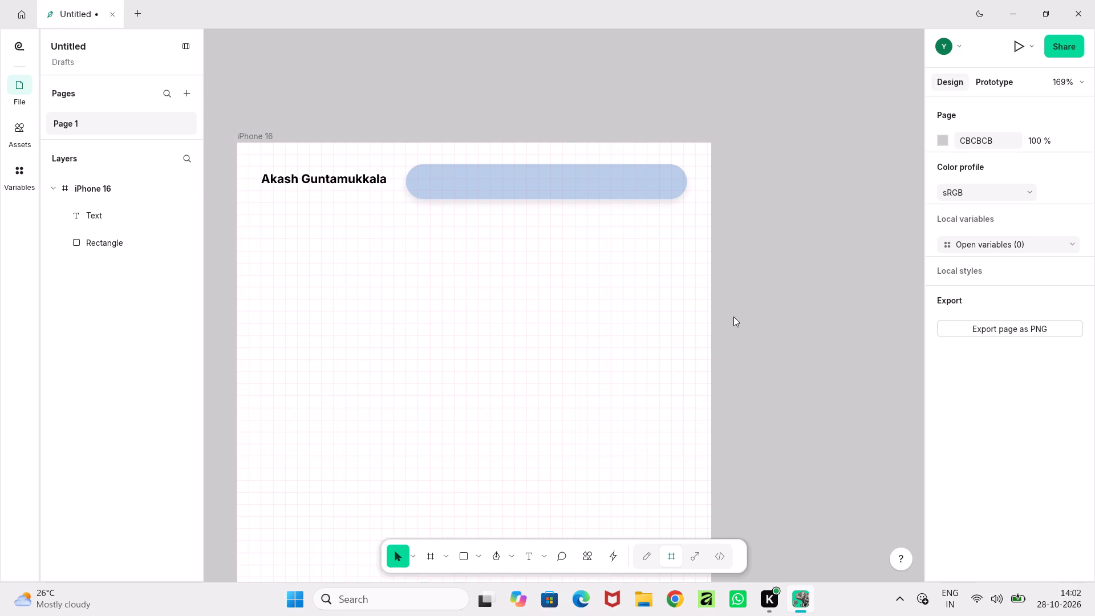
Add a text label reading "About" inside the blue pill near its left end, with font size 6.
left_click(565, 193)
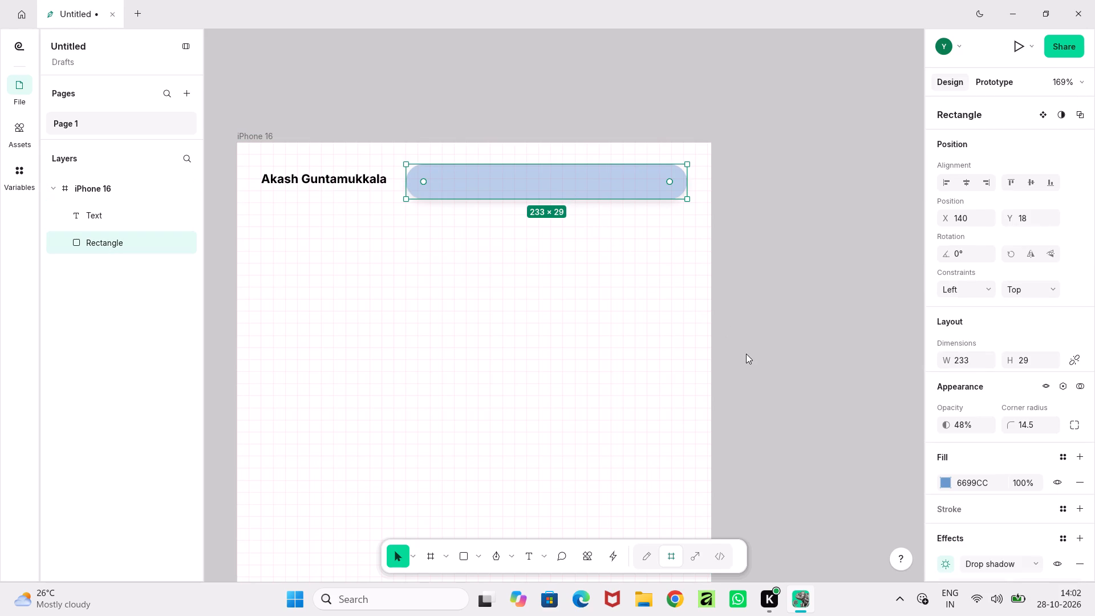
left_click(711, 261)
scroll(497, 185, "up", 5, "ctrl")
scroll(534, 269, "down", 1, "ctrl")
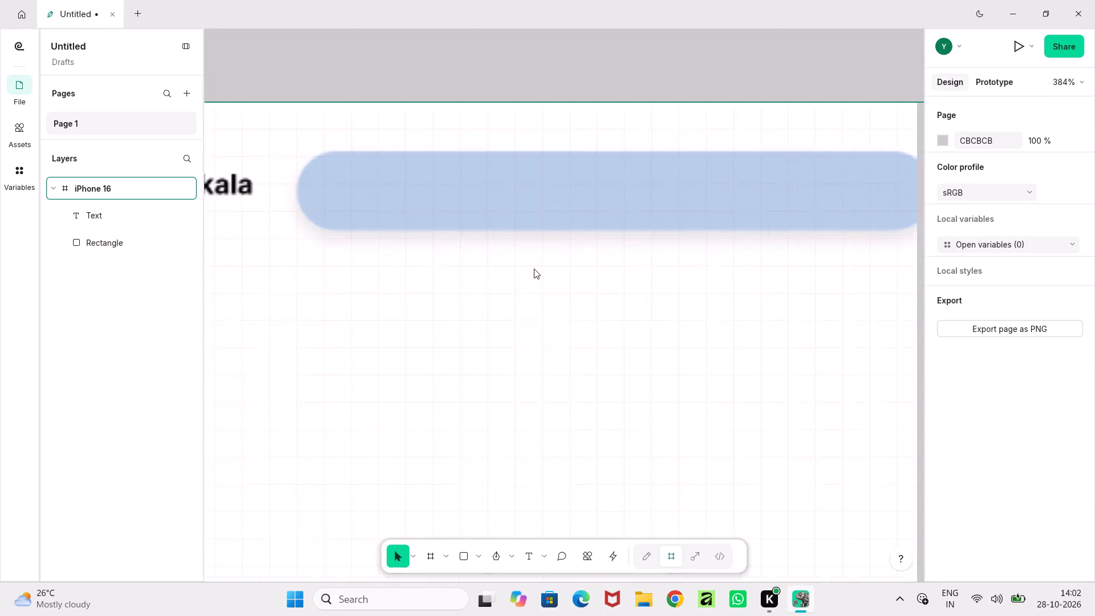
scroll(534, 269, "down", 3, "ctrl")
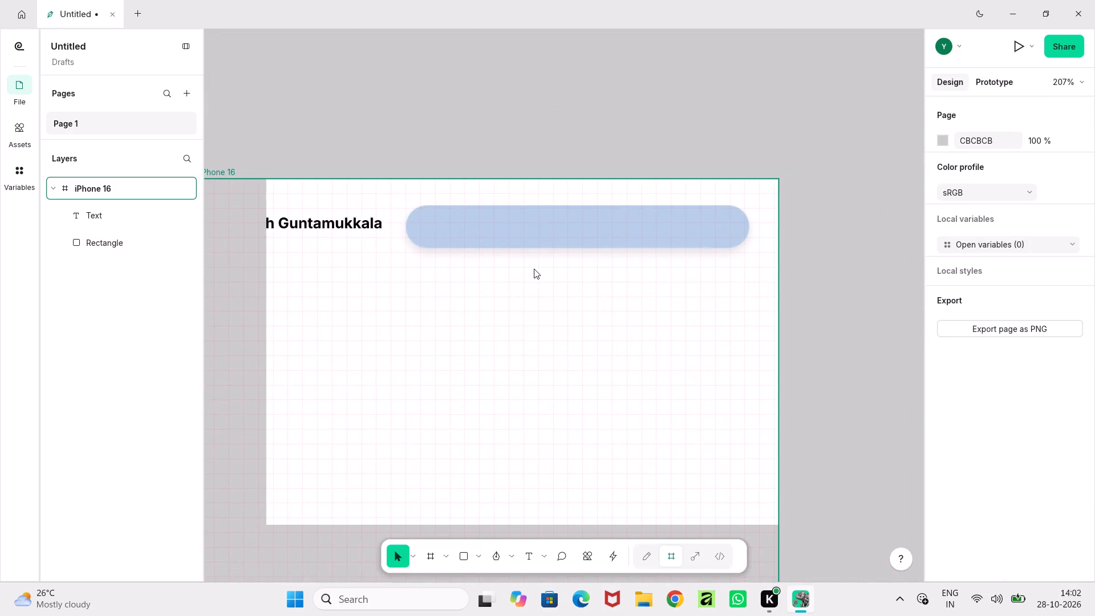
left_click(525, 554)
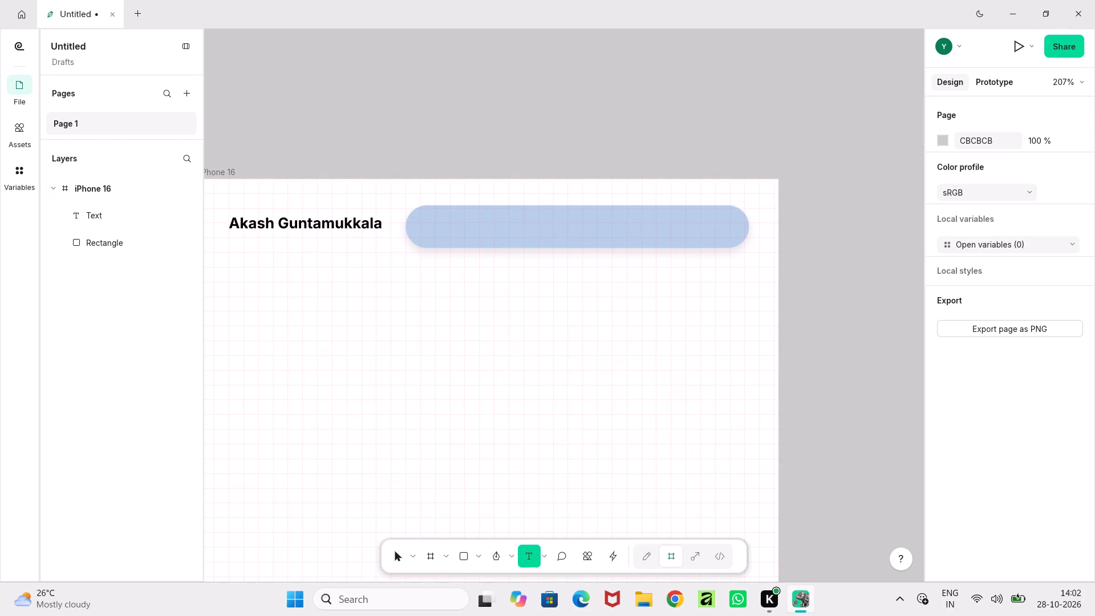
left_click_drag(429, 221, 488, 220)
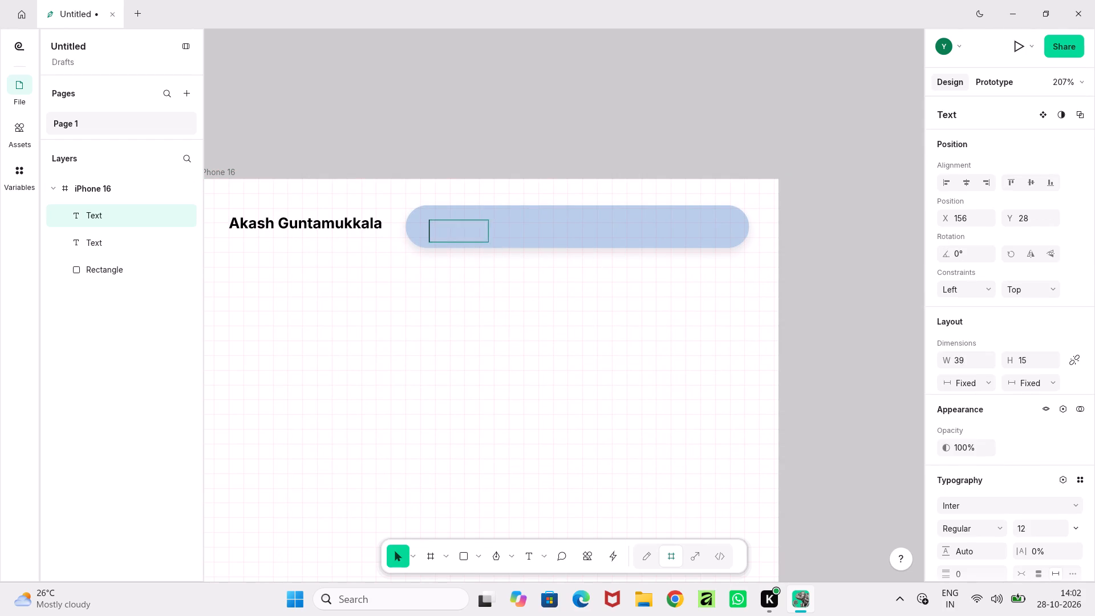
left_click_drag(488, 220, 511, 222)
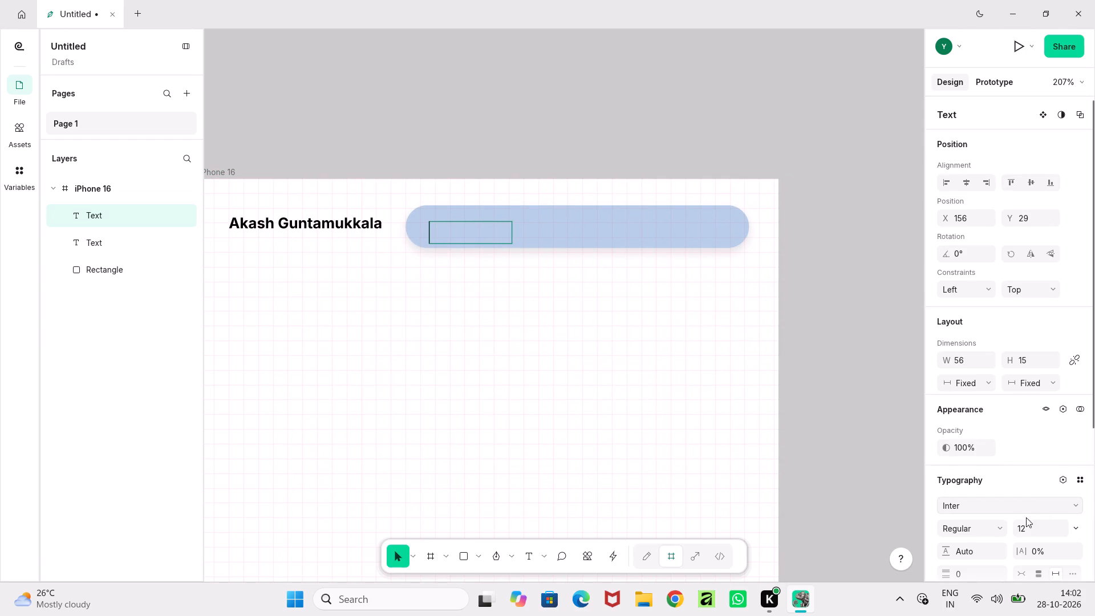
left_click(1016, 530)
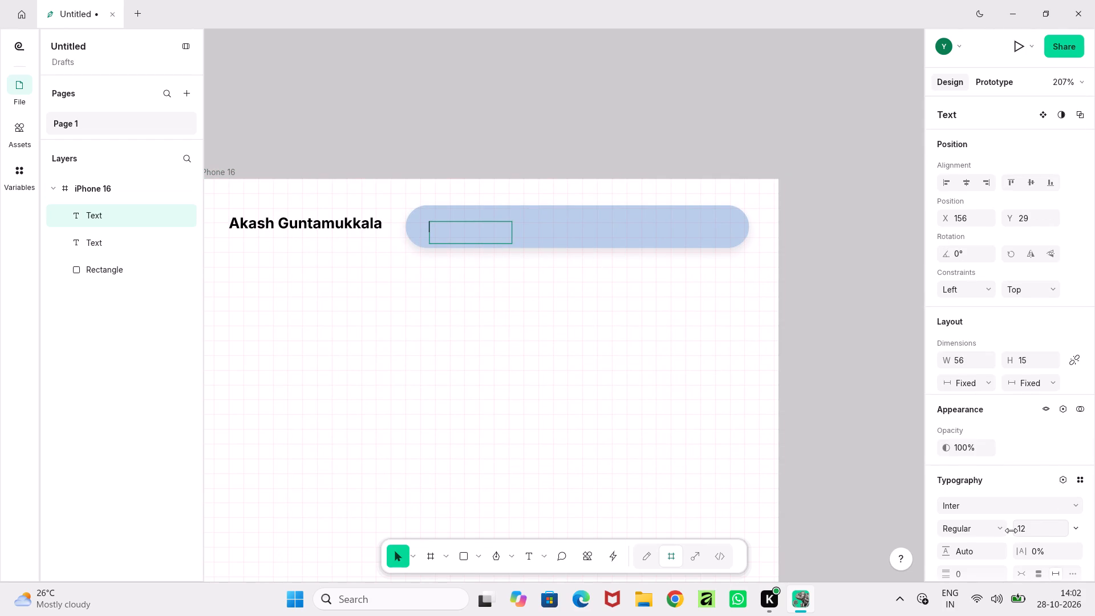
left_click(467, 245)
type("AB")
key("BackSpace")
type("bout")
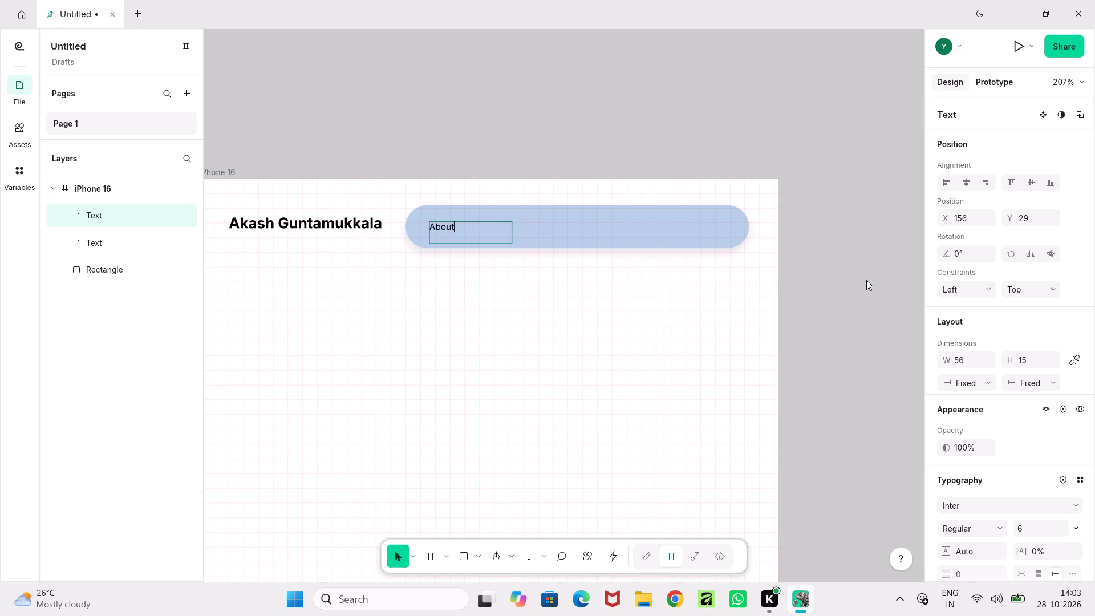
left_click(866, 280)
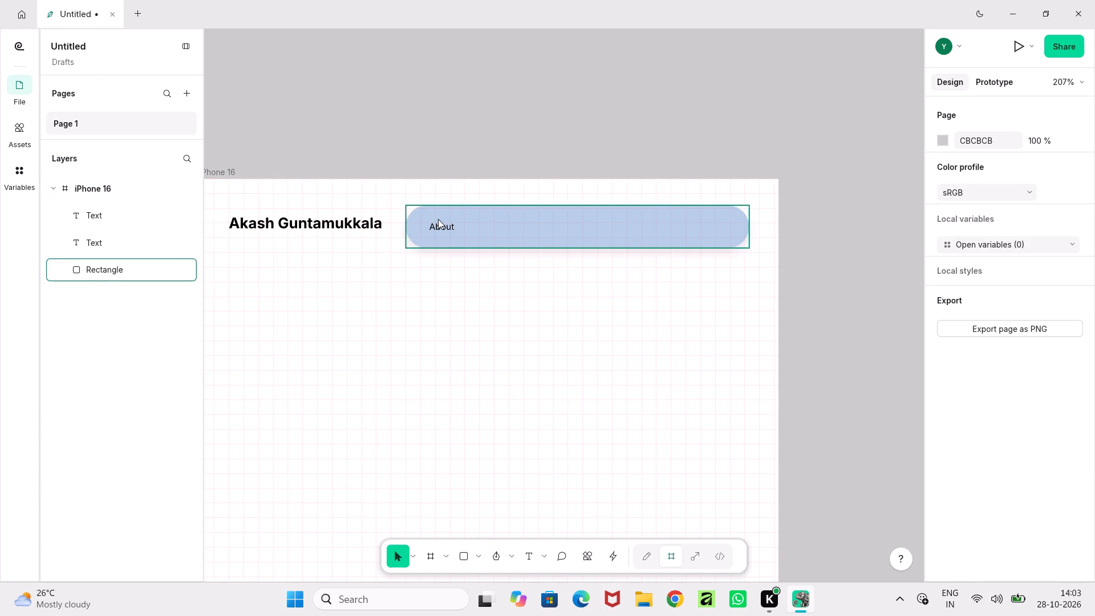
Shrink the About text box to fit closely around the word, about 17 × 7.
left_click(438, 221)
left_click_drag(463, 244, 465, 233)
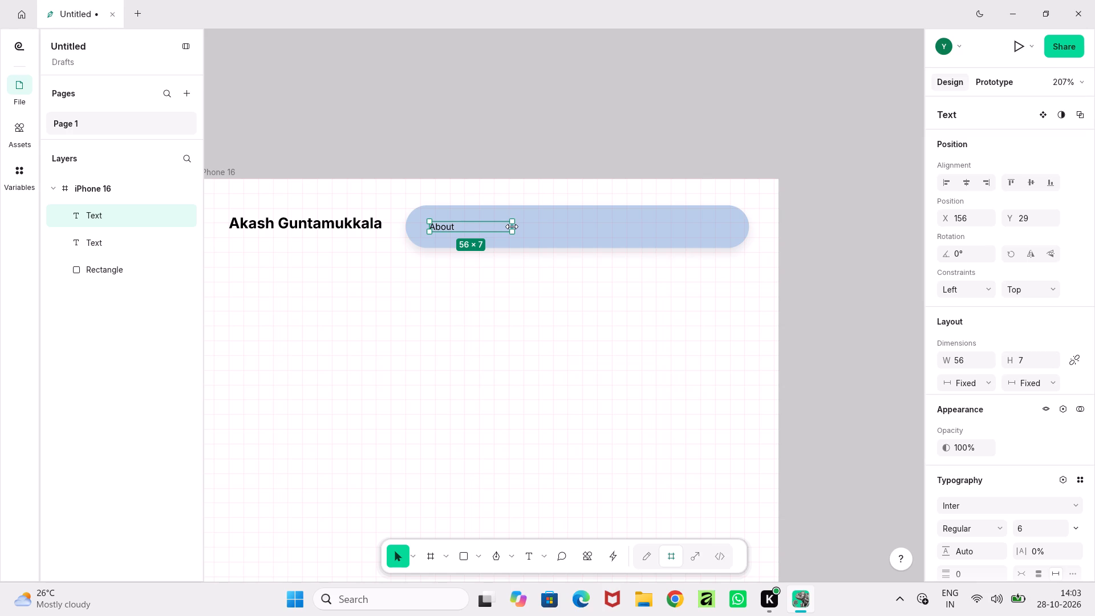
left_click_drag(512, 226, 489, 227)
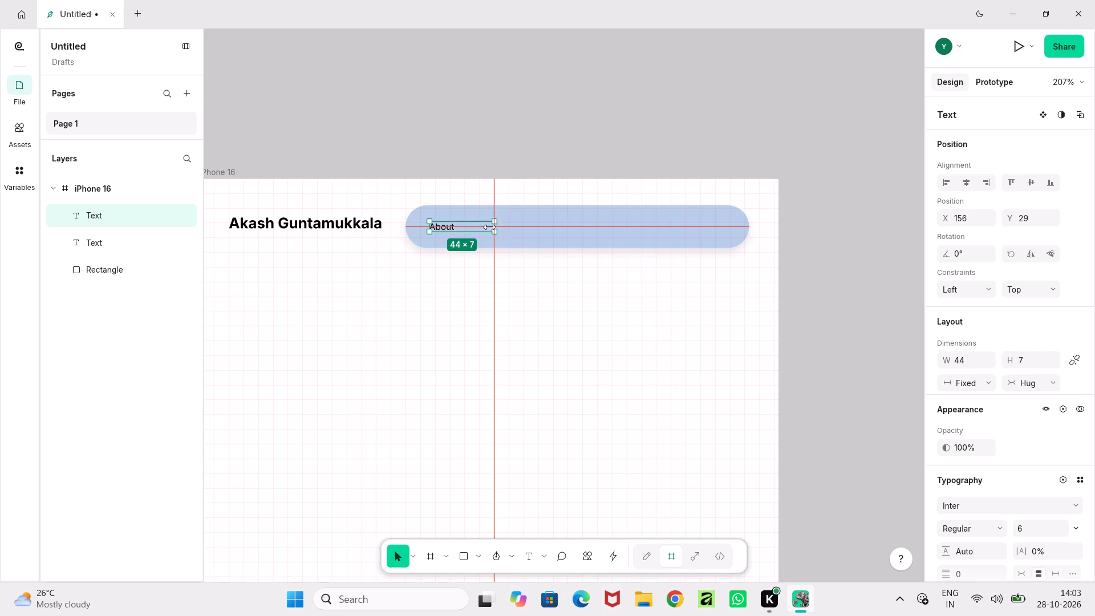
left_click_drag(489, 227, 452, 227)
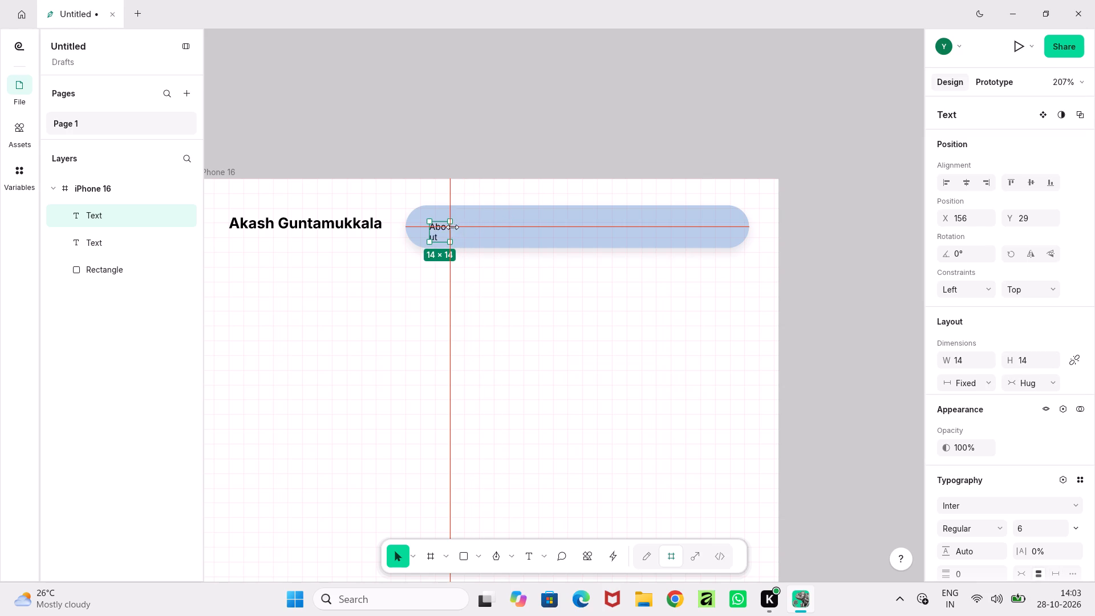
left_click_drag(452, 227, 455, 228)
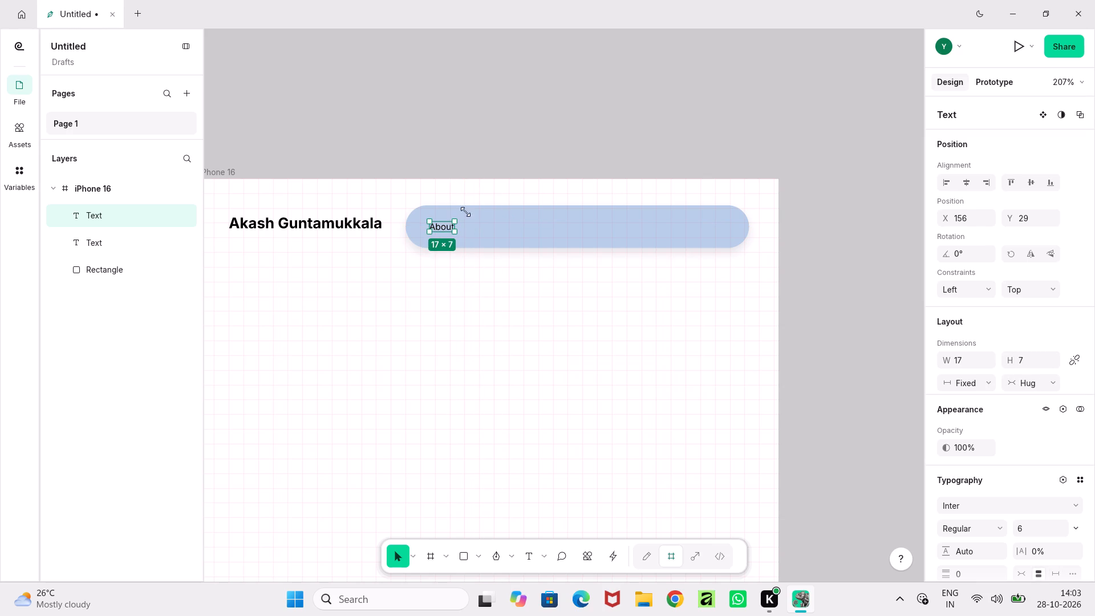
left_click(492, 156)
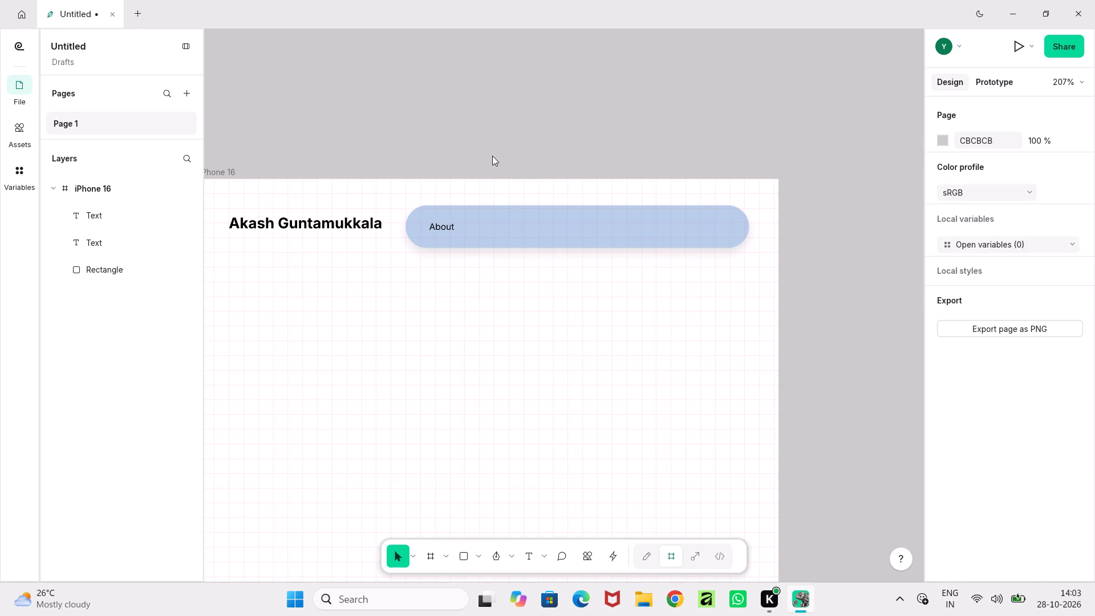
Enlarge the About text box to about 24 × 11 and set its font size to 8.
left_click(450, 225)
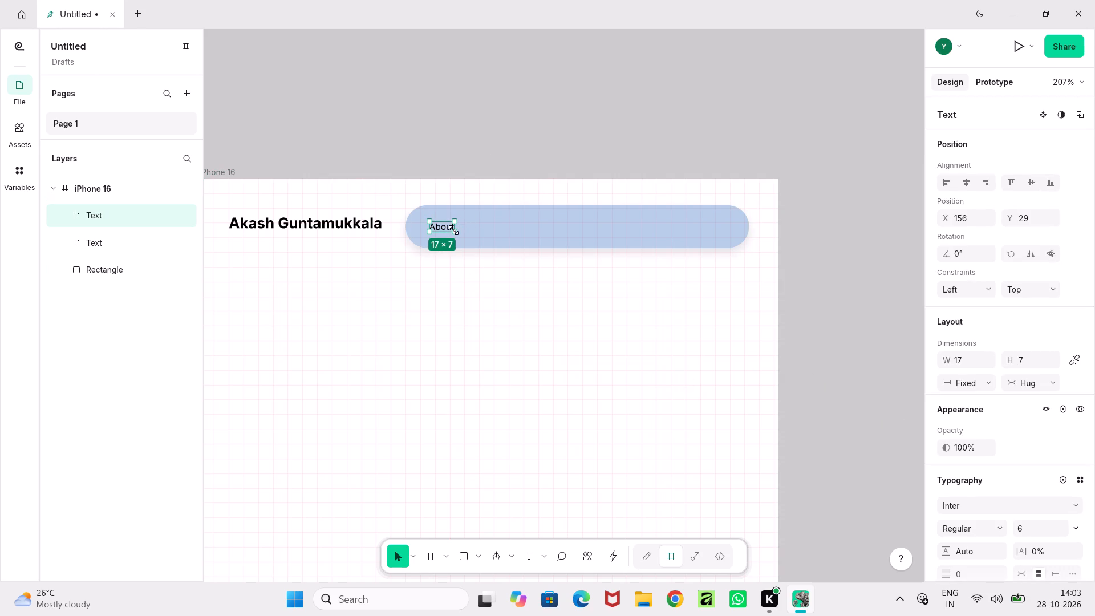
left_click_drag(453, 230, 461, 234)
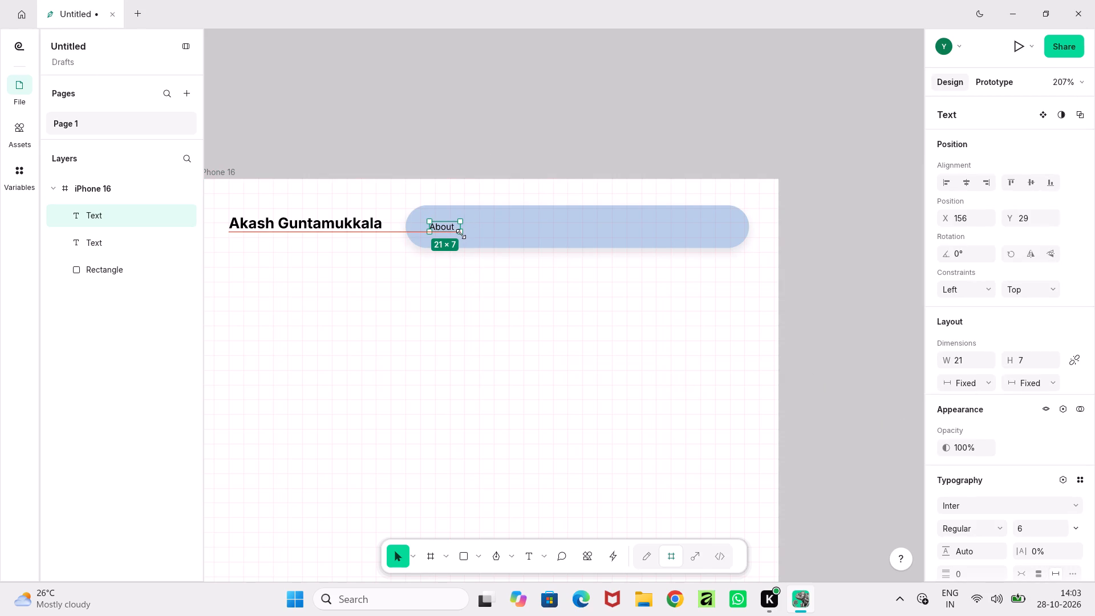
left_click_drag(461, 234, 462, 237)
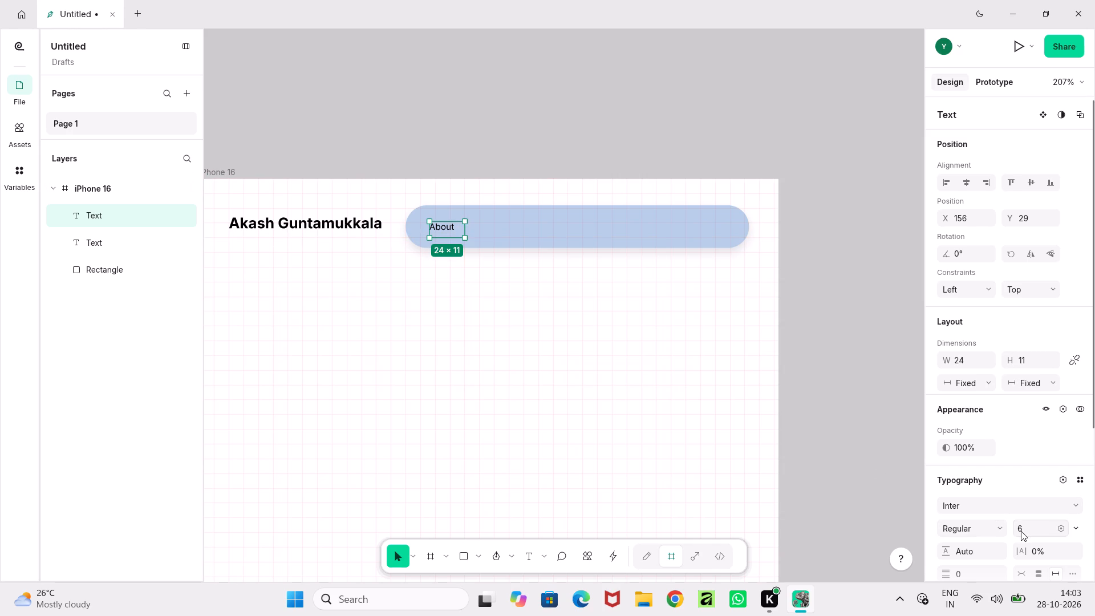
left_click(1016, 531)
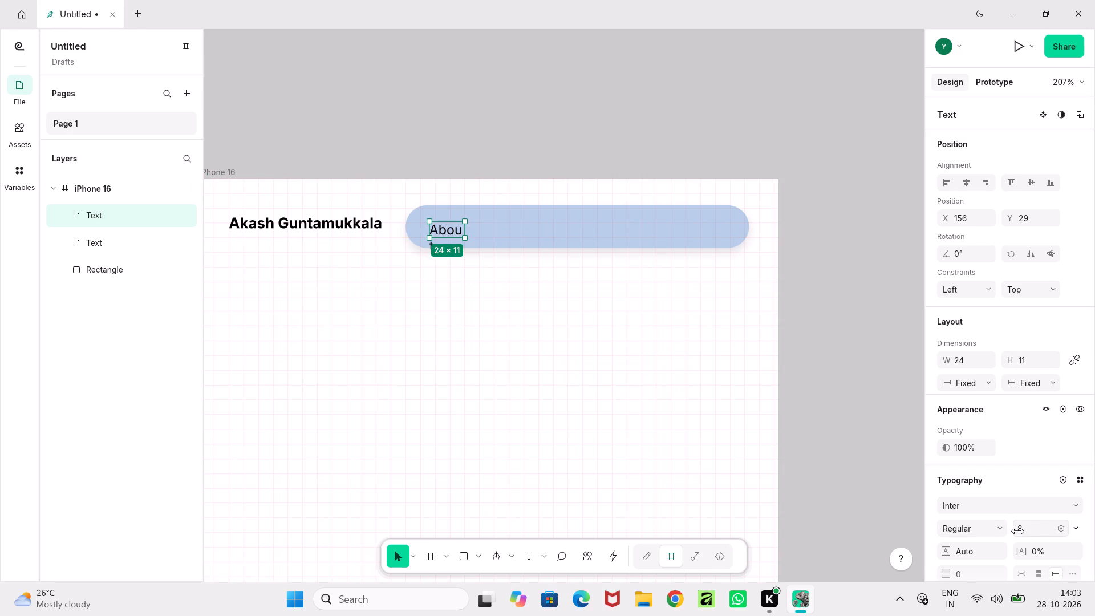
left_click(836, 463)
Move the About label up to Y 27, aligned with the pill's horizontal centerline.
left_click(439, 234)
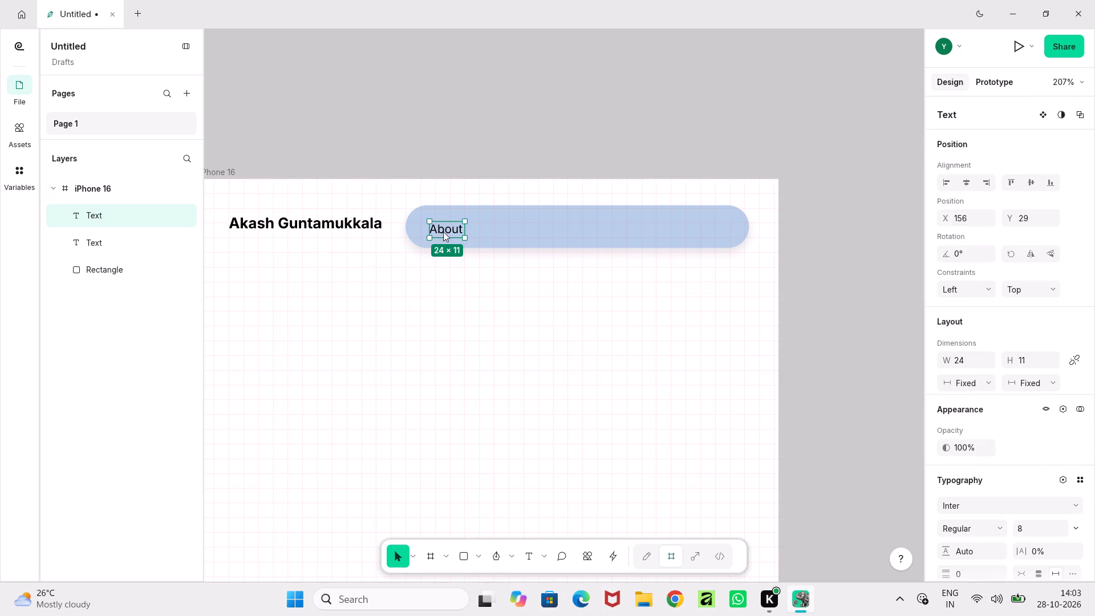
left_click(443, 232)
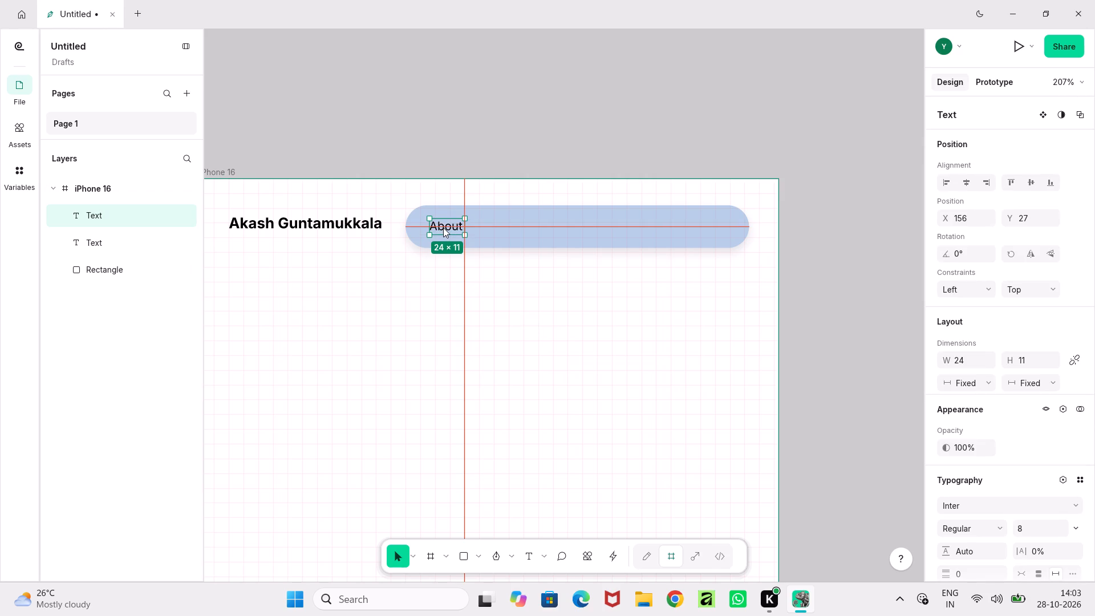
Duplicate the About label and place the copy to its right inside the pill, level with the original.
key("ctrl+c")
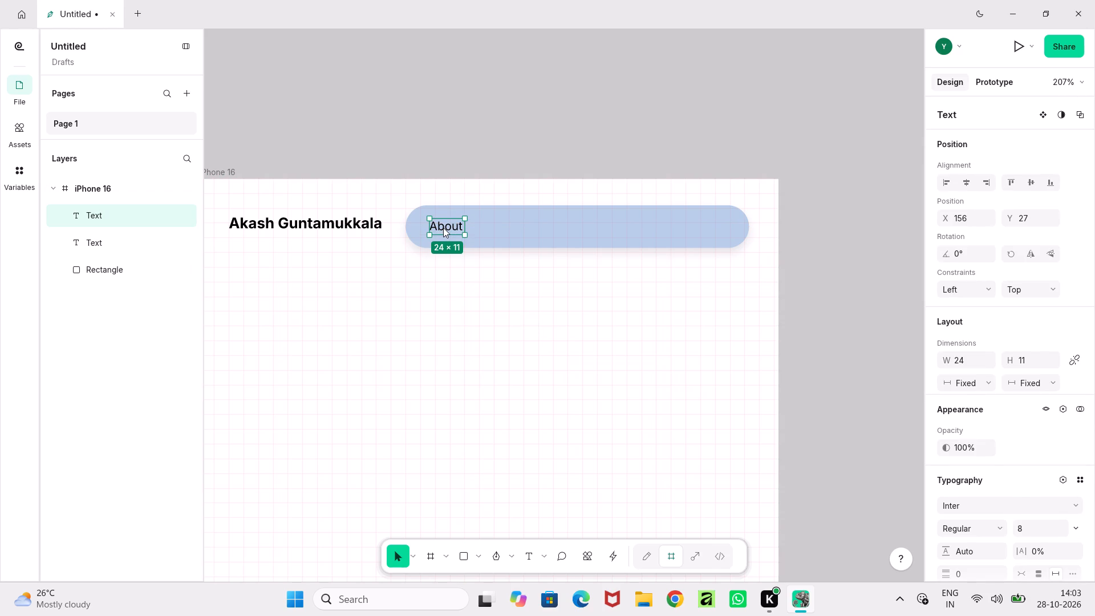
key("ctrl+v")
left_click_drag(447, 228, 466, 228)
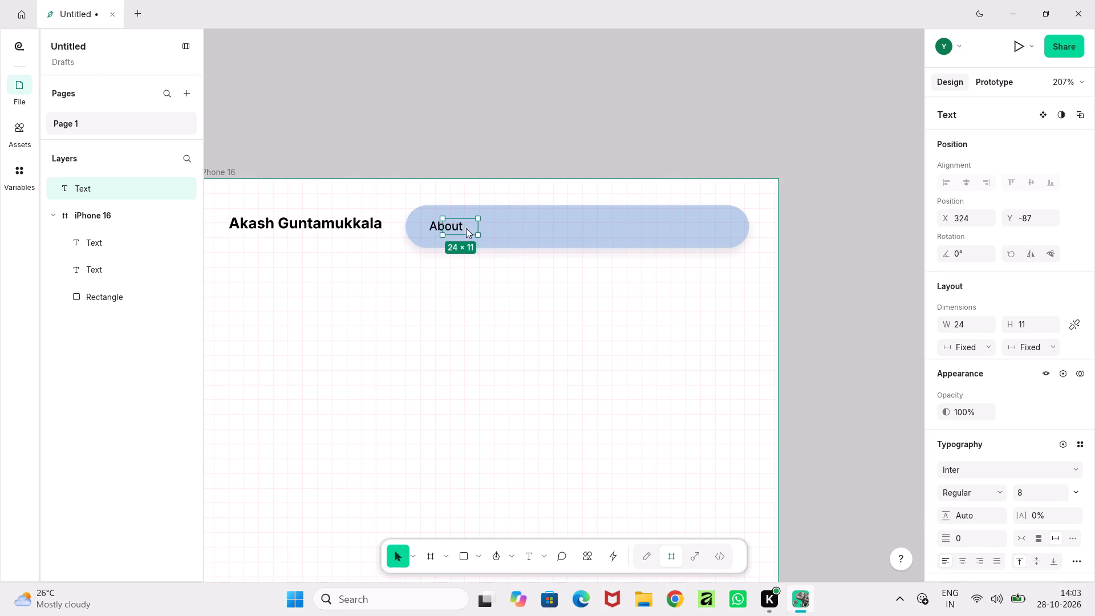
left_click_drag(466, 228, 494, 228)
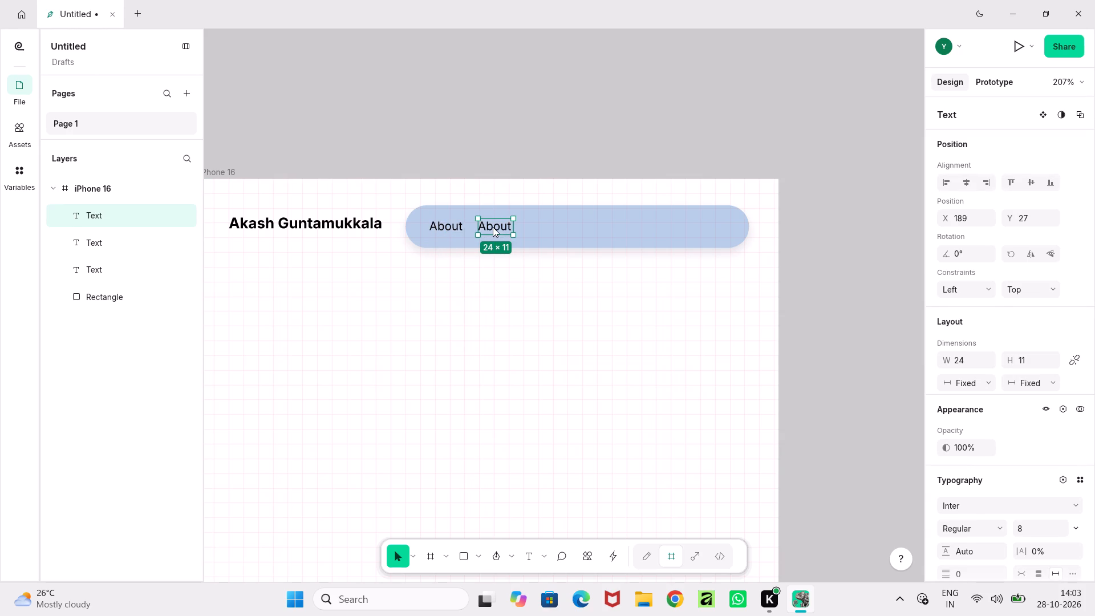
left_click_drag(493, 227, 498, 228)
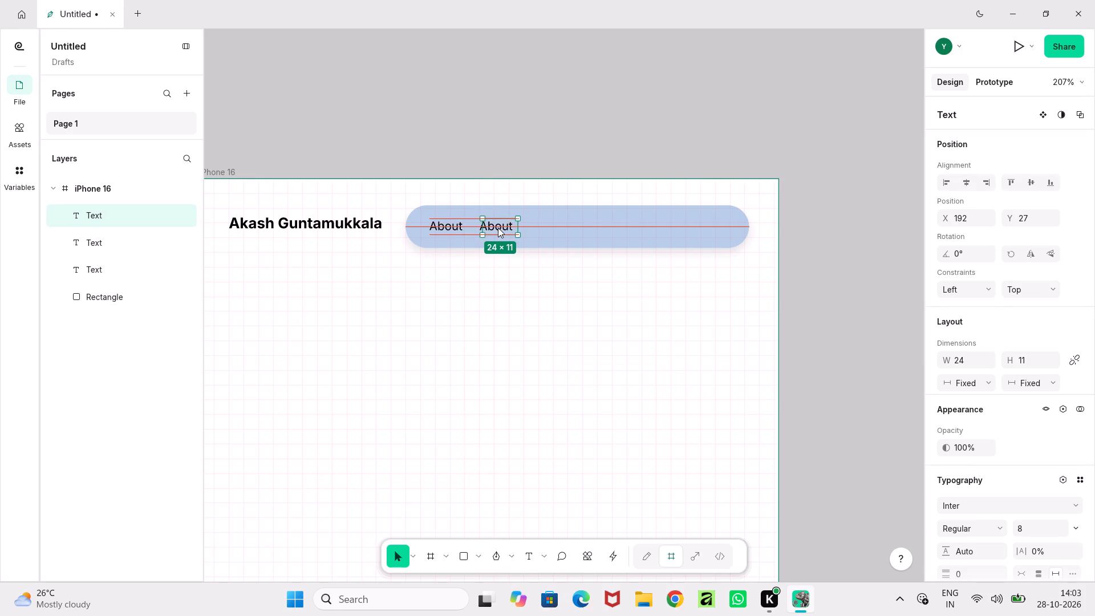
left_click_drag(498, 228, 500, 228)
left_click(527, 150)
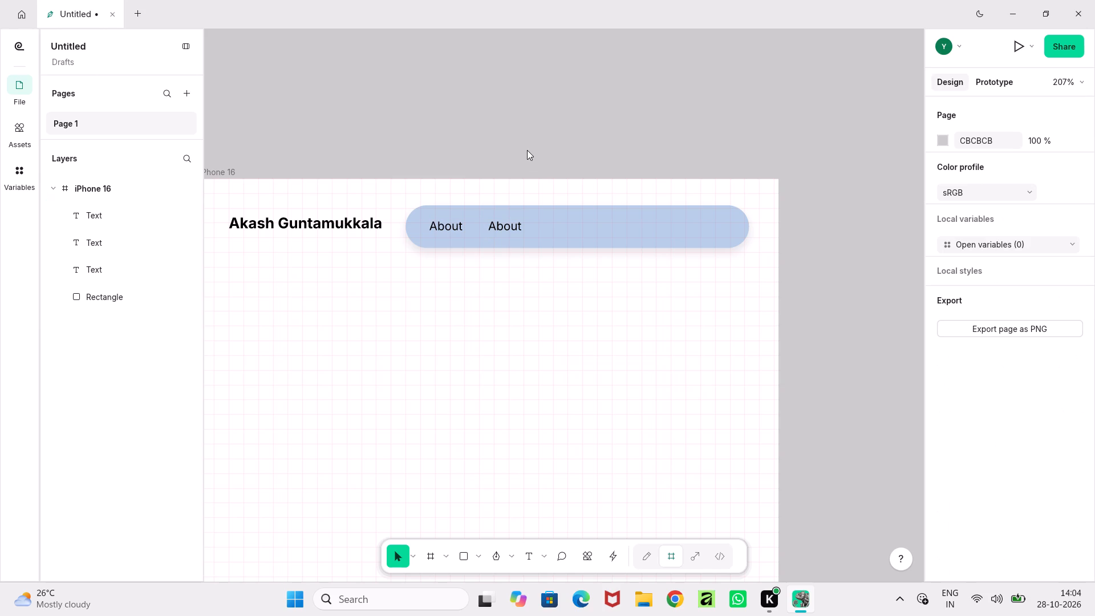
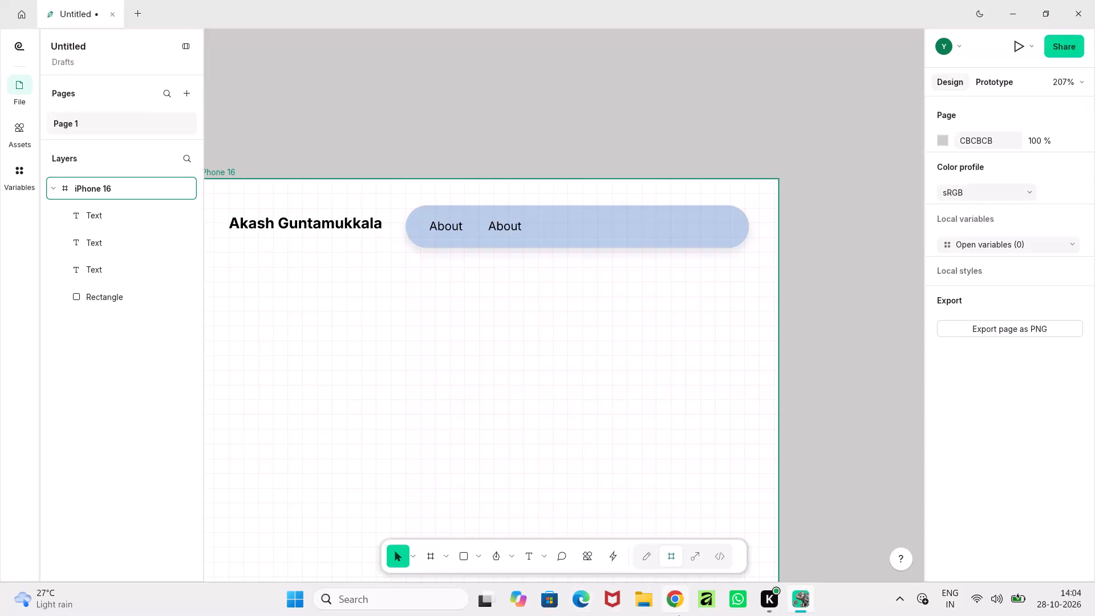
Switch to Google Chrome, choose the designer's own personal profile and open the bookmarked MY PORTFOLIO website.
left_click(679, 615)
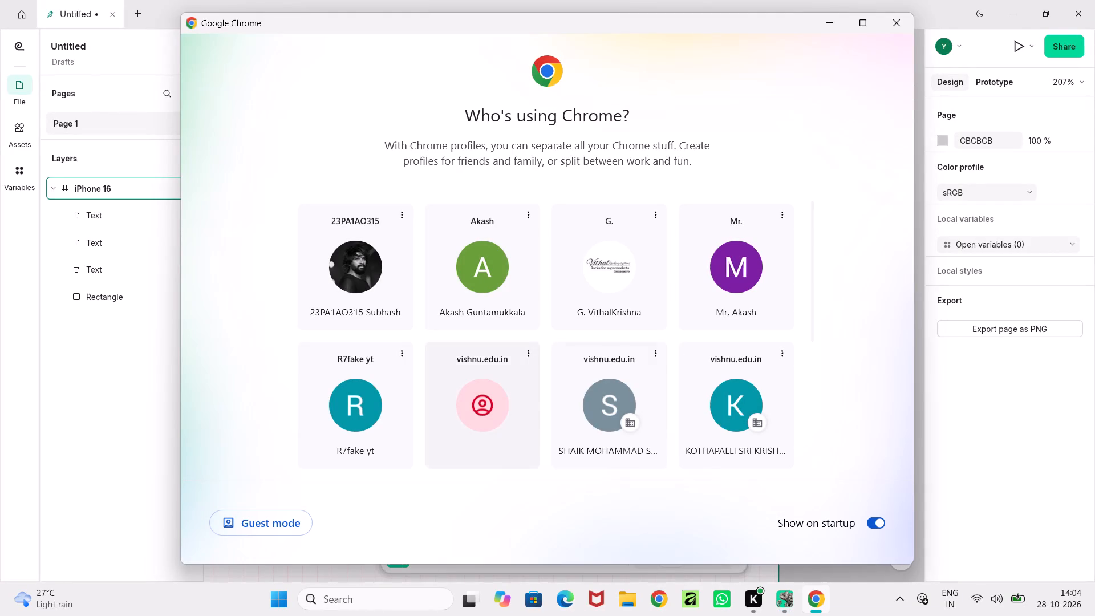
left_click(447, 282)
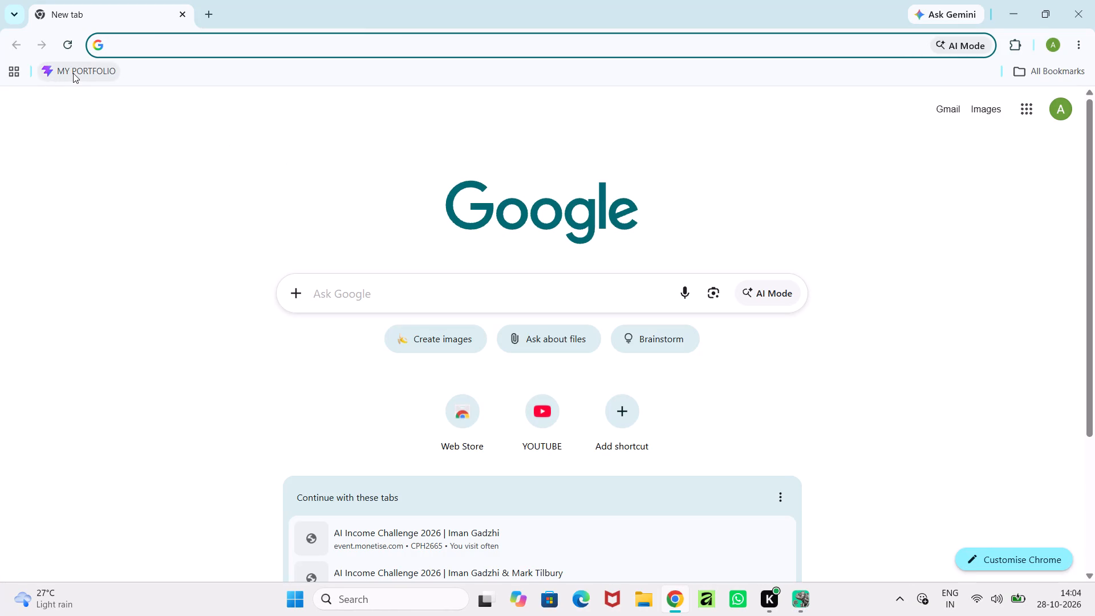
left_click(73, 73)
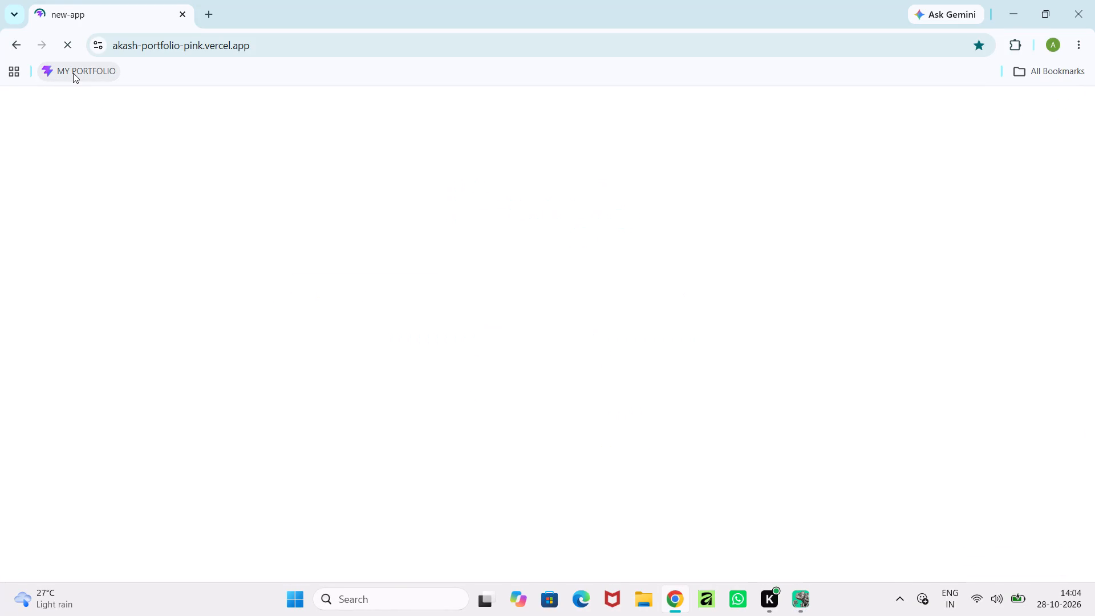
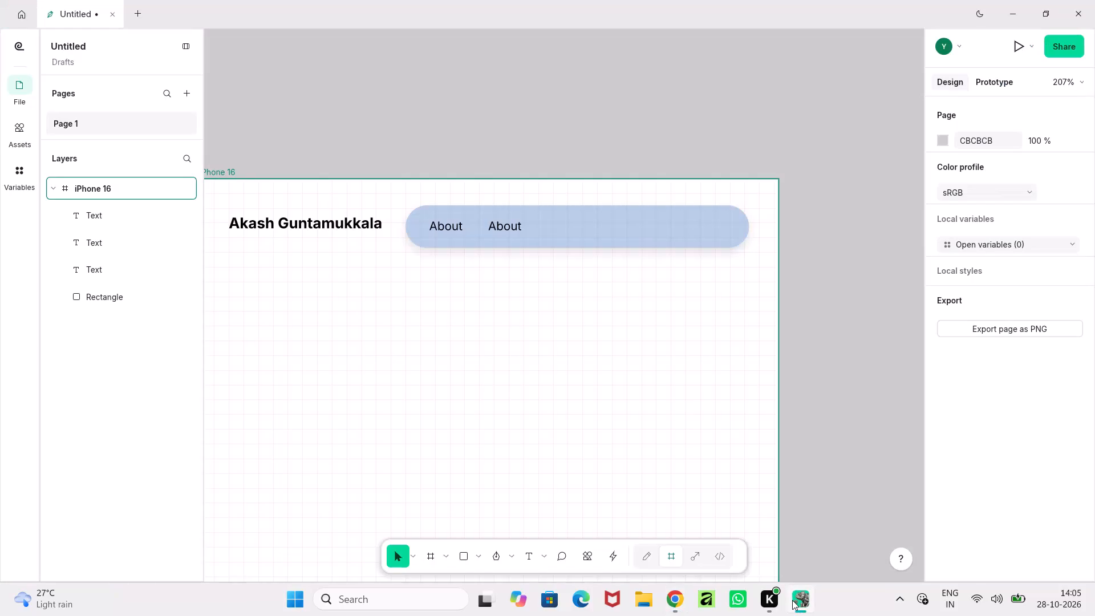
Change the second About label in the navigation bar to read Skills.
left_click(512, 226)
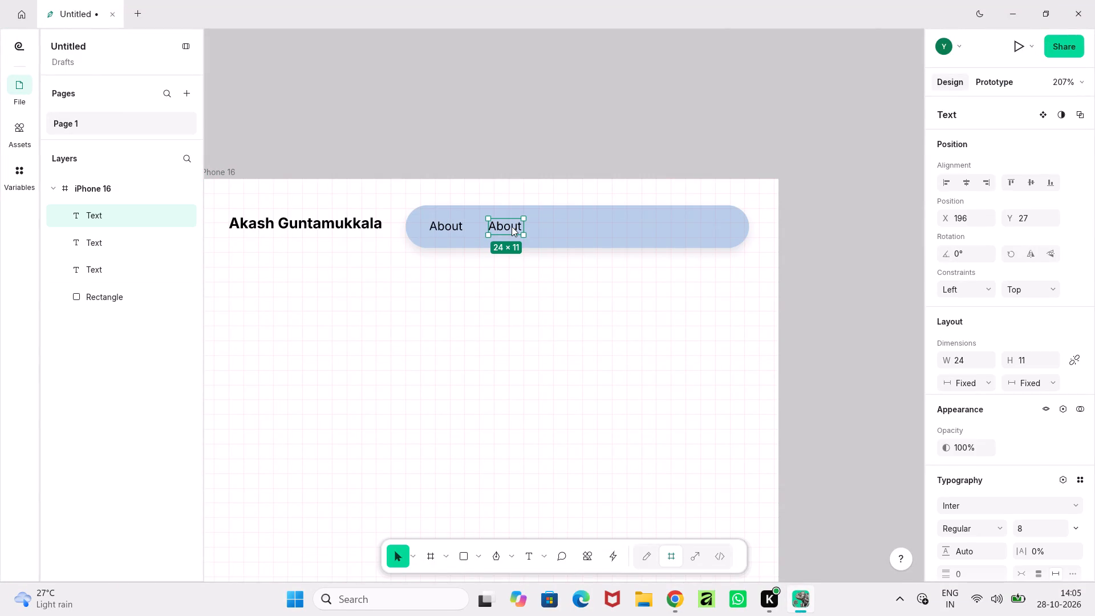
left_click(512, 226)
double_click(512, 226)
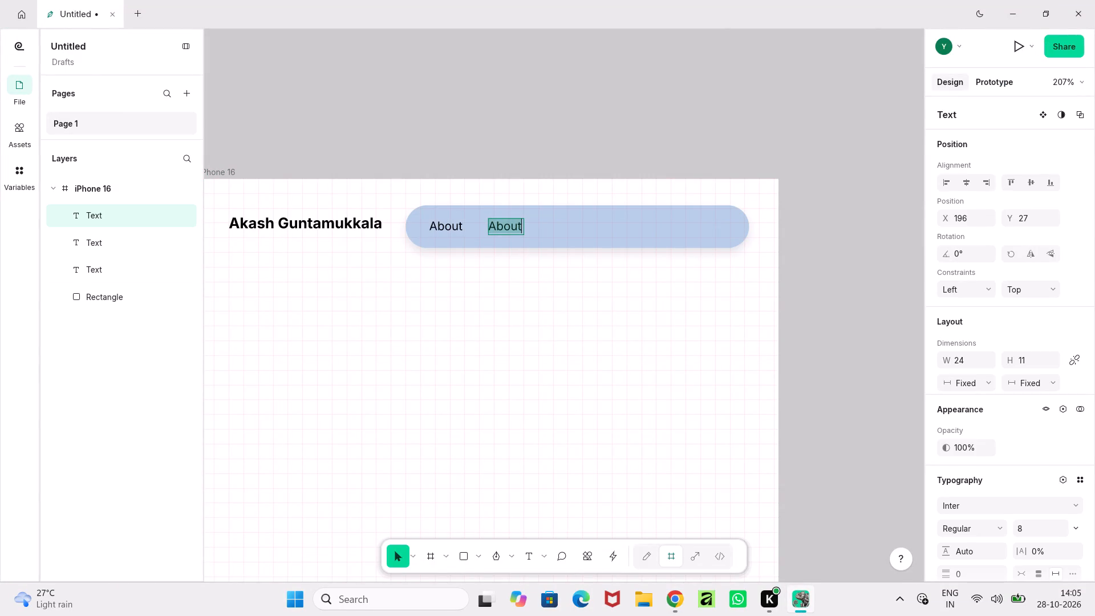
type("Skill")
key("s")
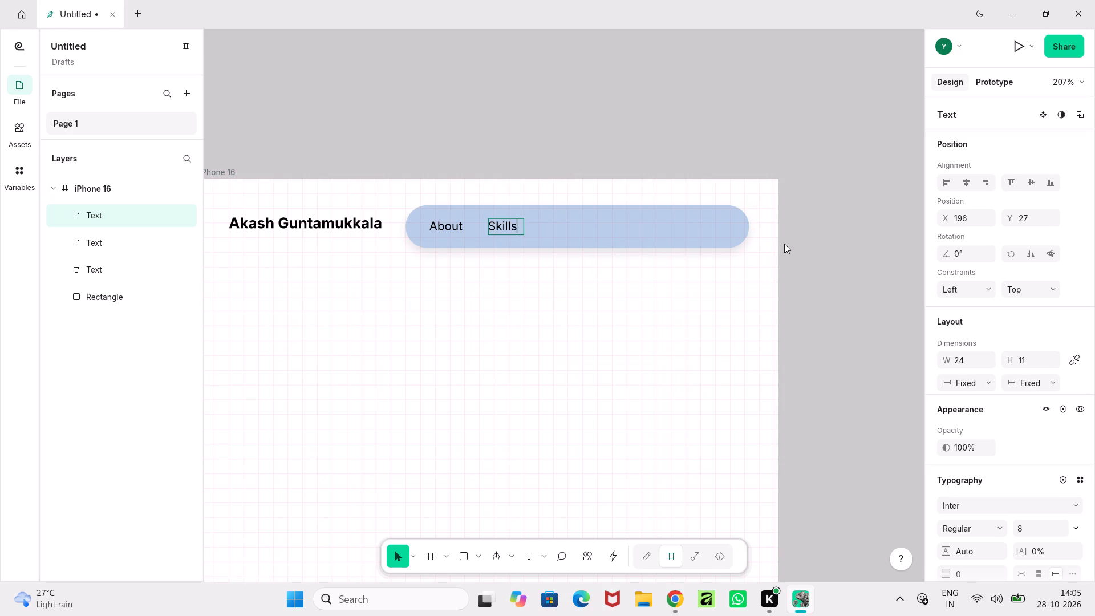
left_click(804, 252)
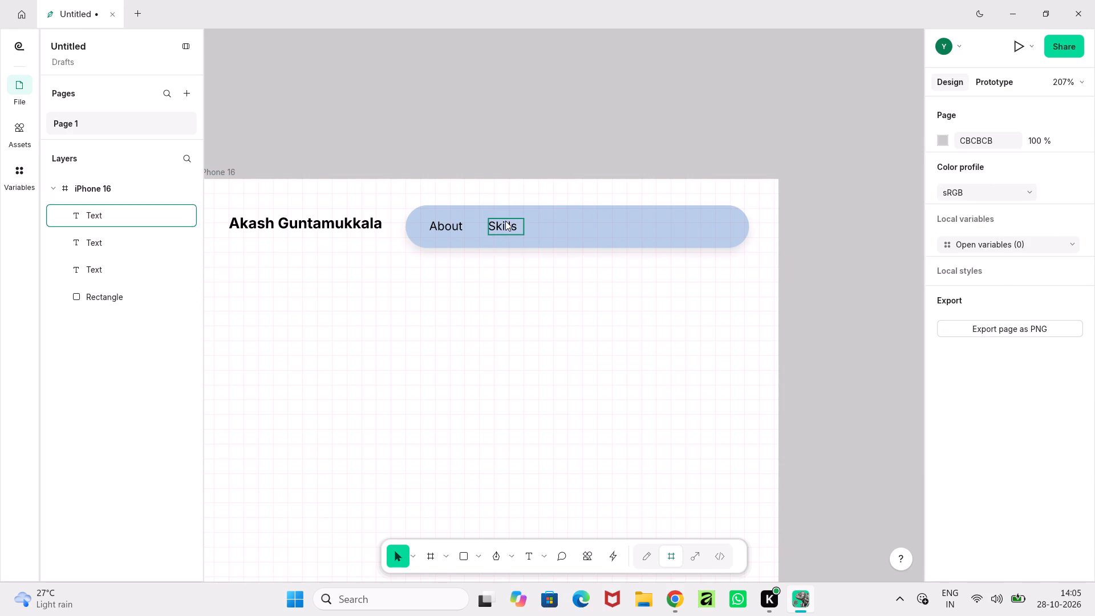
Duplicate the Skills label and place the copy on the same row at X 236, Y 27, spaced 16 from the original.
left_click(505, 221)
left_click_drag(509, 227, 549, 227, "ctrl+alt")
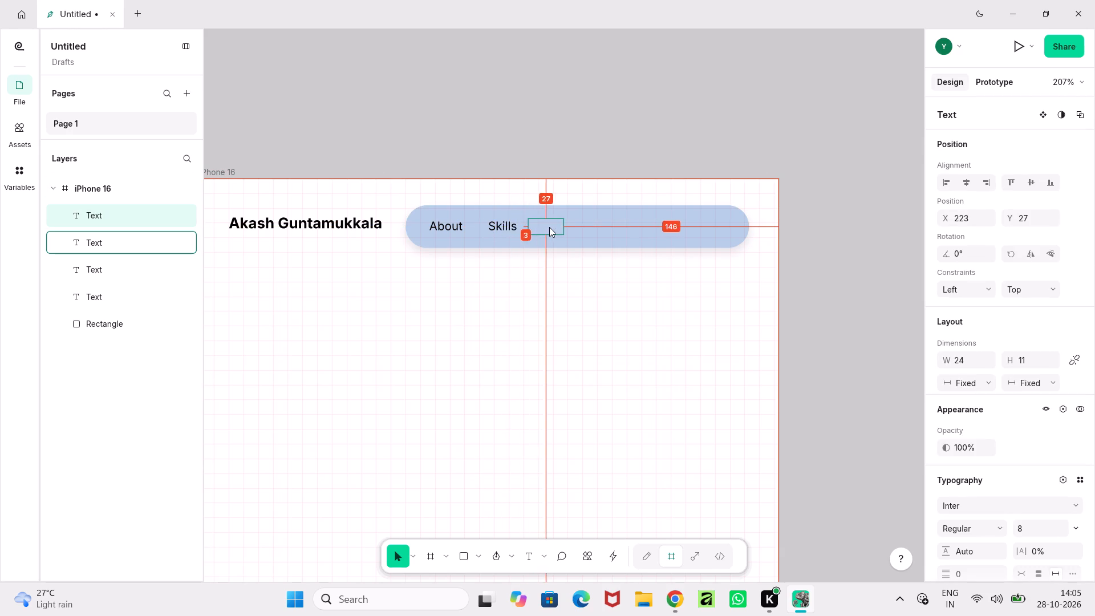
left_click_drag(549, 227, 559, 227, "ctrl+alt")
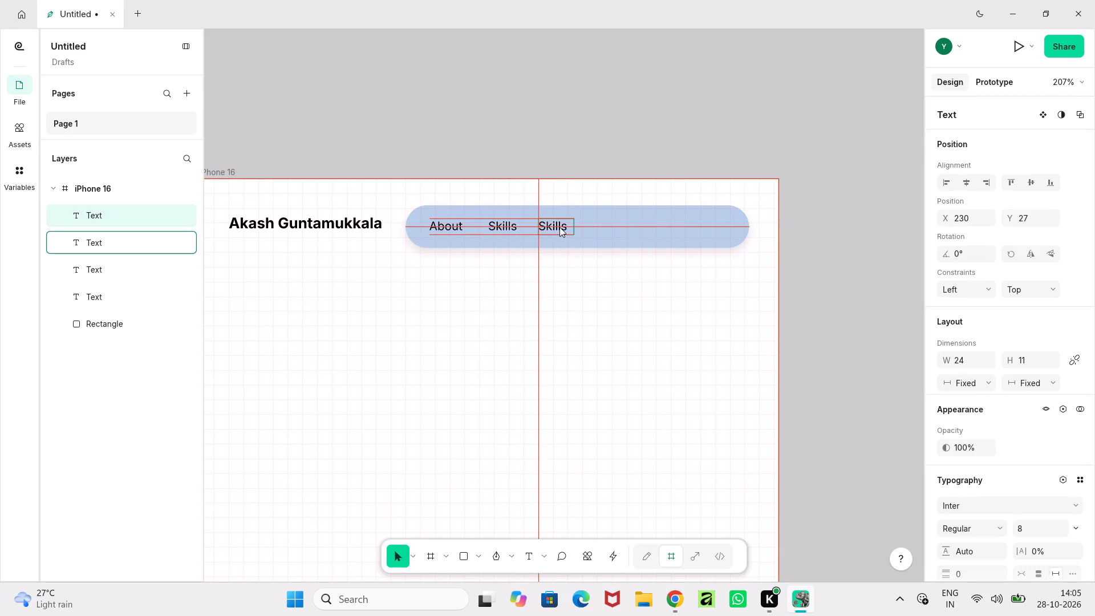
left_click_drag(559, 227, 565, 227, "ctrl+alt")
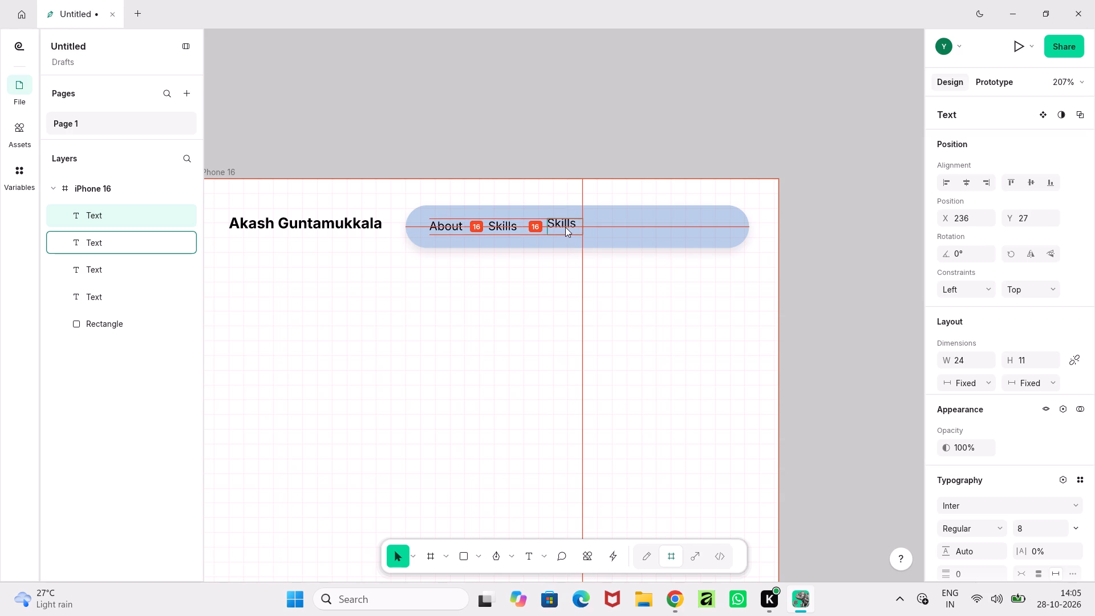
left_click_drag(565, 227, 565, 226, "ctrl+alt")
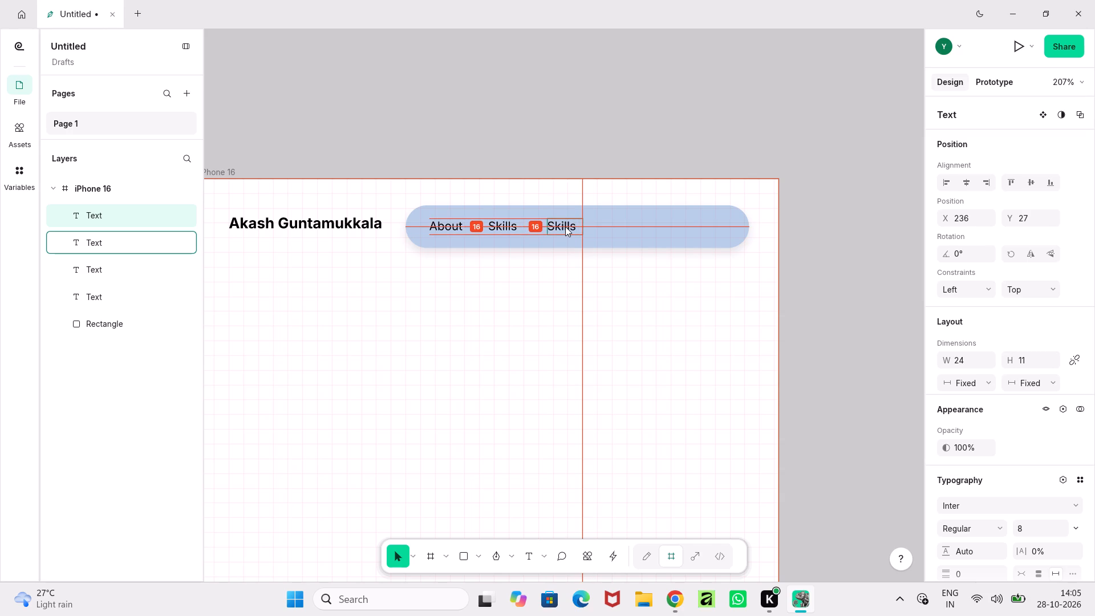
left_click_drag(565, 226, 565, 226, "ctrl+alt")
Replace the text of the duplicated Skills label with Projects.
scroll(565, 226, "up", 4, "ctrl")
left_click(565, 226)
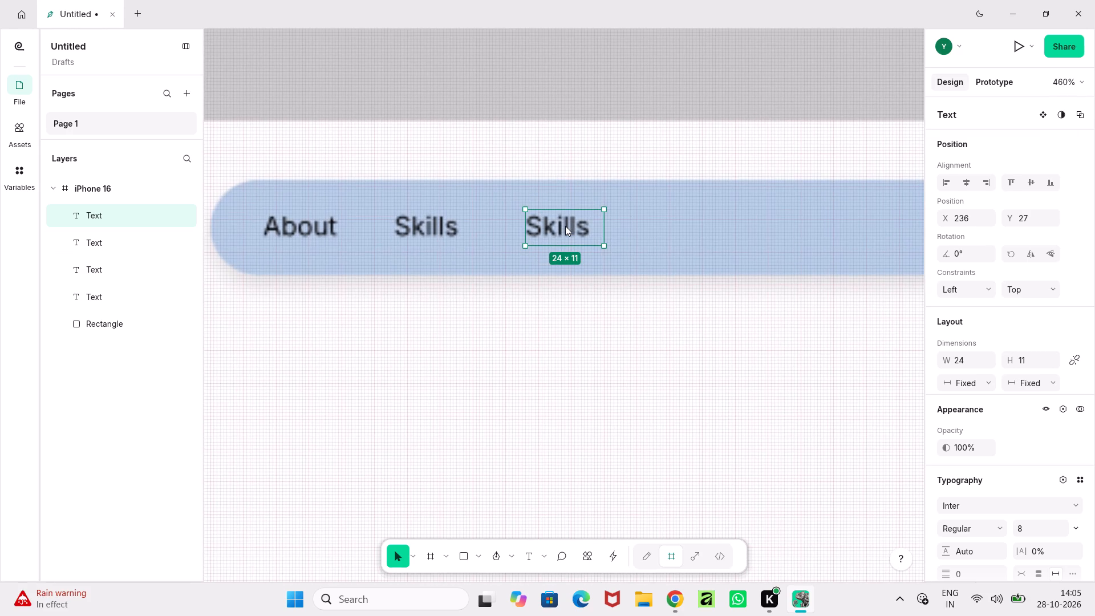
left_click(565, 226)
left_click(562, 227)
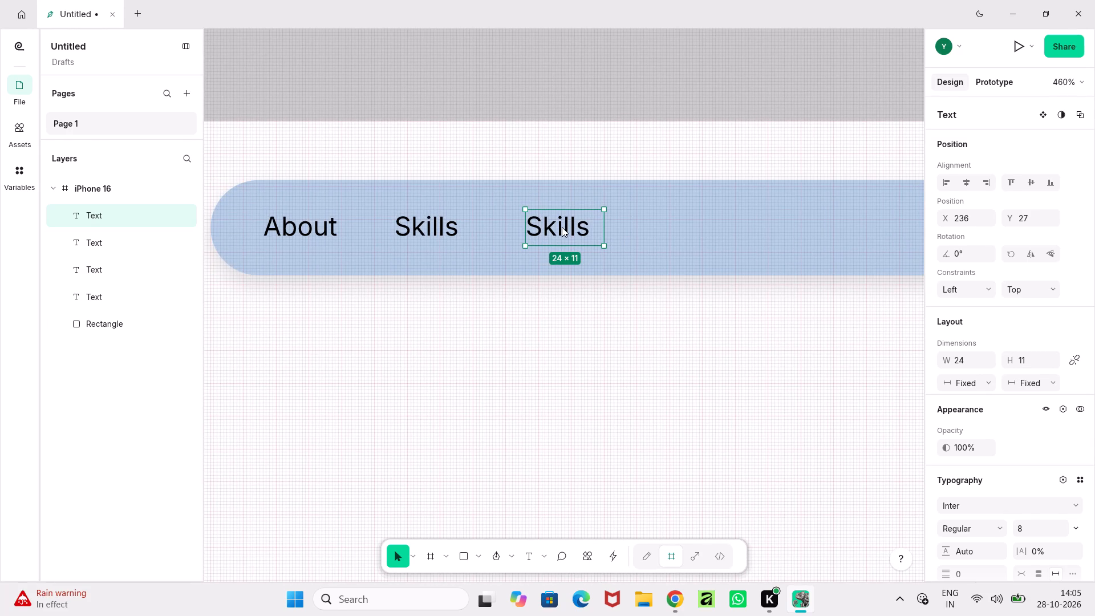
left_click(562, 227)
left_click(582, 230)
double_click(566, 232)
left_click(552, 231)
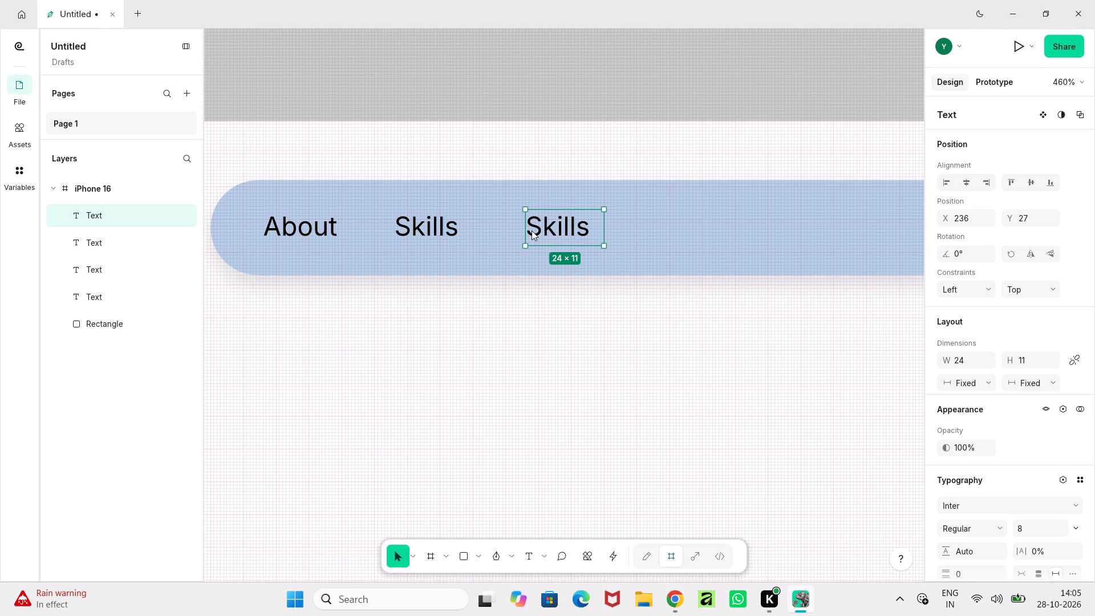
left_click(532, 230)
left_click(663, 353)
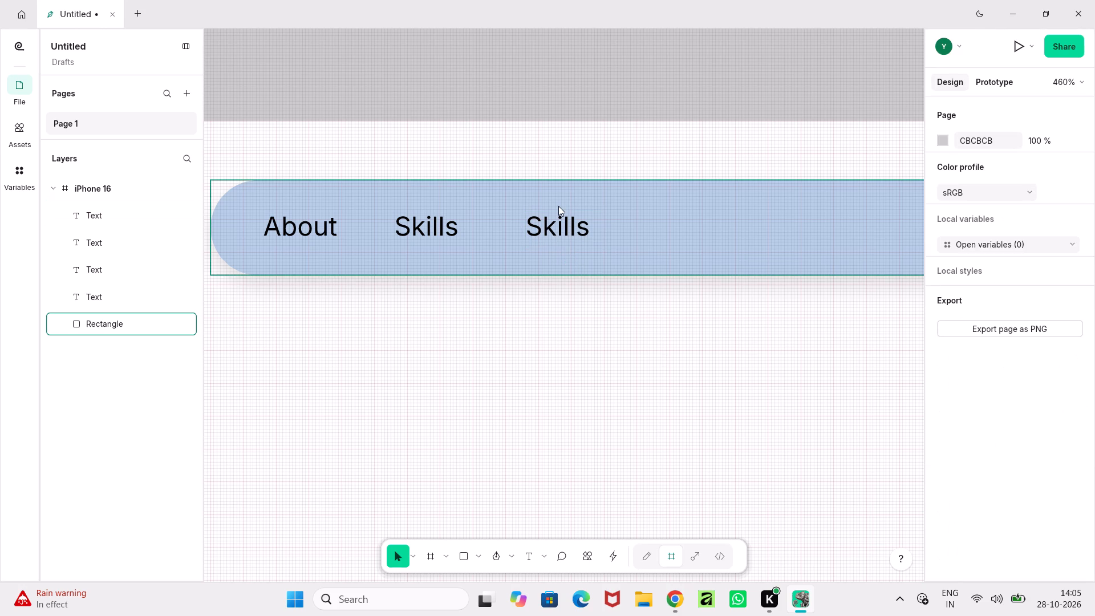
double_click(571, 236)
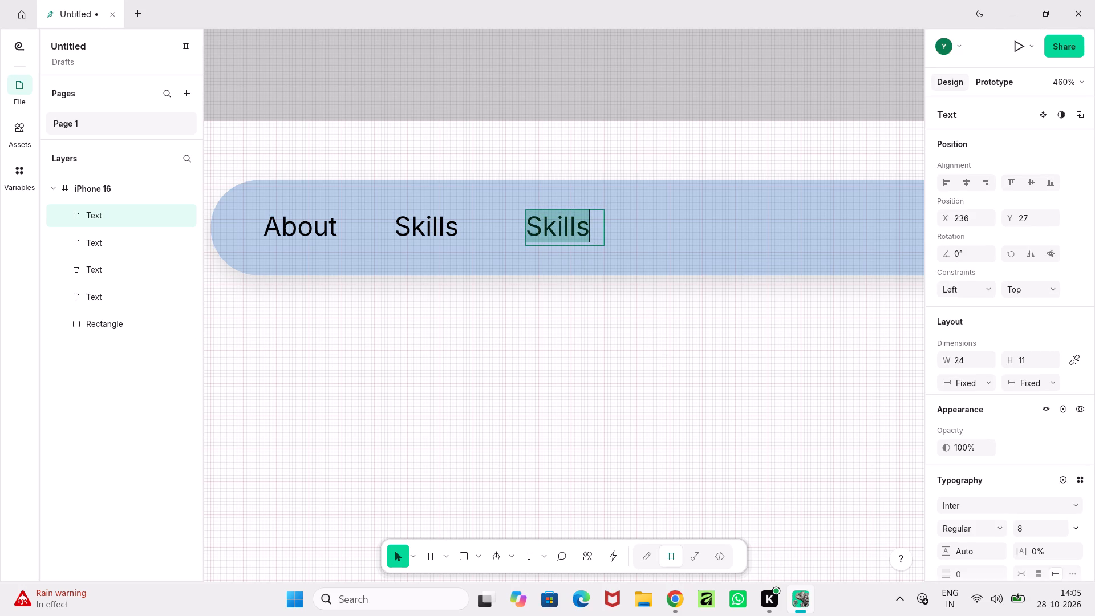
type("Pr")
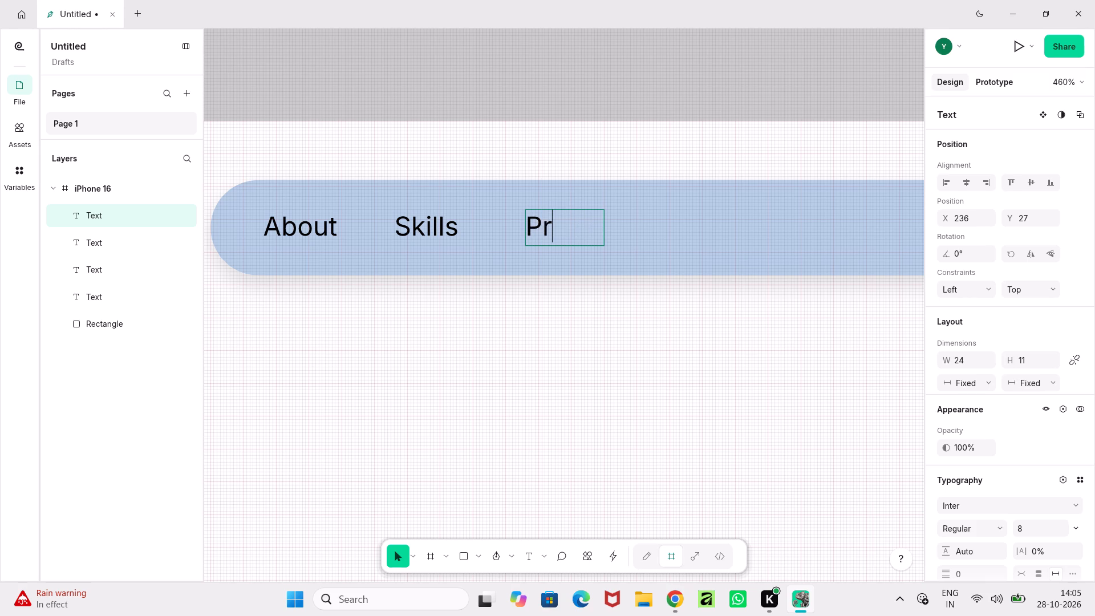
type("ojects")
left_click(612, 305)
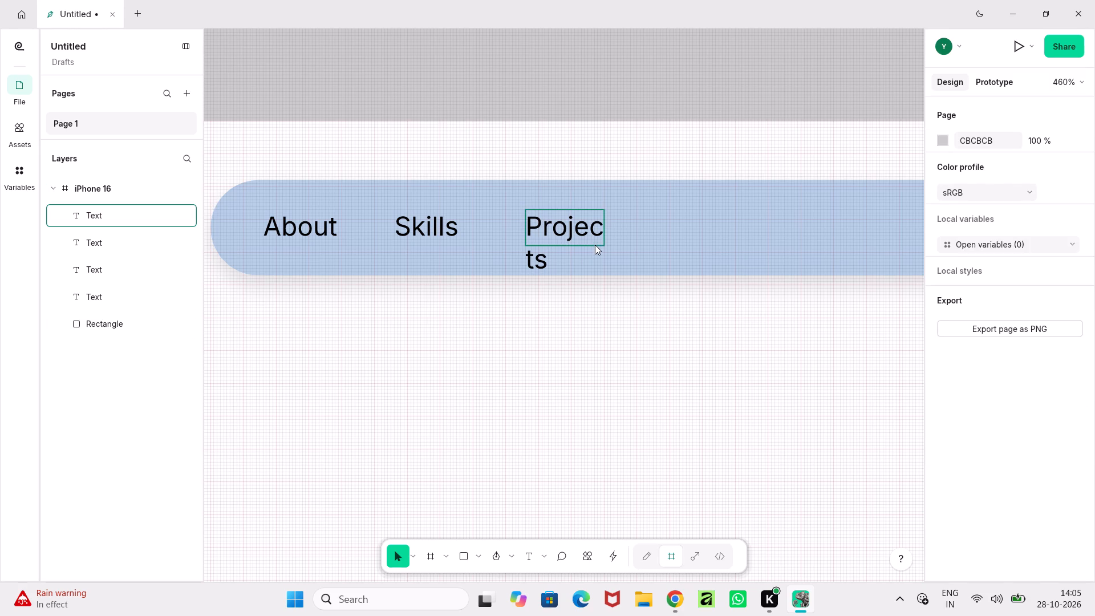
Widen the Projects text box to about 31 so the word fits on one line.
left_click(594, 244)
left_click_drag(603, 231, 622, 230)
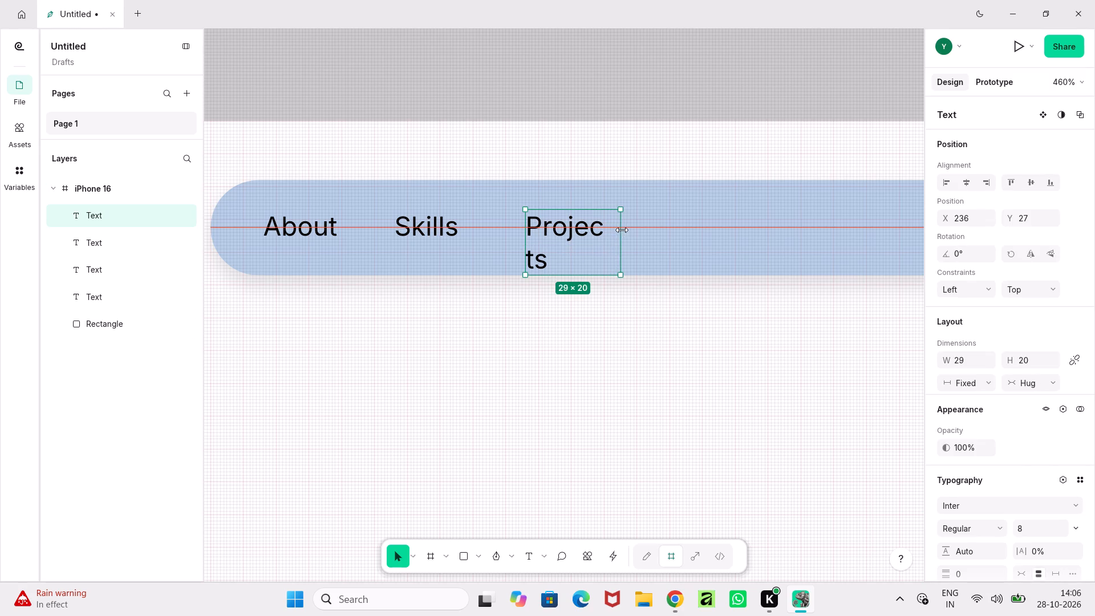
left_click_drag(622, 230, 642, 230)
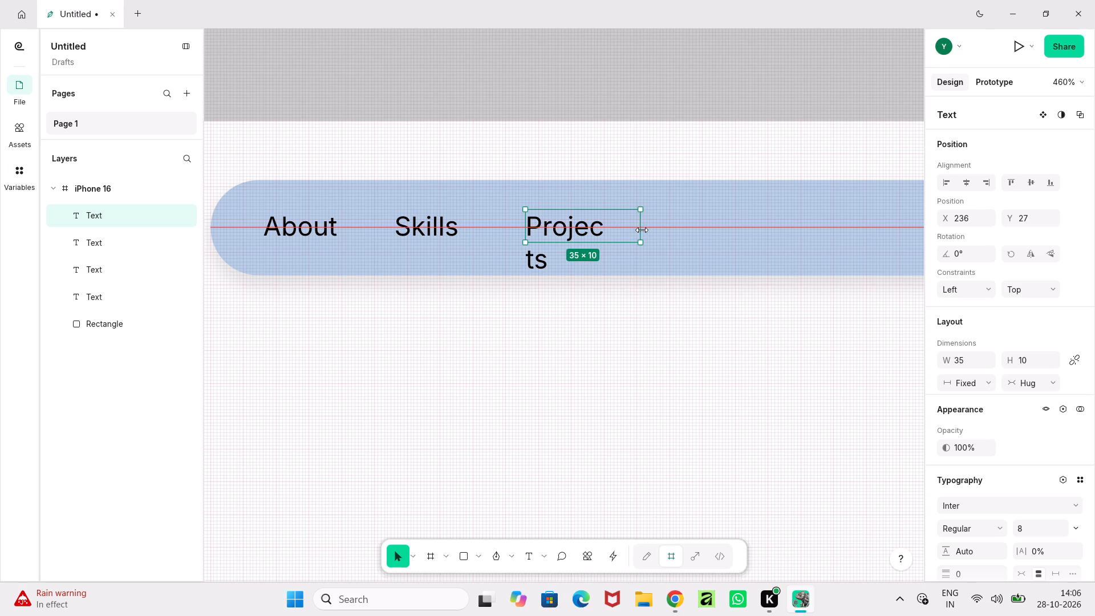
left_click_drag(642, 230, 627, 228)
left_click(663, 137)
Copy the Projects label and place the duplicate after it in the navigation bar, at about X 287, Y 28.
scroll(652, 287, "down", 3, "ctrl")
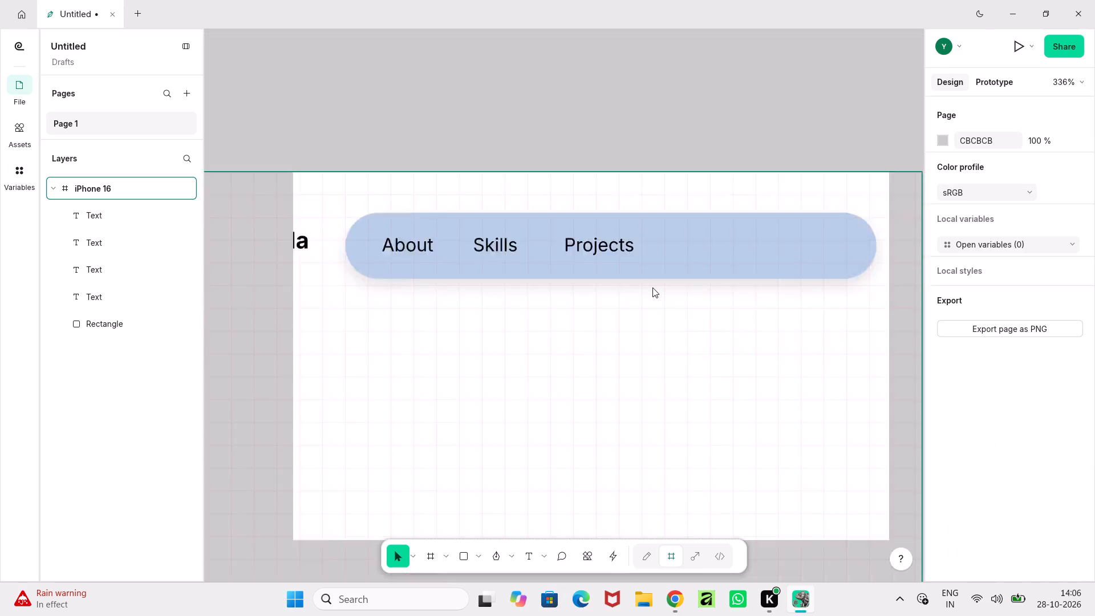
scroll(735, 281, "down", 1, "ctrl")
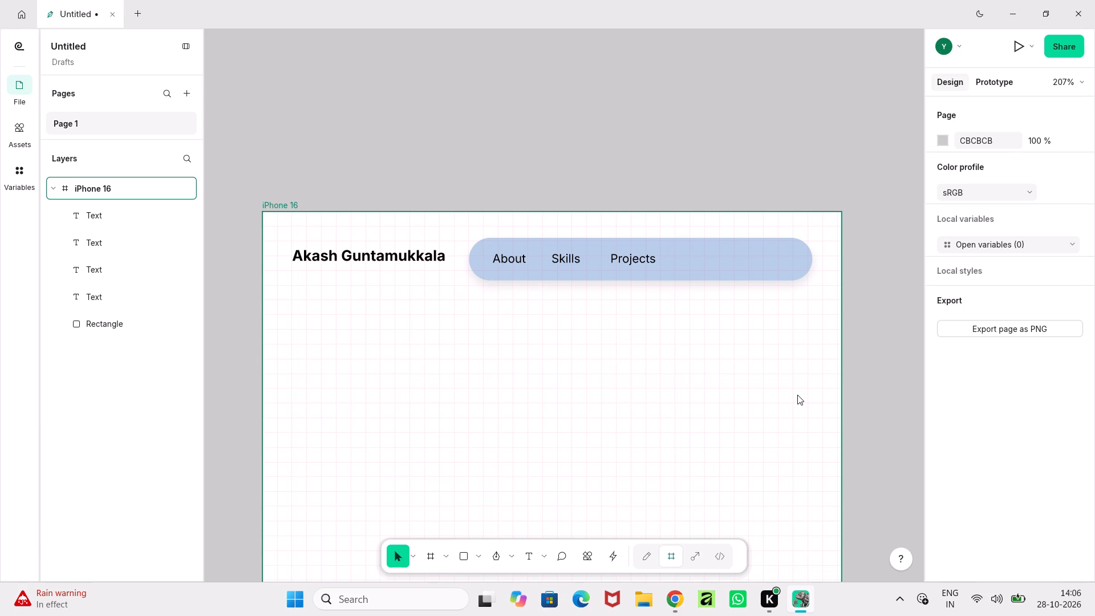
left_click(642, 257)
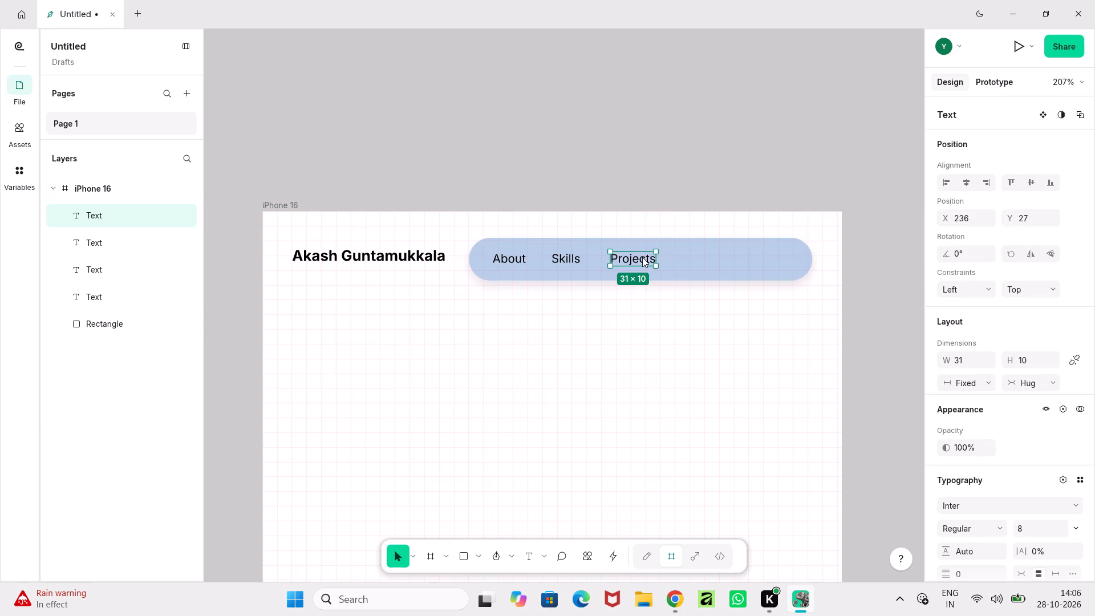
key("ctrl+c")
key("ctrl+v")
left_click_drag(635, 260, 657, 264)
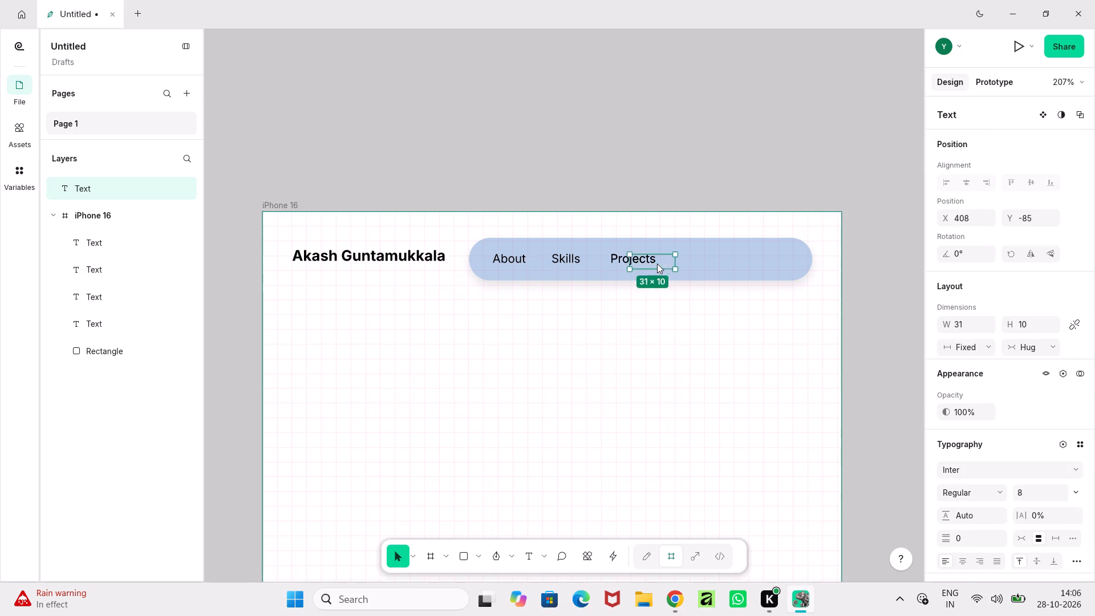
left_click_drag(657, 264, 716, 261)
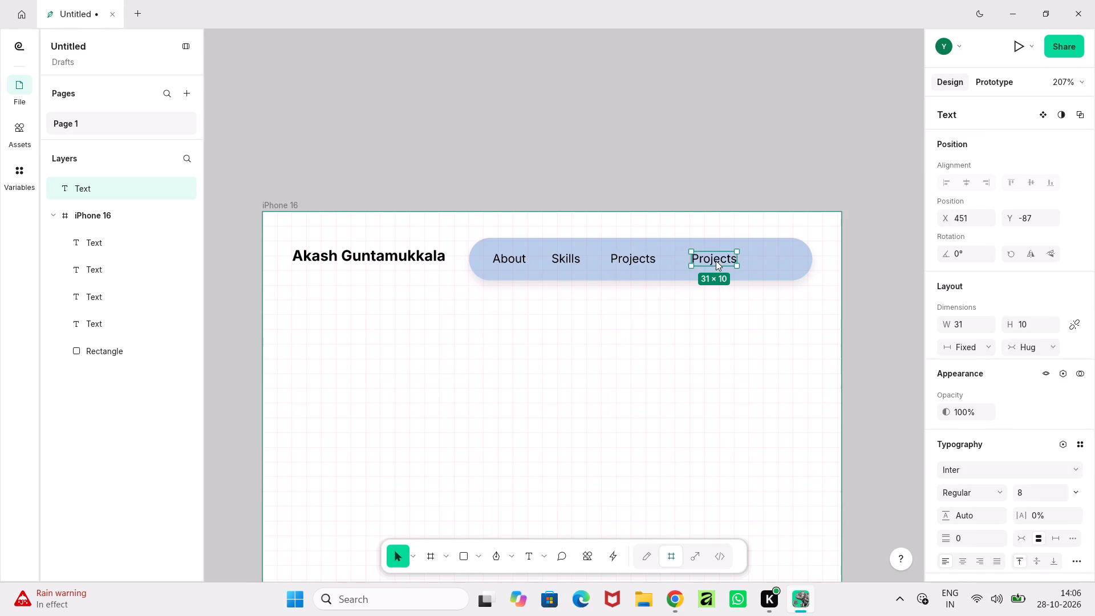
left_click_drag(716, 261, 711, 262)
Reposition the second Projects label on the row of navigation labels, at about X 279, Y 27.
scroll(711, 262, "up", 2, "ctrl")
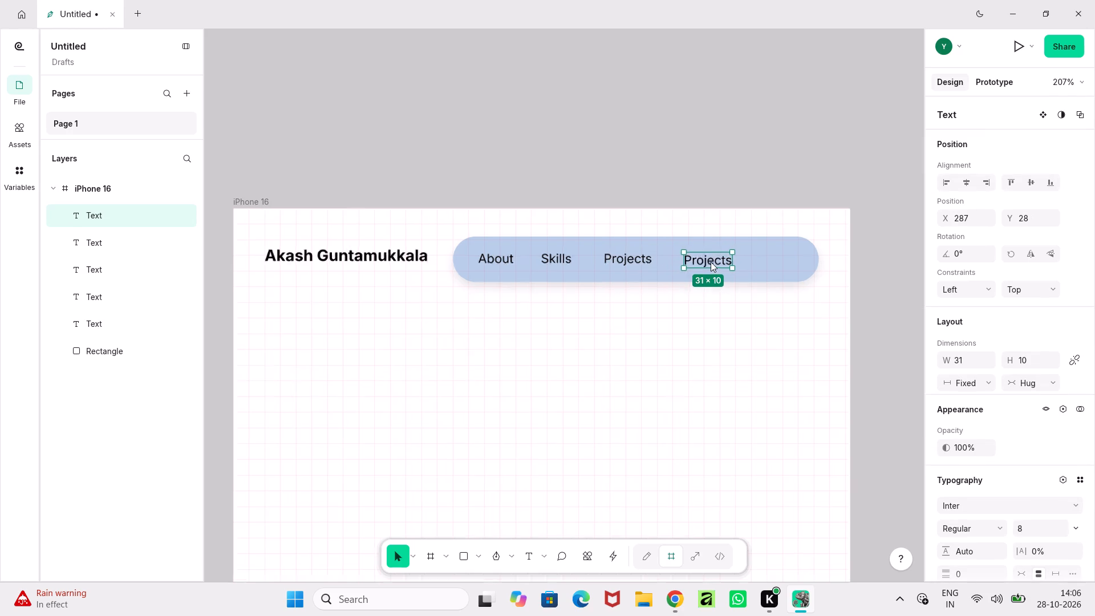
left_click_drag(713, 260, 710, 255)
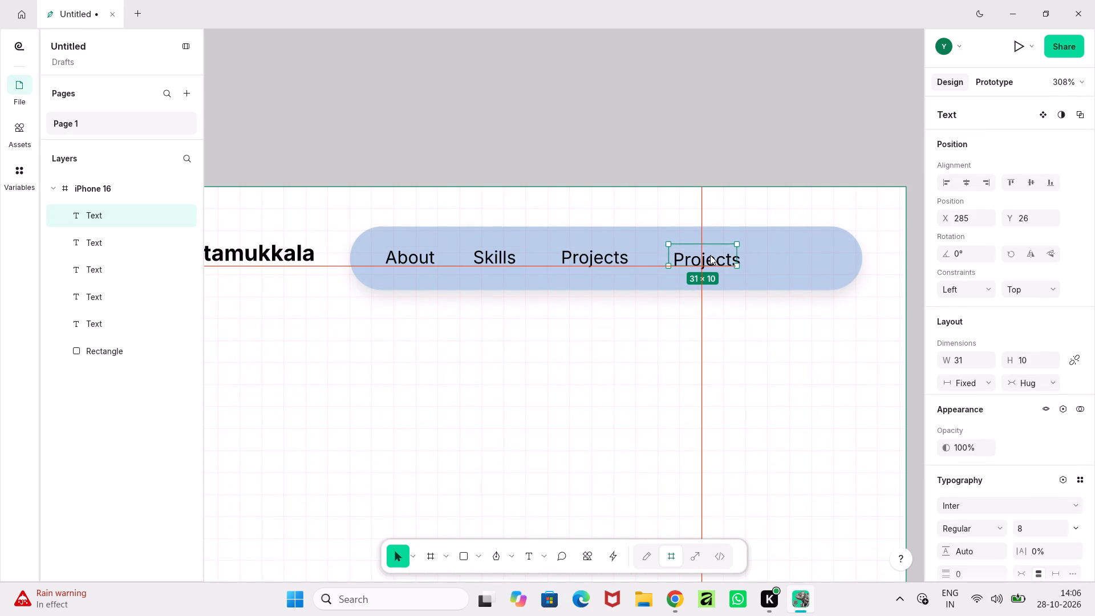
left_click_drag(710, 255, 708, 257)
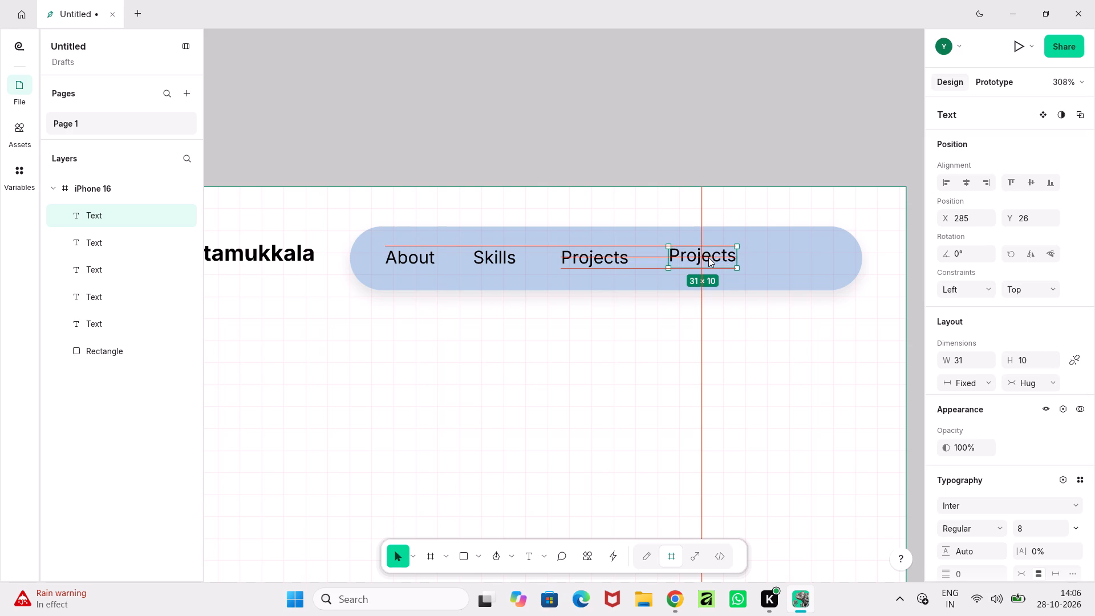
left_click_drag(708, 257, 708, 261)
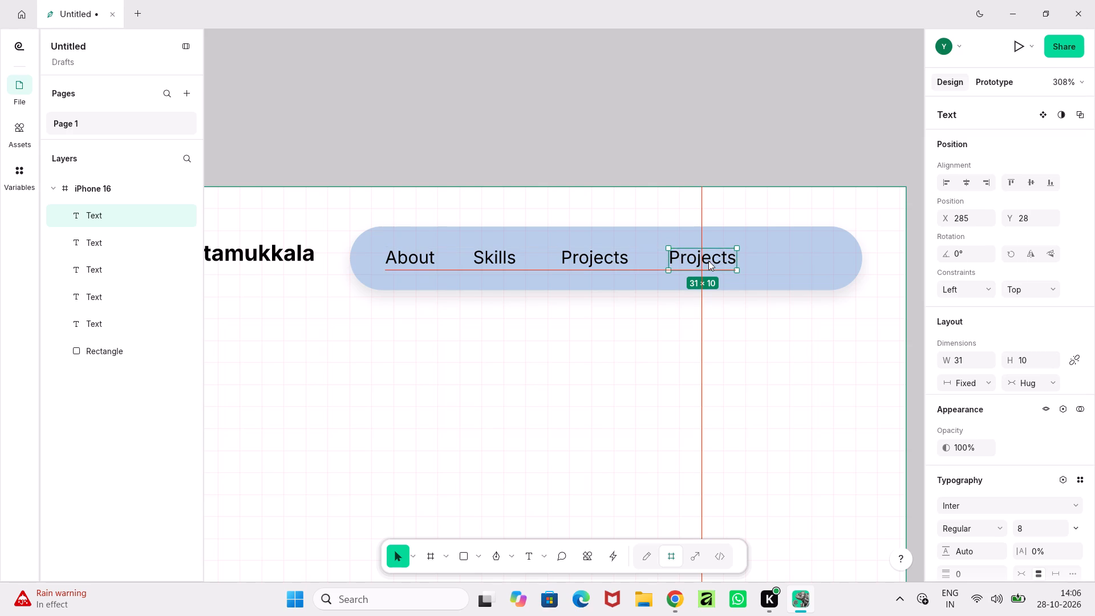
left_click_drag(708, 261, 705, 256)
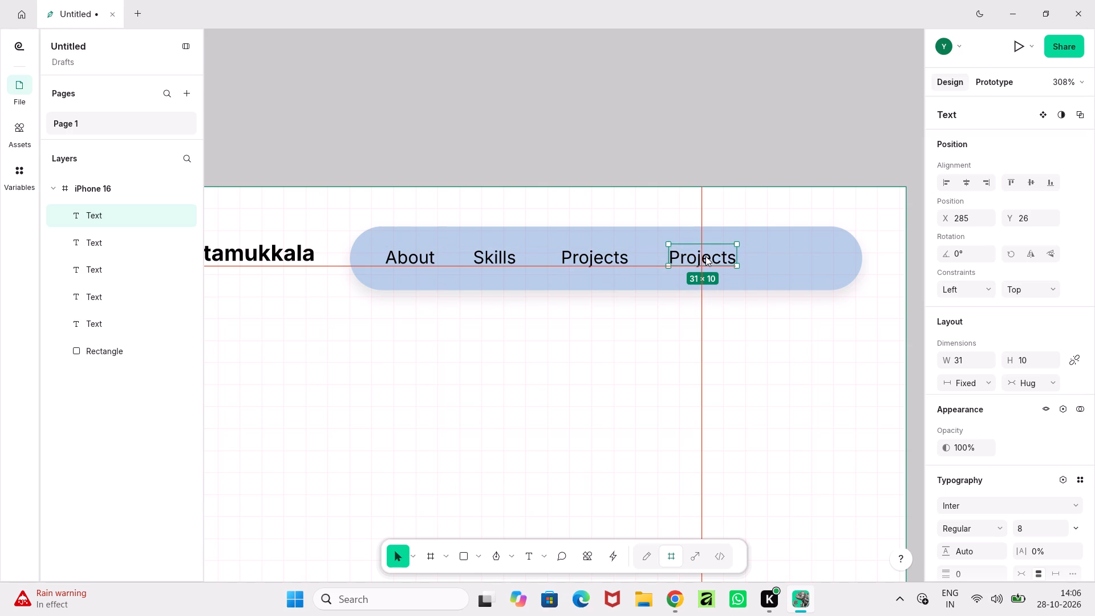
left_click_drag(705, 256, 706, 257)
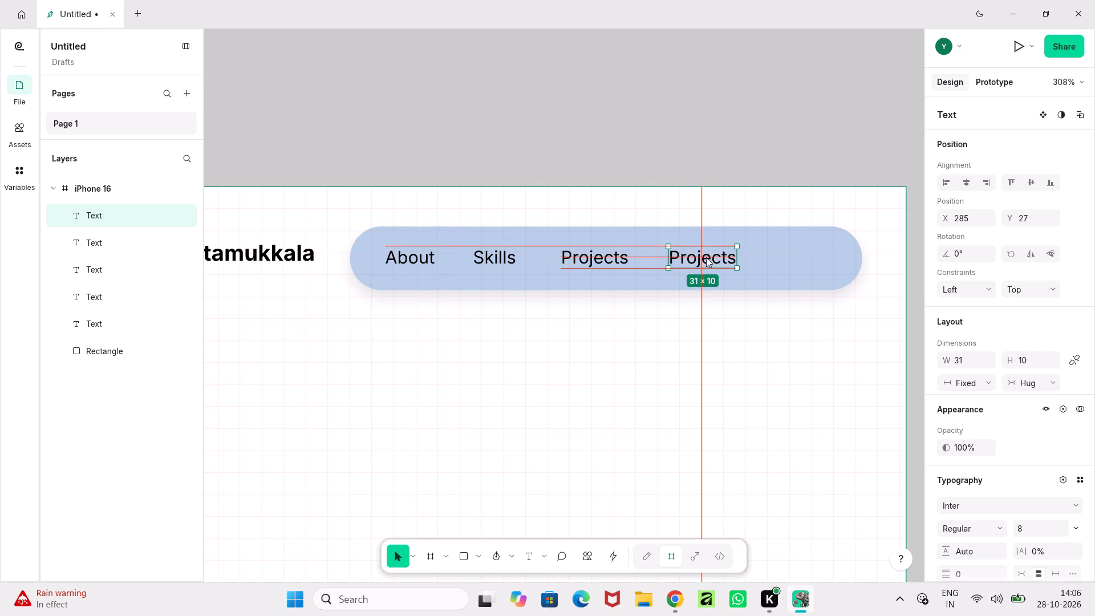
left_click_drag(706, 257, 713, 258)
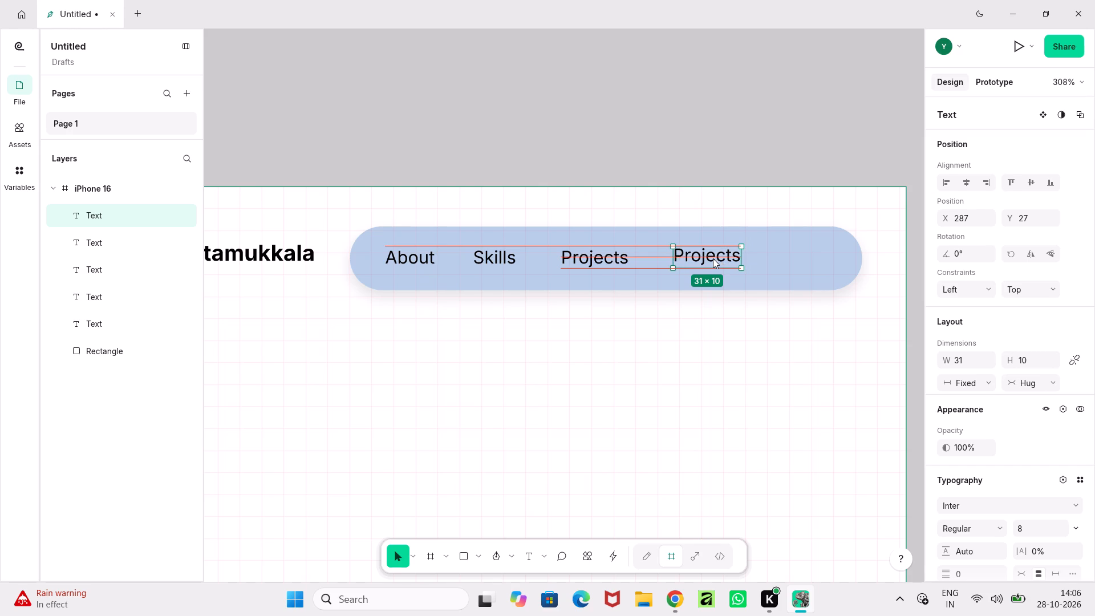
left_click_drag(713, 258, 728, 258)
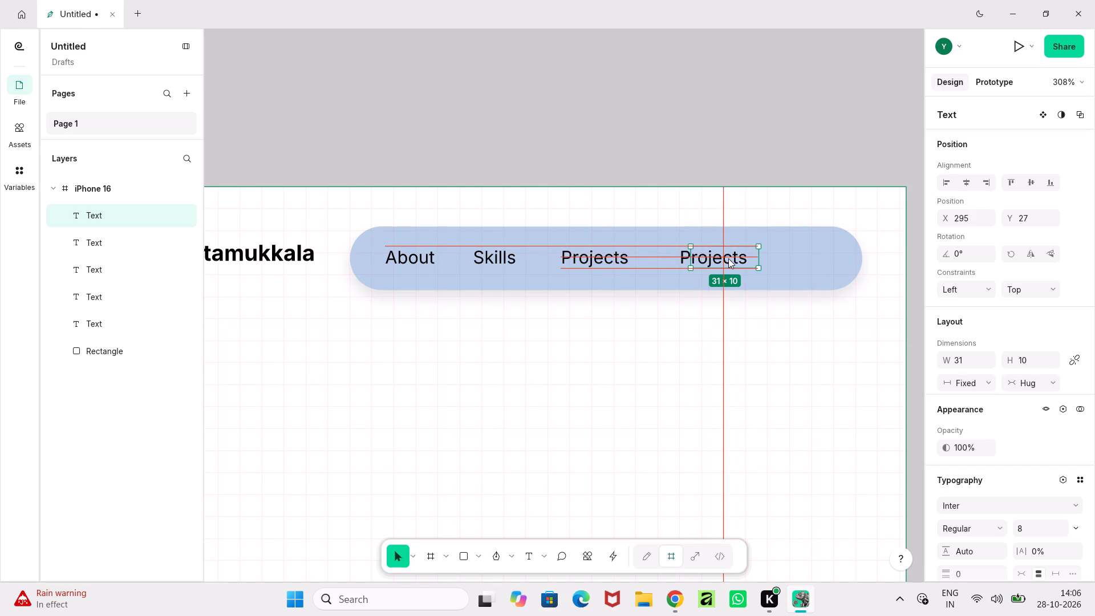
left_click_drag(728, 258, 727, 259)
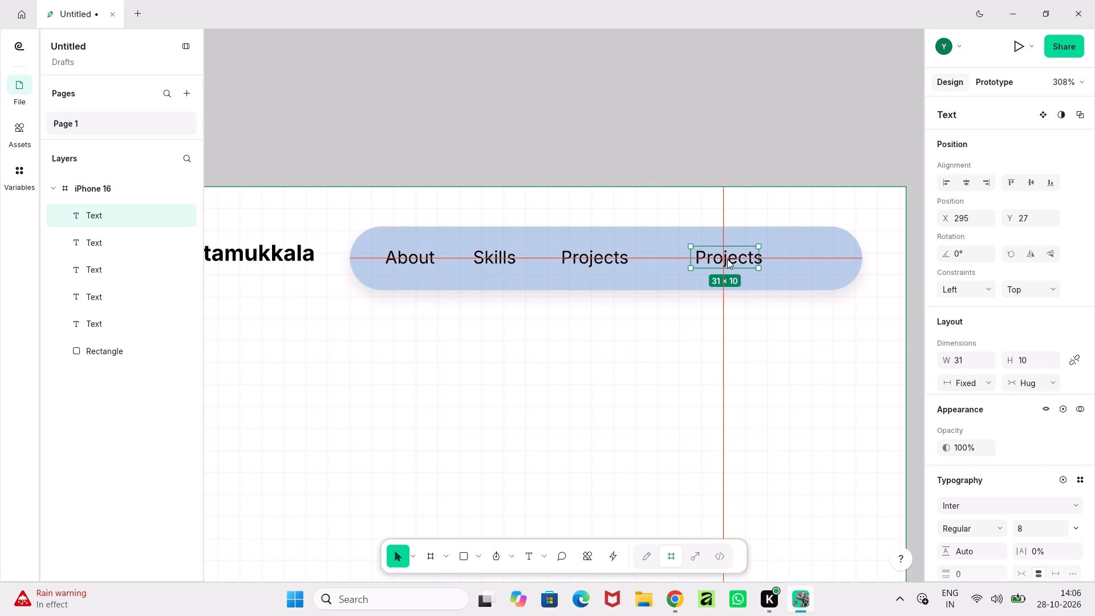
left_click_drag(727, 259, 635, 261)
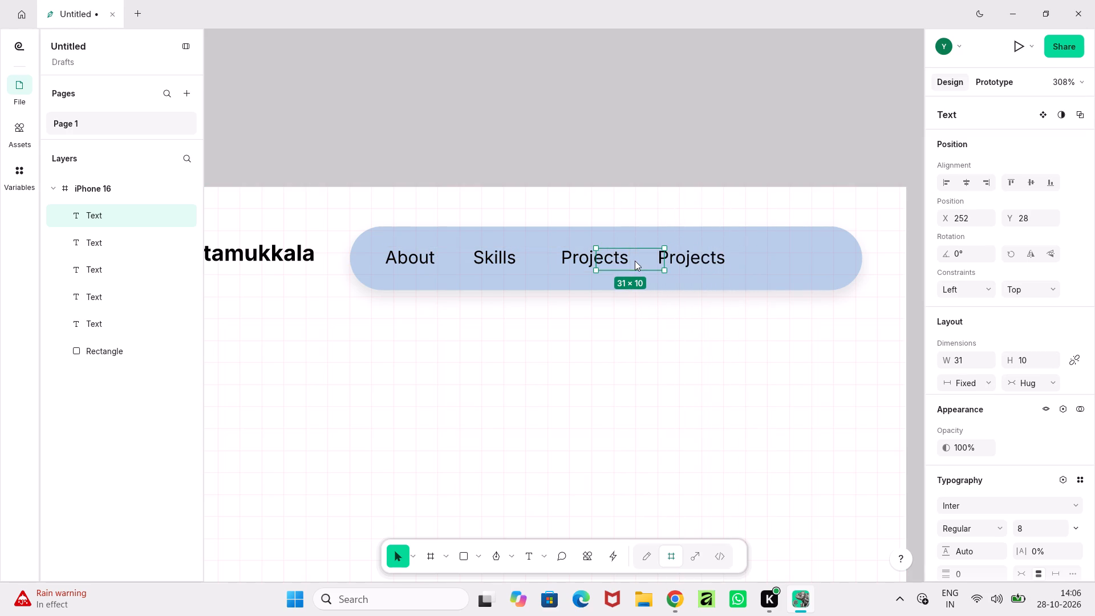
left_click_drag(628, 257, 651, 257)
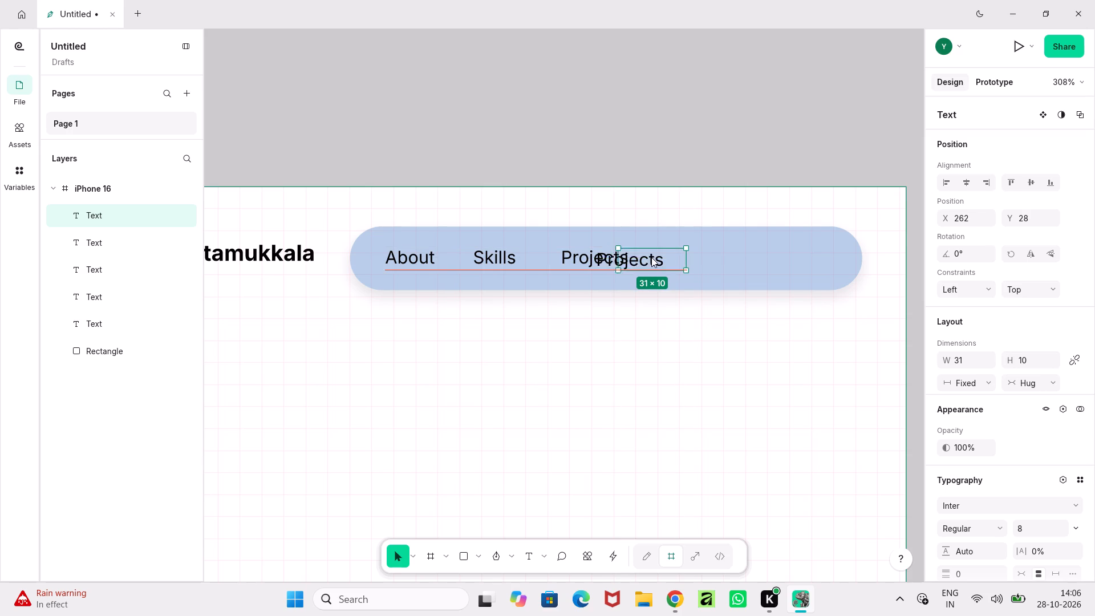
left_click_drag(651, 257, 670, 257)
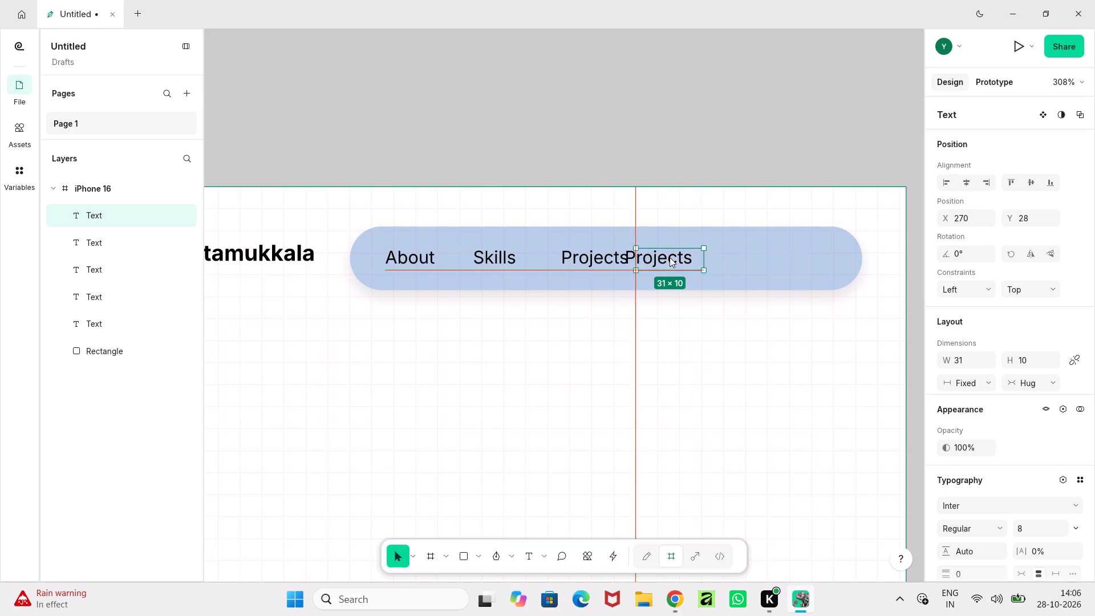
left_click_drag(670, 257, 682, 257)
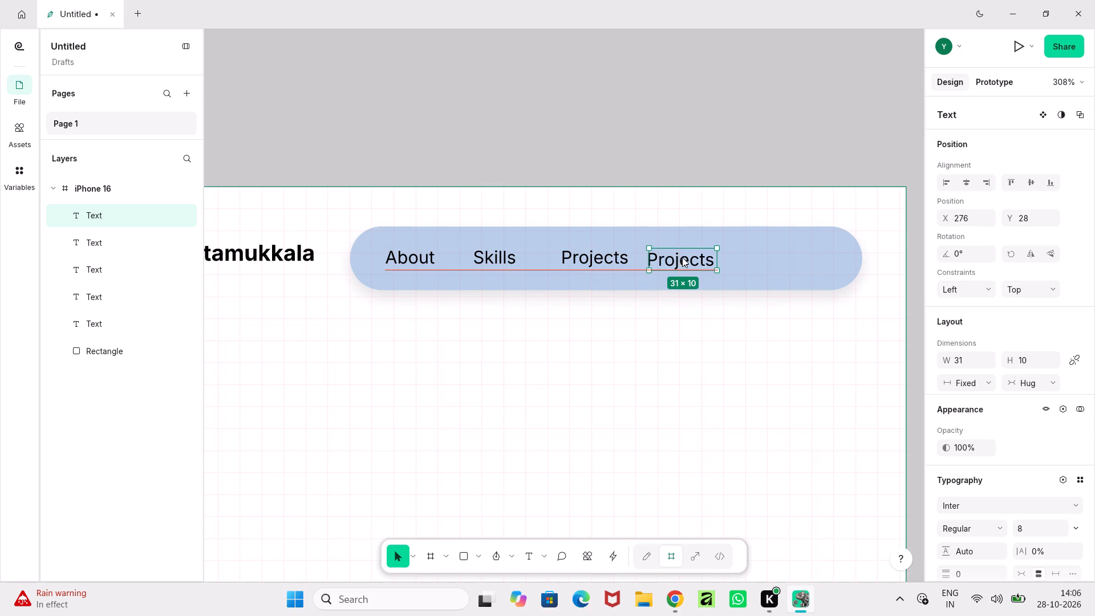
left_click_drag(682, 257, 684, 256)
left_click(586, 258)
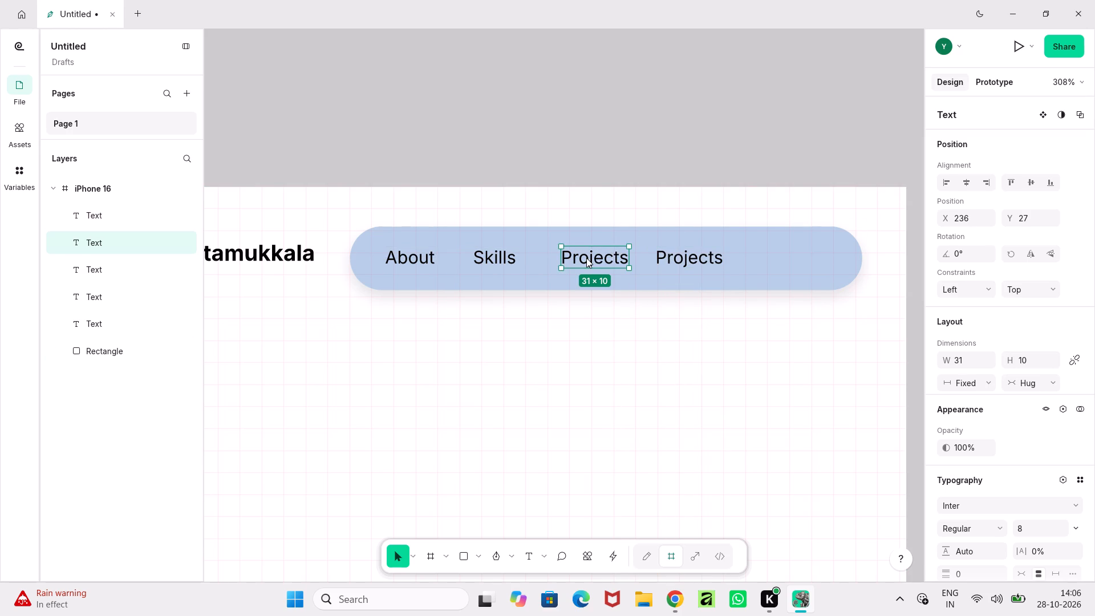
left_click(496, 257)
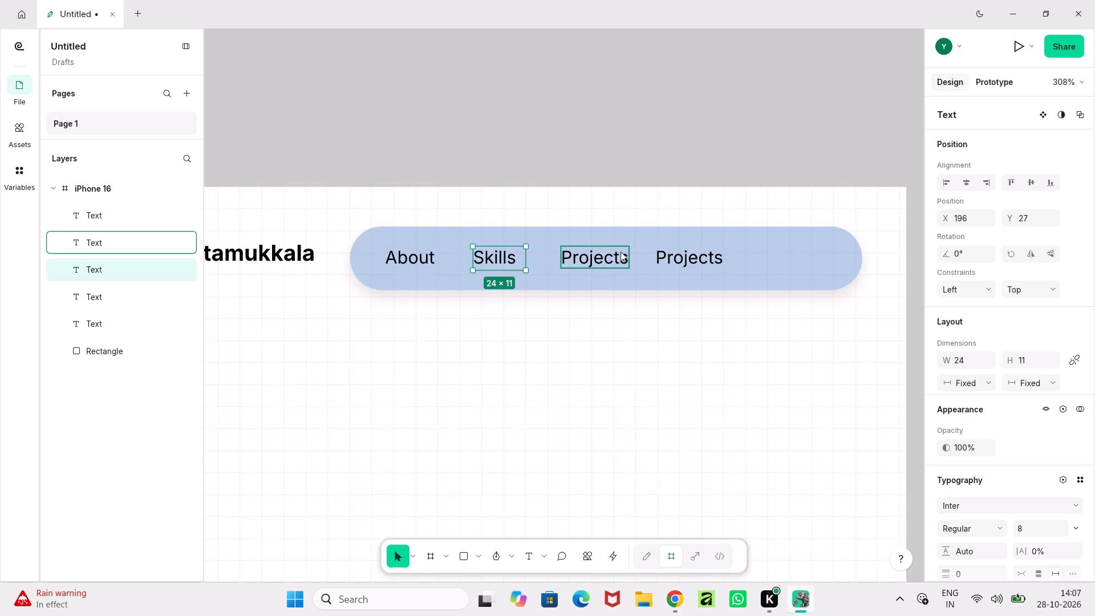
Delete the second Projects label from the navigation bar.
left_click(672, 253)
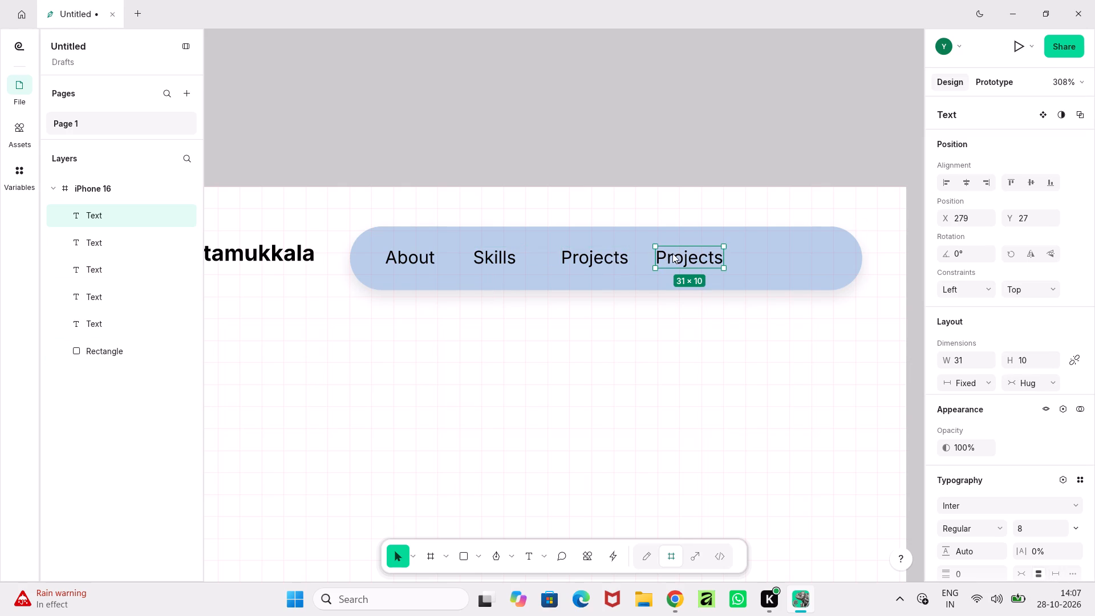
key("Delete")
Copy the remaining Projects label and place the duplicate just after it on the same row, at about X 274, Y 27.
left_click(572, 260)
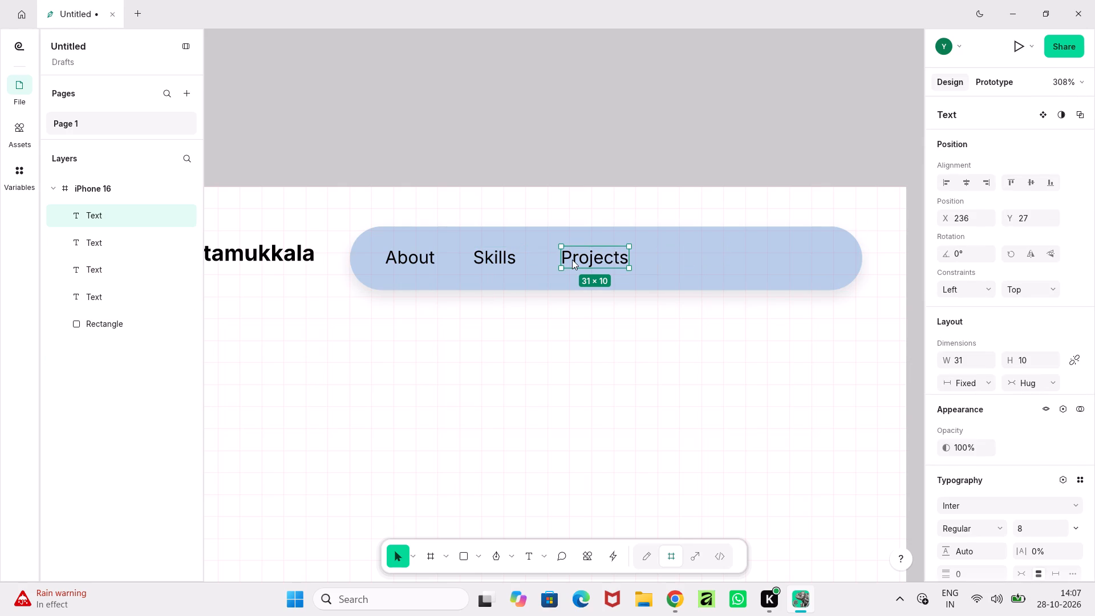
key("ctrl+c")
key("ctrl+v")
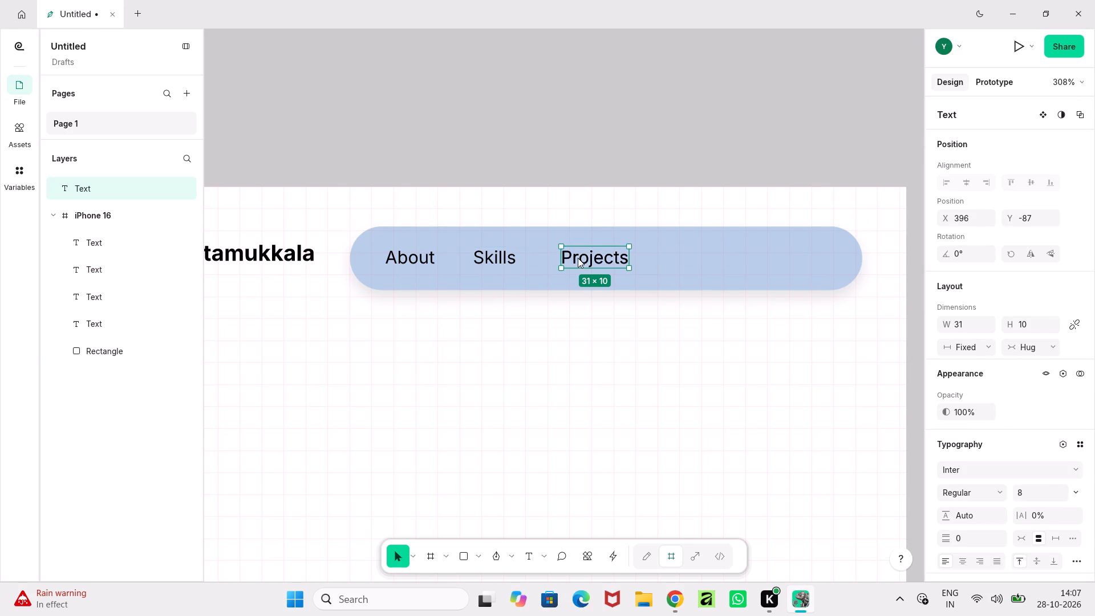
left_click_drag(578, 258, 649, 261, "shift")
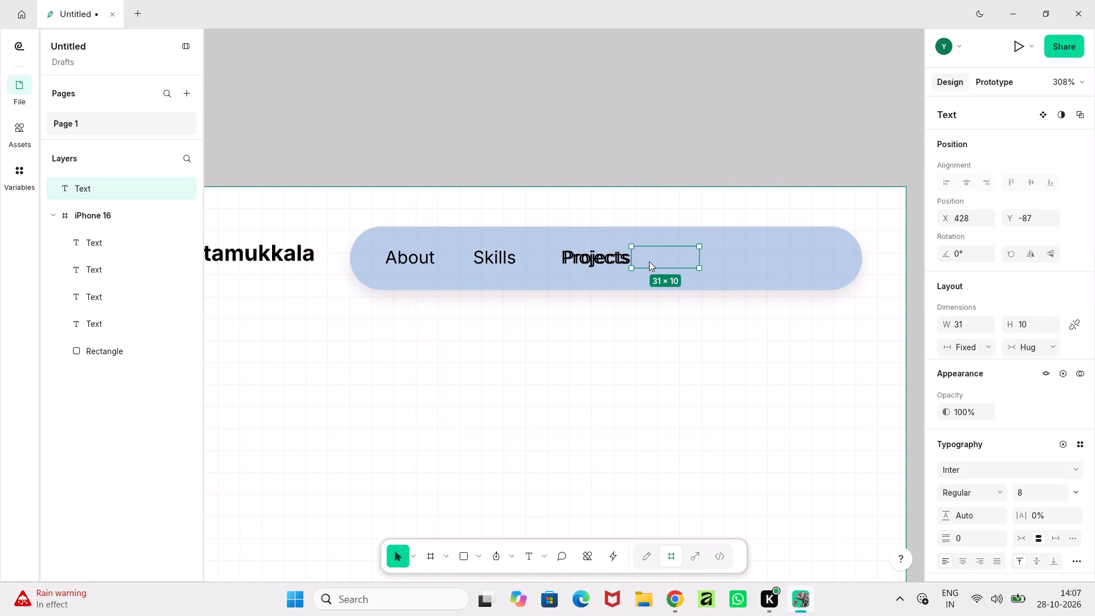
left_click_drag(649, 261, 660, 263, "shift")
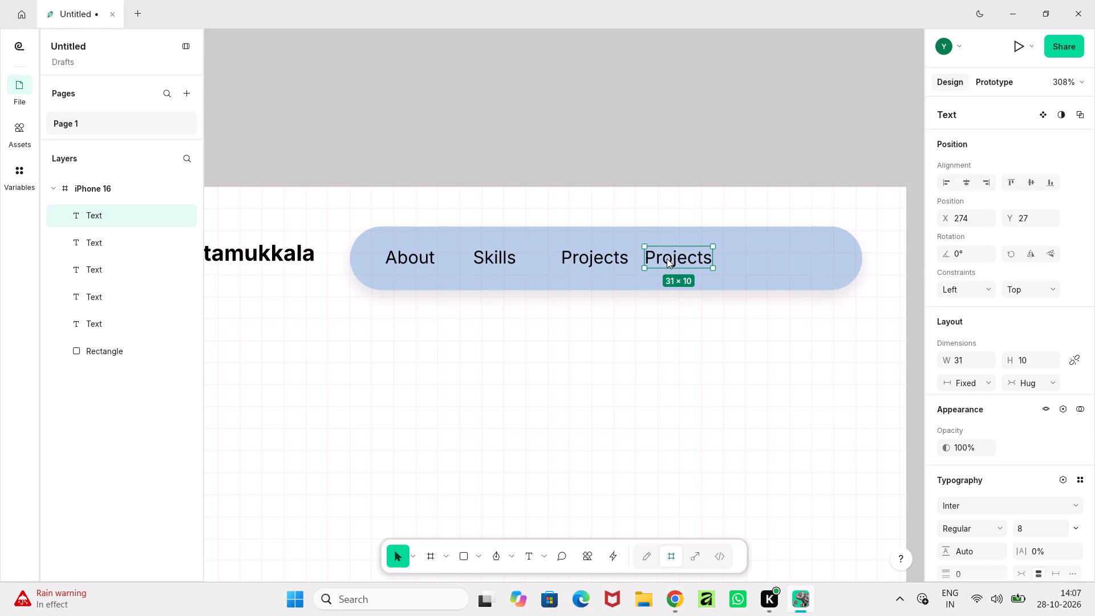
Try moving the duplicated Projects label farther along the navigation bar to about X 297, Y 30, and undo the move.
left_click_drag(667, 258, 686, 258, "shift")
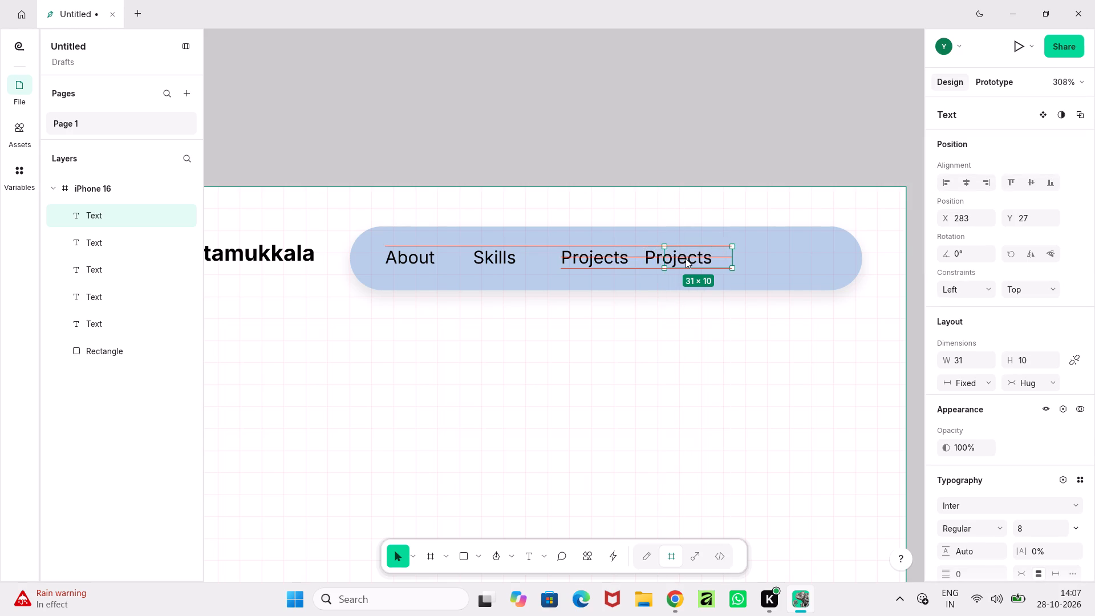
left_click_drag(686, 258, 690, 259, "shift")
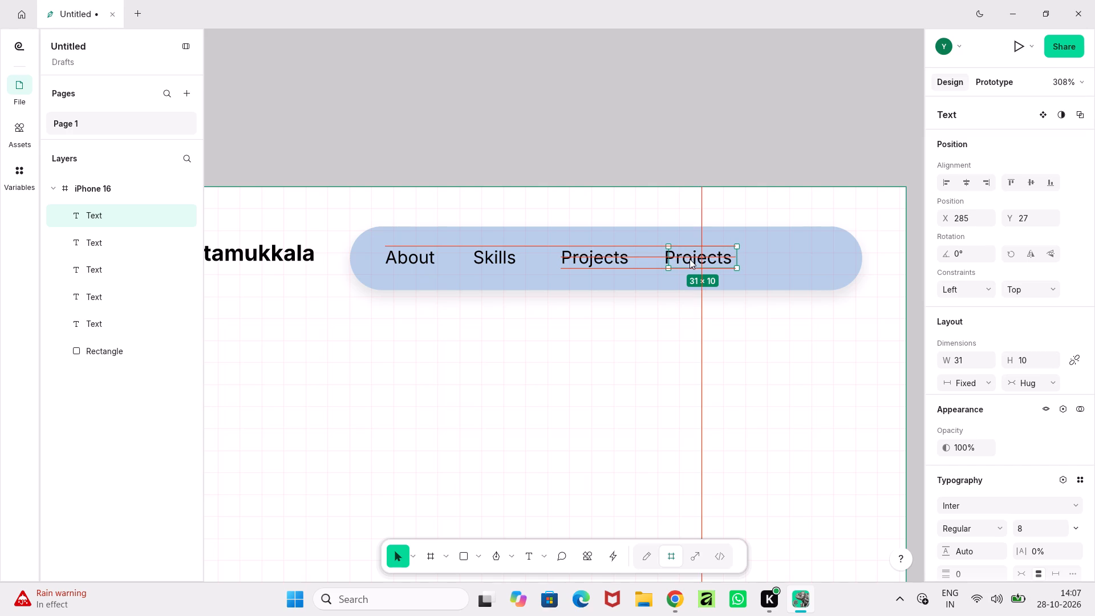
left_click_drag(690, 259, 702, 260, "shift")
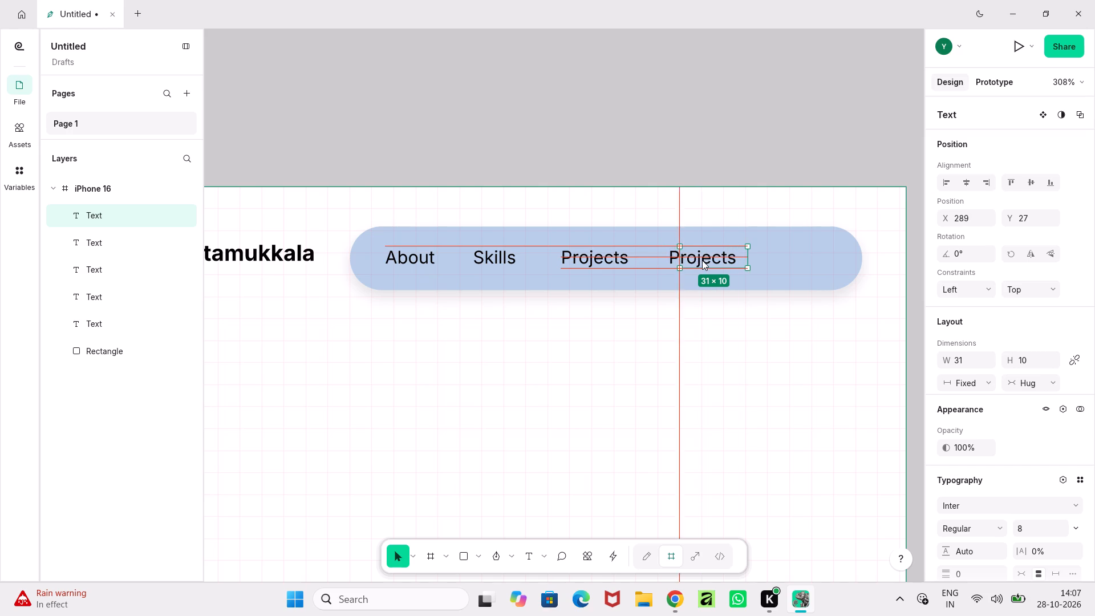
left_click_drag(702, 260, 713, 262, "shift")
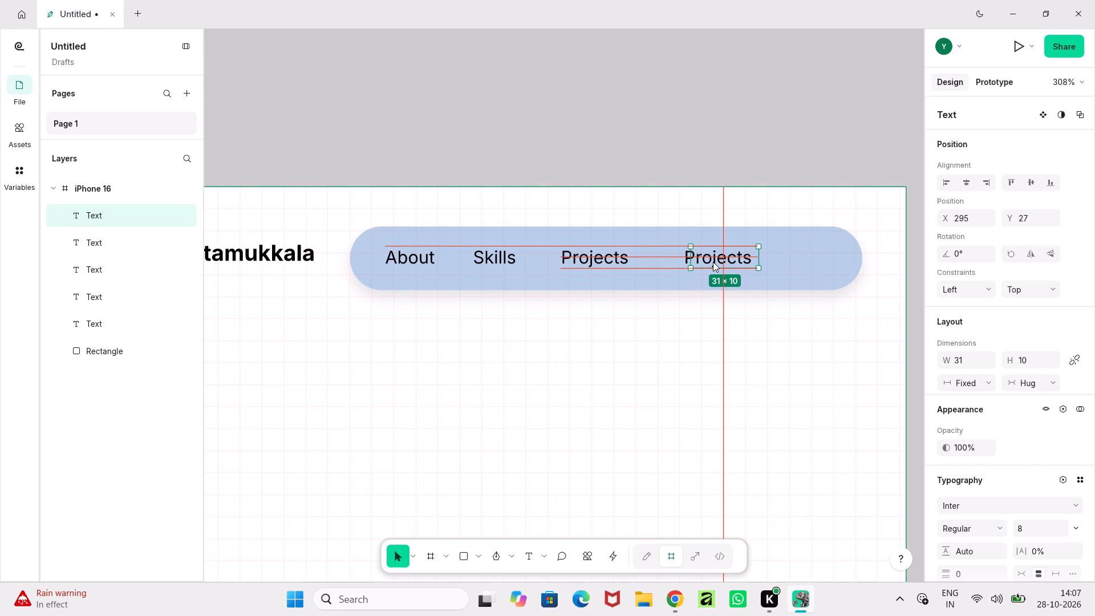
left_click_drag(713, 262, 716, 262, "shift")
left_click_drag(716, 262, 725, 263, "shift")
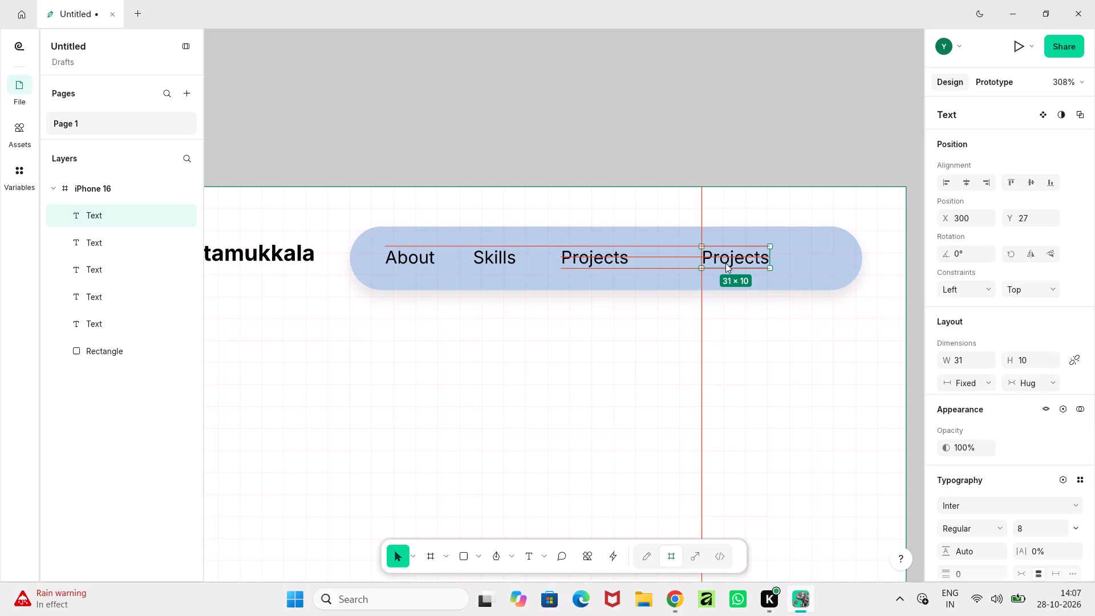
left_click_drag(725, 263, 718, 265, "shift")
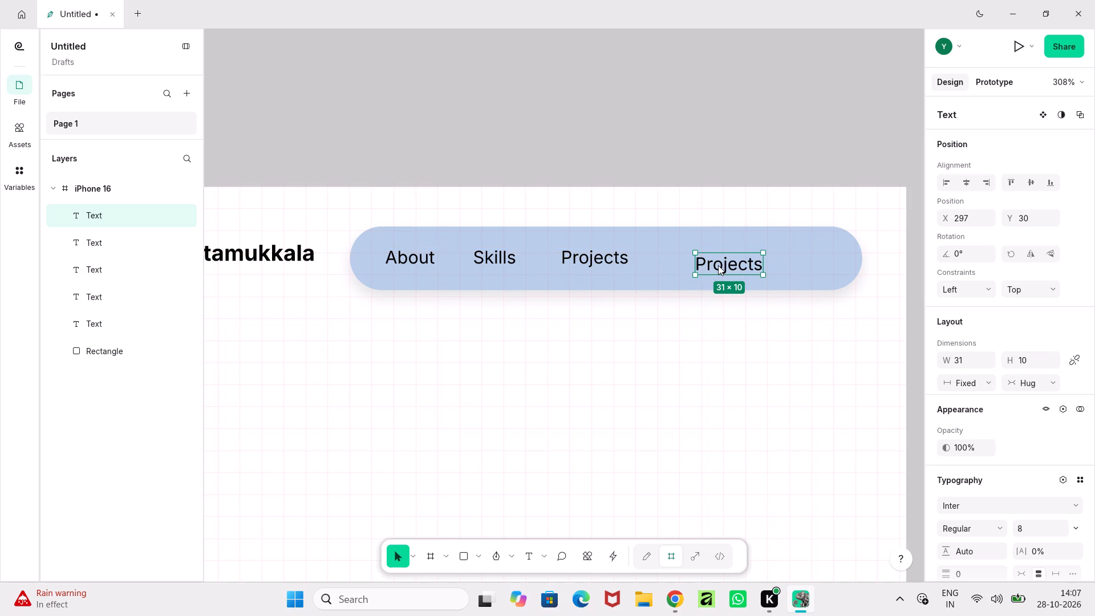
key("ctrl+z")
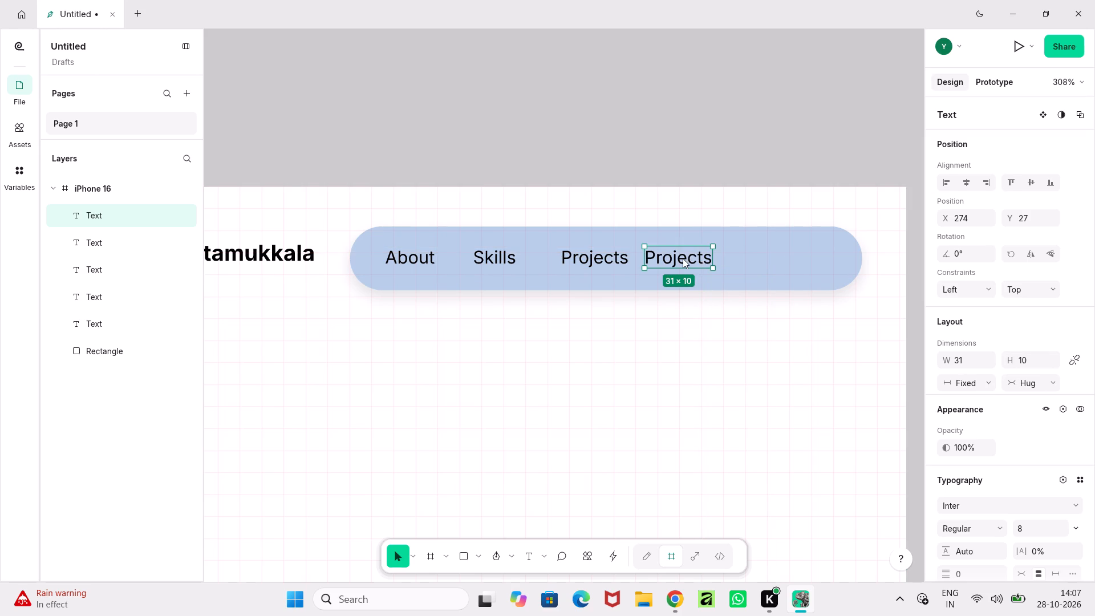
Nudge the duplicated Projects label horizontally along its row to X 287, Y 27, and deselect it.
key("Right")
key("Right")
key("Right")
key("Right")
key("Right")
key("Right")
key("Right")
key("Right")
key("Right")
key("Right")
key("Right")
key("Right")
key("Right")
key("Right")
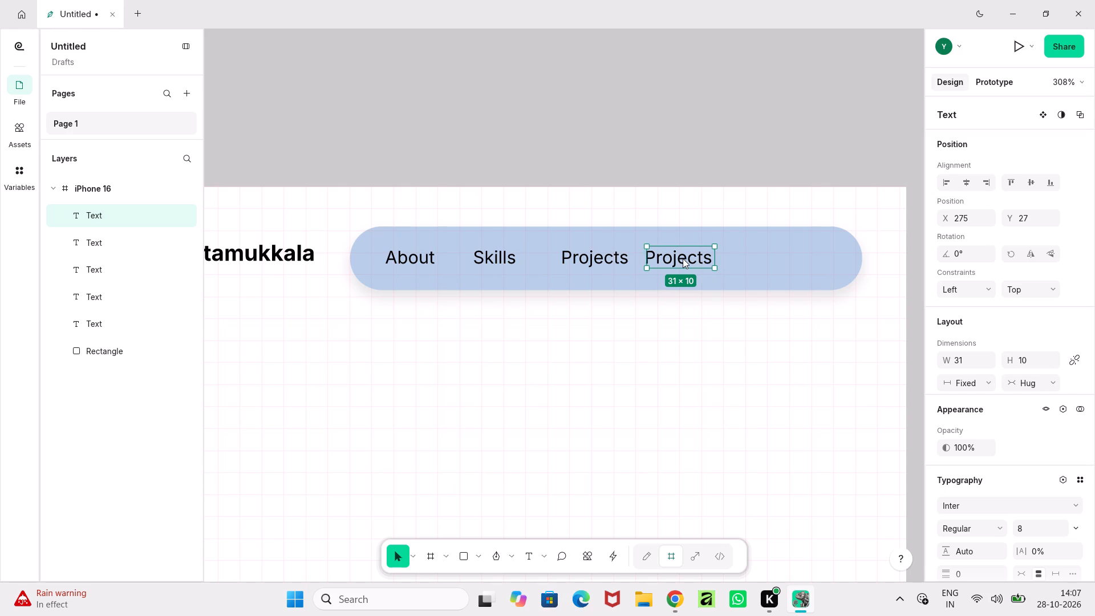
key("Left")
key("Left")
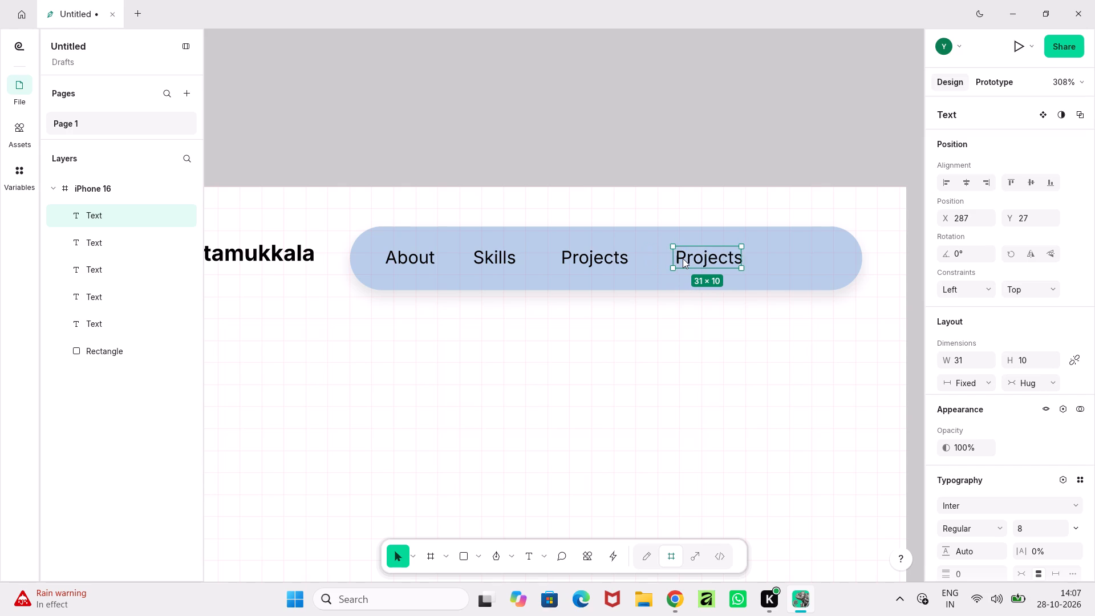
key("Left")
key("Right")
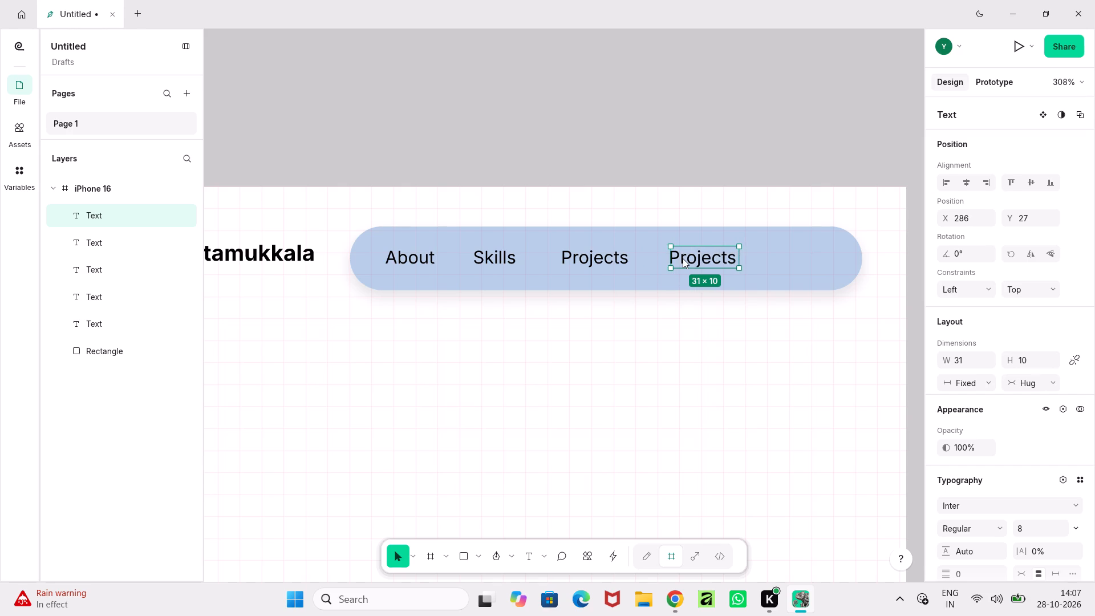
key("Right")
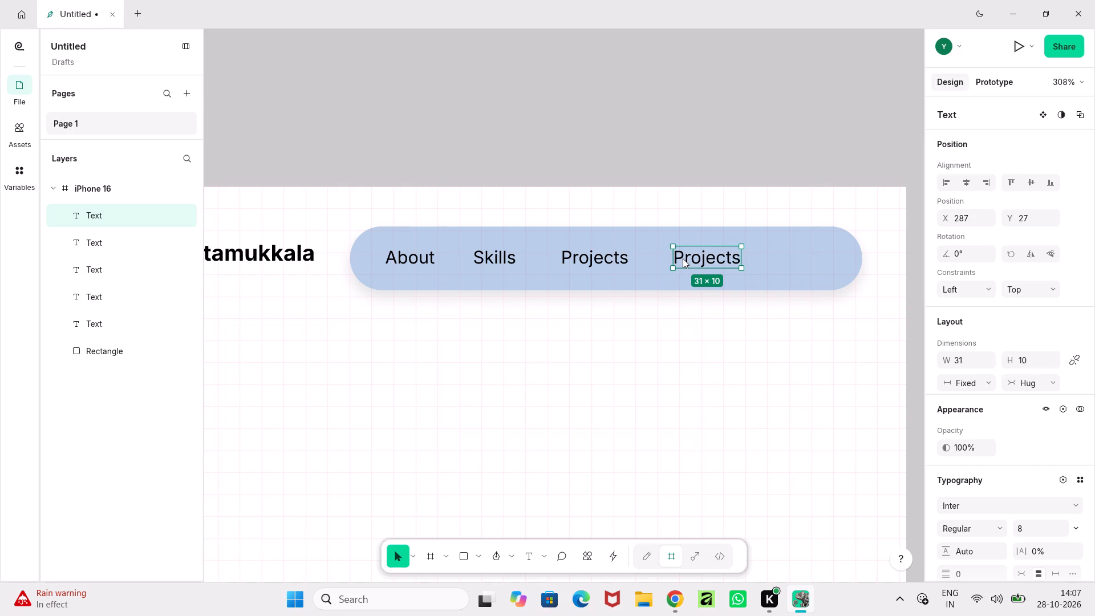
left_click(672, 187)
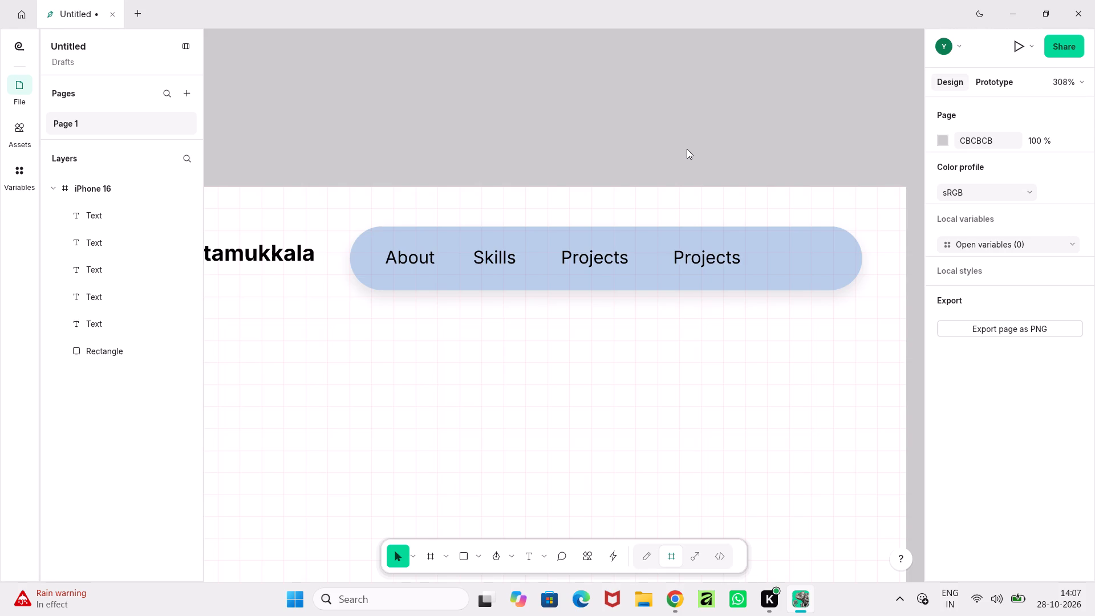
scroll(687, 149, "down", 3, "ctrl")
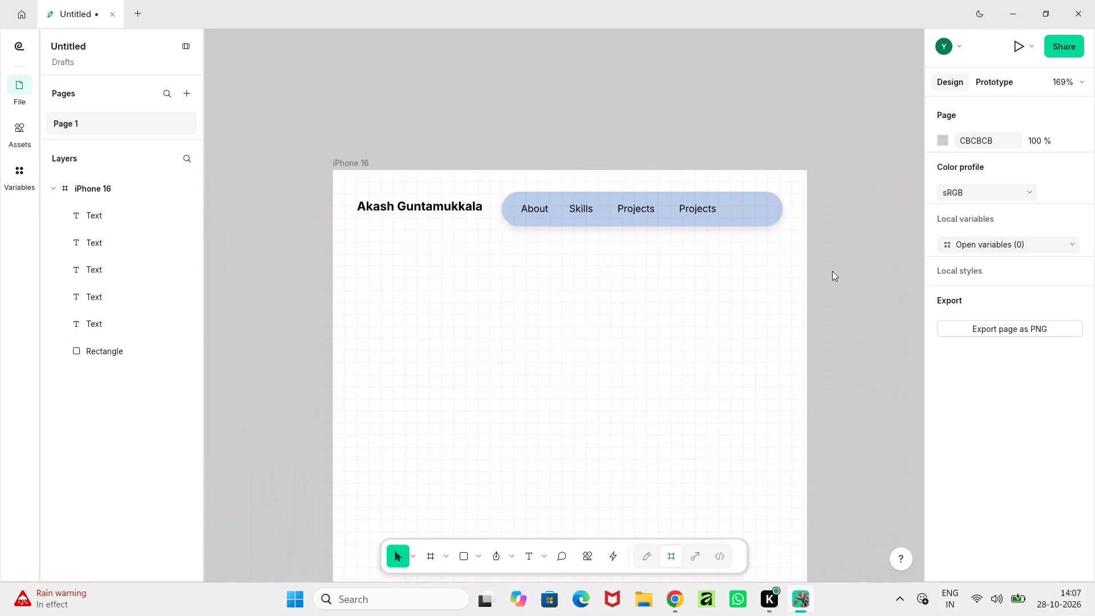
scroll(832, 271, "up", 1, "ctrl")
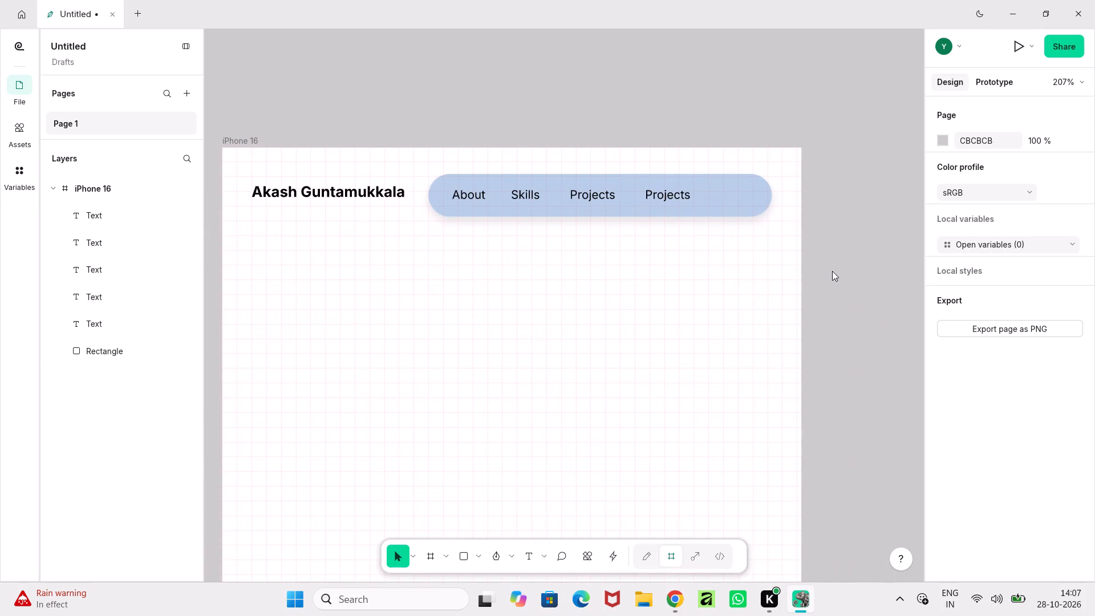
Change the text of the last Projects label in the navigation bar to Contact.
scroll(832, 271, "down", 4, "ctrl")
scroll(844, 313, "up", 5, "ctrl")
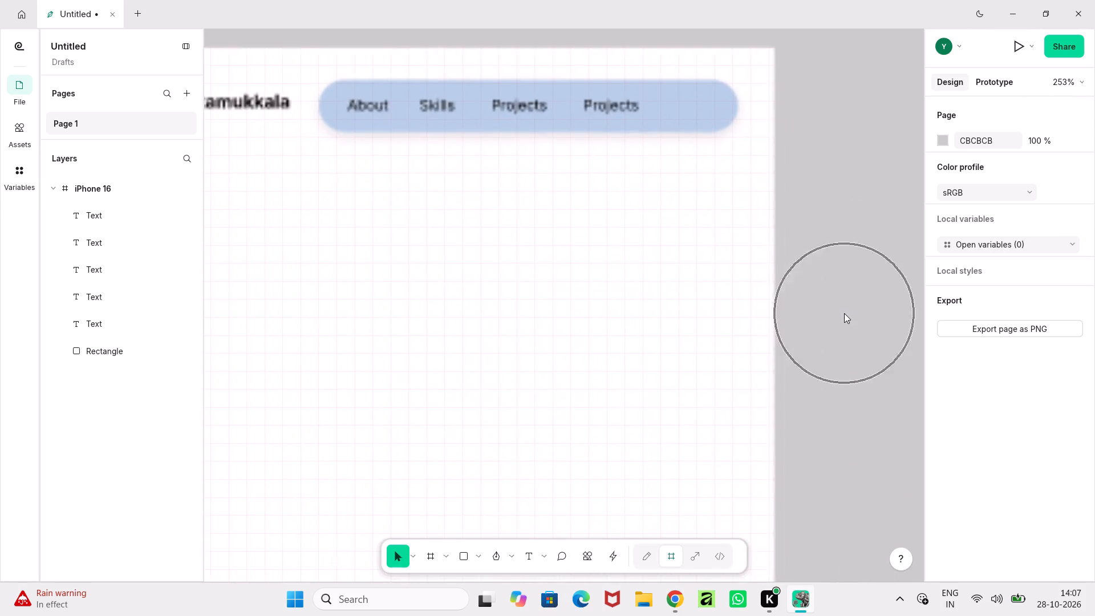
middle_click_drag(676, 252, 711, 408)
scroll(668, 256, "up", 4, "ctrl")
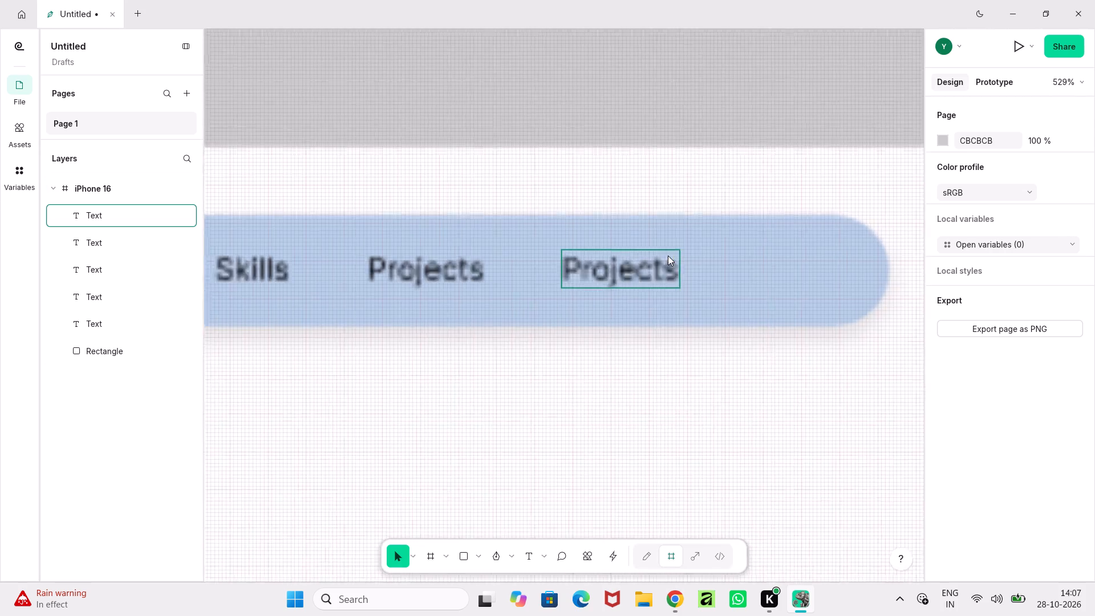
double_click(647, 269)
key("shift+c")
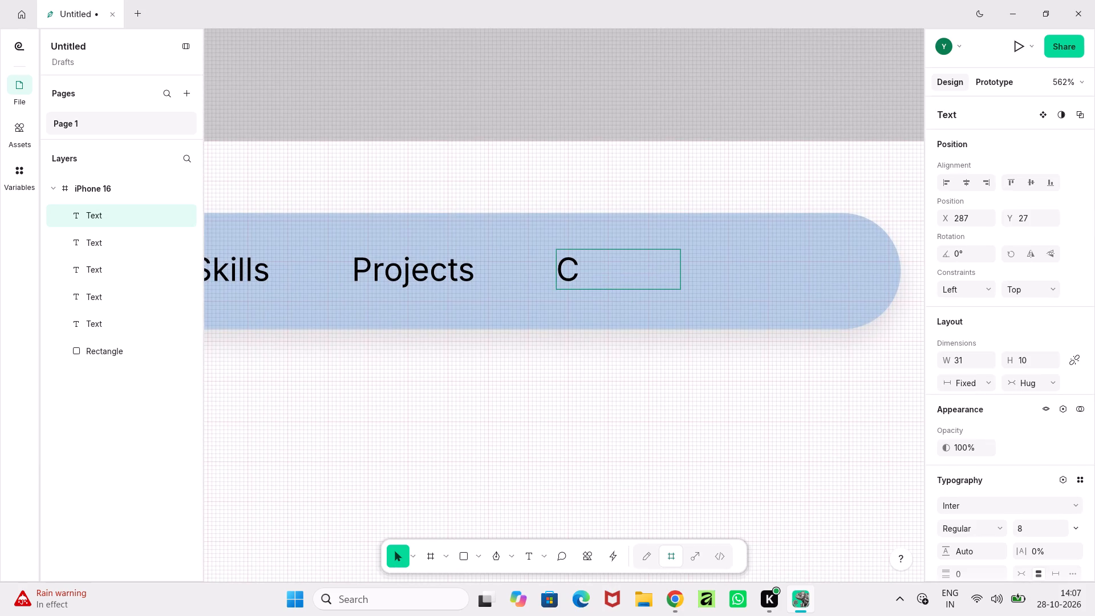
type("ontact")
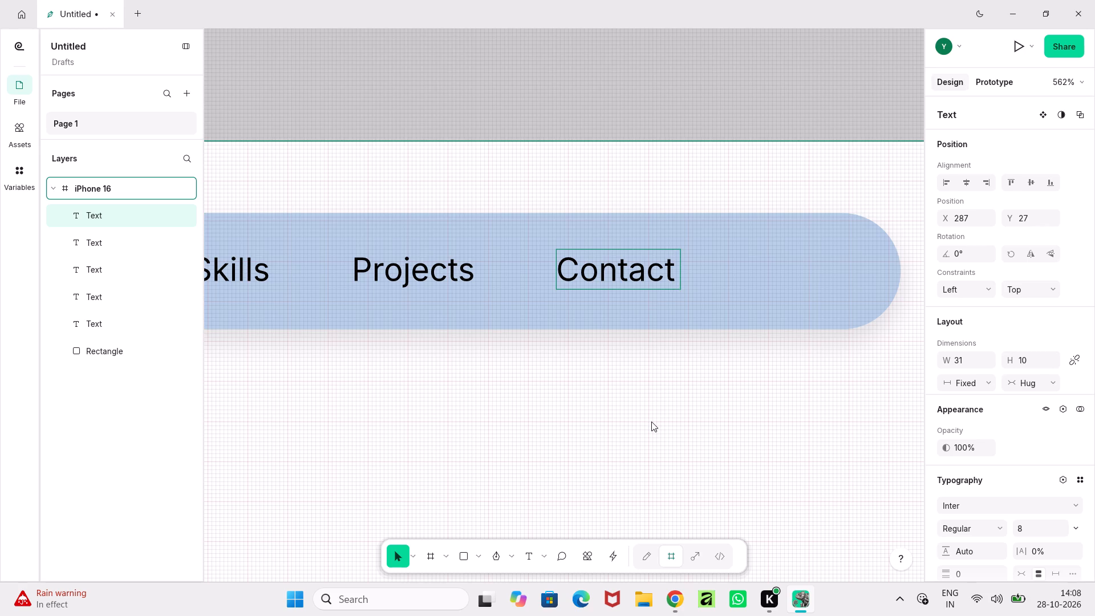
left_click(680, 128)
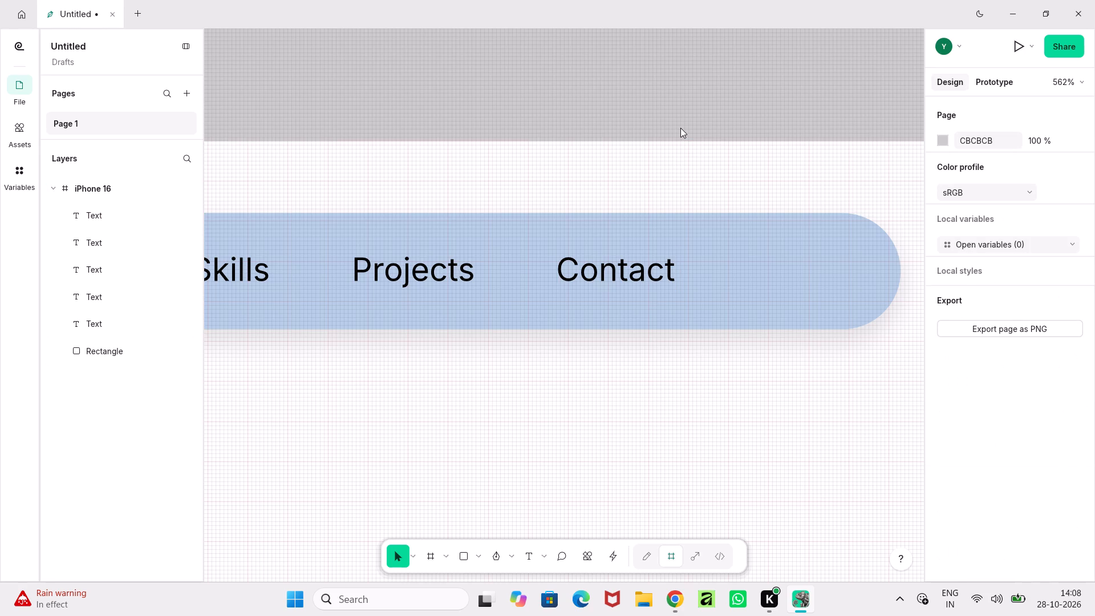
Tighten the Skills label's text box to 20 × 10 so it fits its word.
scroll(680, 128, "down", 2, "ctrl")
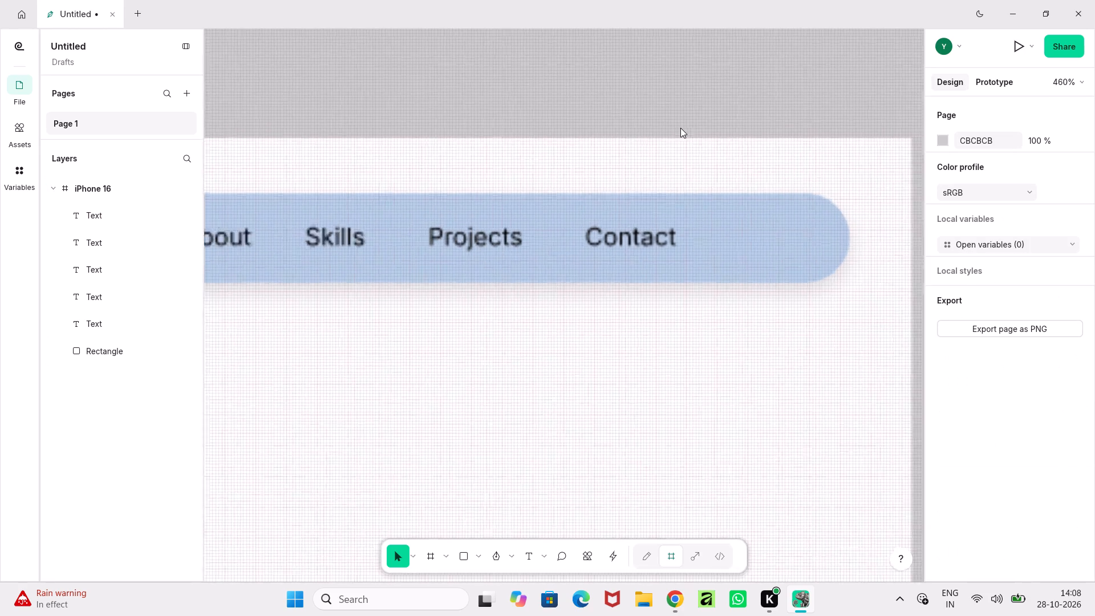
scroll(680, 128, "down", 1, "ctrl")
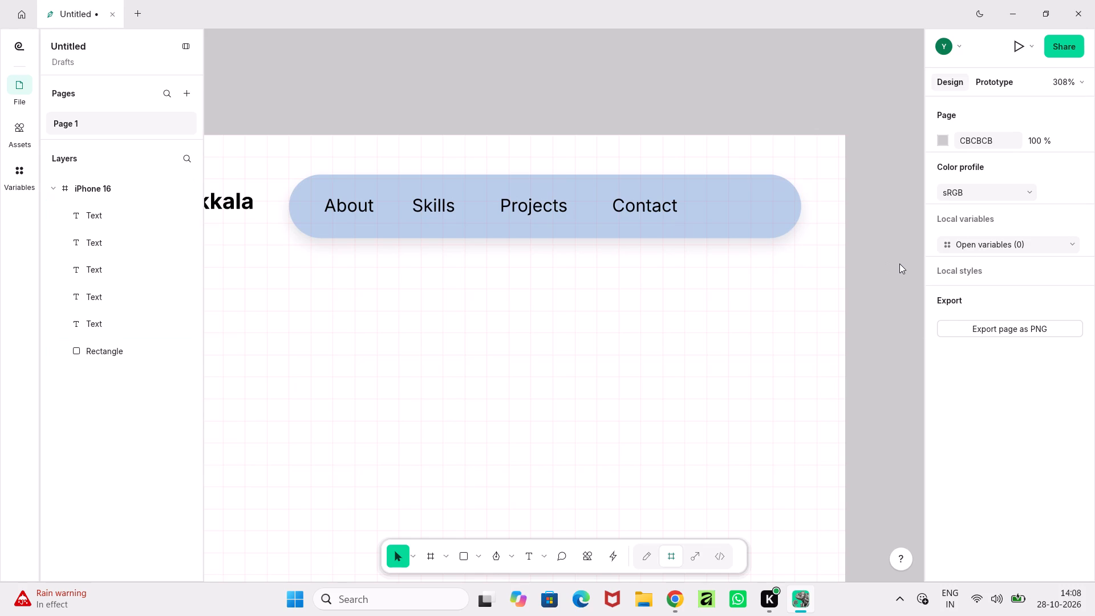
middle_click_drag(897, 265, 923, 275)
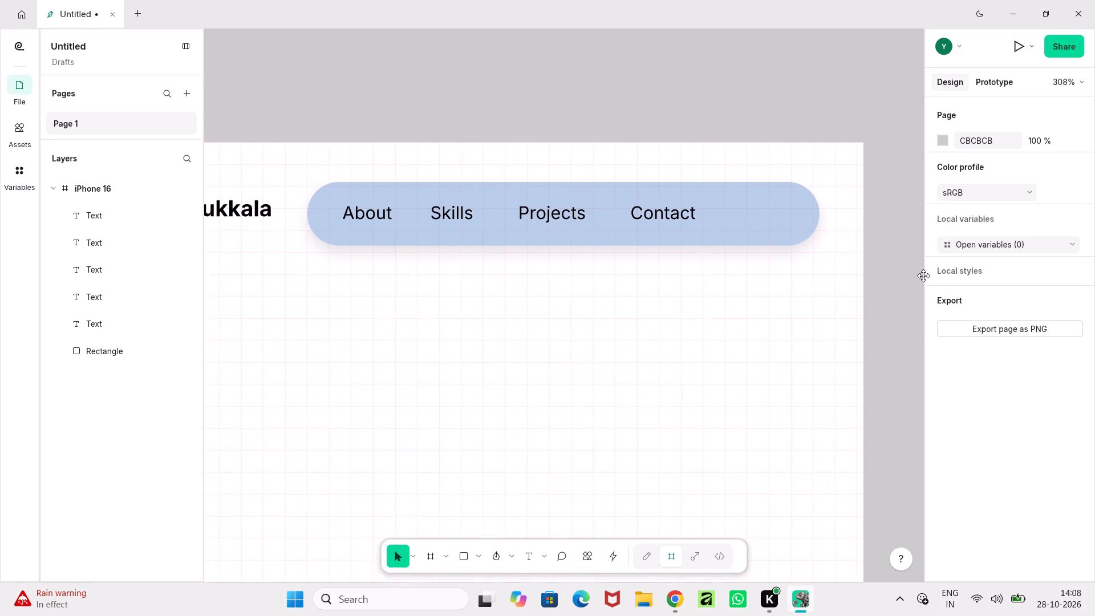
middle_click_drag(923, 275, 1016, 301)
left_click(455, 215)
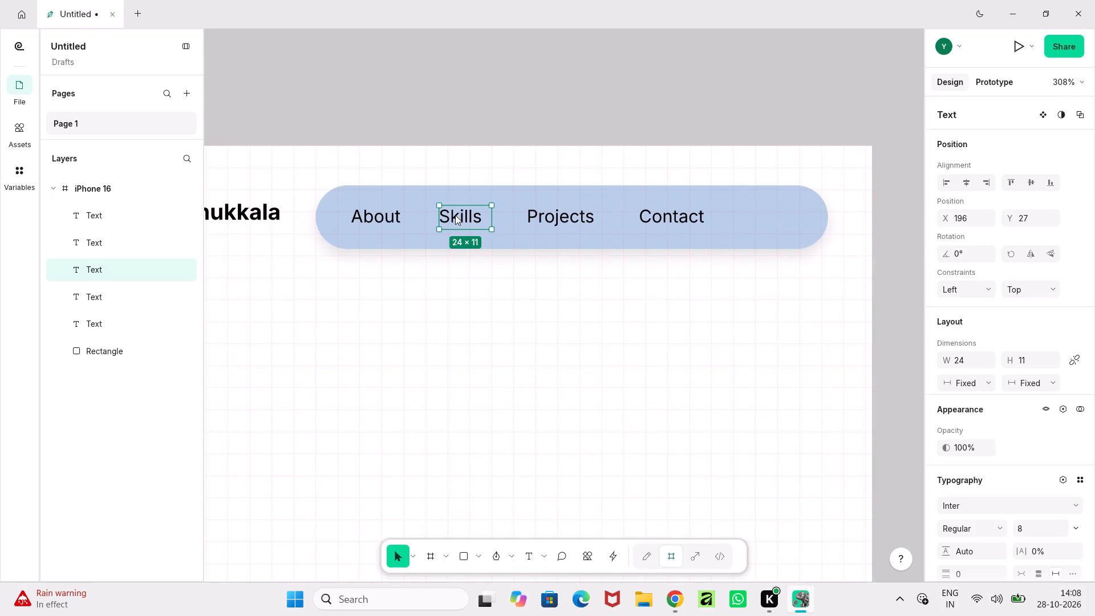
scroll(455, 215, "up", 3, "ctrl")
left_click_drag(520, 218, 502, 218)
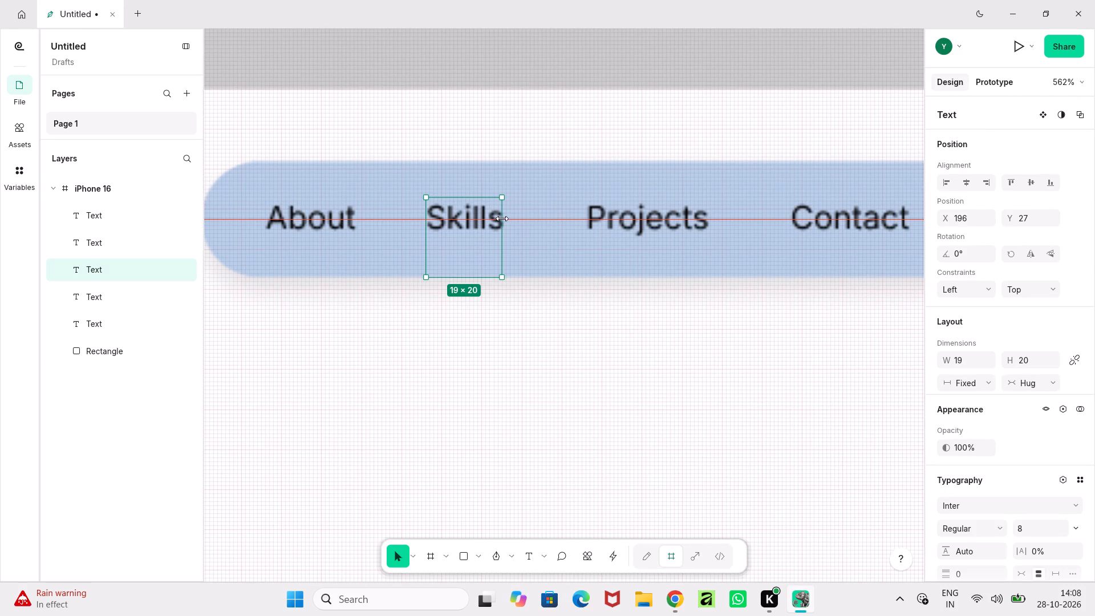
left_click_drag(502, 218, 504, 219)
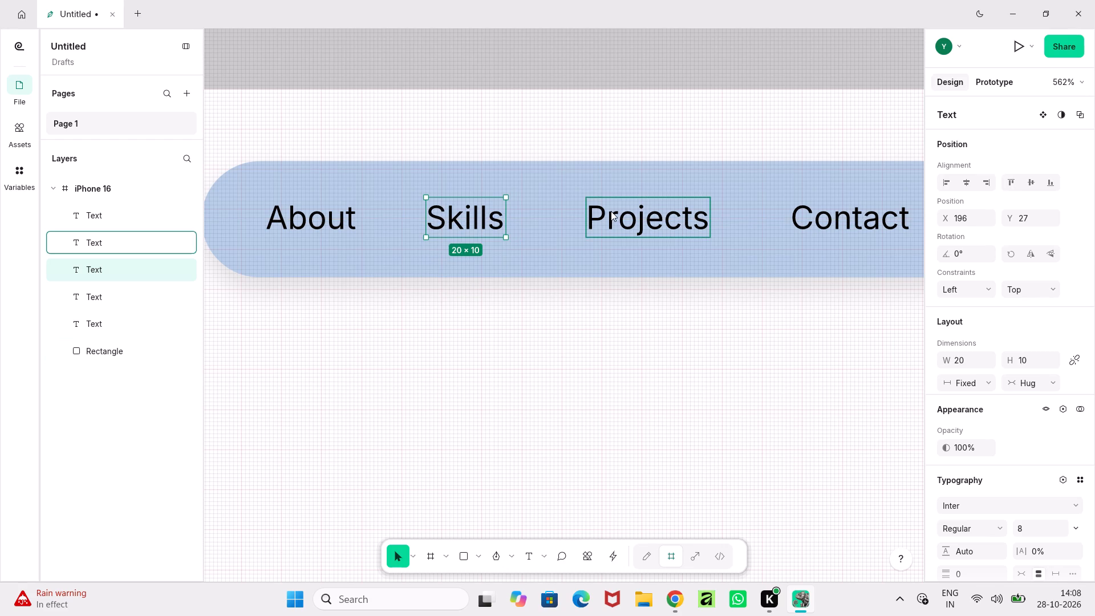
Shift the Projects label closer to Skills along the same row, to X 232, Y 27.
left_click(611, 211)
left_click_drag(629, 213, 612, 213)
Move the Contact label closer to Projects along the same row, to X 279, Y 27, and deselect it.
left_click(817, 213)
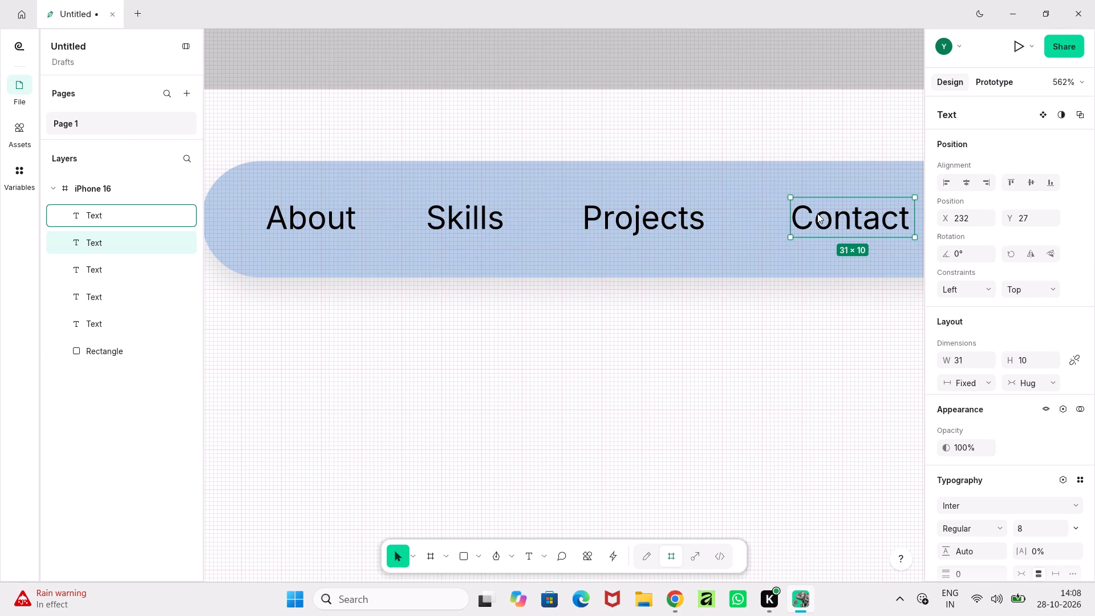
left_click_drag(840, 216, 789, 216)
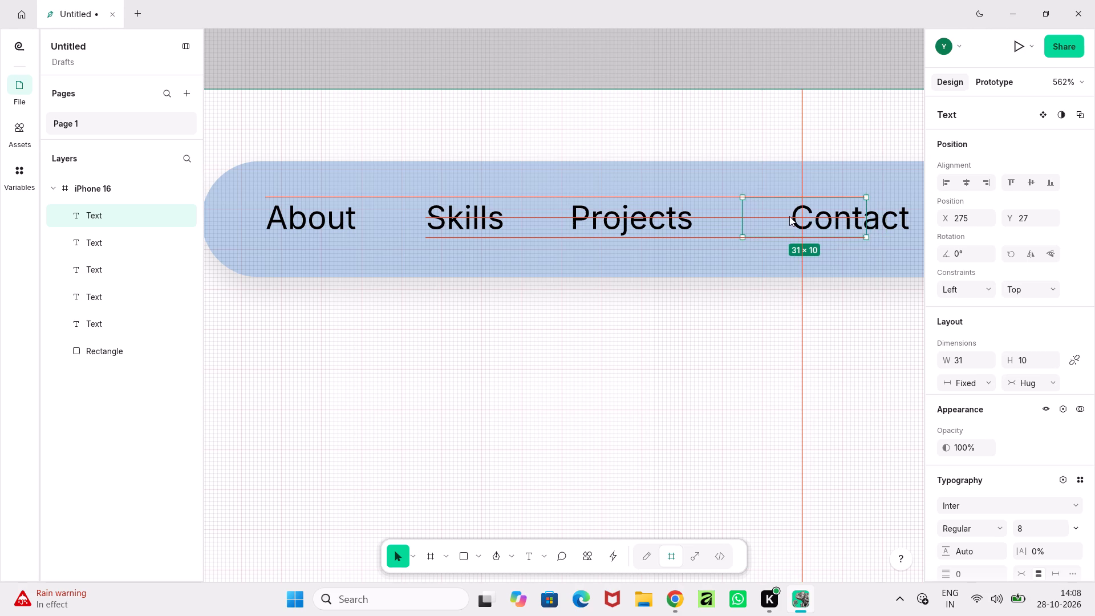
left_click_drag(789, 216, 787, 217)
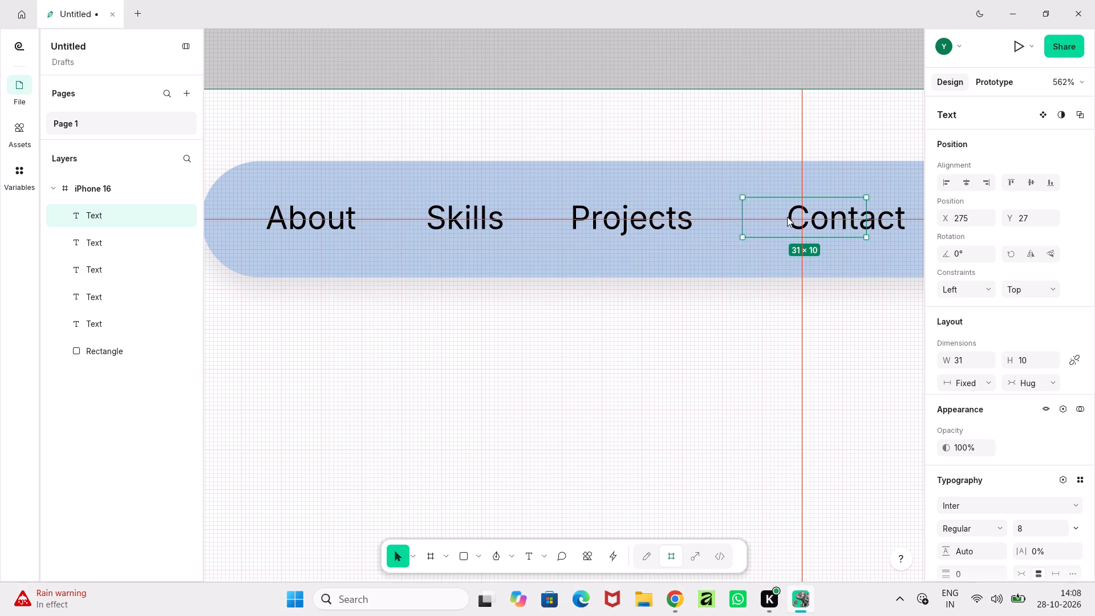
left_click_drag(787, 217, 793, 214)
left_click_drag(777, 217, 785, 217)
left_click(785, 217)
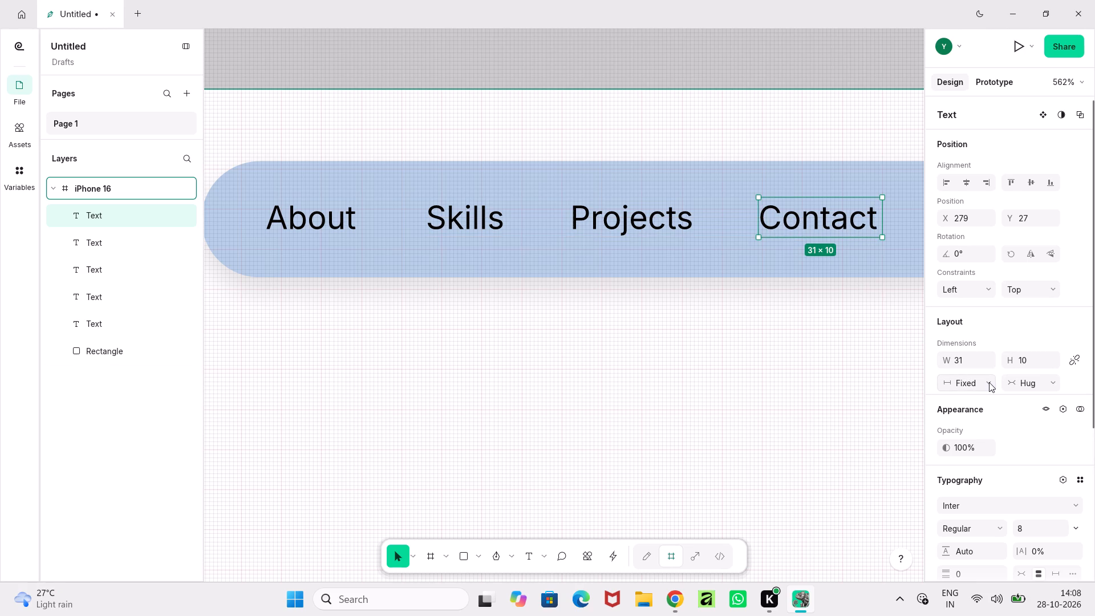
left_click(715, 132)
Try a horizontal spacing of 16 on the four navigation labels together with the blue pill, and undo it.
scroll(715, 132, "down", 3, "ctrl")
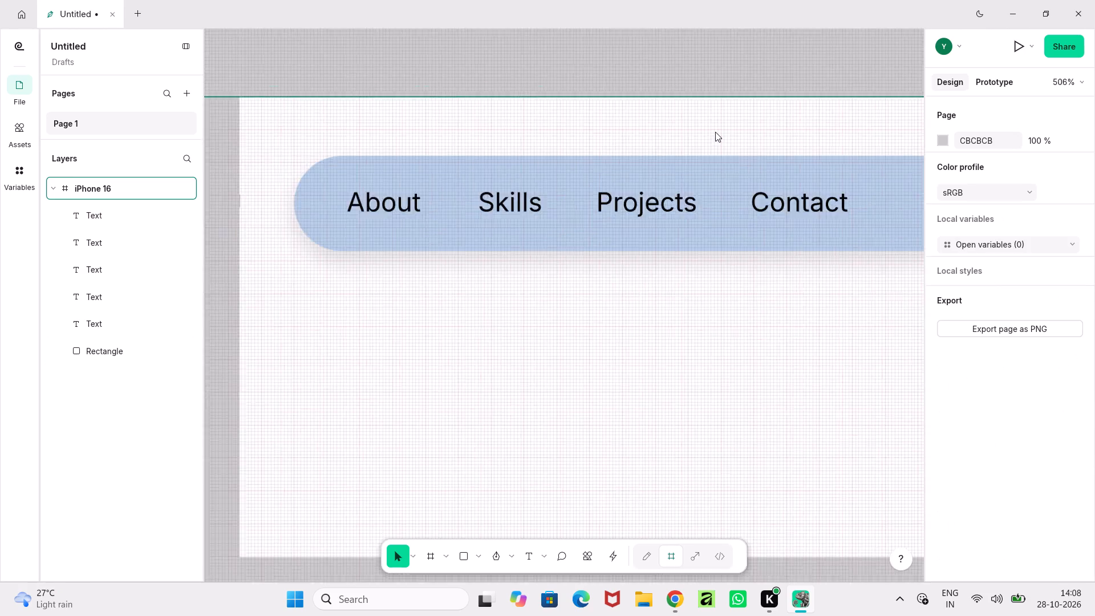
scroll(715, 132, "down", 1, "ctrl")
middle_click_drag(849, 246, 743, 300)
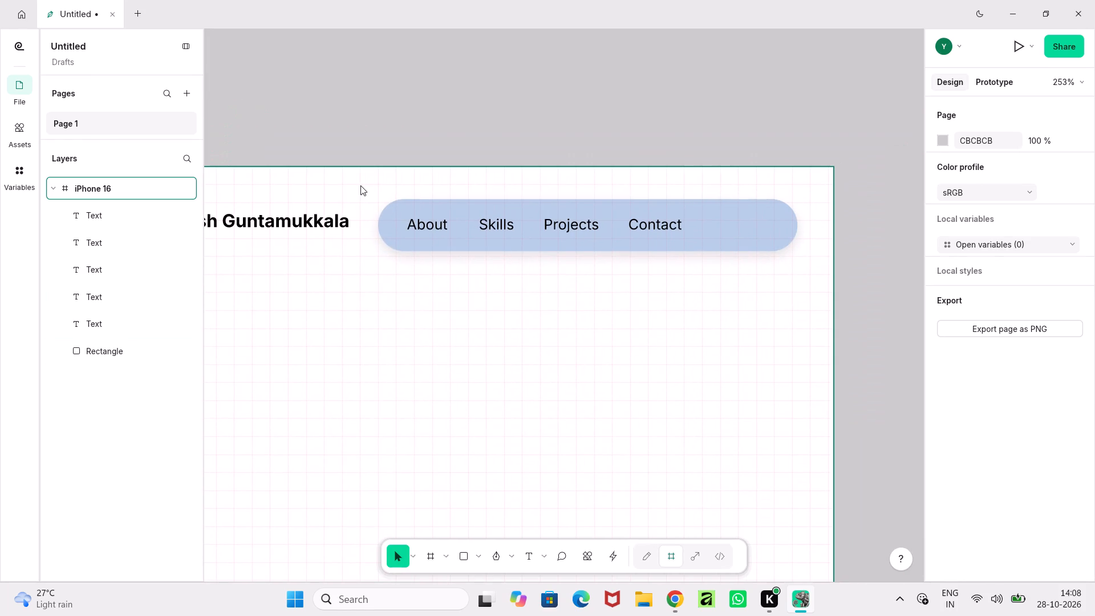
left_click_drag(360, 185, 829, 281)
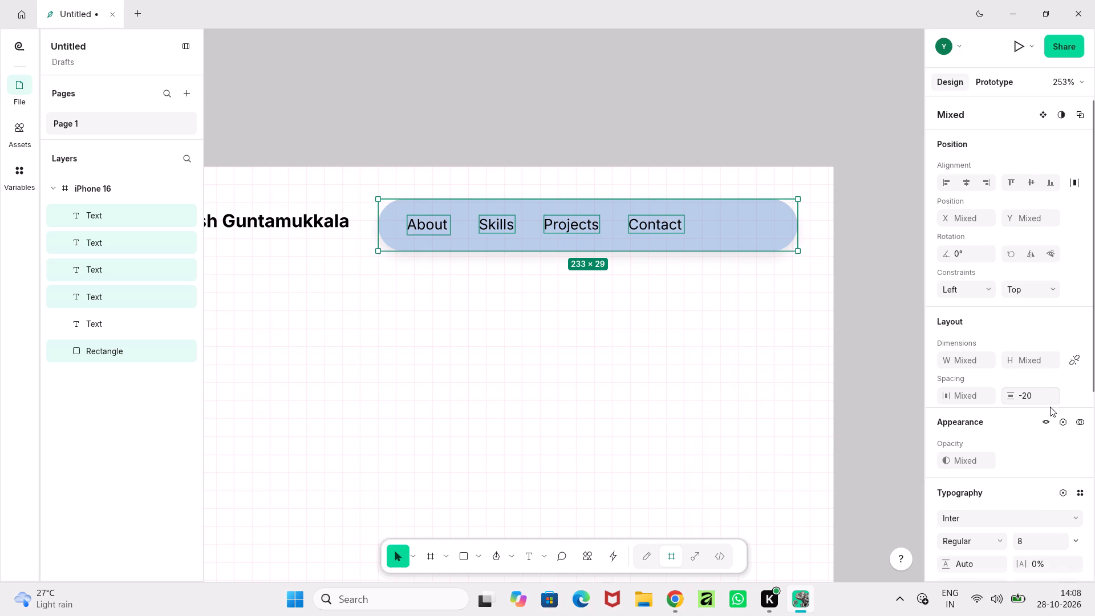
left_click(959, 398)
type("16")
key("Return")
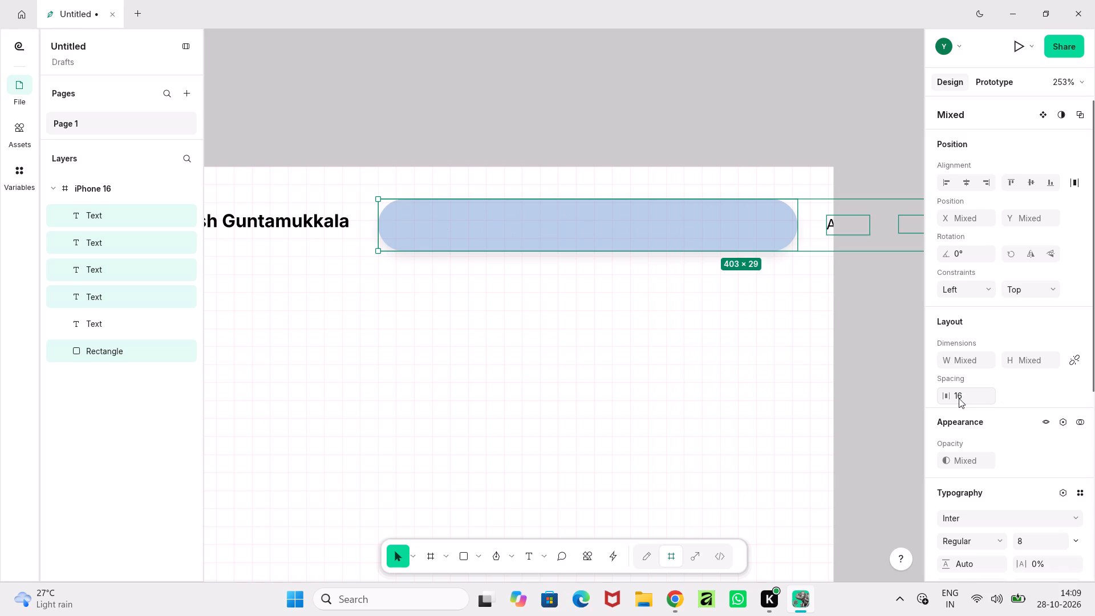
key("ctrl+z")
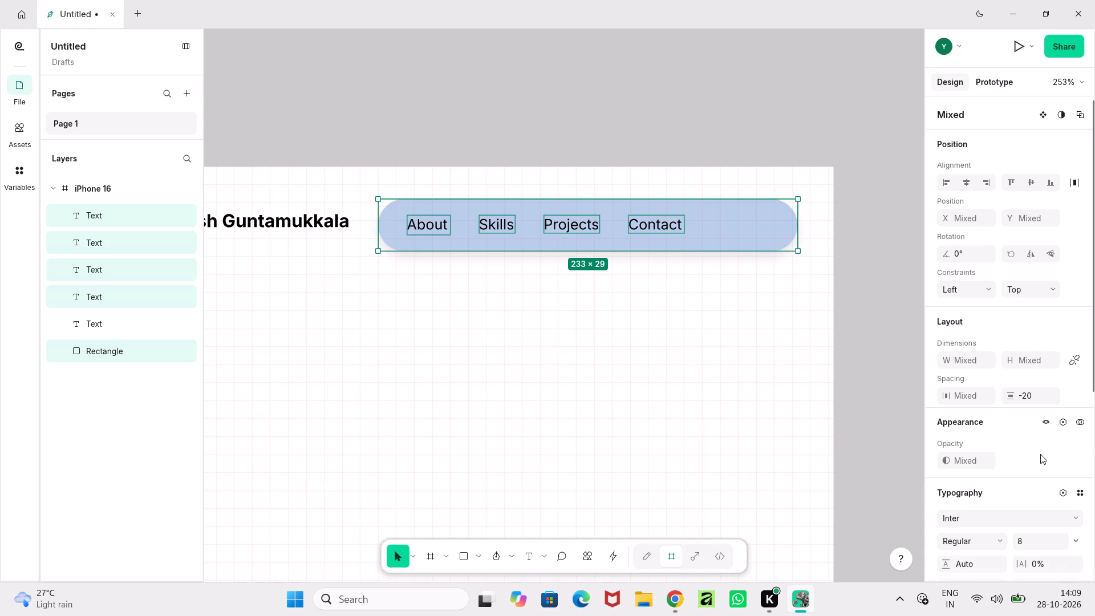
Look through the design properties and available actions for the selected navigation labels and pill, and clear the selection.
scroll(1040, 454, "down", 3)
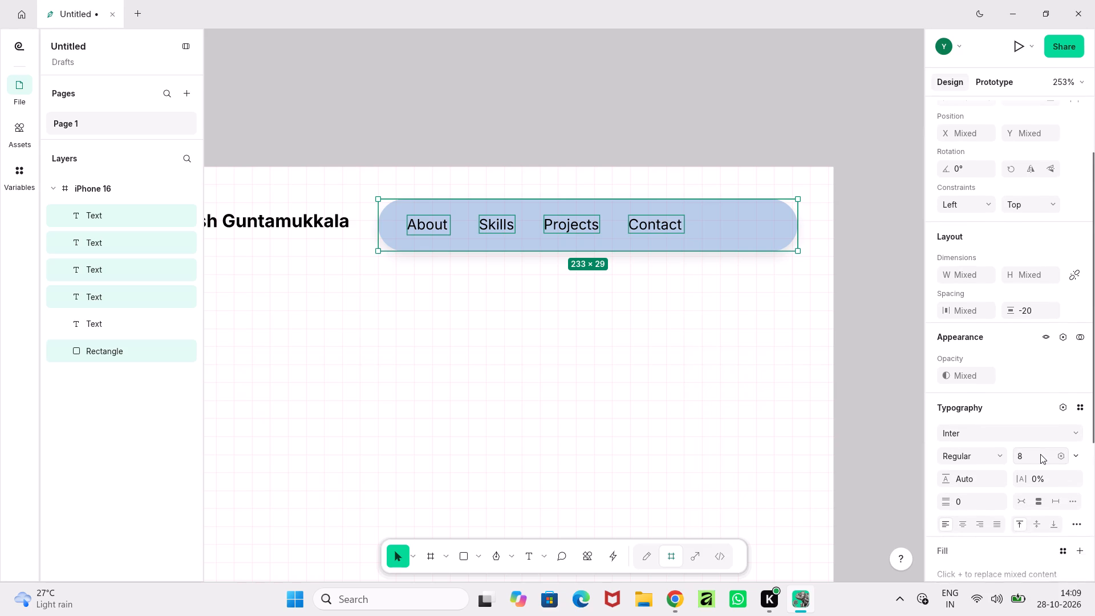
scroll(1040, 454, "down", 4)
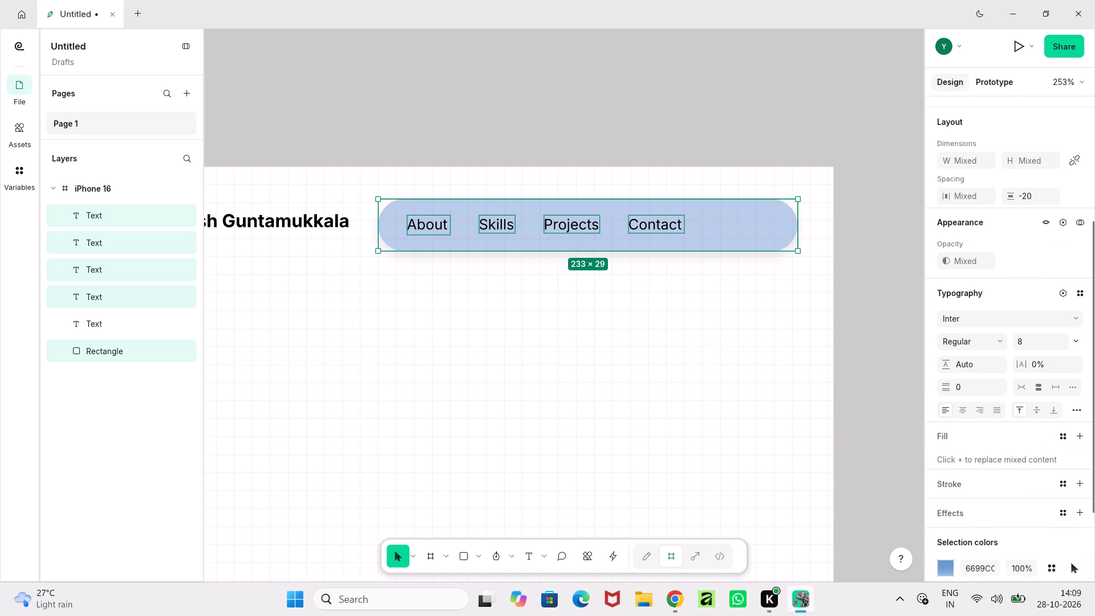
scroll(971, 426, "up", 7)
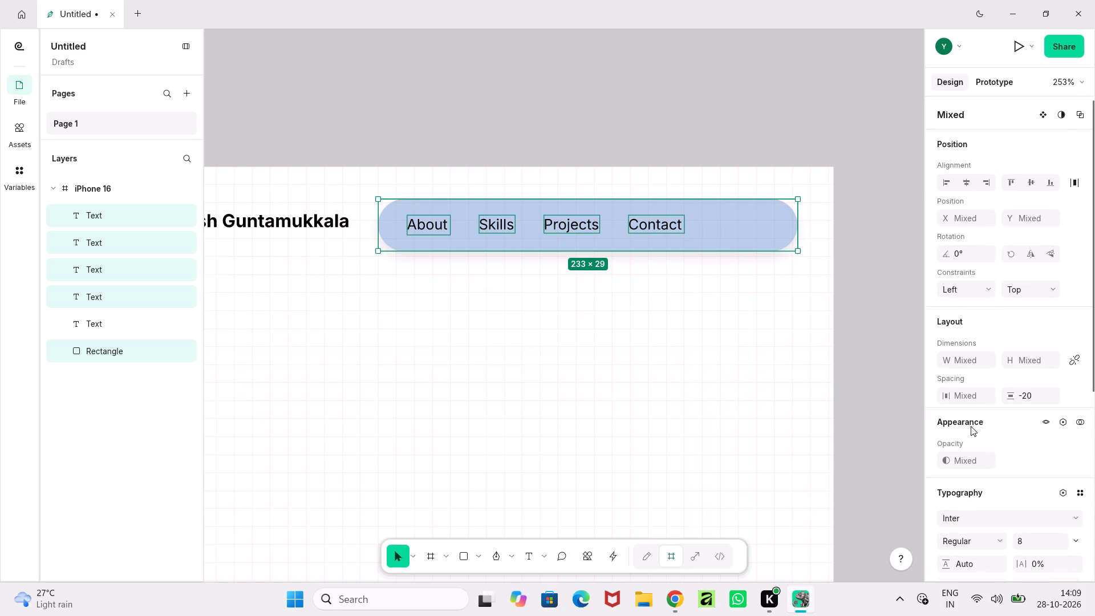
scroll(971, 426, "up", 4)
right_click(733, 244)
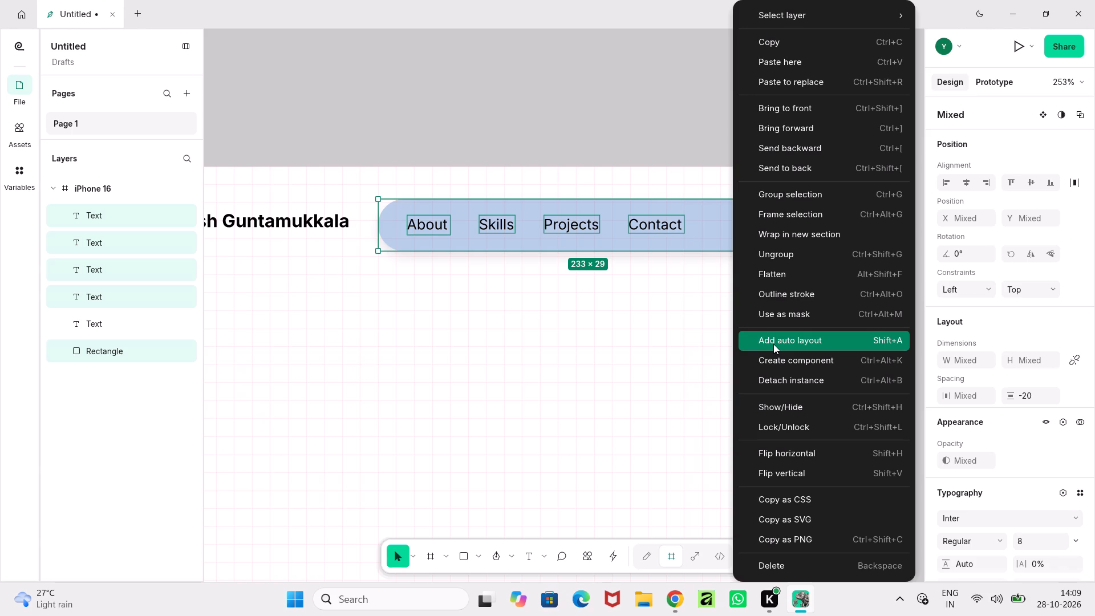
left_click(536, 44)
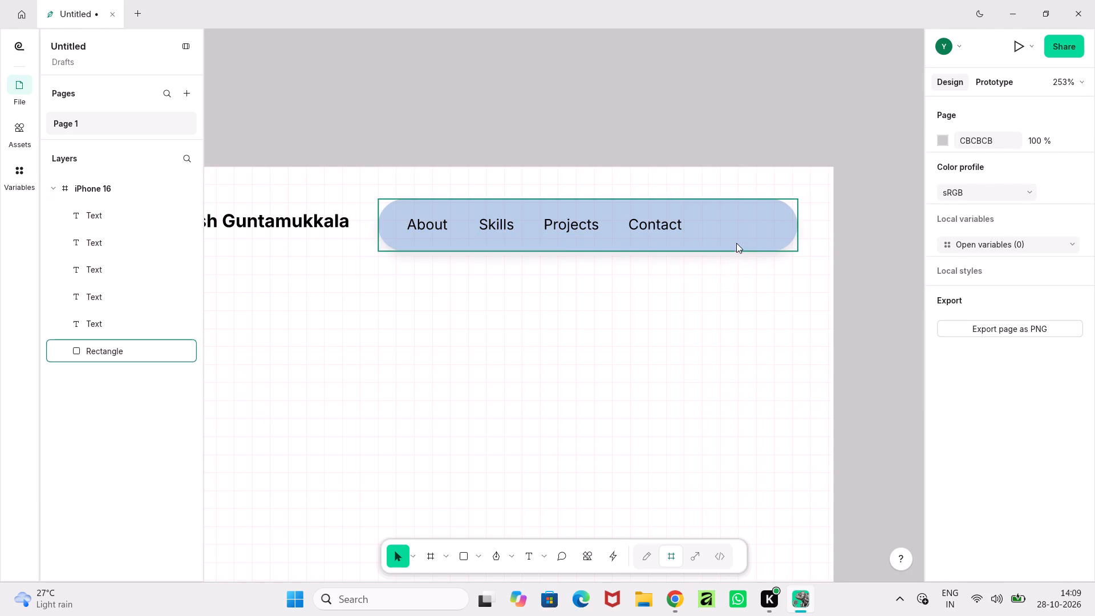
Examine the blue navigation pill's layout, appearance, fill and effects settings.
left_click(736, 241)
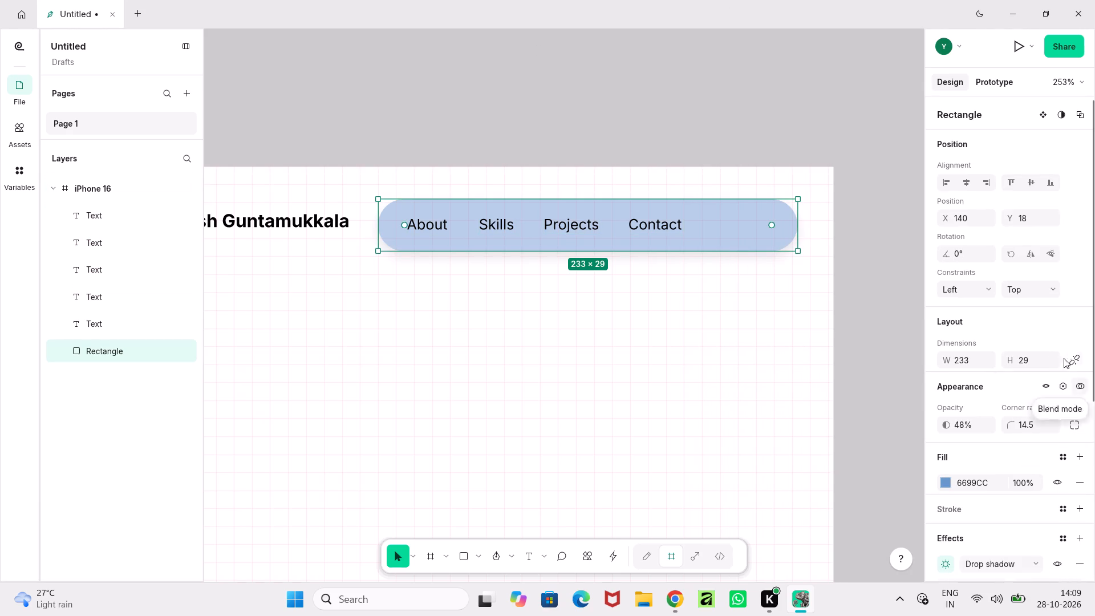
scroll(1042, 308, "down", 2)
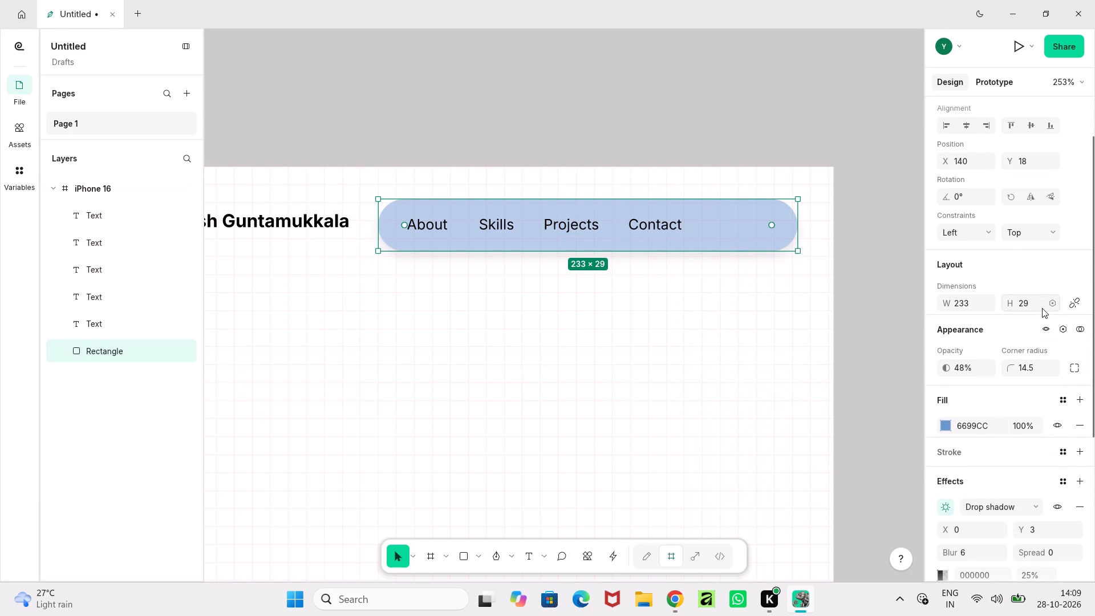
scroll(1042, 308, "down", 4)
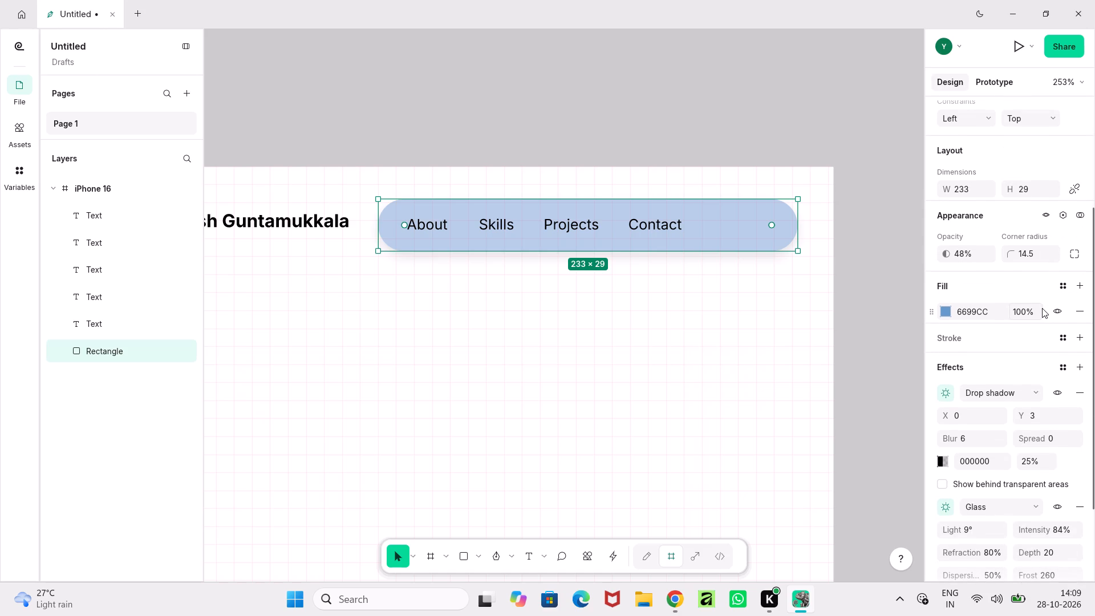
scroll(1042, 308, "up", 5)
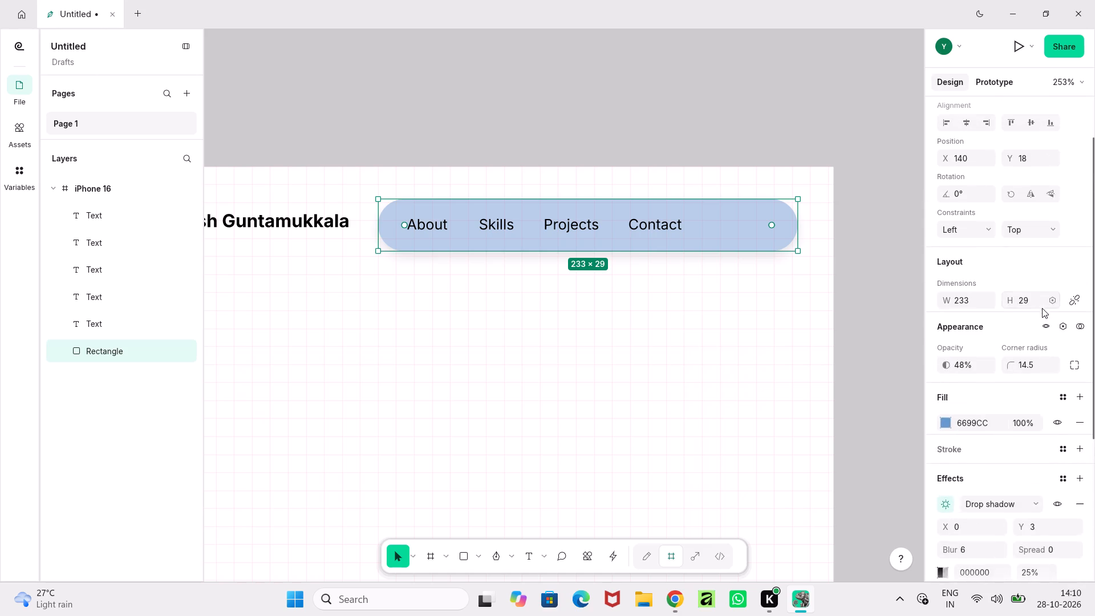
scroll(1042, 308, "up", 4)
left_click(778, 388)
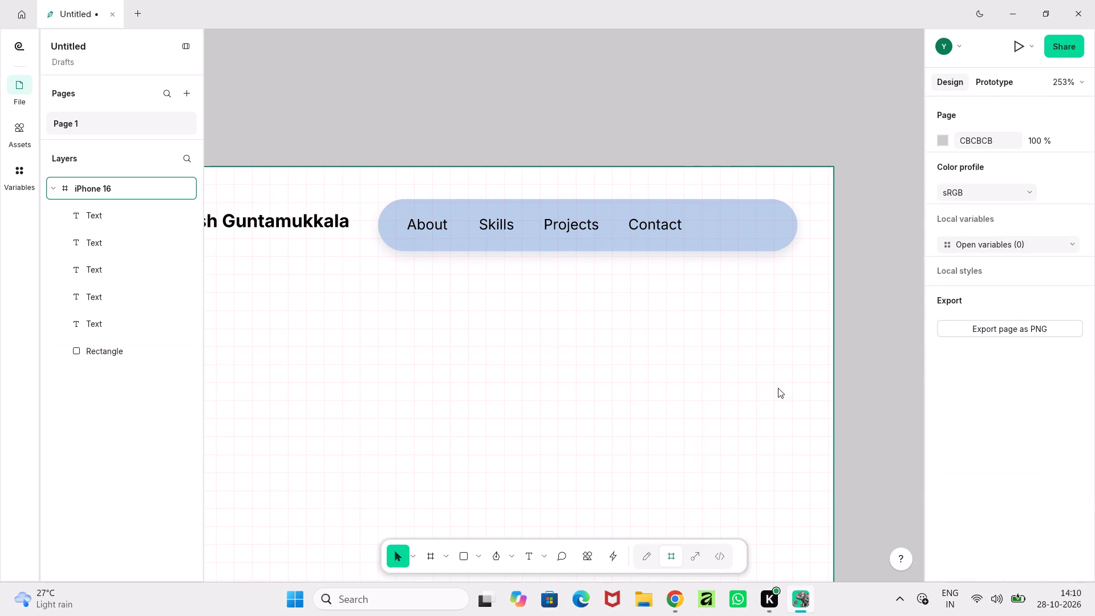
left_click(776, 233)
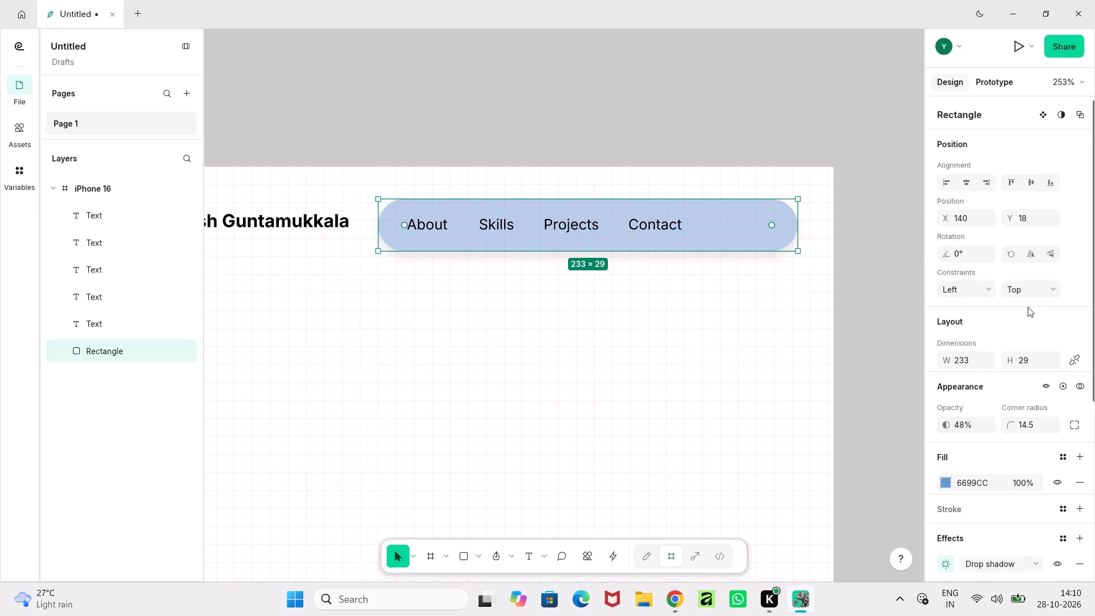
scroll(1028, 307, "down", 8)
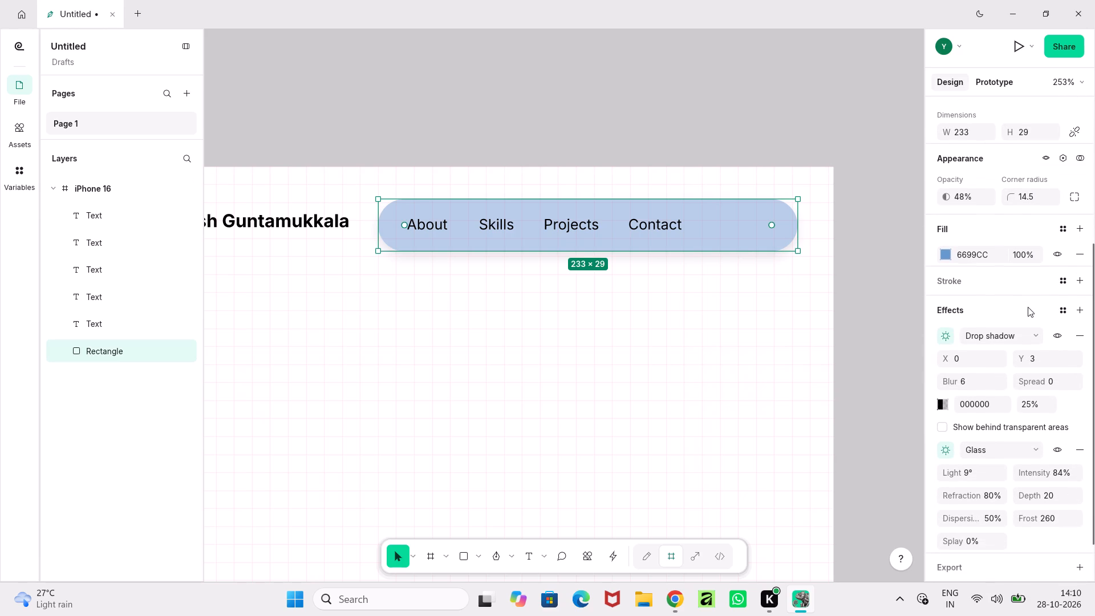
scroll(1028, 307, "down", 5)
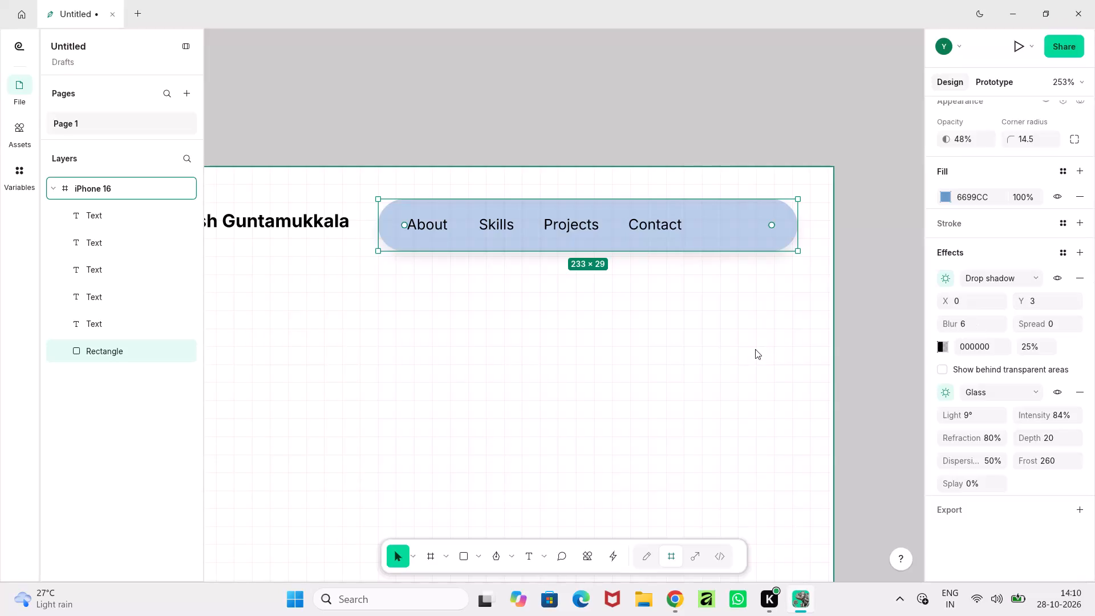
Set the About, Skills, Projects and Contact labels to hug their contents in both width and height.
left_click(755, 349)
left_click(433, 228)
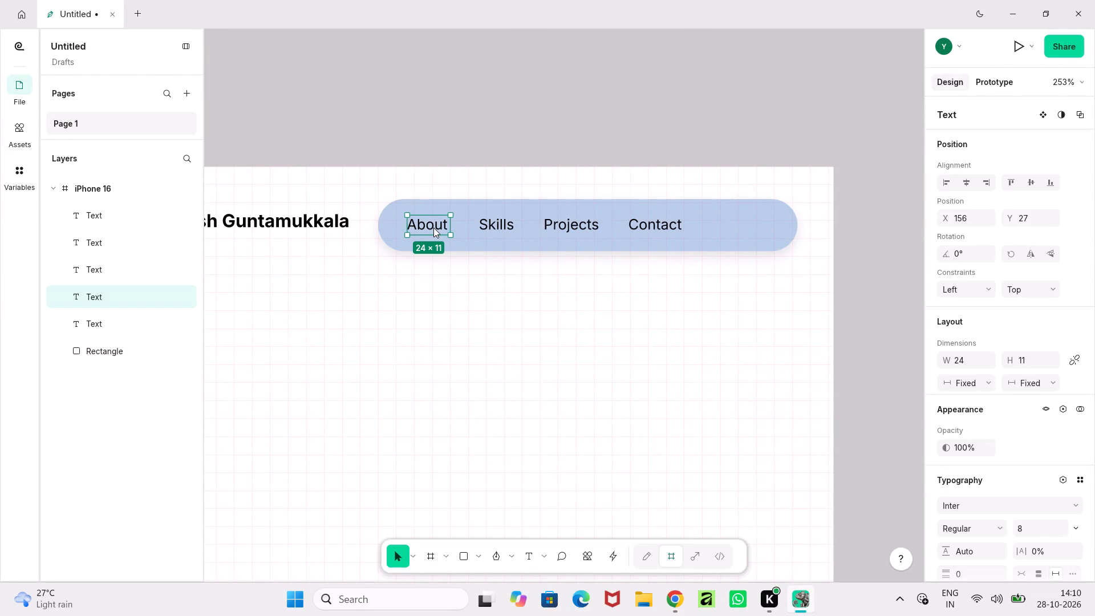
left_click(488, 222, "shift")
left_click(569, 220, "shift")
left_click(652, 220, "shift")
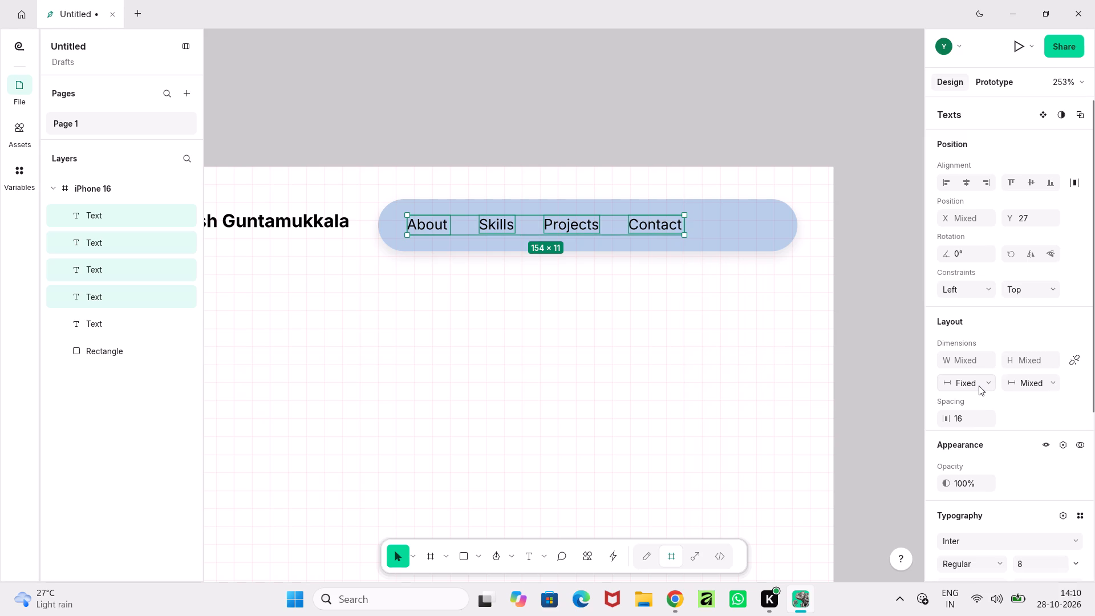
left_click(1045, 380)
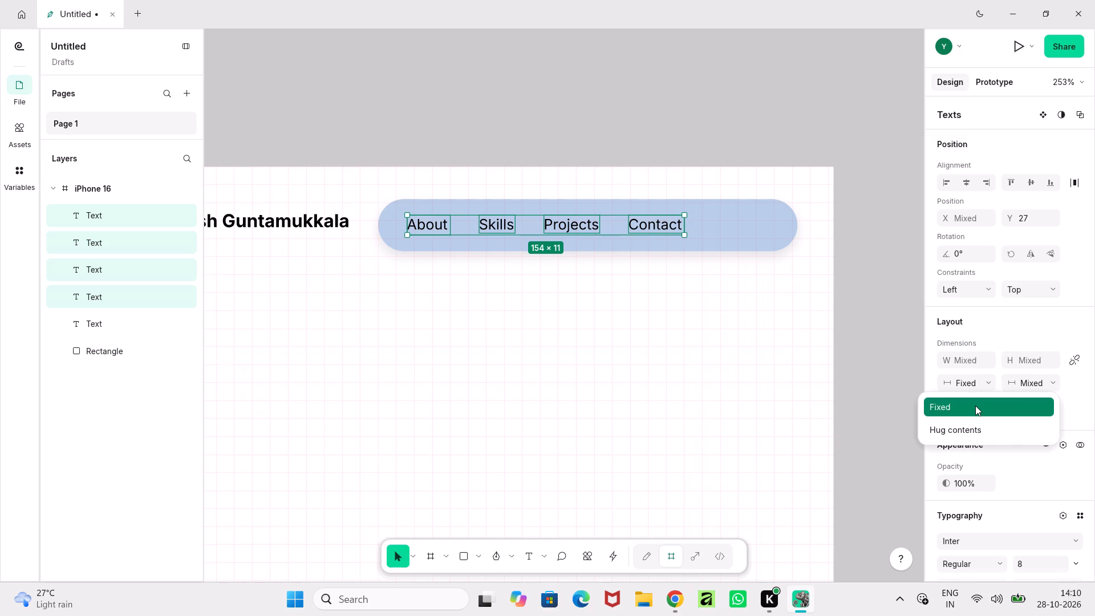
left_click(975, 406)
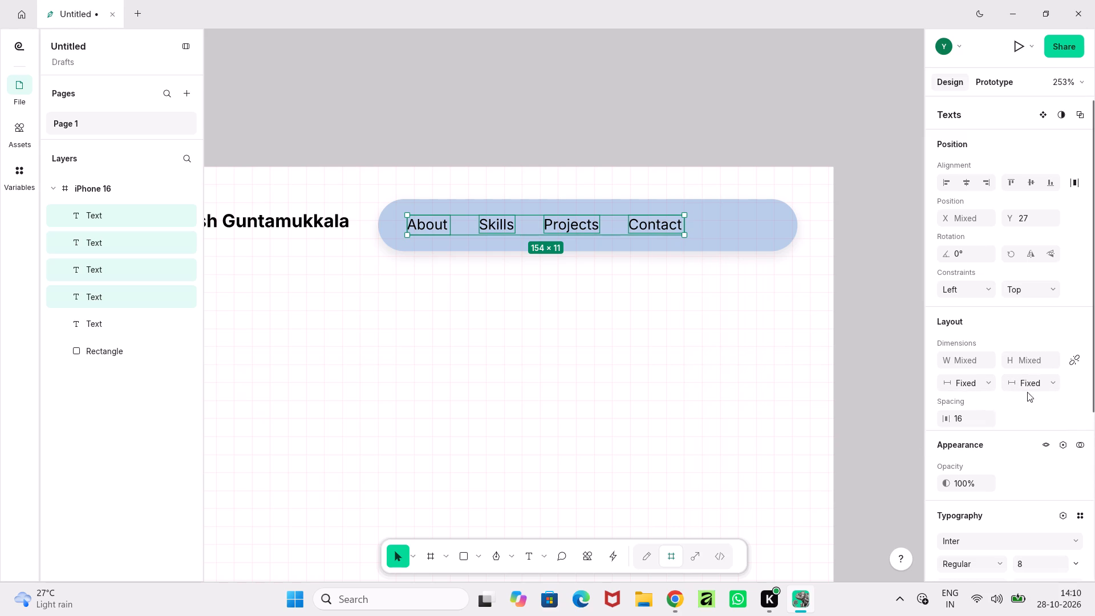
left_click(1051, 386)
left_click(1010, 425)
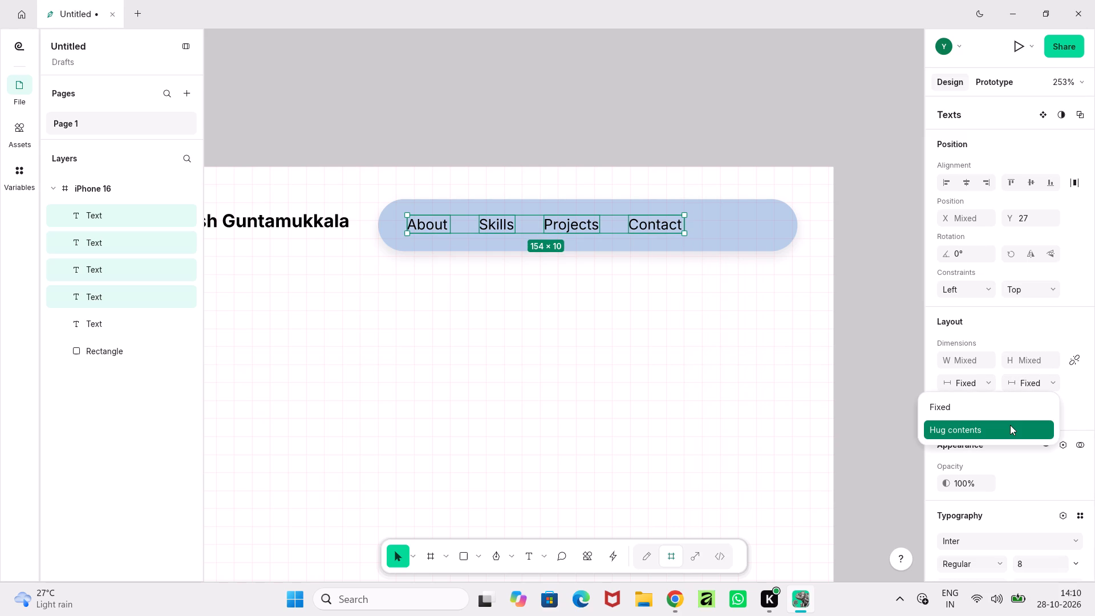
left_click(979, 382)
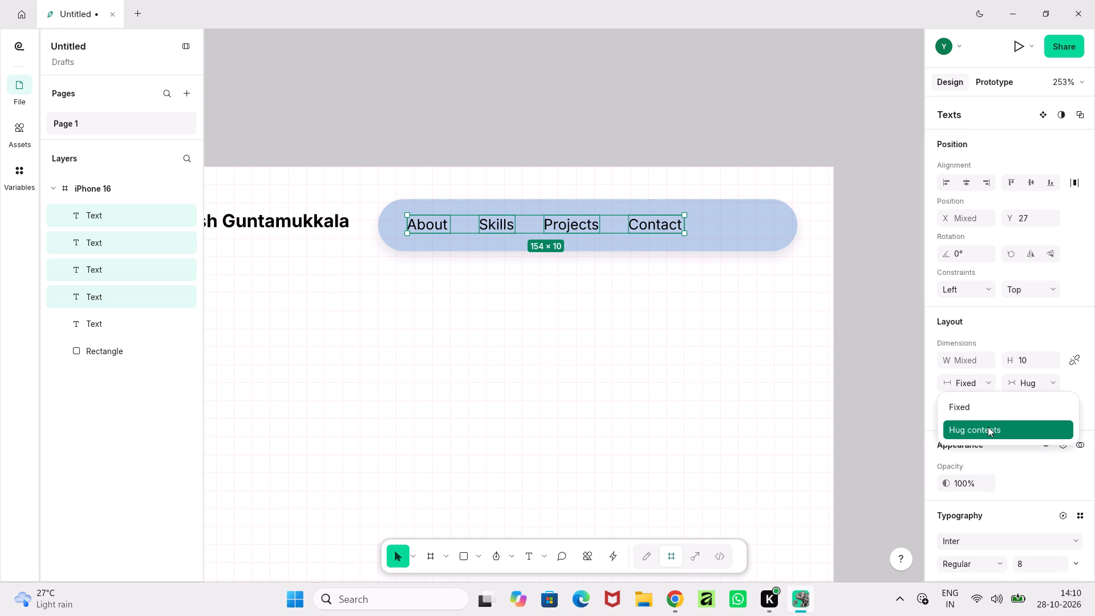
left_click(987, 428)
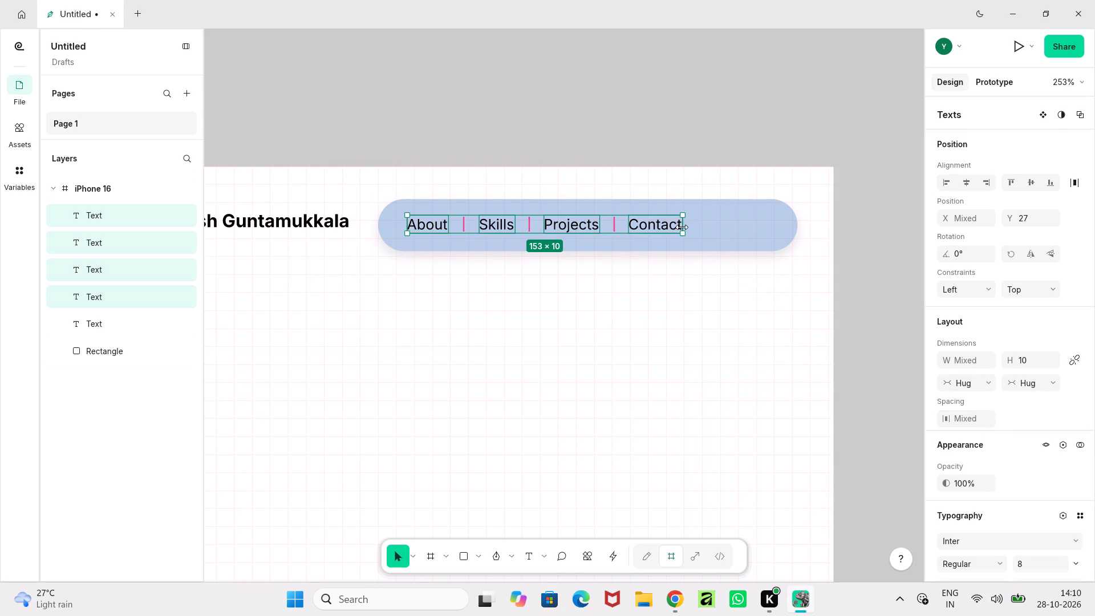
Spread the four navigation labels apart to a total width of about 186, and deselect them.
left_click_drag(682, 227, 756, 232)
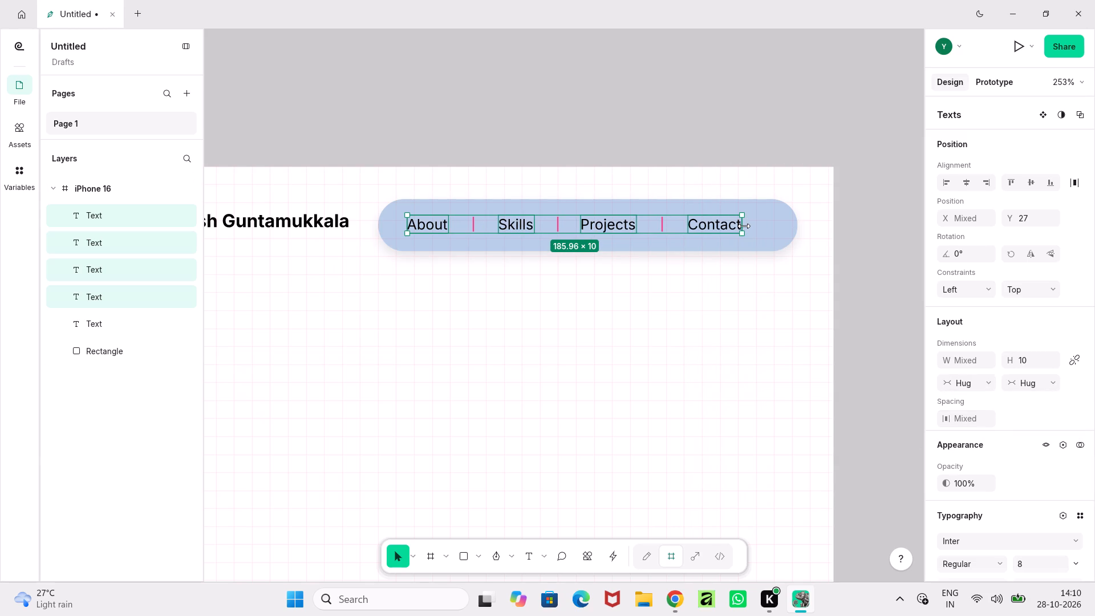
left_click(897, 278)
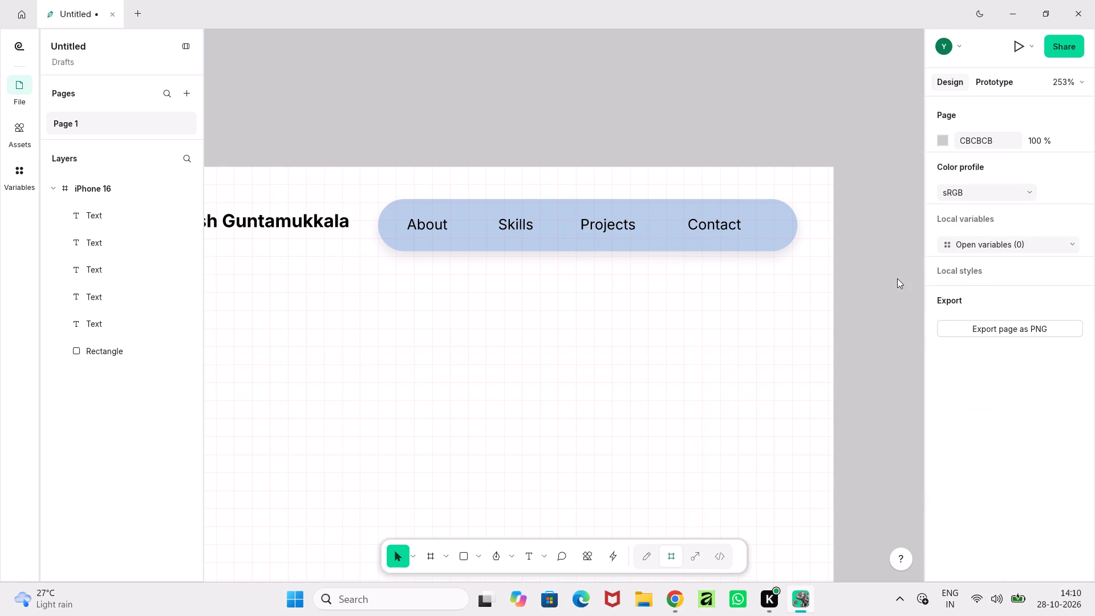
Set the horizontal spacing between the About, Skills, Projects and Contact labels to 16.
left_click(729, 226)
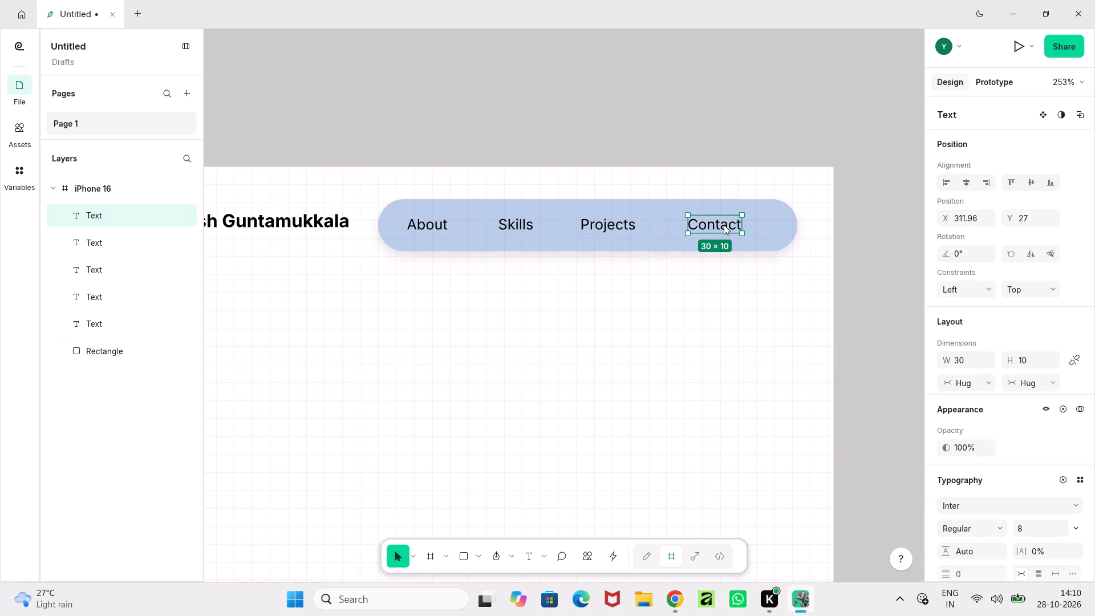
left_click(599, 225, "shift")
left_click(522, 224, "shift")
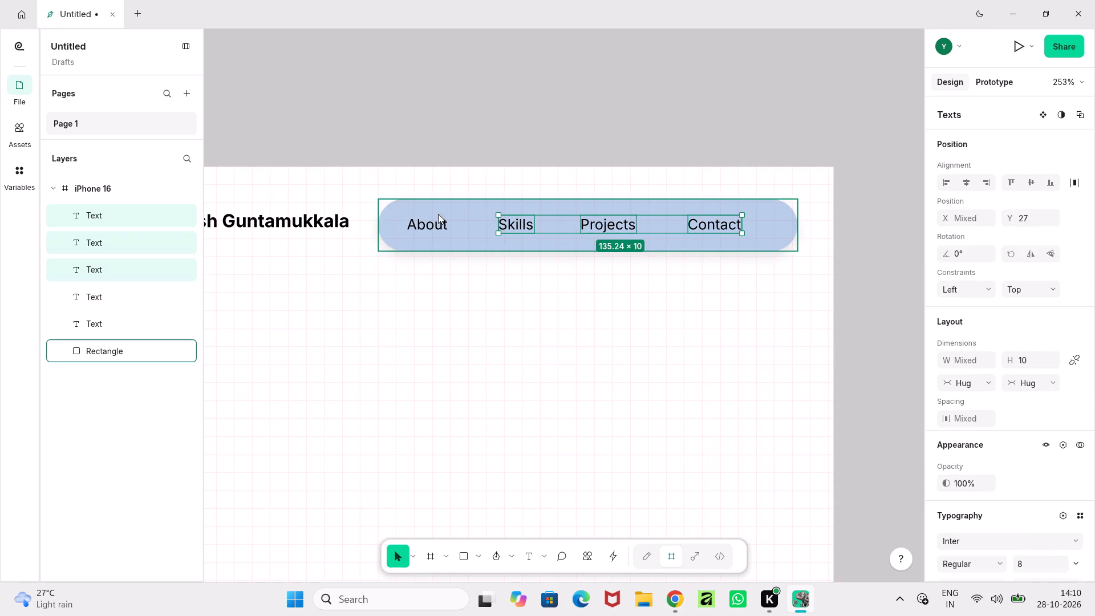
left_click(434, 224, "shift")
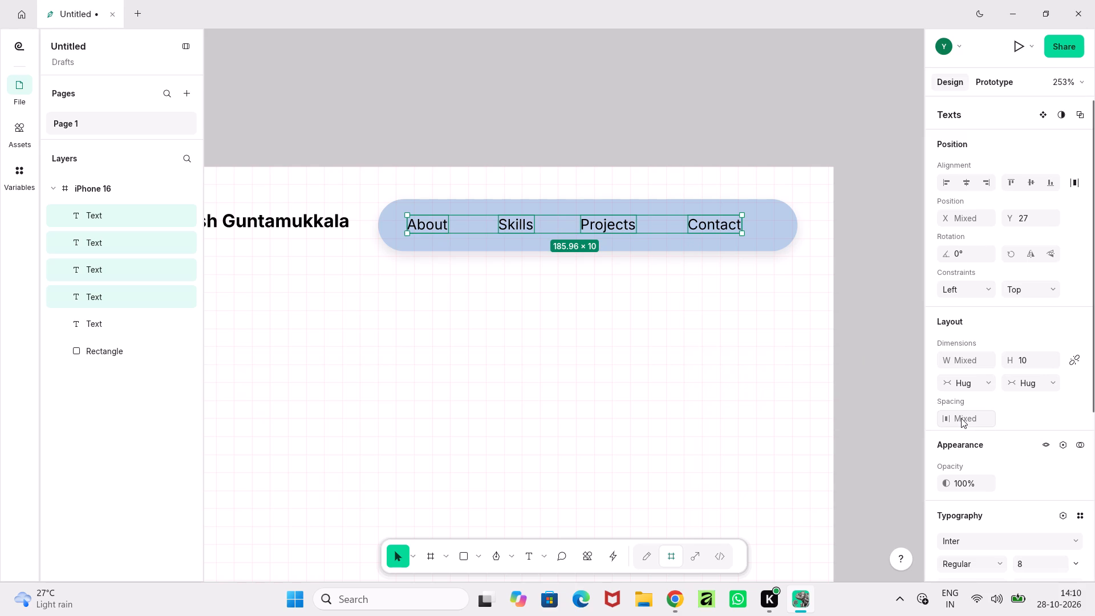
left_click(961, 418)
type("16")
key("Return")
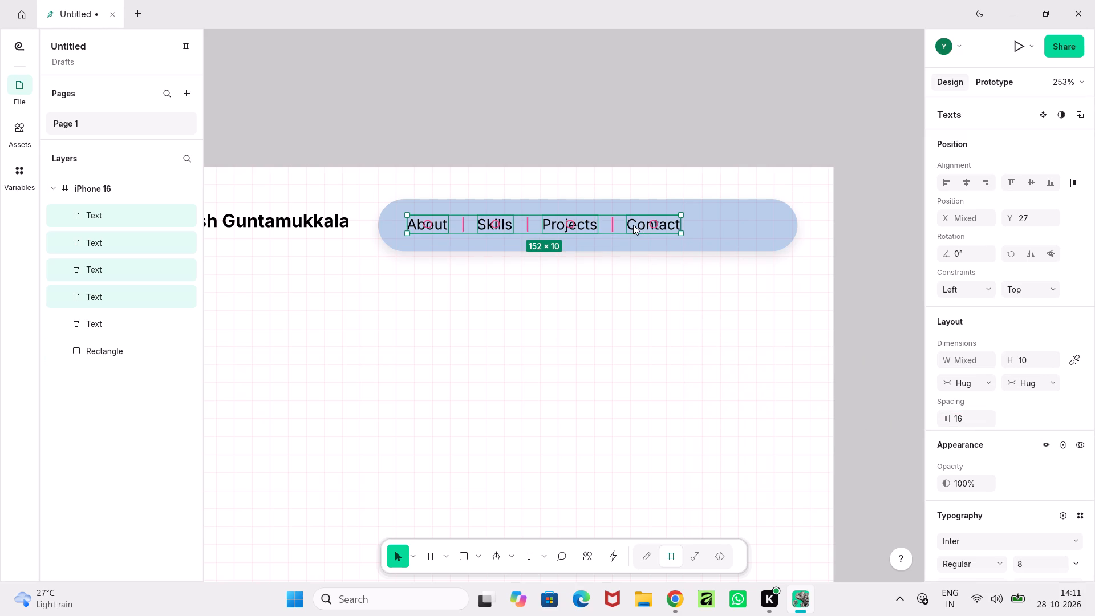
Move the four navigation labels together to the middle of the blue pill, and deselect them.
left_click_drag(633, 225, 674, 234)
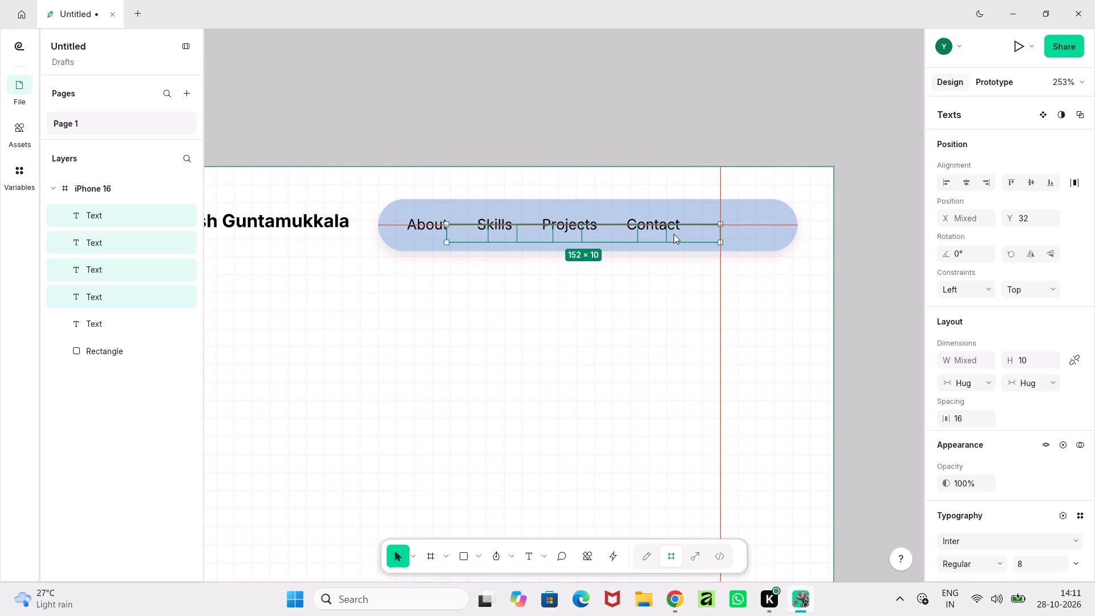
left_click_drag(674, 234, 674, 229)
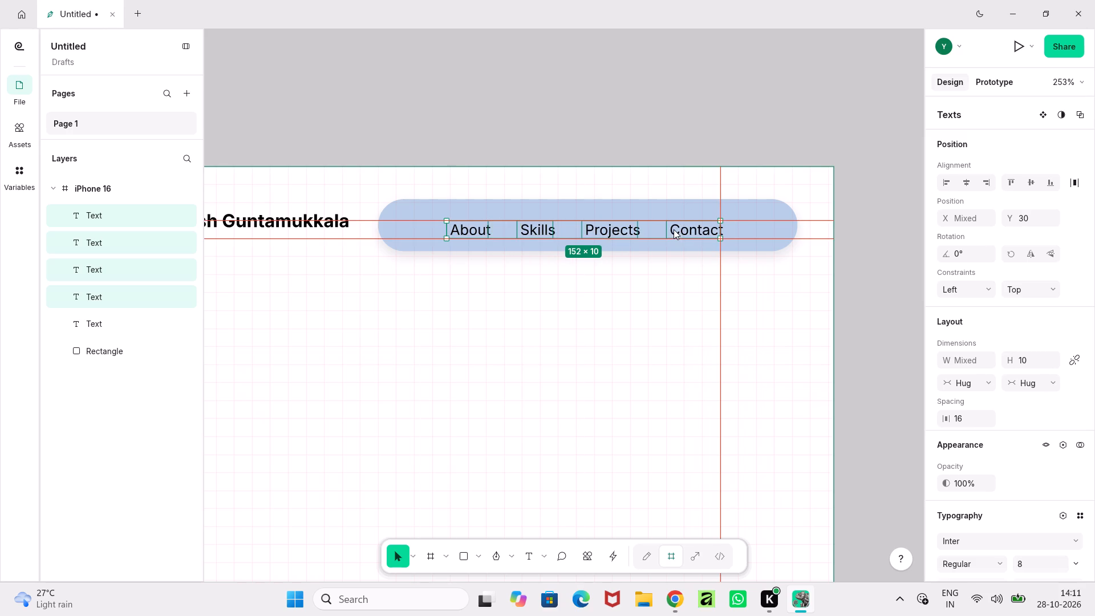
left_click_drag(674, 229, 674, 227)
left_click(853, 286)
Remove the 10-size layout grid from the iPhone 16 frame, and deselect the frame.
scroll(853, 286, "down", 2, "ctrl")
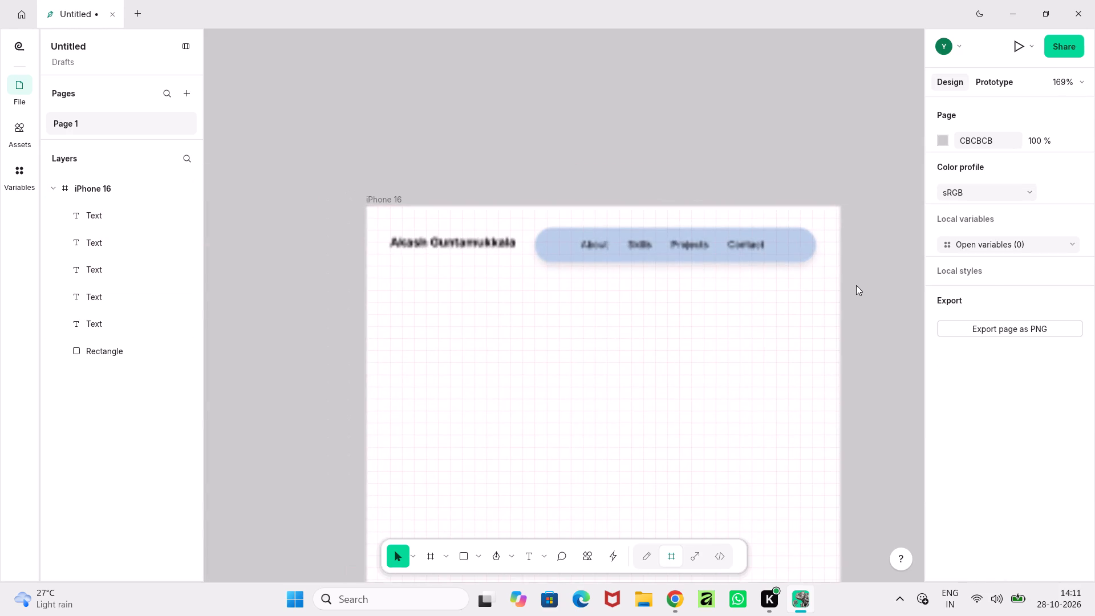
scroll(856, 285, "down", 1, "ctrl")
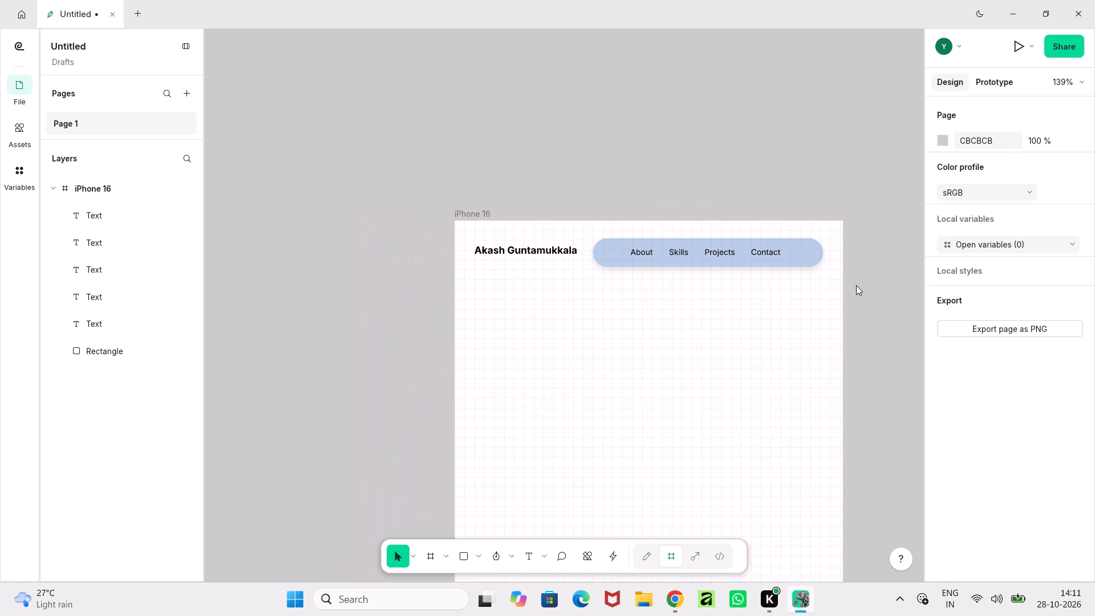
middle_click_drag(854, 283, 761, 219)
scroll(758, 217, "up", 4, "ctrl")
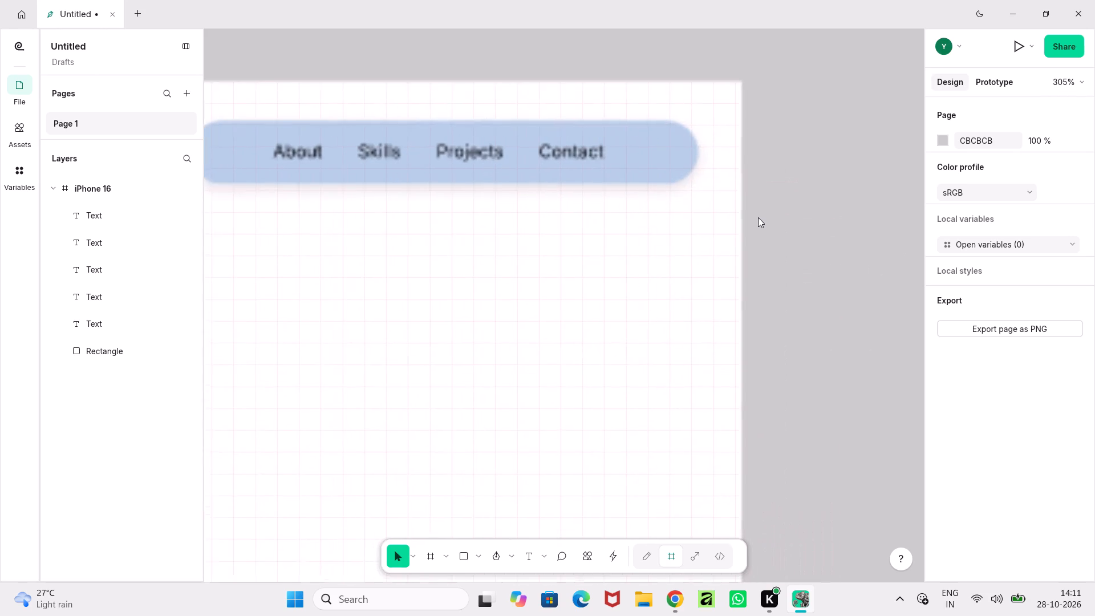
scroll(758, 217, "down", 3, "ctrl")
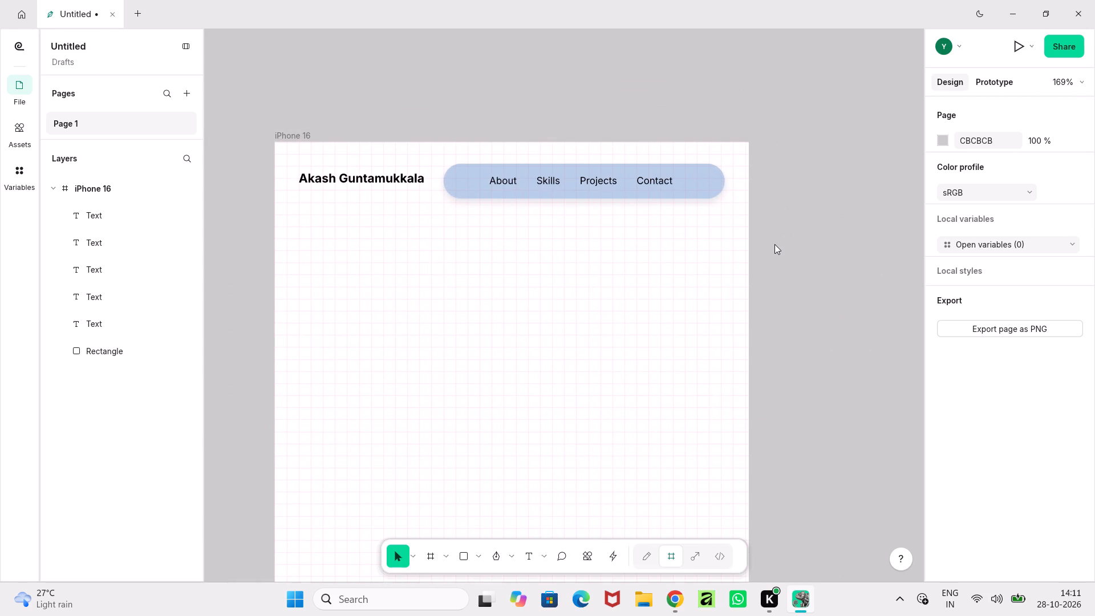
left_click(737, 315)
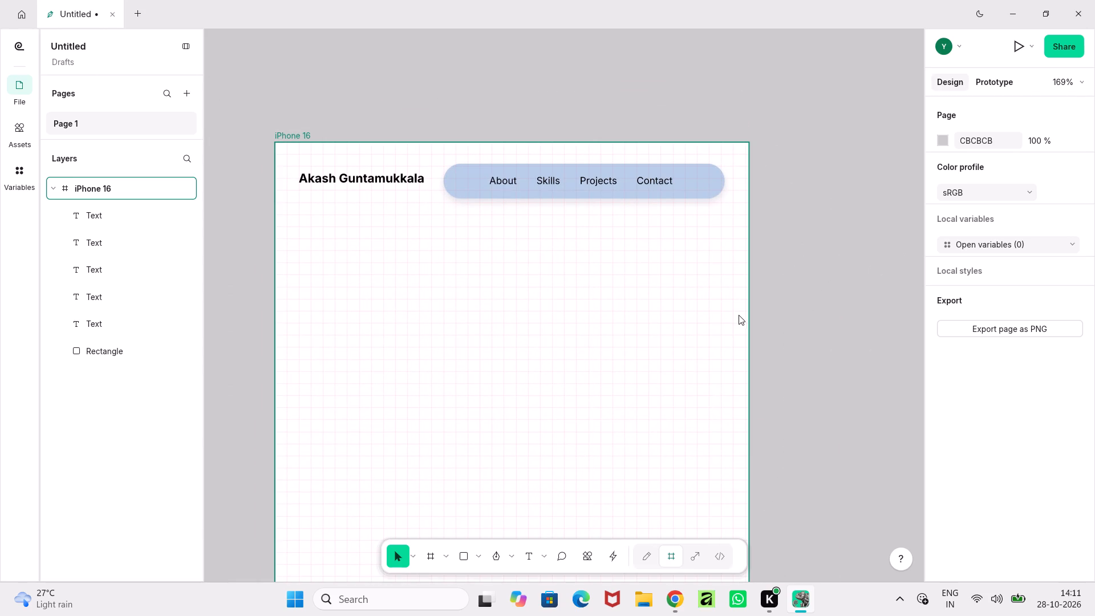
left_click(98, 186)
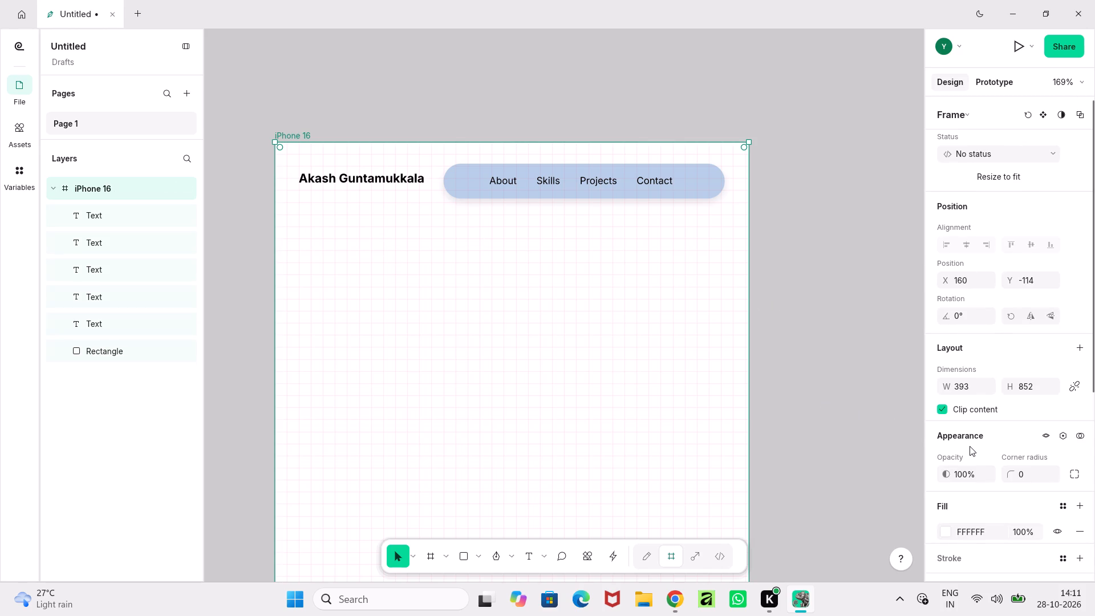
scroll(970, 446, "down", 11)
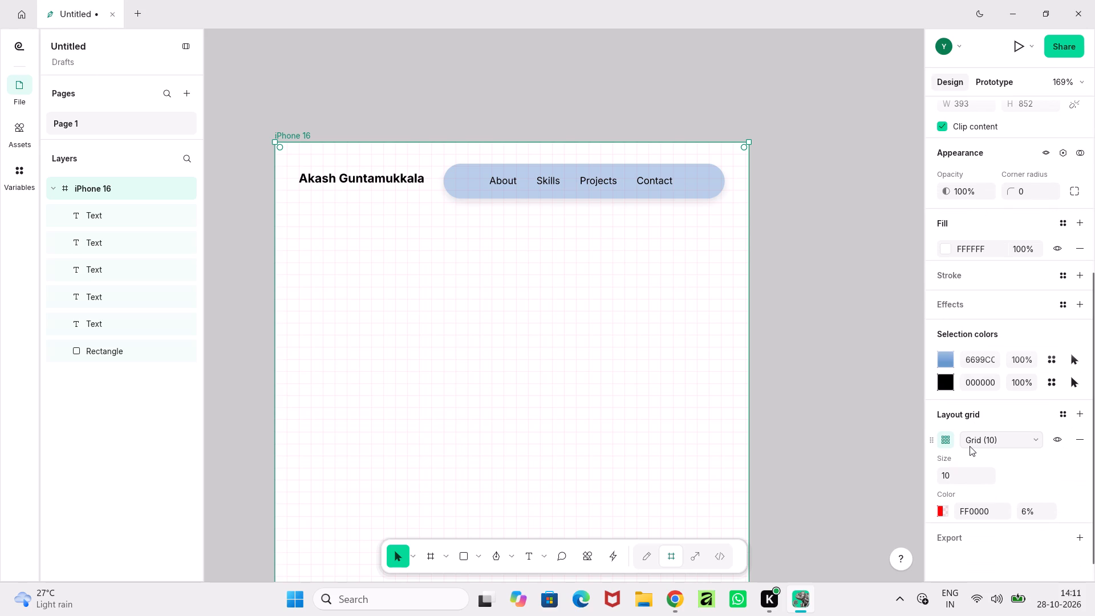
left_click(1081, 438)
left_click(848, 370)
Examine the header row and the empty area below it in the iPhone 16 frame.
scroll(848, 370, "down", 3, "ctrl")
scroll(848, 370, "up", 5, "ctrl")
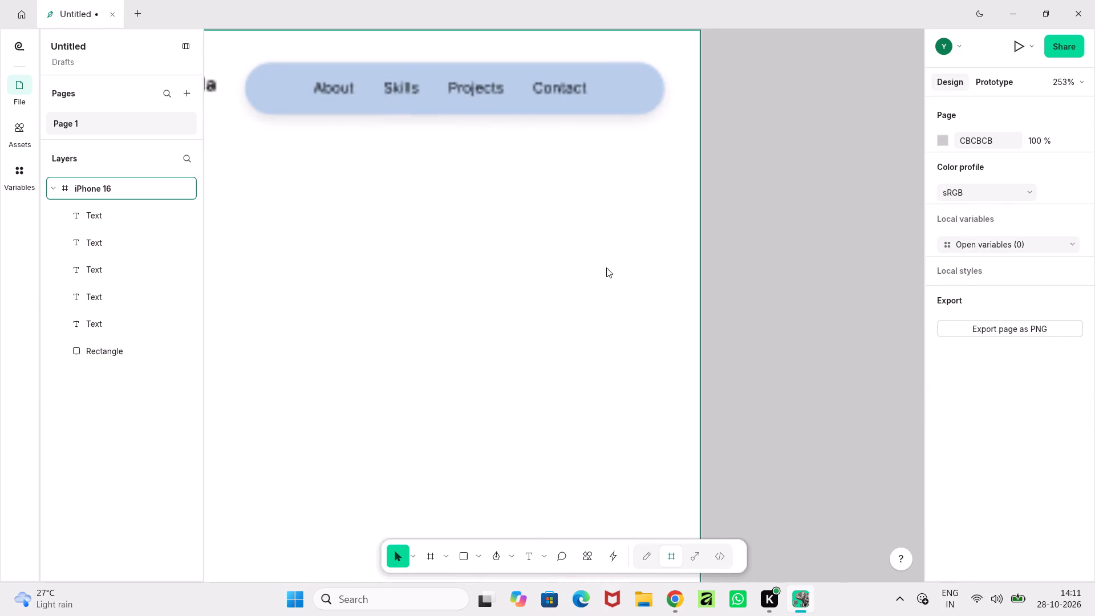
middle_click_drag(606, 268, 842, 427)
scroll(542, 331, "down", 1, "ctrl")
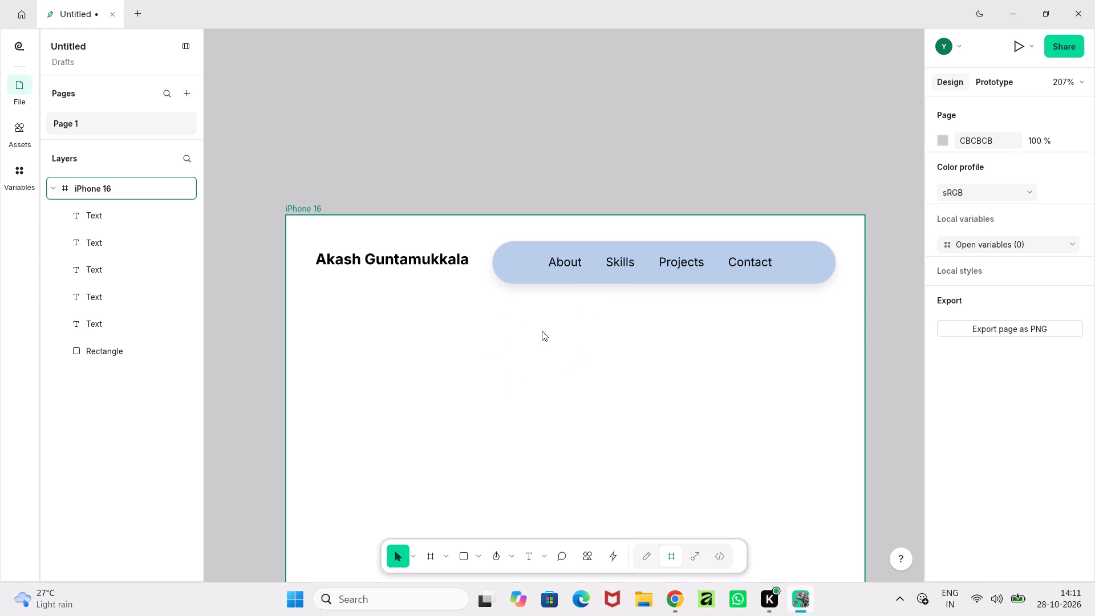
left_click(542, 331)
scroll(542, 331, "down", 2, "ctrl")
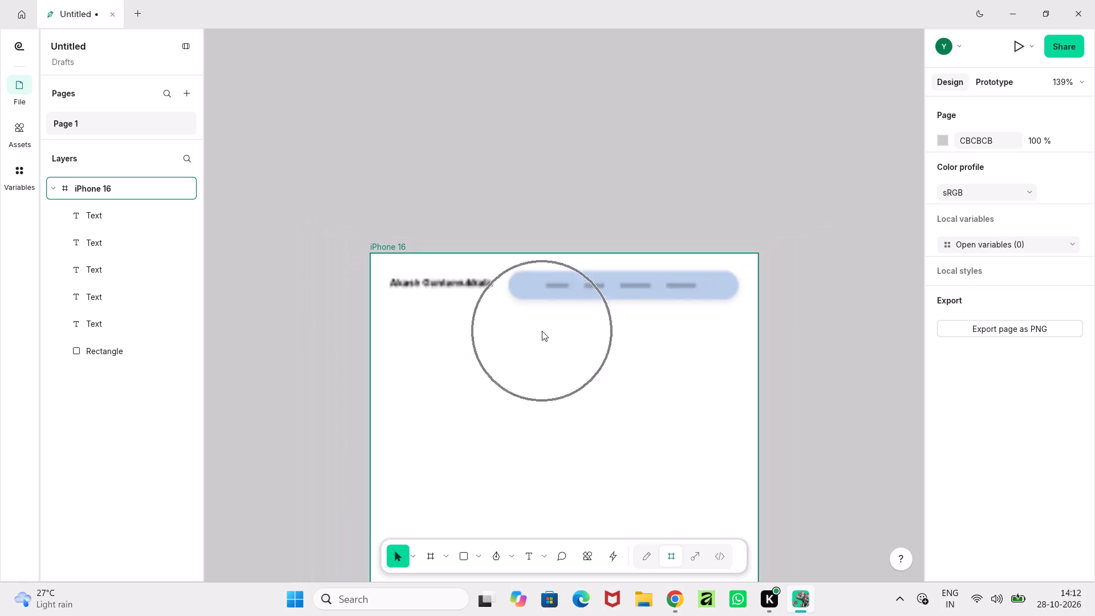
scroll(586, 408, "down", 9)
scroll(586, 408, "down", 4, "ctrl")
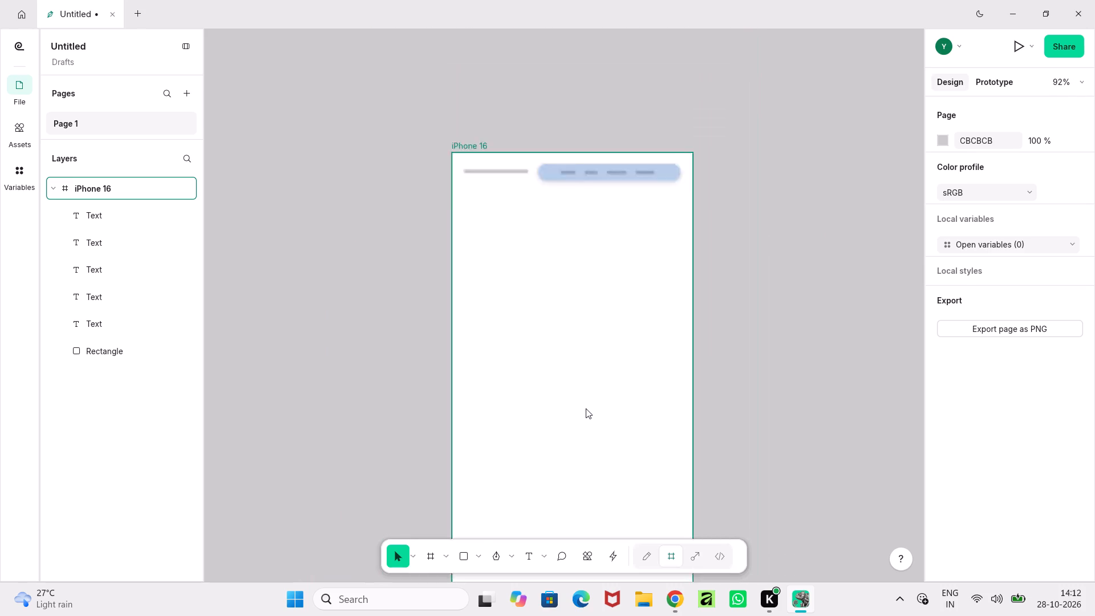
scroll(655, 336, "up", 5, "ctrl")
middle_click_drag(465, 271, 471, 278)
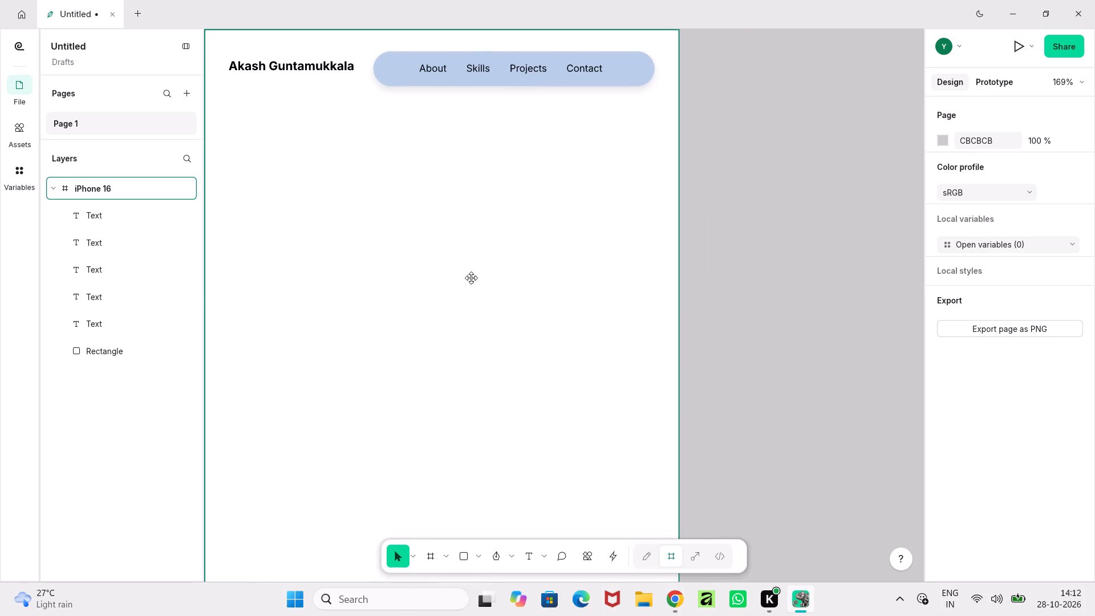
middle_click_drag(471, 278, 525, 420)
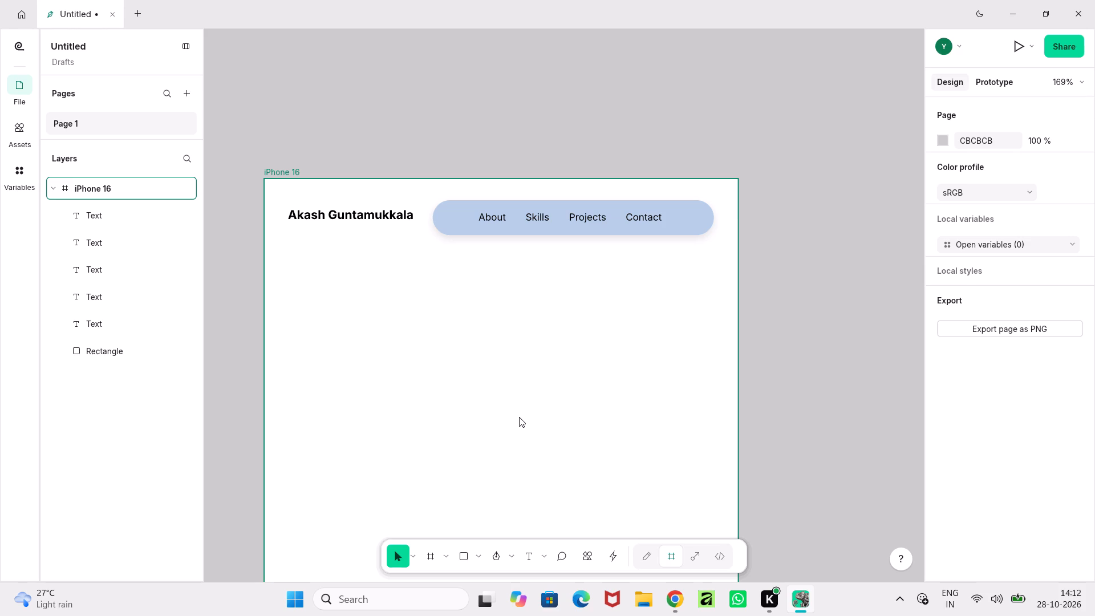
Look through the actions available for the blue navigation pill, and clear the selection.
left_click(691, 221)
right_click(691, 221)
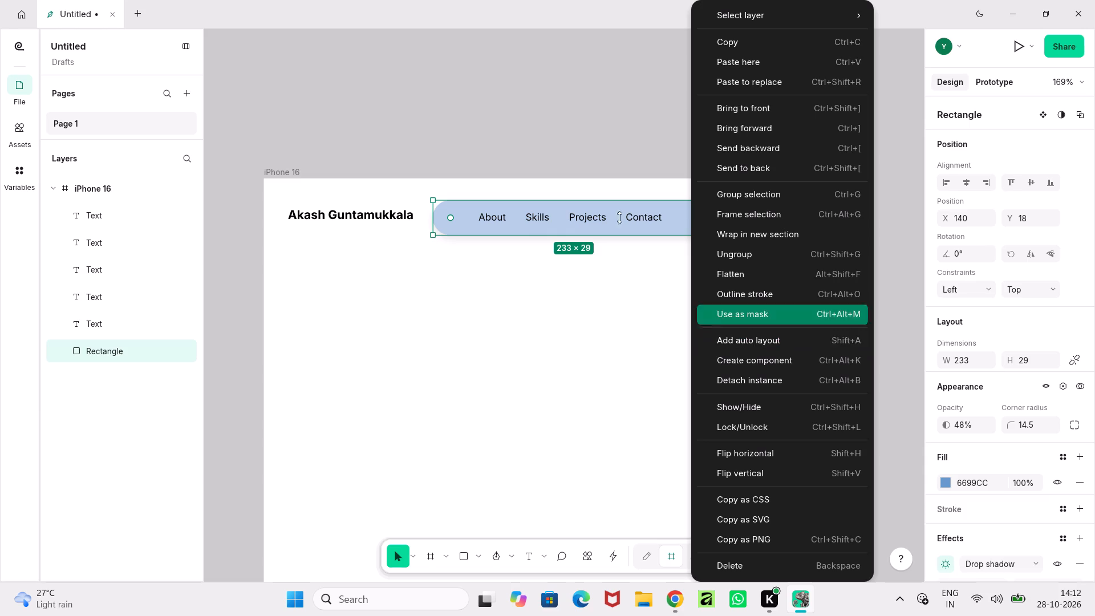
left_click(567, 137)
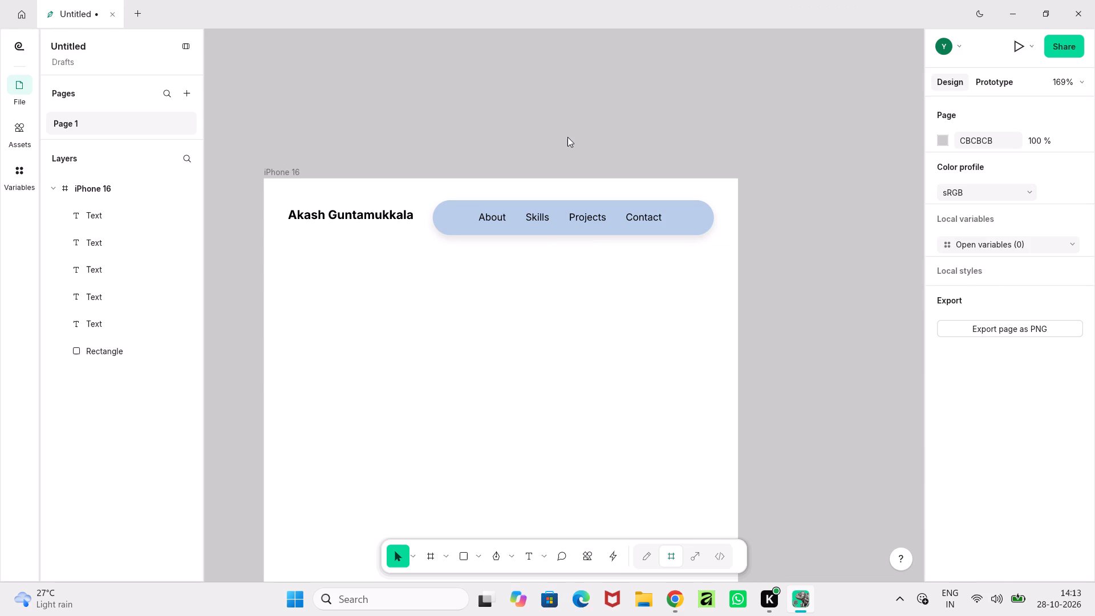
Browse the fonts available for the name header without choosing one, and inspect the header text up close.
left_click(344, 212)
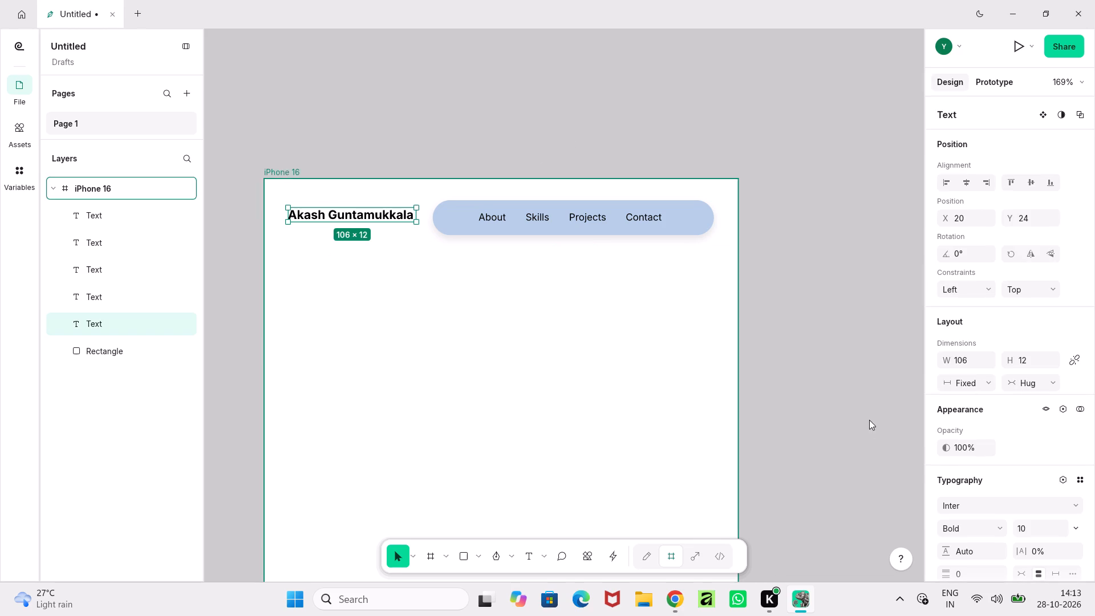
left_click(1075, 502)
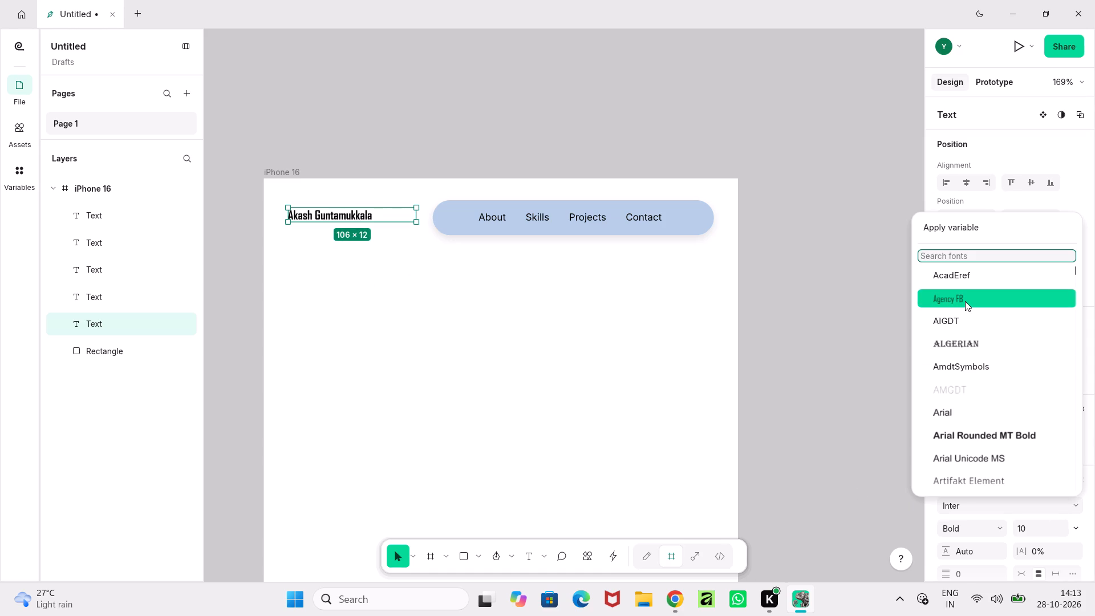
left_click(873, 349)
scroll(326, 246, "up", 4, "ctrl")
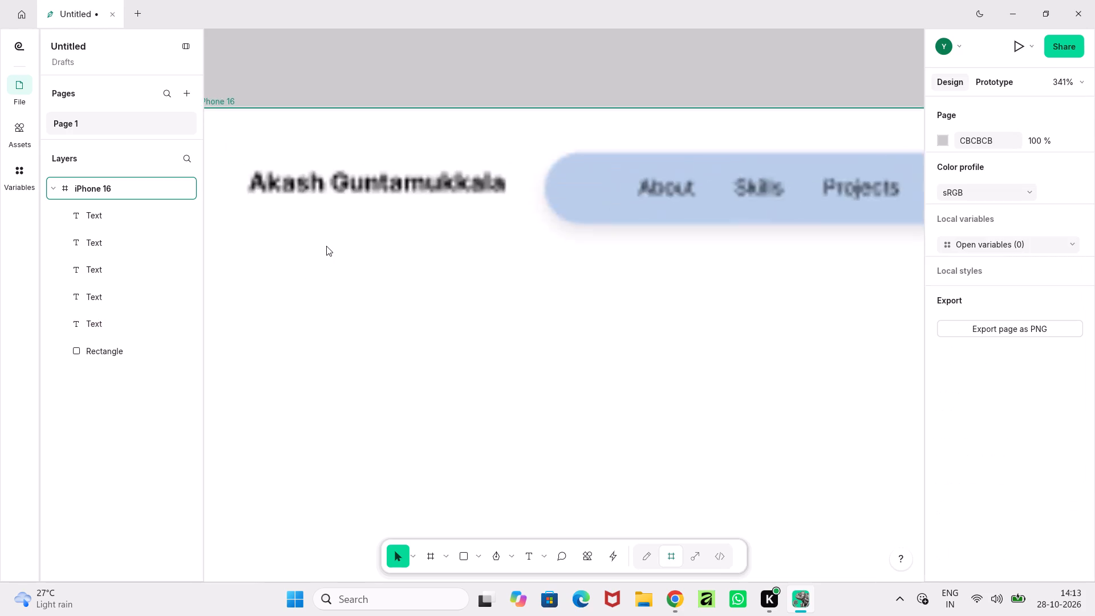
scroll(326, 246, "up", 3, "ctrl")
middle_click_drag(326, 246, 451, 326)
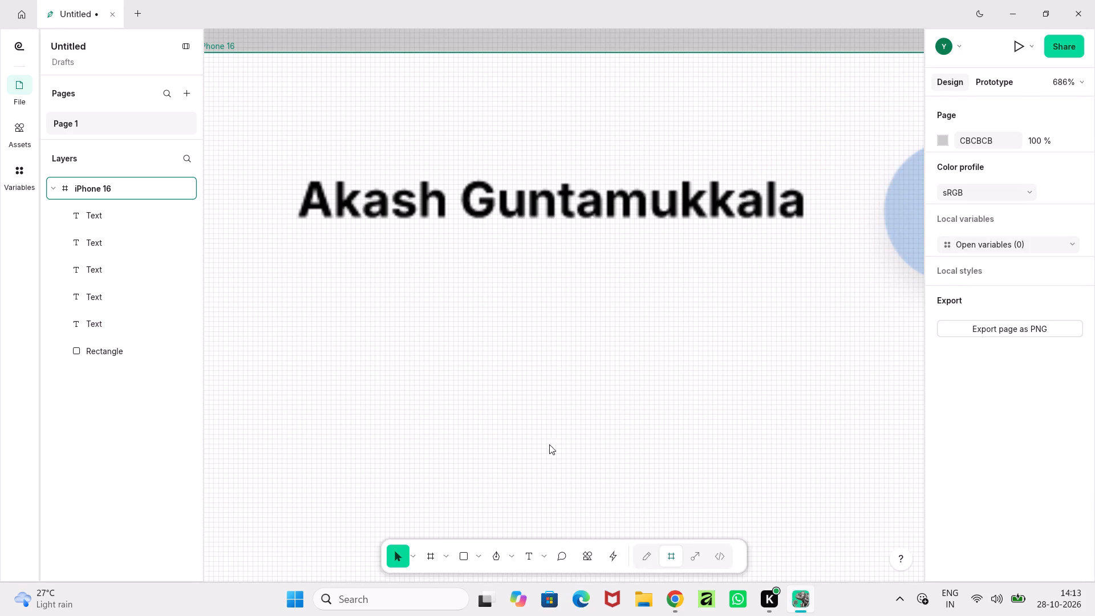
Add a small text box reading "Portfolio" directly below the name header.
left_click(522, 553)
left_click_drag(299, 238, 301, 242)
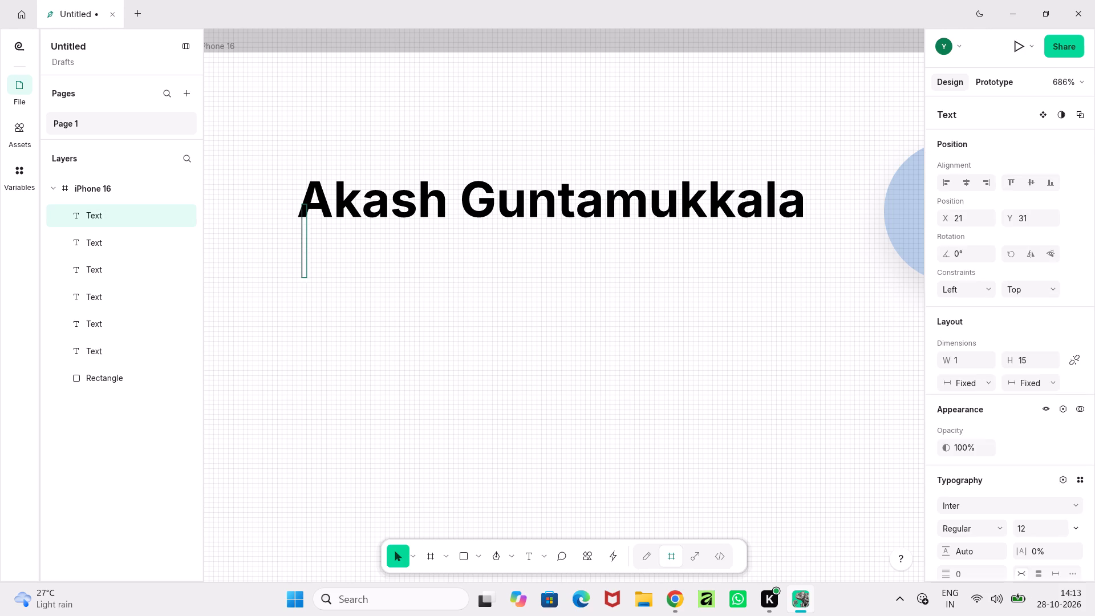
left_click_drag(301, 242, 323, 268)
key("shift+p")
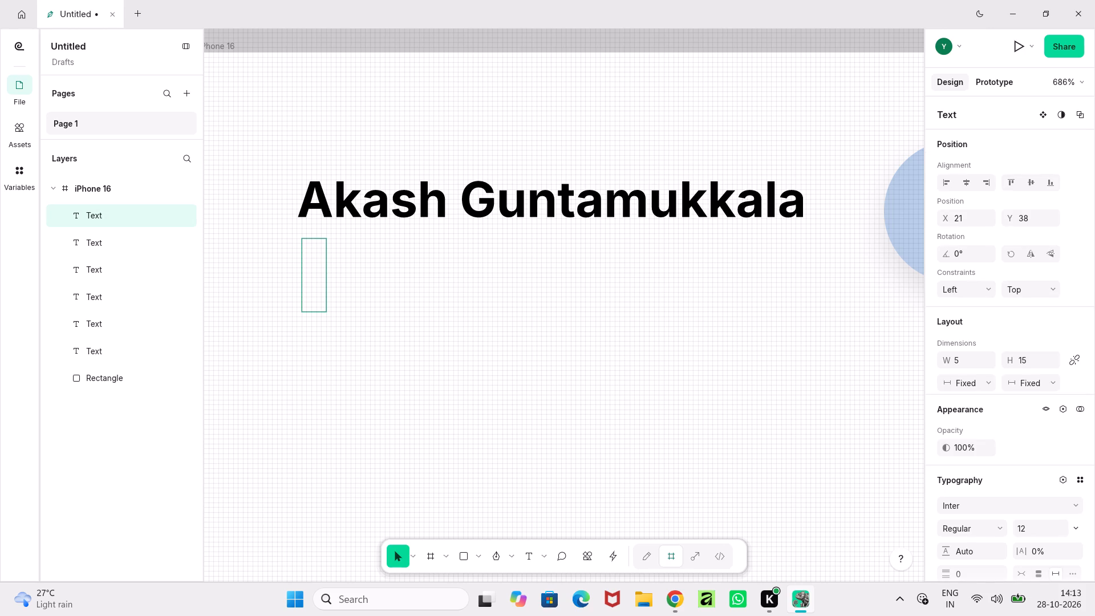
type("ortfolio")
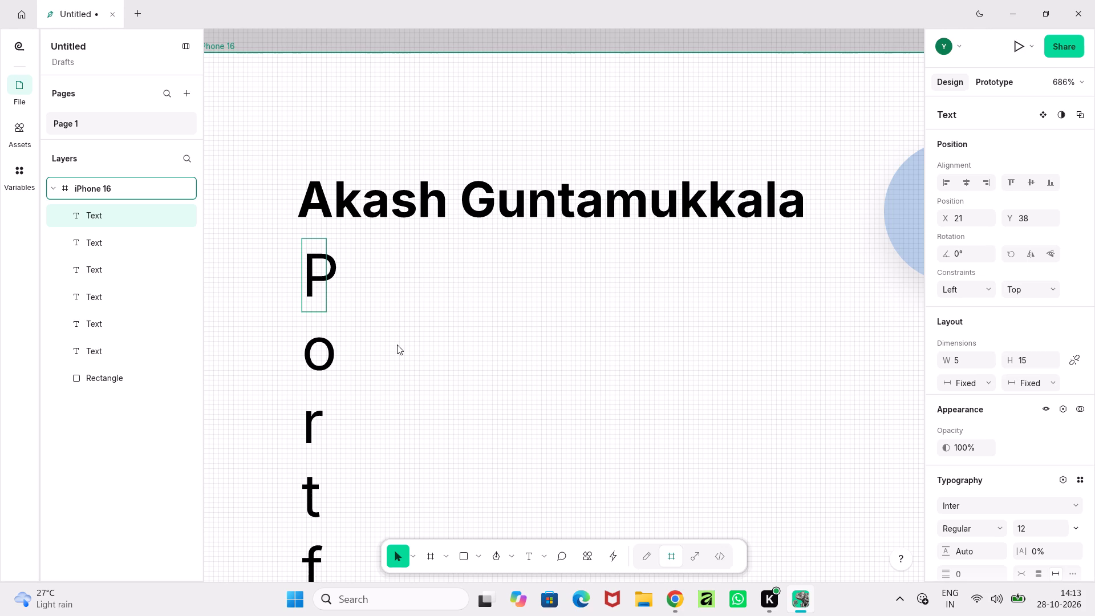
scroll(397, 345, "down", 4, "ctrl")
left_click(267, 343)
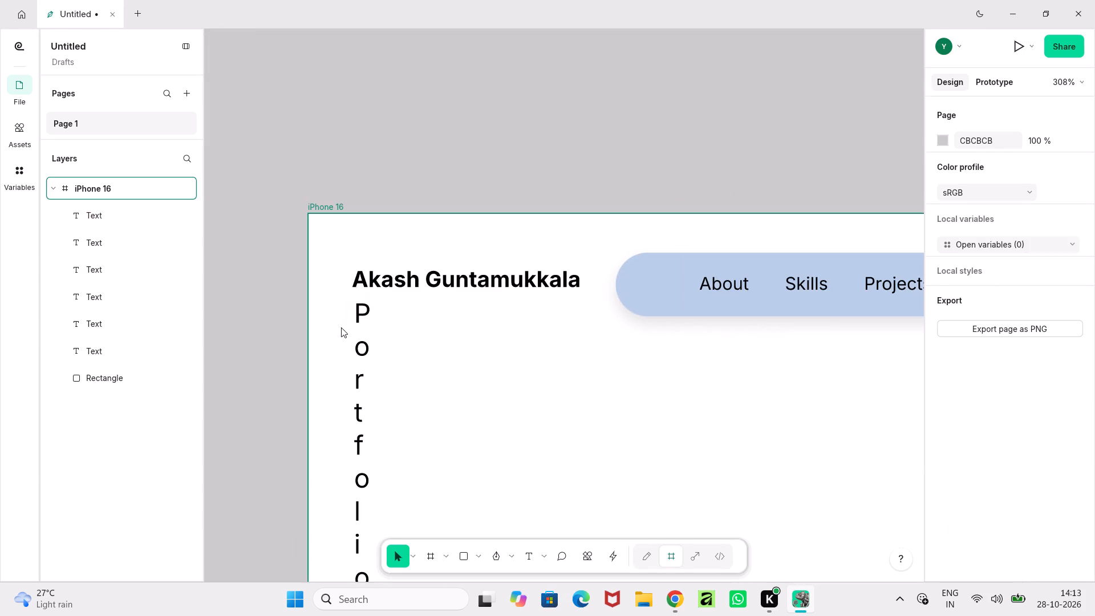
Widen the Portfolio text box to about 100 so that the word fits on one line beneath the name header.
left_click(363, 313)
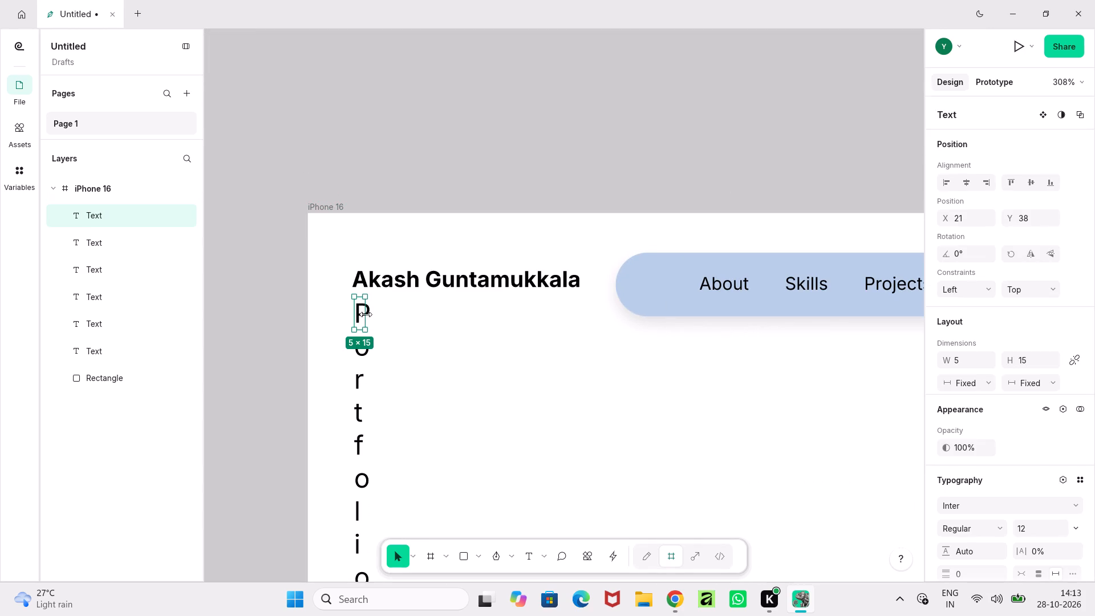
left_click_drag(366, 314, 583, 322)
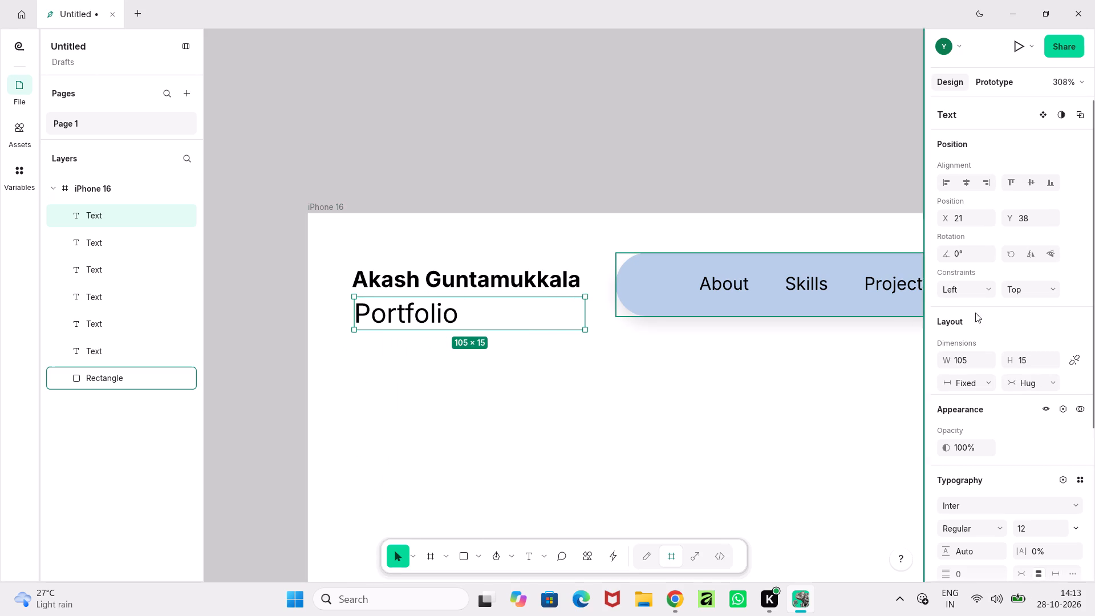
left_click(980, 383)
left_click(987, 430)
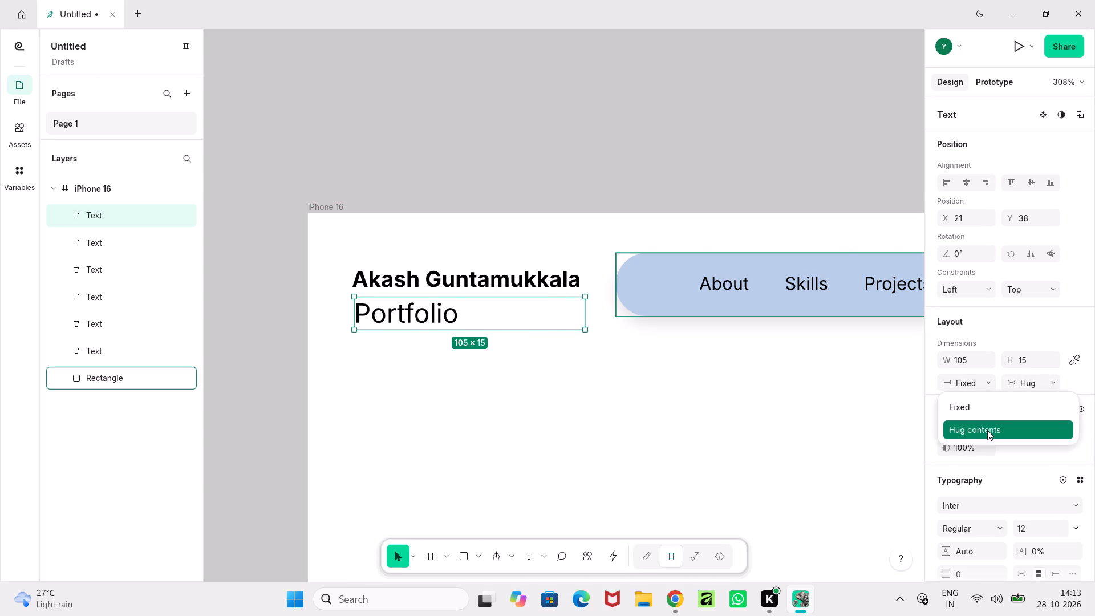
left_click_drag(462, 315, 506, 315)
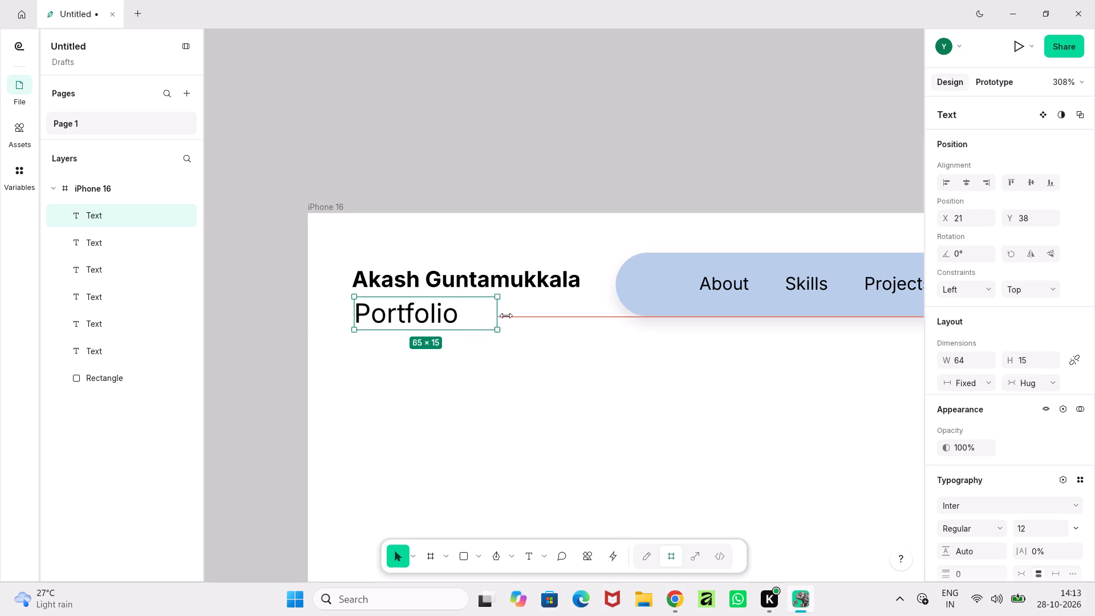
left_click_drag(506, 315, 570, 315)
left_click(570, 315)
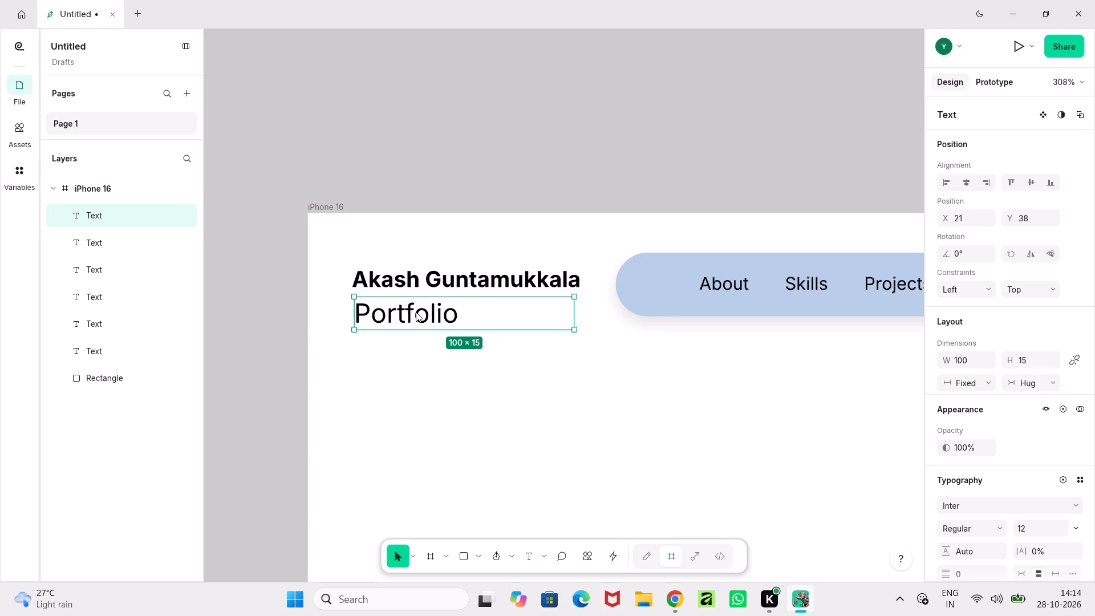
Reduce the Portfolio text's font size to 4.
scroll(995, 509, "down", 1)
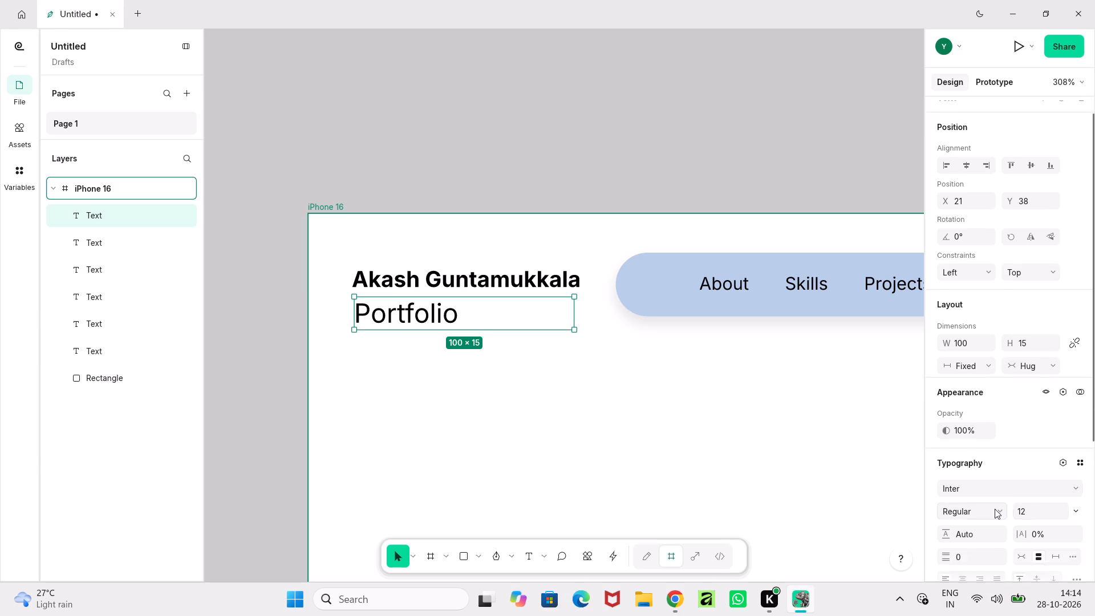
scroll(995, 509, "down", 4)
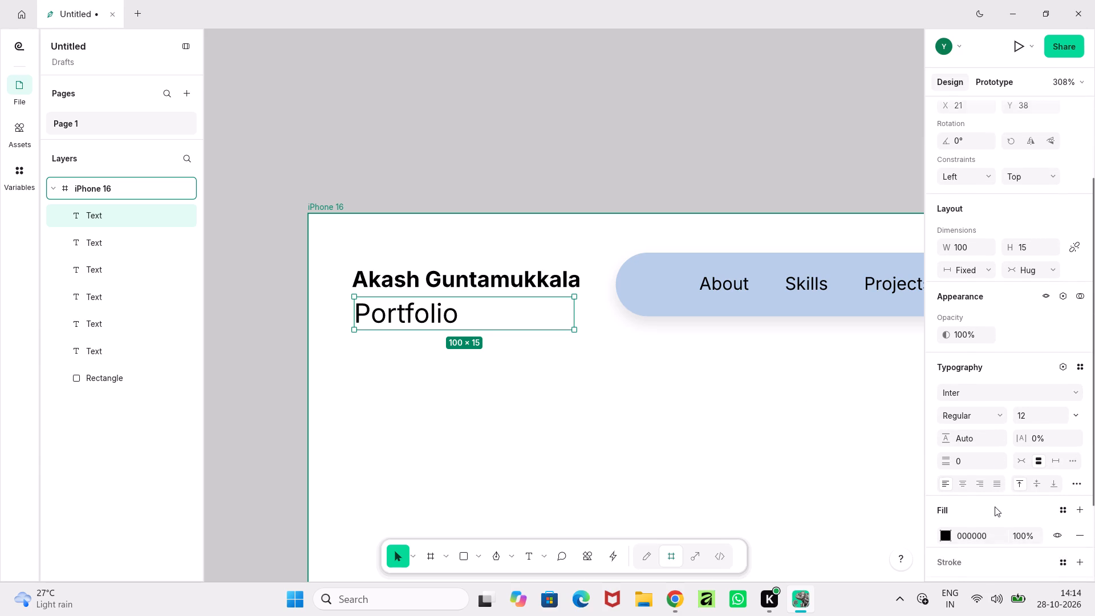
scroll(995, 506, "down", 1)
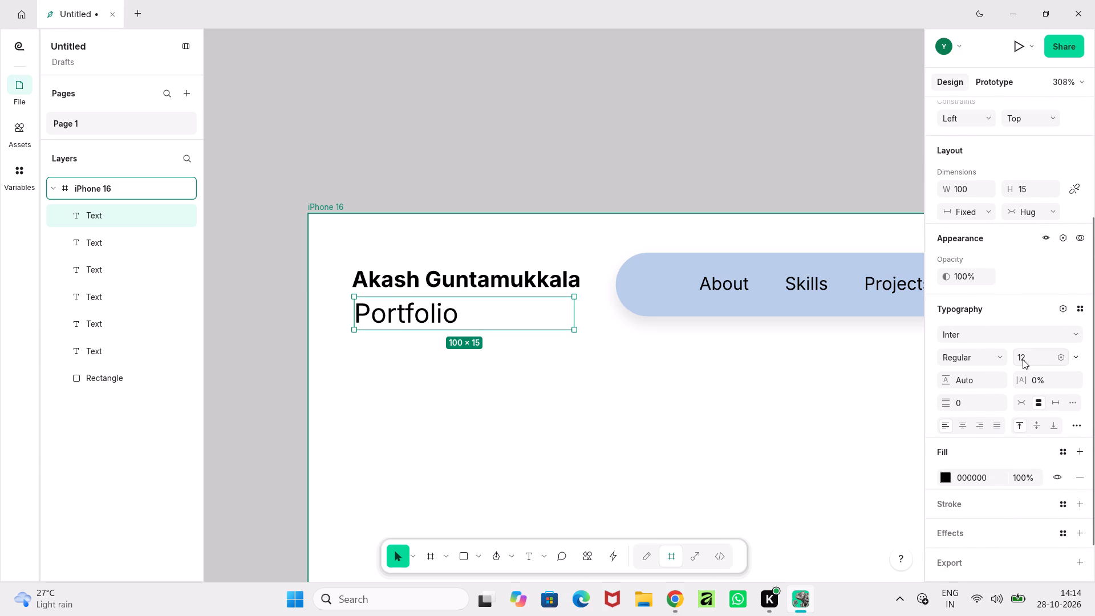
left_click_drag(1016, 356, 1007, 356)
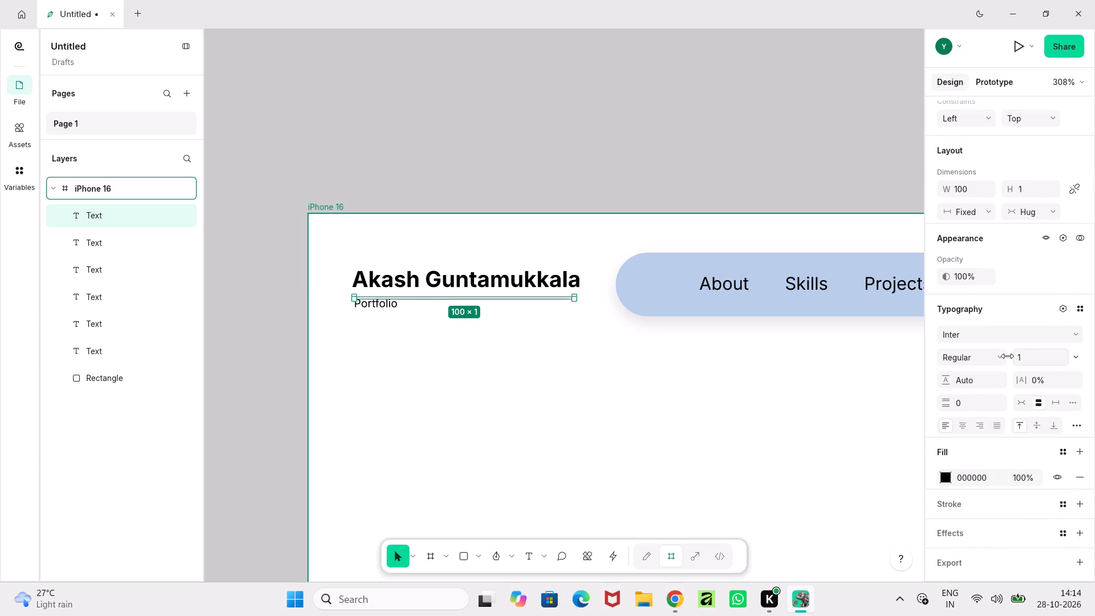
left_click_drag(1007, 356, 1013, 356)
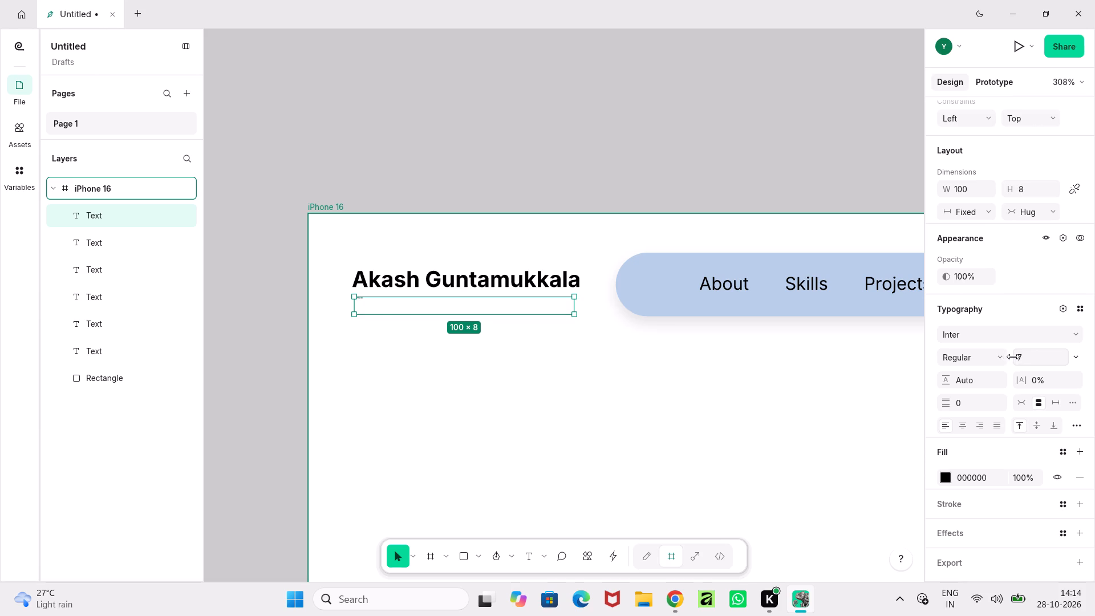
left_click_drag(1013, 356, 1011, 356)
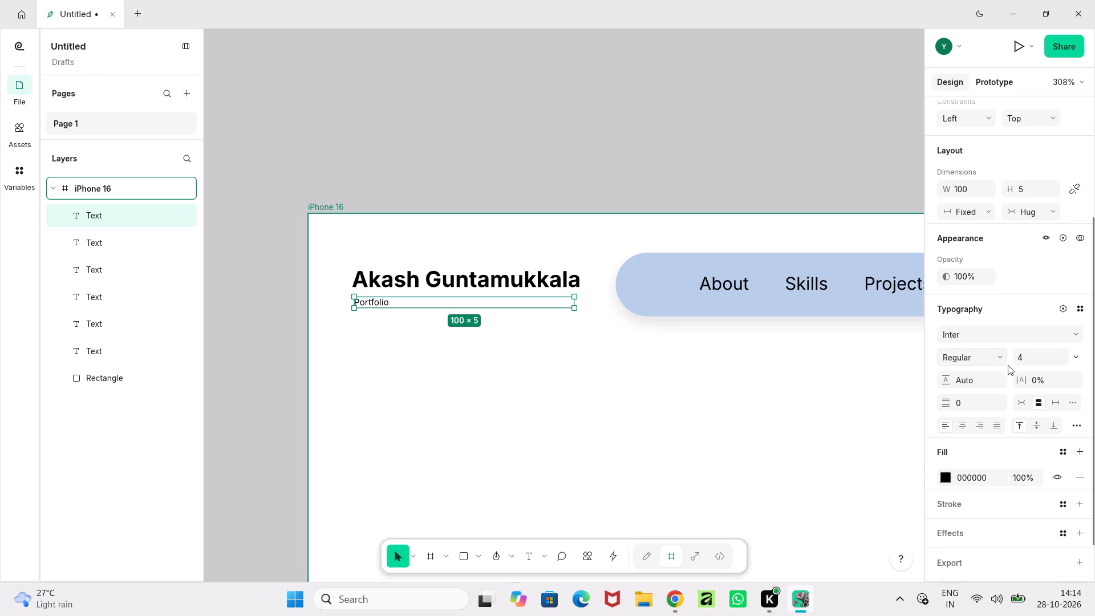
Centre the Portfolio text horizontally within its box.
left_click(960, 427)
left_click(985, 212)
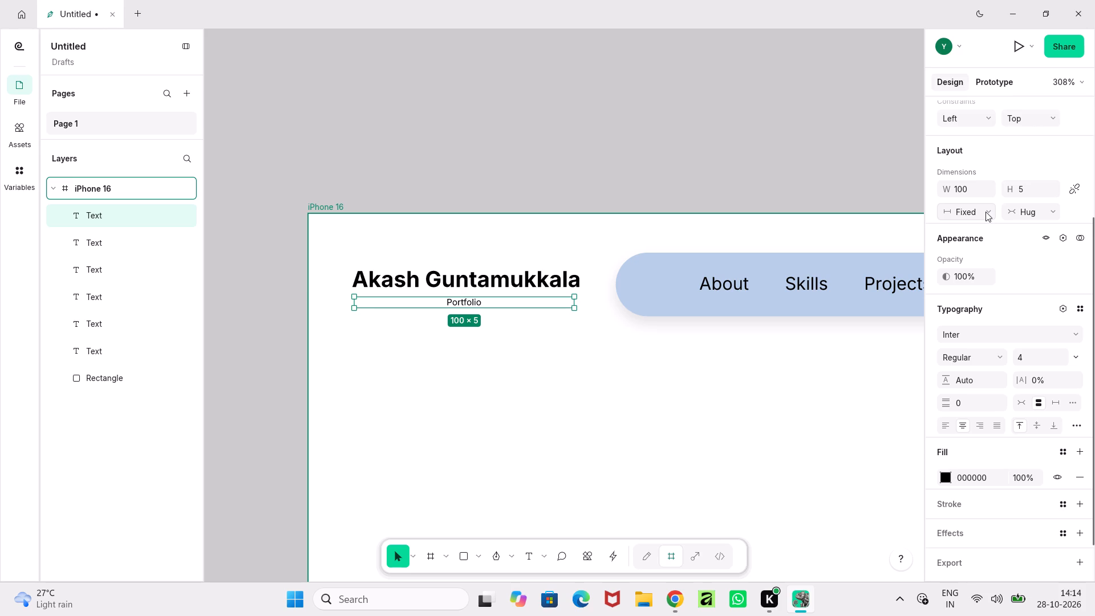
left_click(985, 212)
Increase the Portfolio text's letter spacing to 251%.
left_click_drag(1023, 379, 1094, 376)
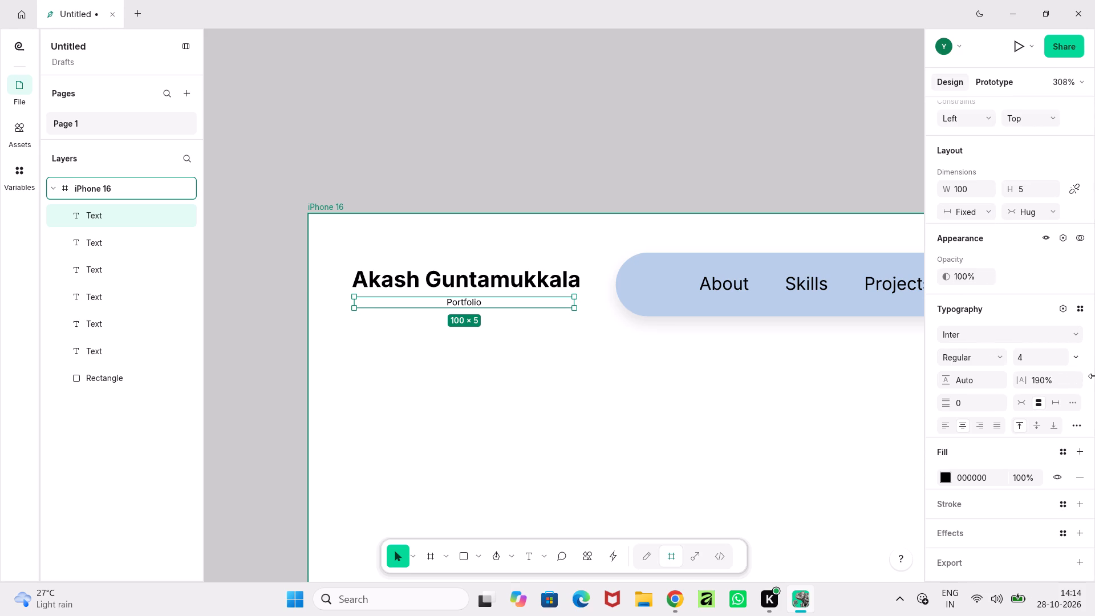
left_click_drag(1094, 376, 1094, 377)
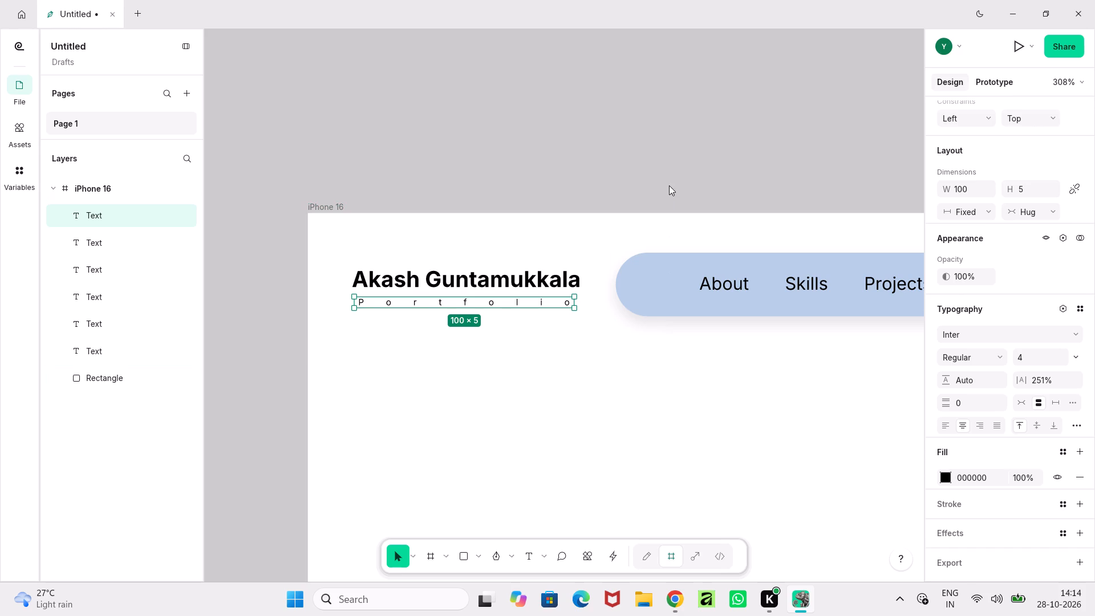
Make the Portfolio text's width hug its contents, and nudge the text under the name header.
left_click(974, 210)
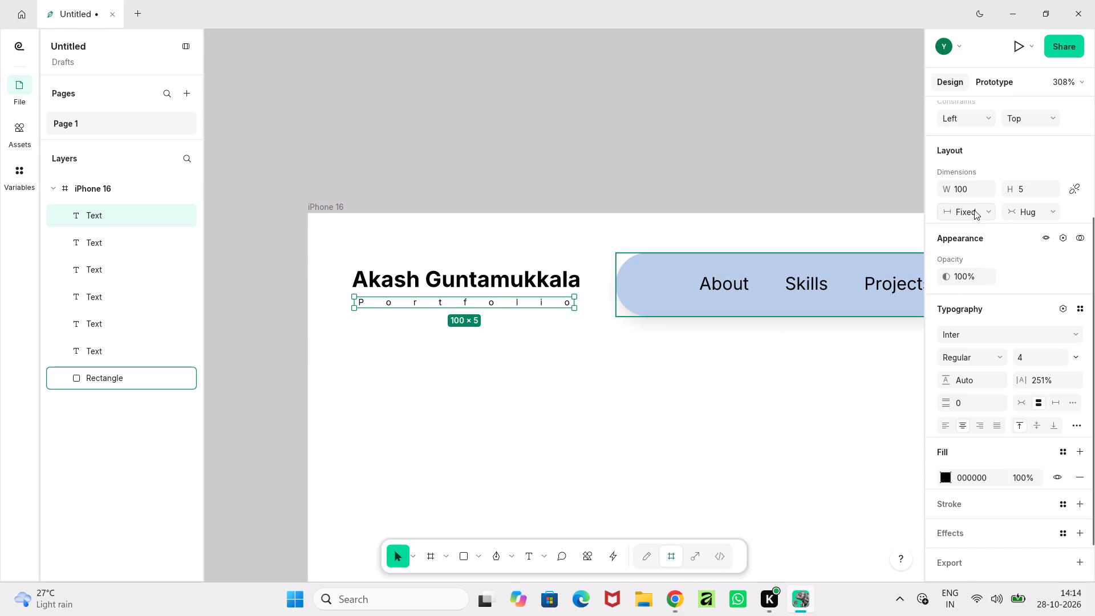
left_click(975, 258)
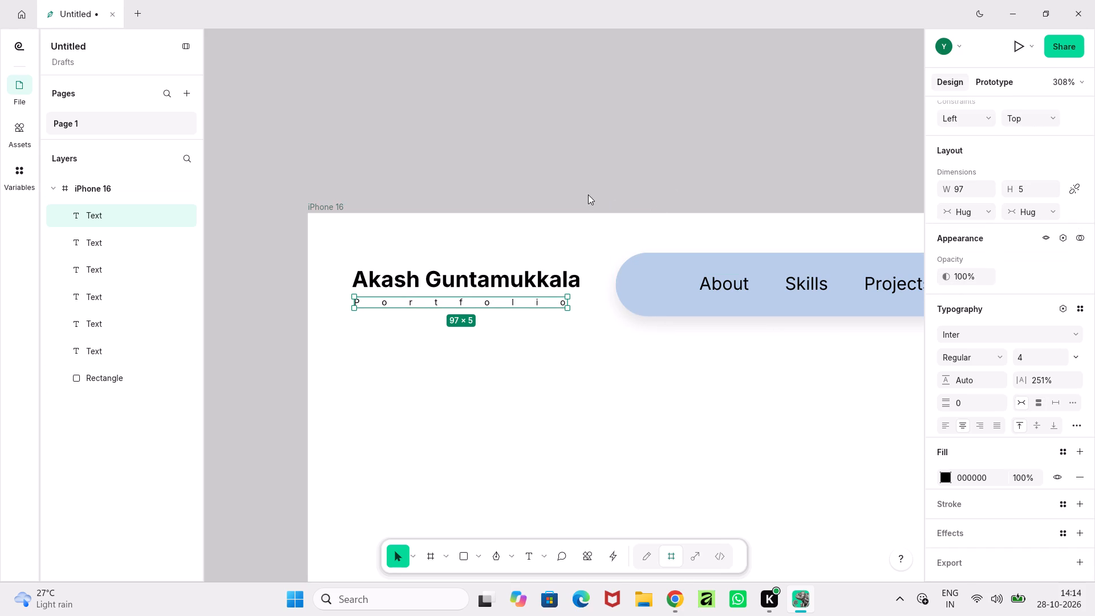
left_click_drag(496, 301, 503, 301)
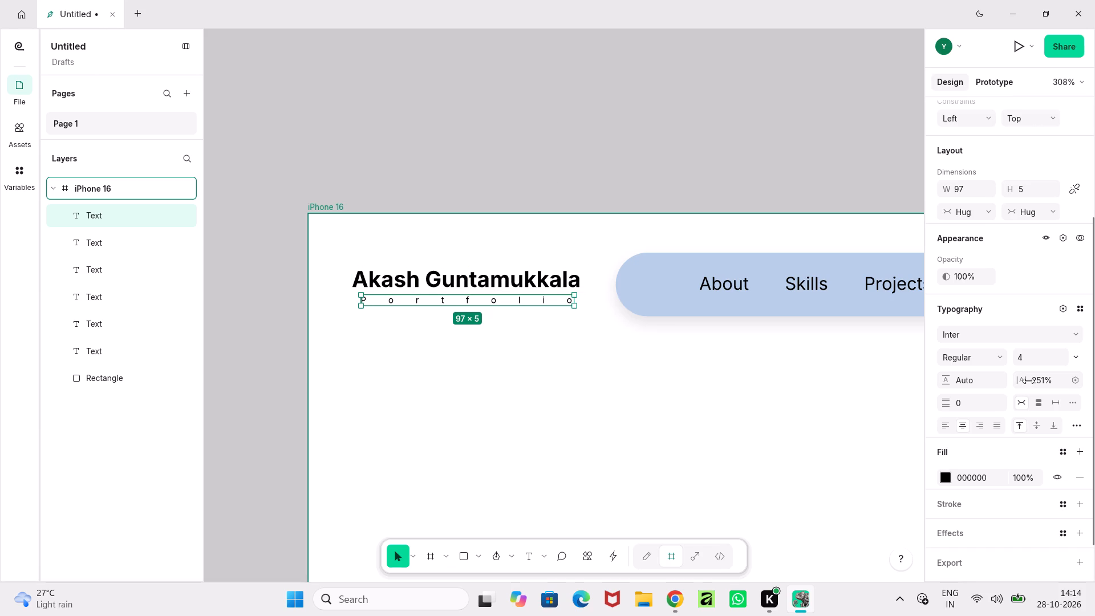
Set the Portfolio text's letter spacing to 155%.
left_click_drag(1028, 381, 1000, 383)
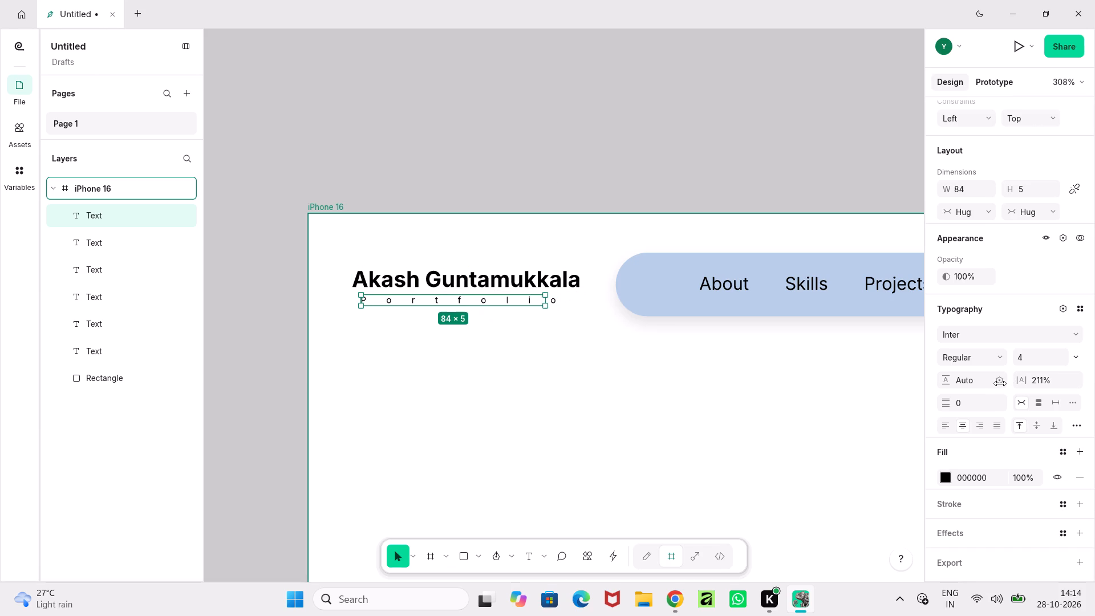
left_click_drag(1000, 383, 989, 383)
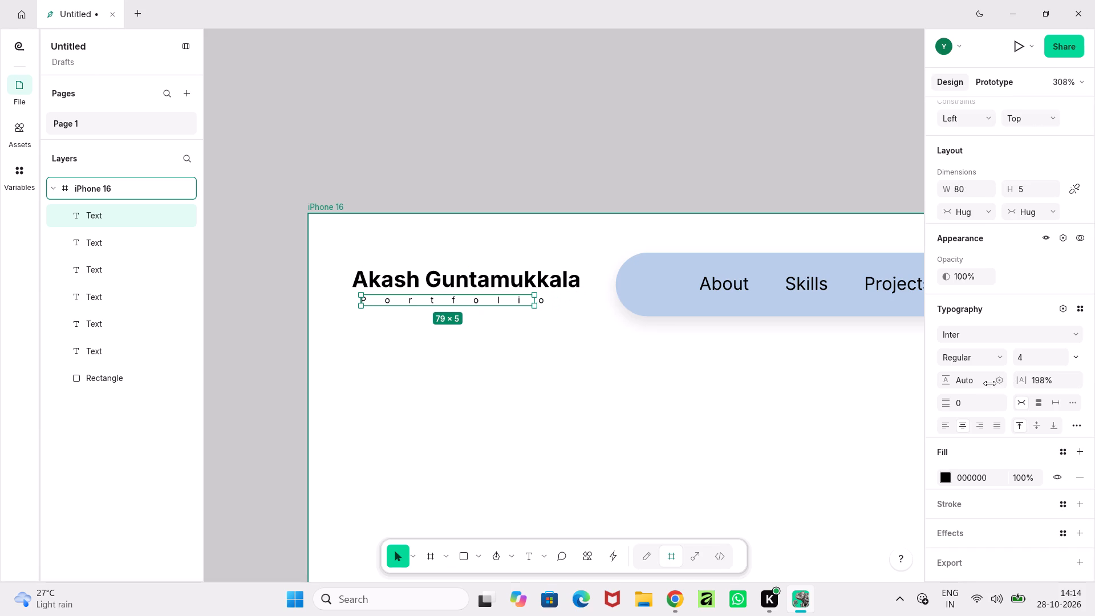
left_click_drag(989, 383, 976, 384)
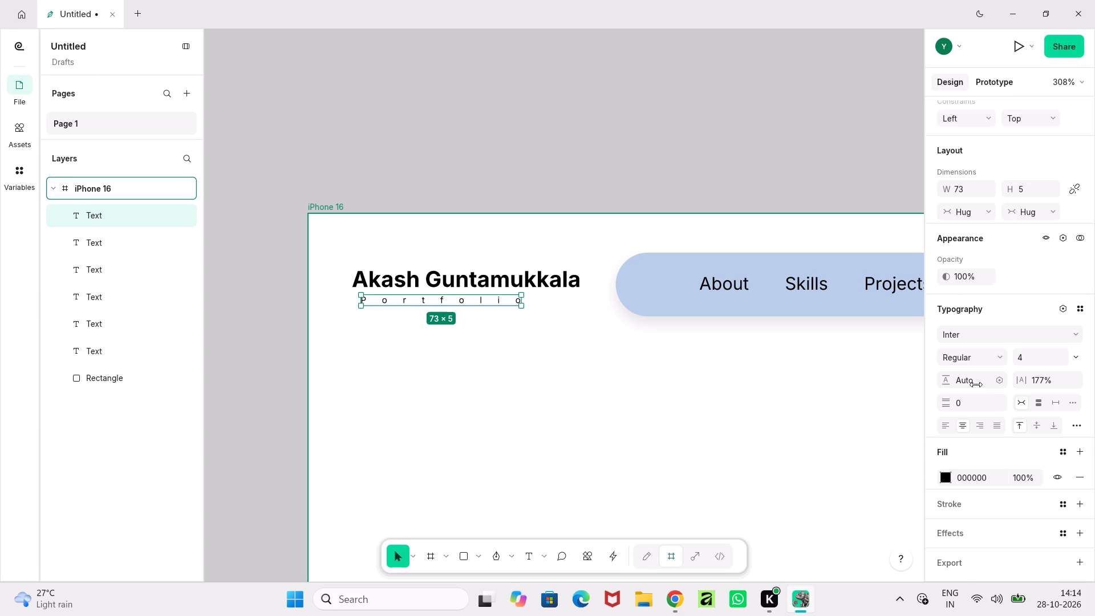
left_click_drag(976, 384, 960, 388)
Move the Portfolio text so it sits centred directly beneath the name header, and deselect it.
left_click_drag(424, 301, 445, 299)
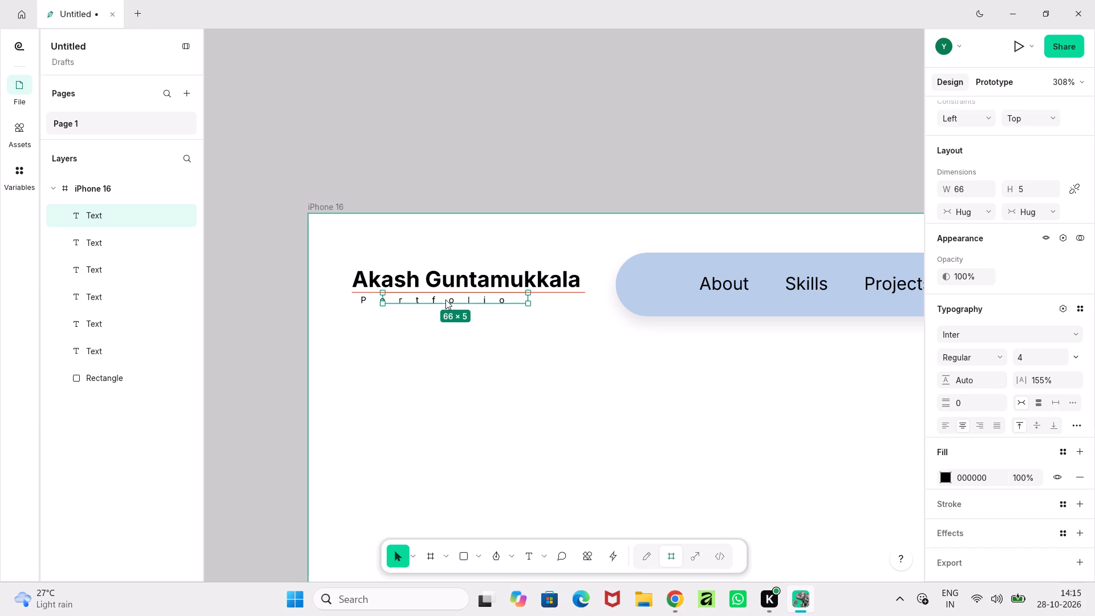
left_click_drag(445, 299, 455, 299)
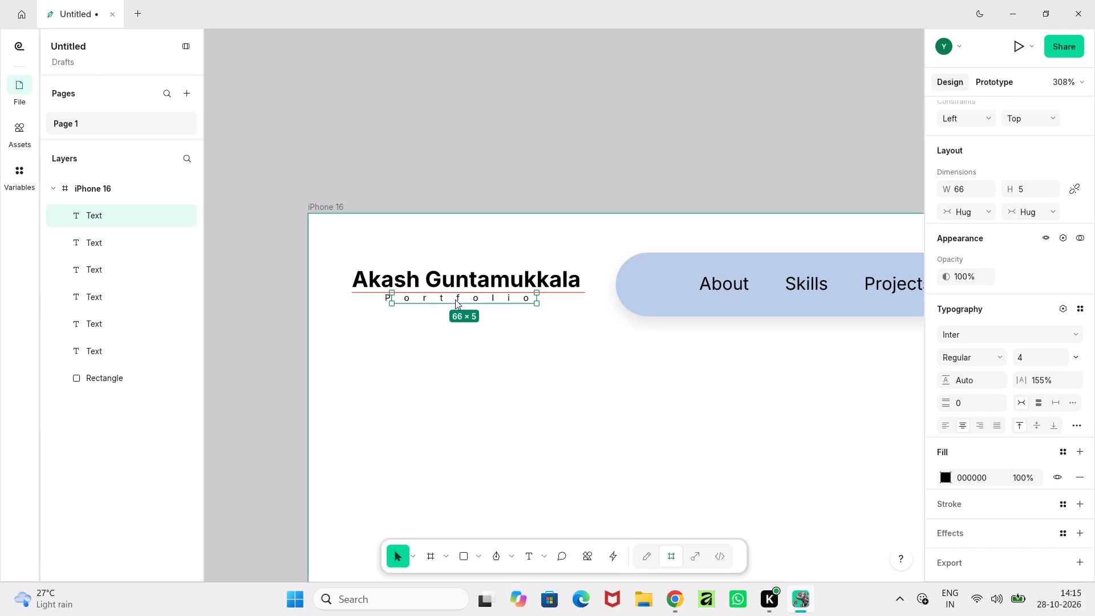
left_click_drag(455, 299, 457, 299)
left_click(526, 159)
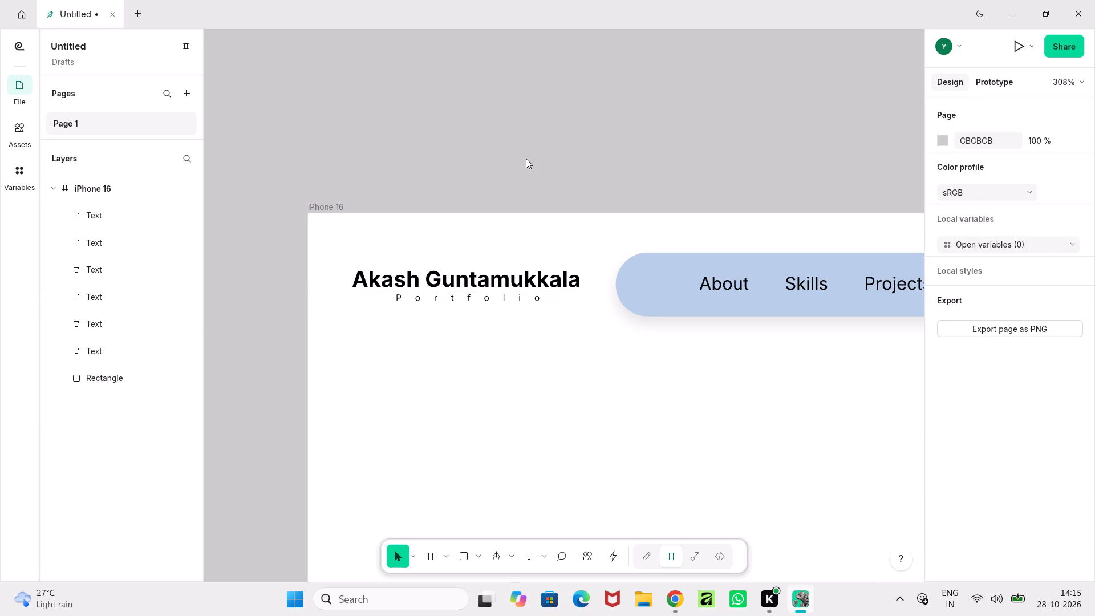
Shift the name header and Portfolio text together slightly to the left, keeping them level with the navigation pill's vertical centre.
left_click(514, 274)
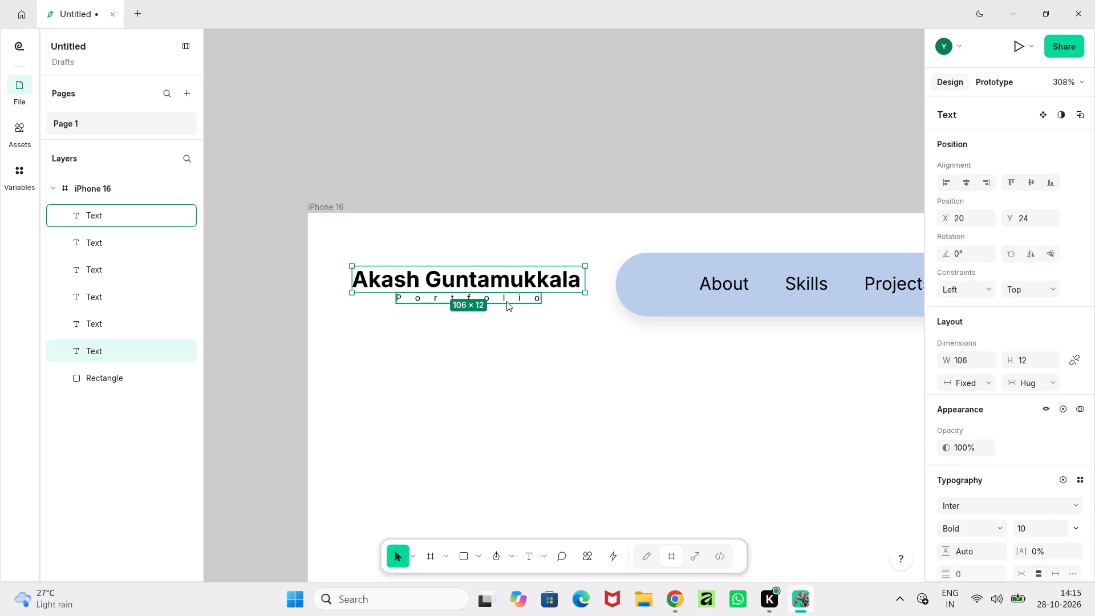
left_click(506, 301, "shift")
left_click(518, 292)
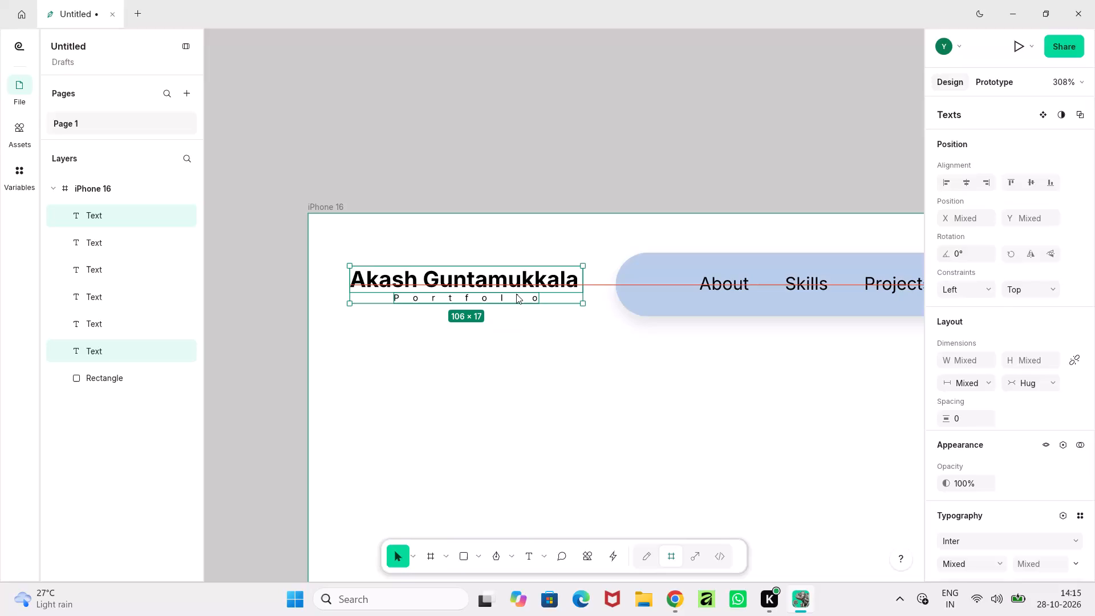
left_click(560, 162)
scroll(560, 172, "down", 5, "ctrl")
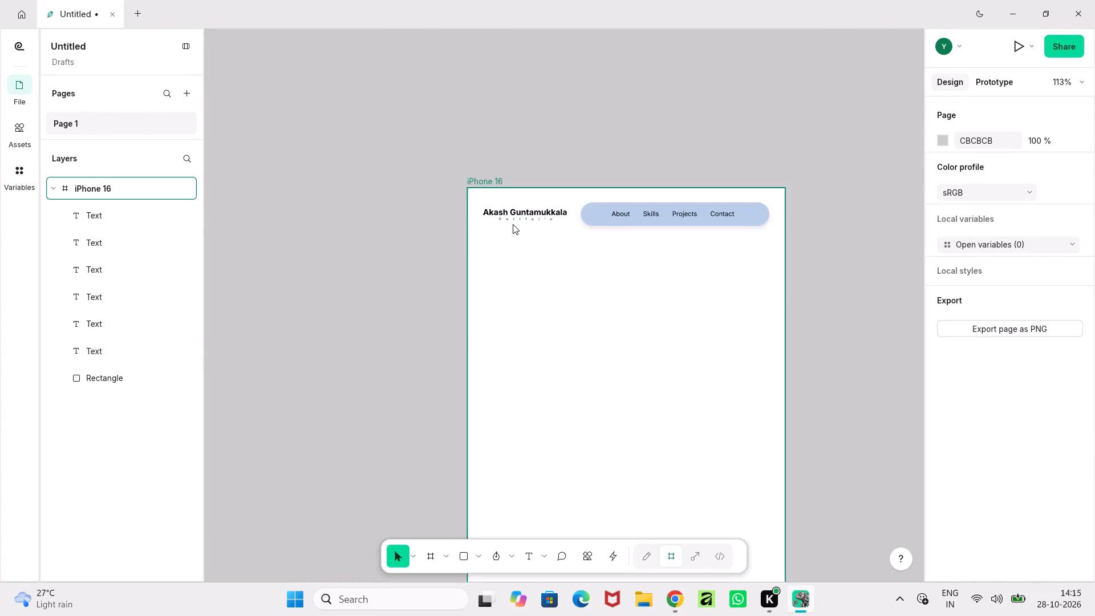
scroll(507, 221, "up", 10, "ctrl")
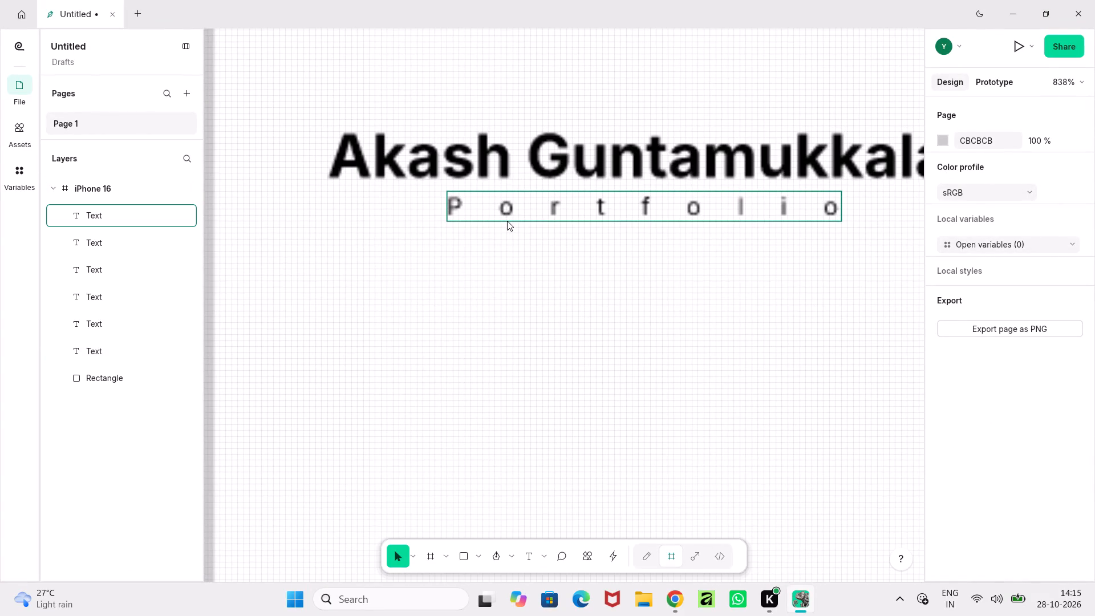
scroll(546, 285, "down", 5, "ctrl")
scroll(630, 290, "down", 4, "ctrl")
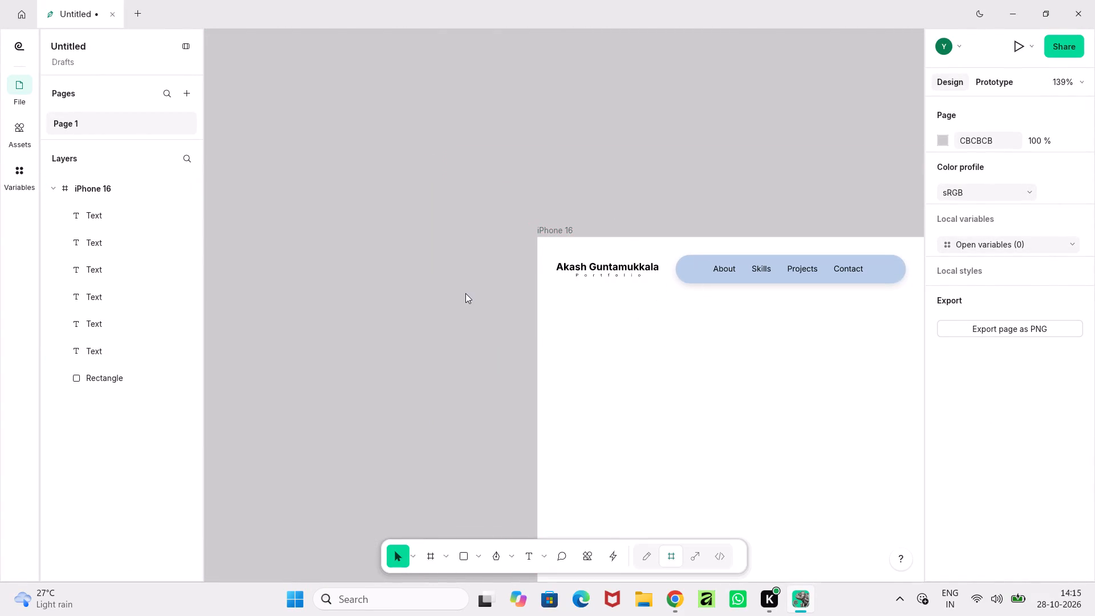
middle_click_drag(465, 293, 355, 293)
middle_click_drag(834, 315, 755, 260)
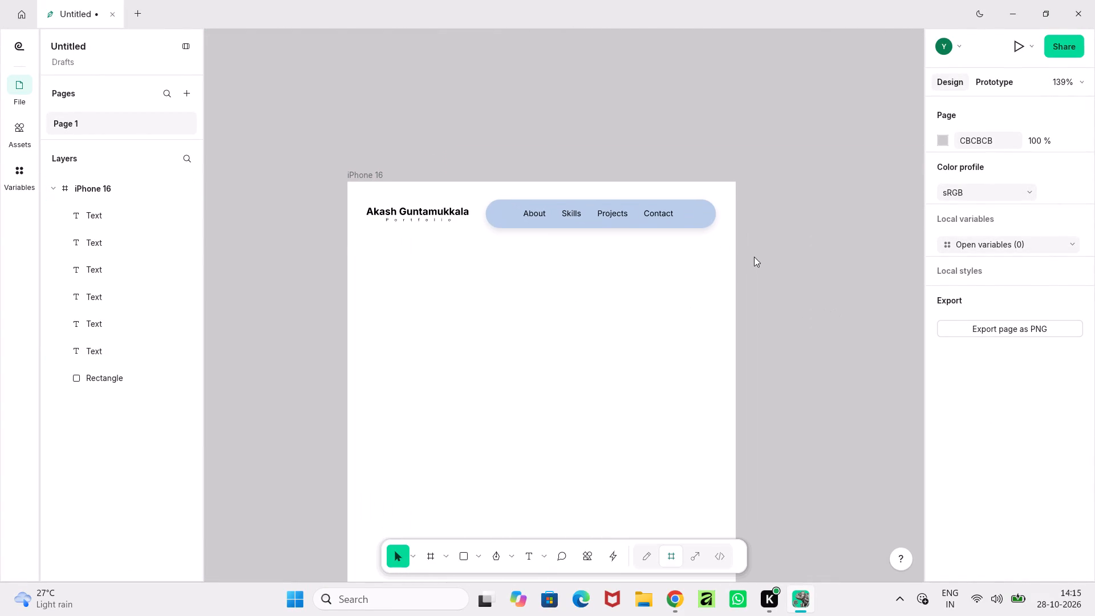
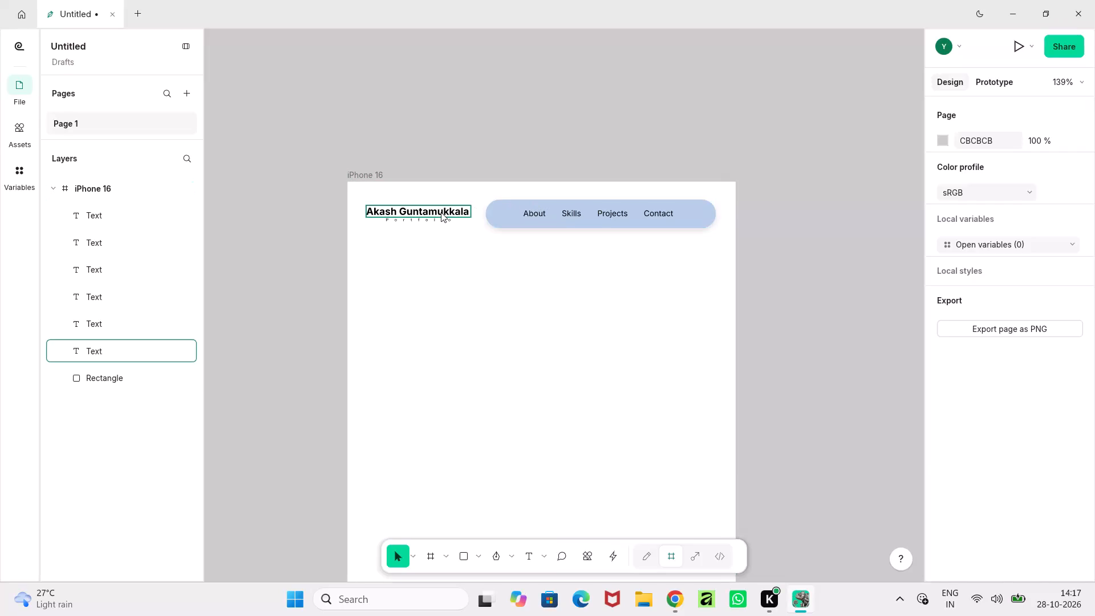
Set the prototype scroll position of the name header, Portfolio text, navigation pill and its four labels to Fixed, and deselect them.
left_click(441, 212)
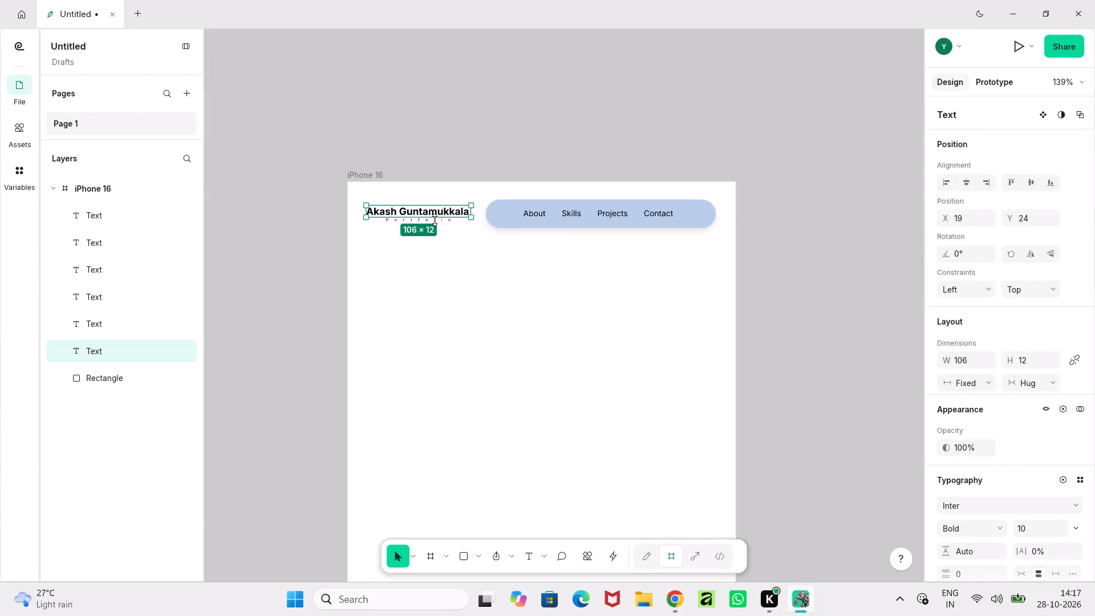
left_click(435, 222, "shift")
left_click(504, 217, "shift")
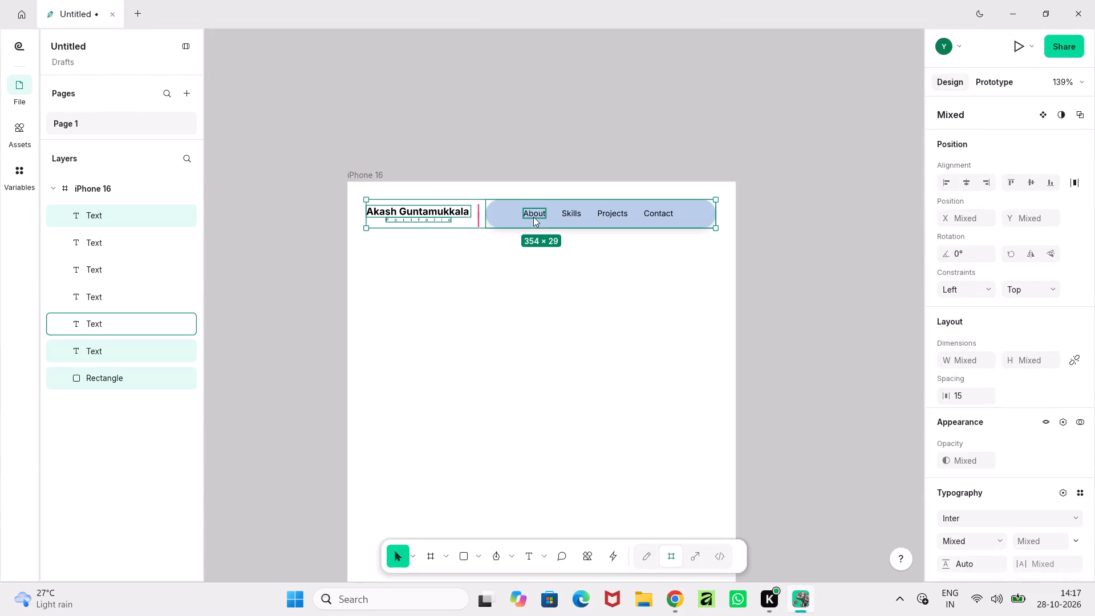
left_click(533, 217, "shift")
left_click(573, 214, "shift")
left_click(611, 213, "shift")
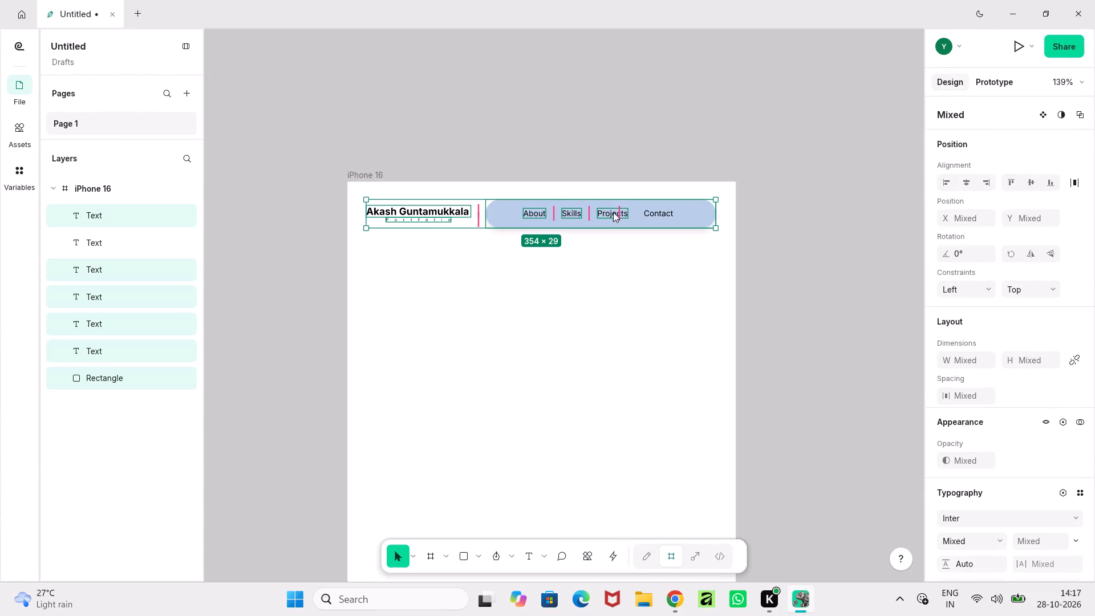
left_click(650, 209, "shift")
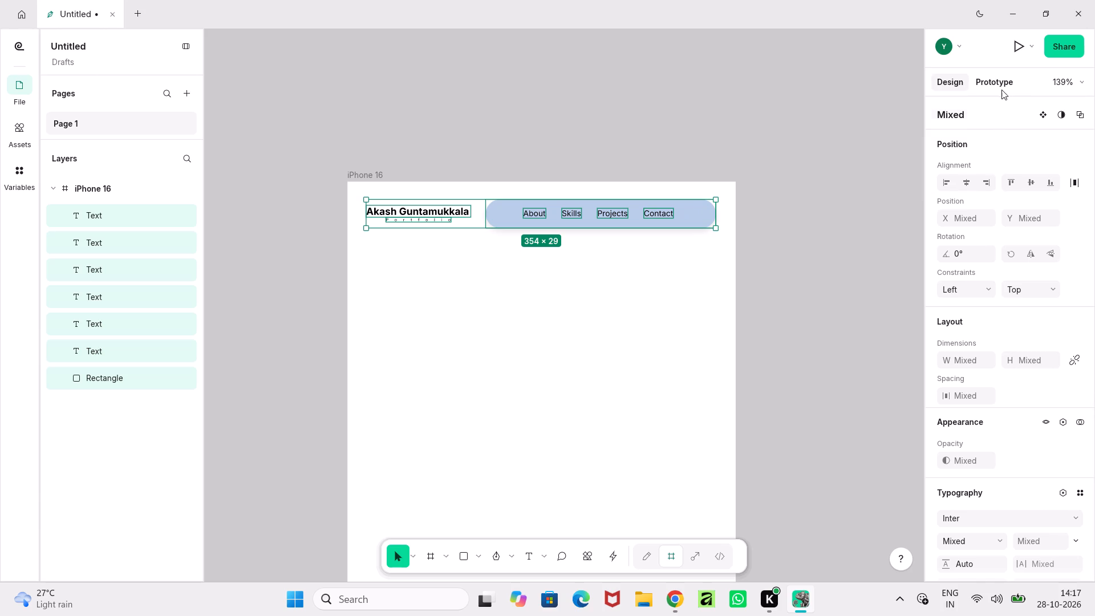
left_click(996, 79)
left_click(1045, 167)
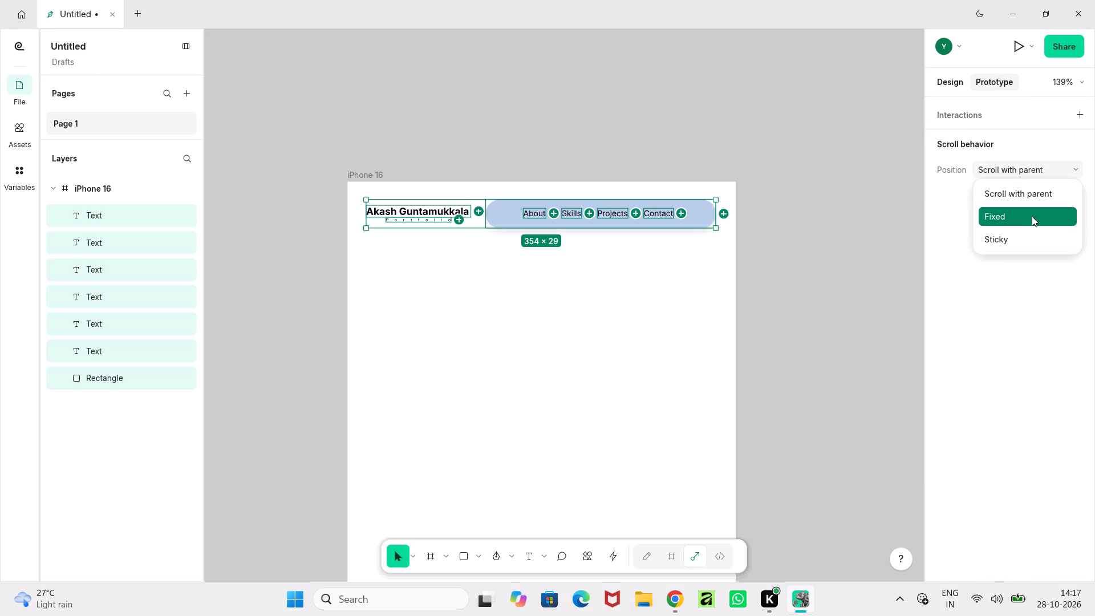
left_click(1032, 216)
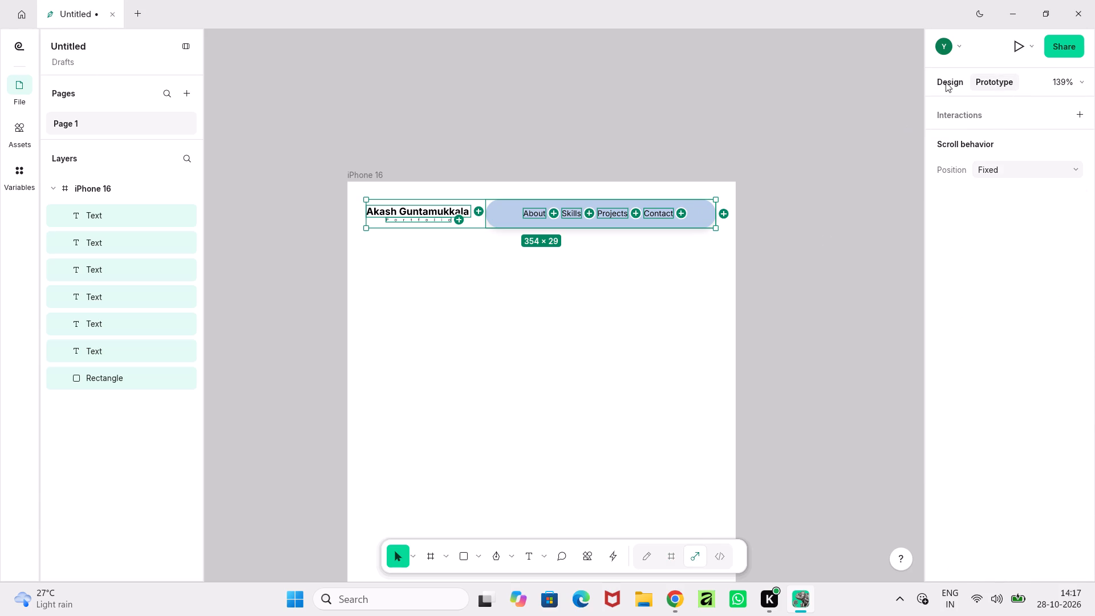
left_click(951, 78)
left_click(785, 286)
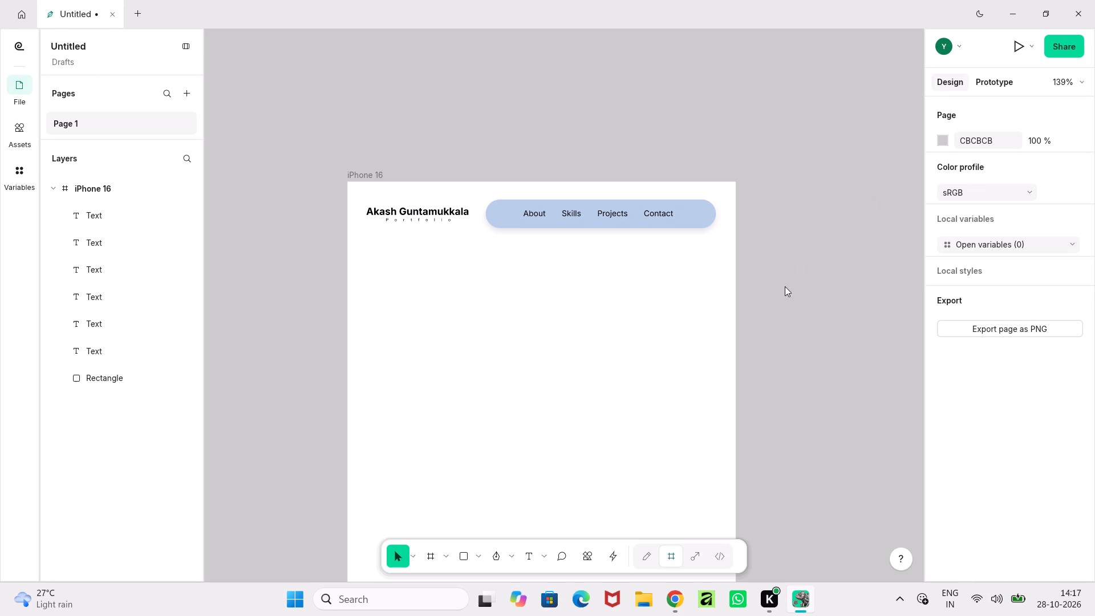
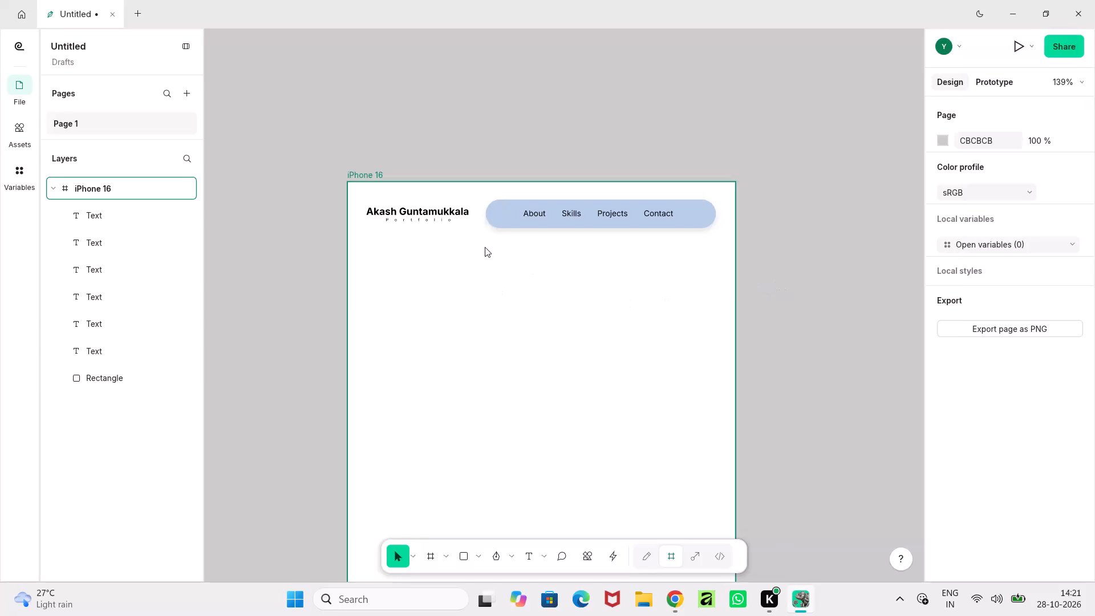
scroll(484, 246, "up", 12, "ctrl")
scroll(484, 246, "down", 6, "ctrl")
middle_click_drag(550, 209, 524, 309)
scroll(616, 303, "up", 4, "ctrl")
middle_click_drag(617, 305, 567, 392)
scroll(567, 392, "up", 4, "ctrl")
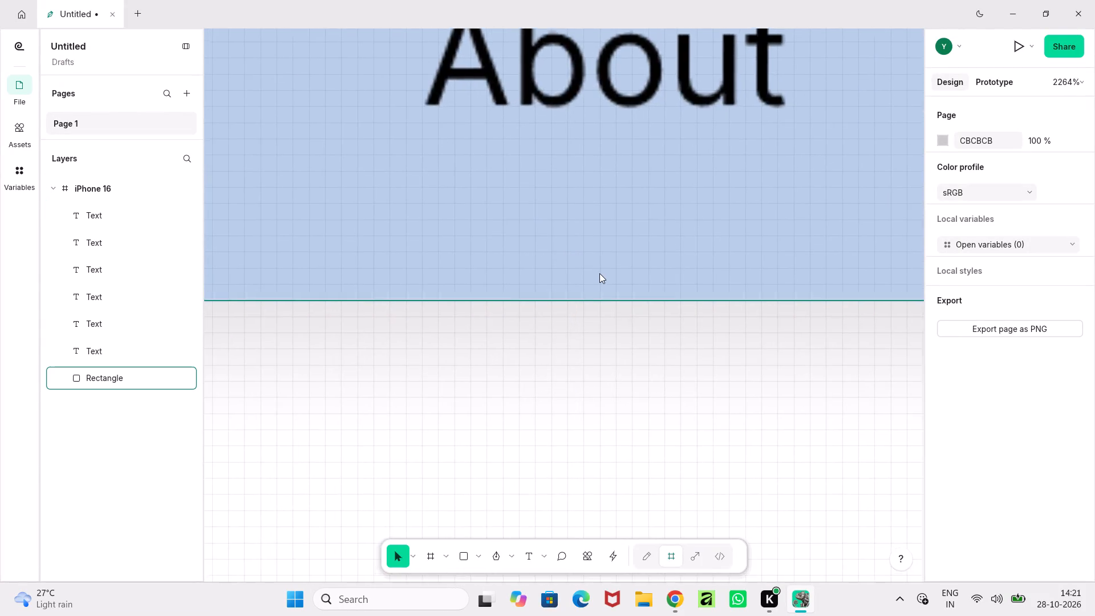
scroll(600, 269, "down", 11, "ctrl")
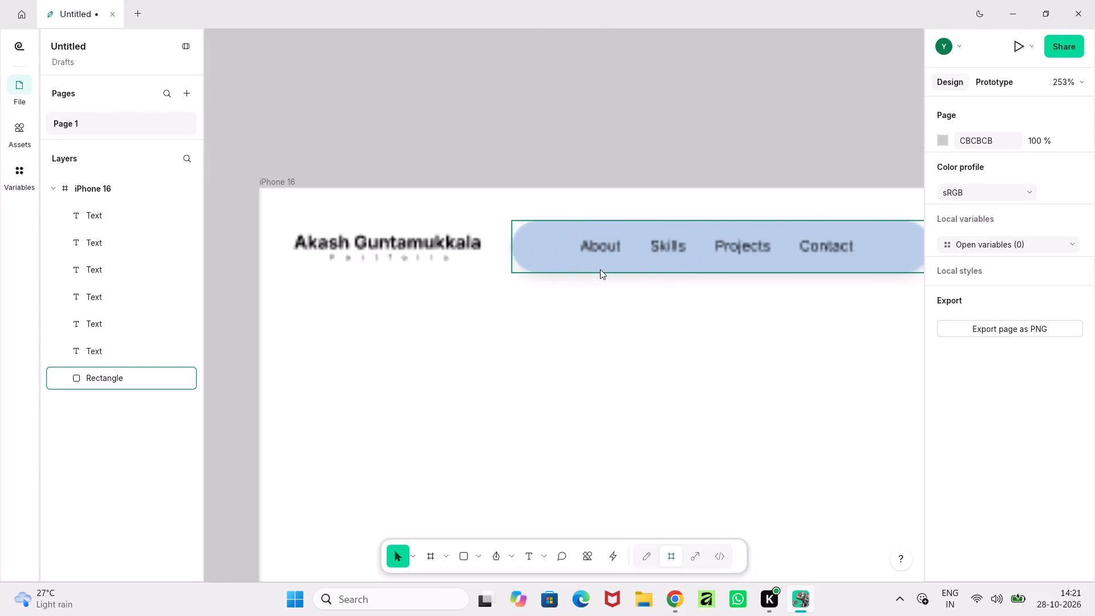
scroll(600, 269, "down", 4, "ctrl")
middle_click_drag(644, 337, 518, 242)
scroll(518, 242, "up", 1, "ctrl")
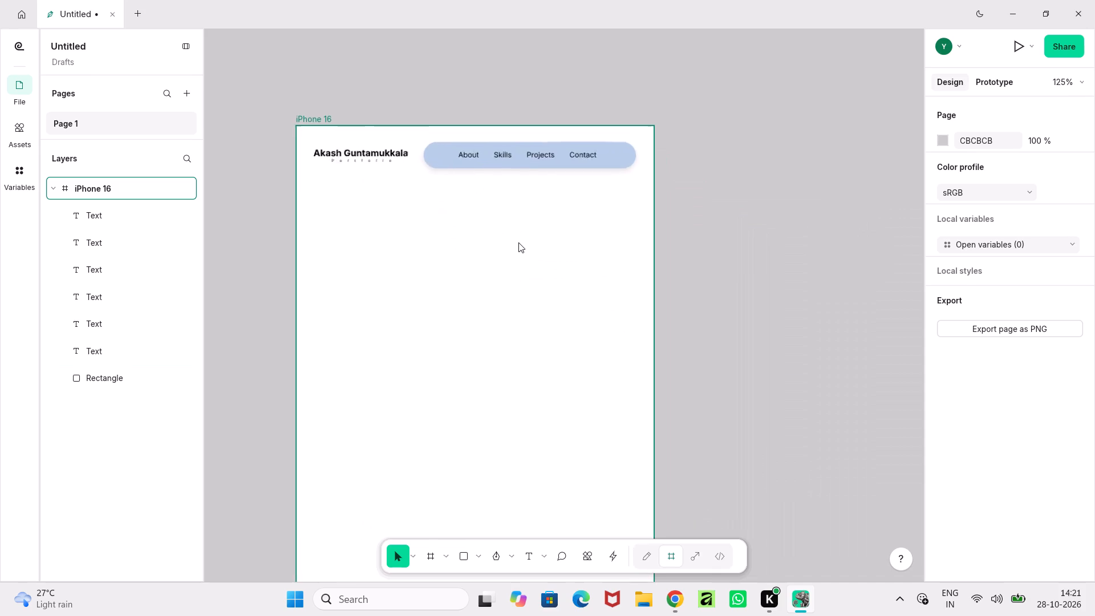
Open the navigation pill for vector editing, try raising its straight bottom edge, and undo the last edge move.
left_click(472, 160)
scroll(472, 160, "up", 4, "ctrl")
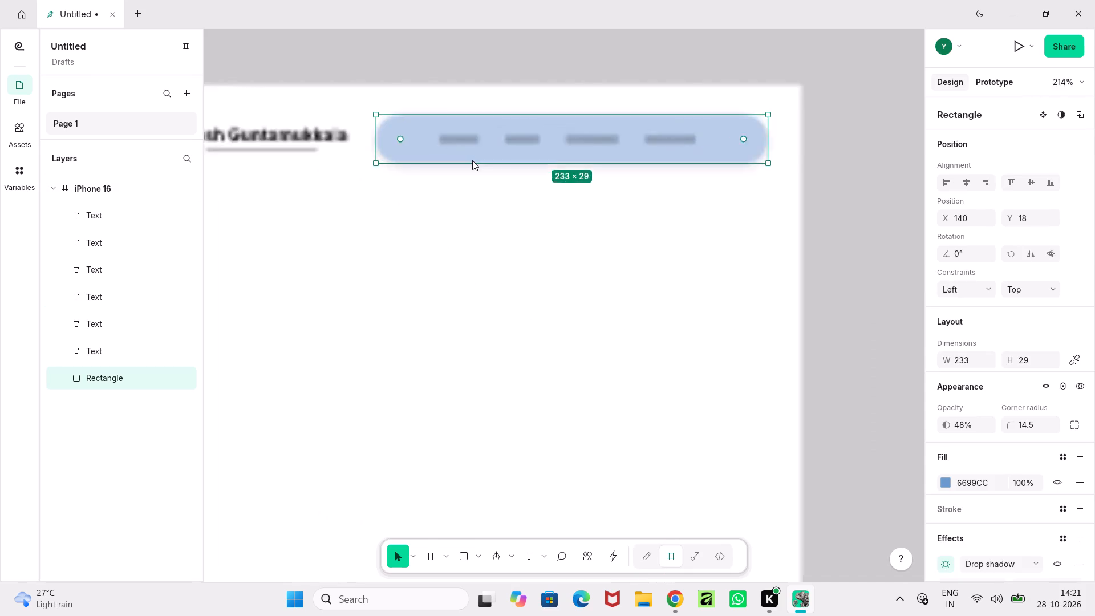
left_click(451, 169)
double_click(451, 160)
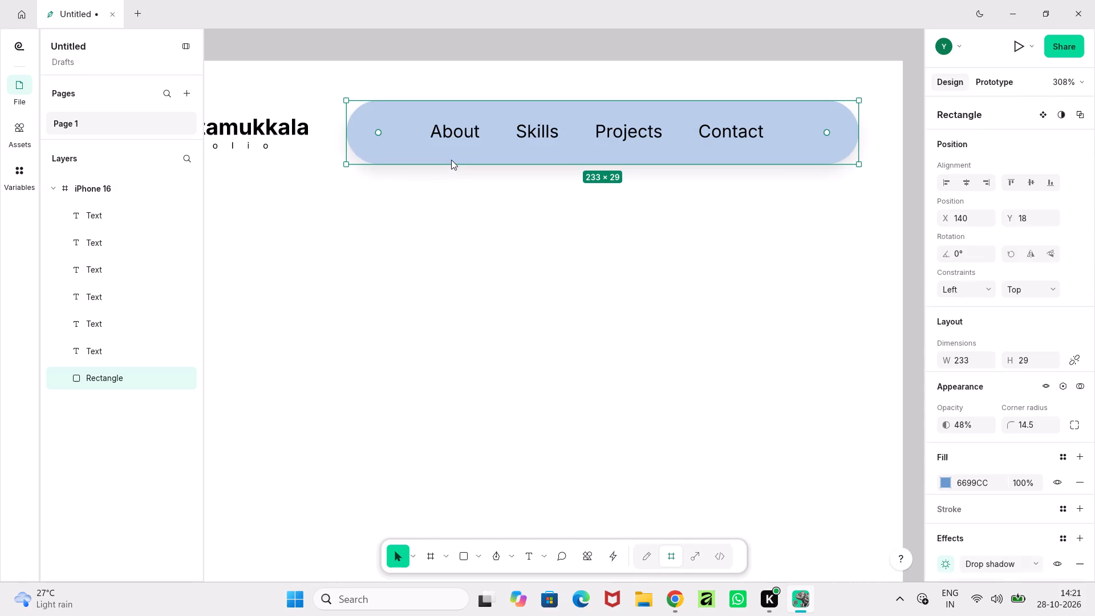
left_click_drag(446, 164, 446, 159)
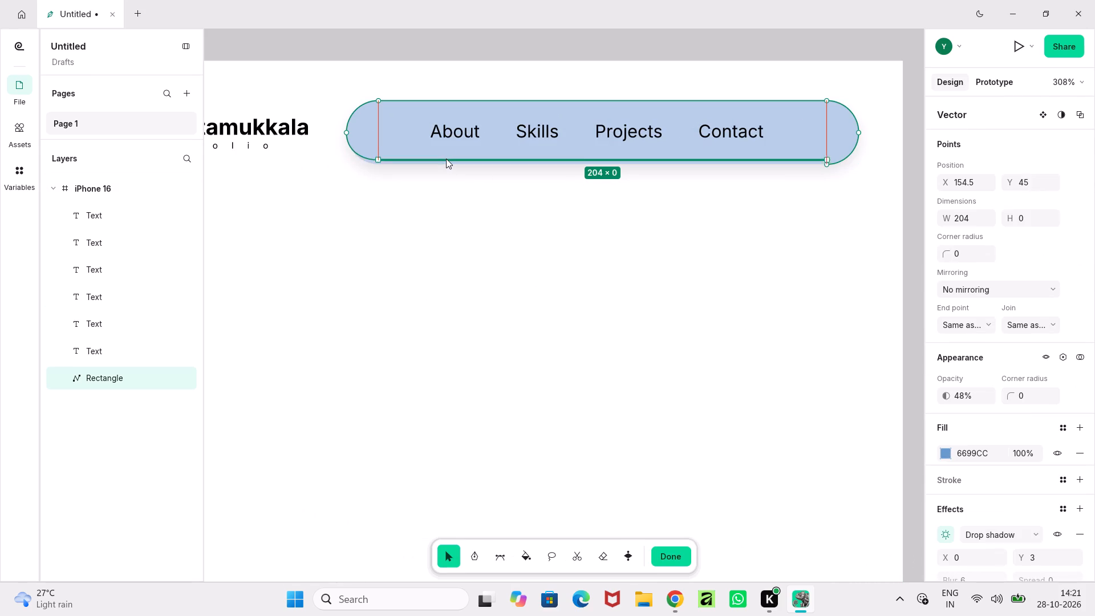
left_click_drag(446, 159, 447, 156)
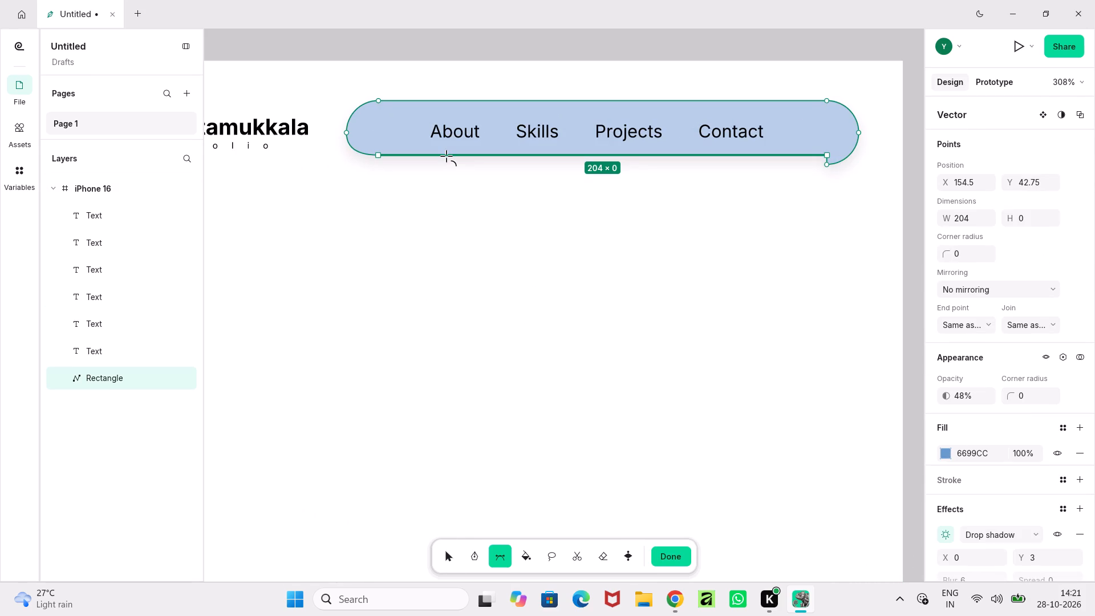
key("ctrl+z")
Raise the pill's bottom edge slightly to Y 46.74, making the shape about 28.74 high, and leave vector editing.
scroll(435, 169, "up", 3, "ctrl")
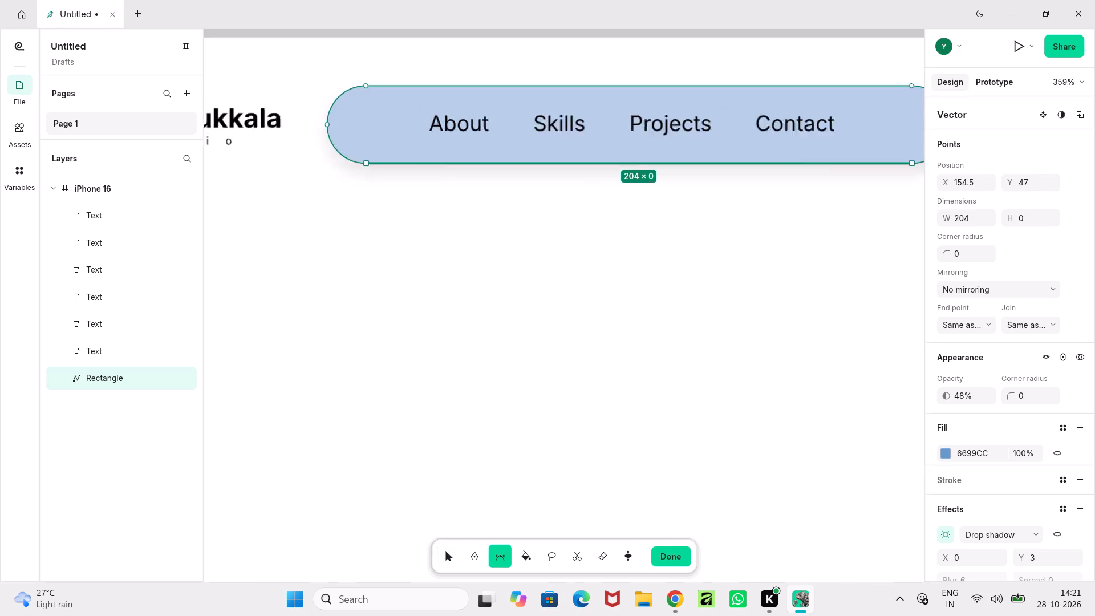
scroll(435, 169, "up", 2, "ctrl")
double_click(442, 155)
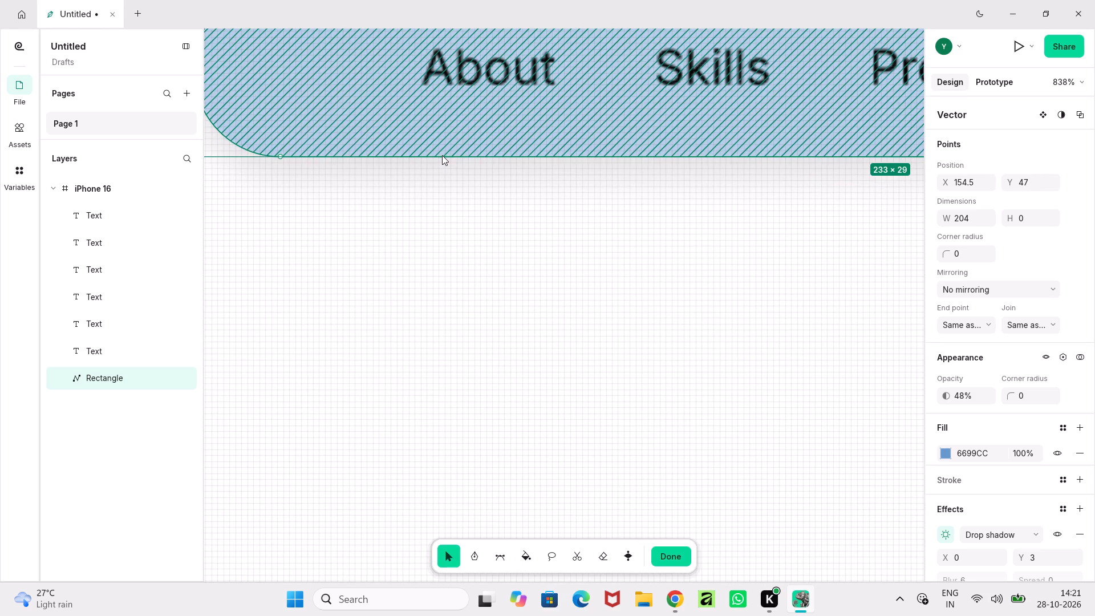
double_click(442, 155)
left_click(442, 155)
double_click(442, 155)
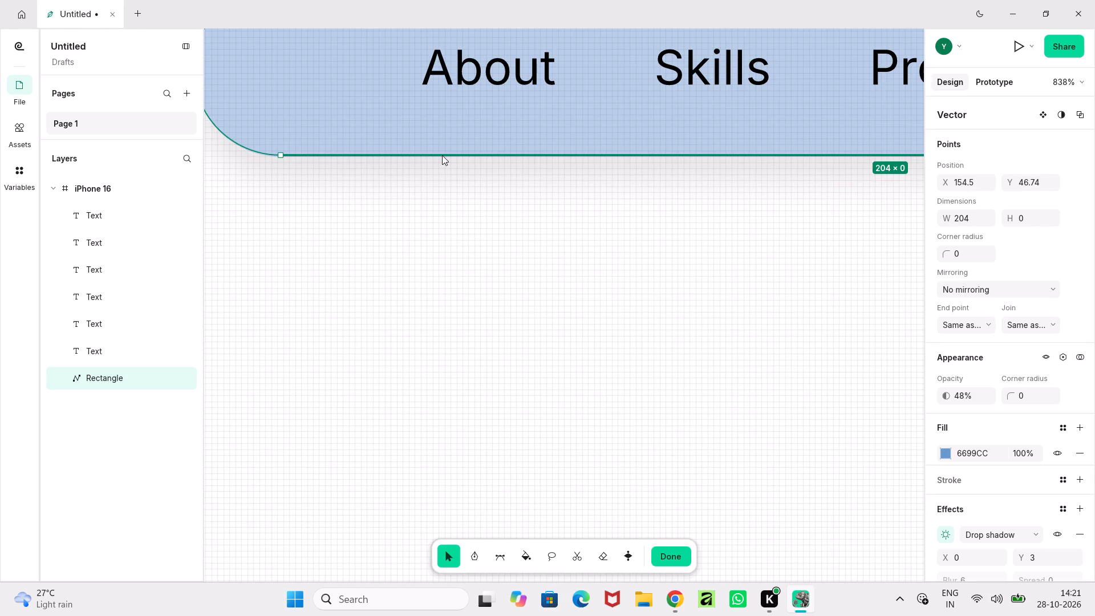
right_click(442, 155)
left_click(403, 189)
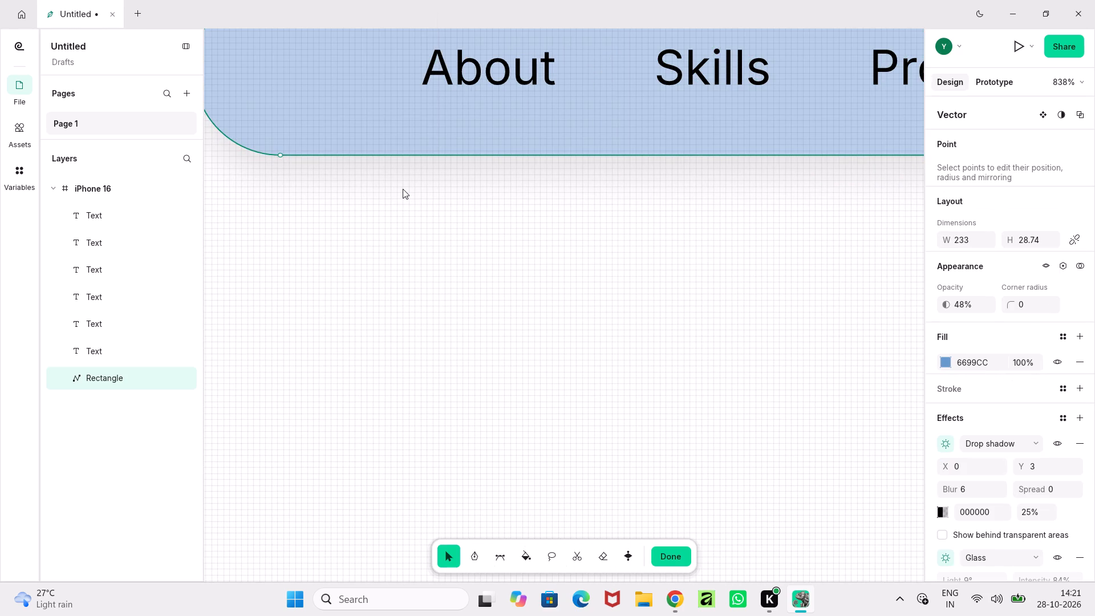
double_click(428, 127)
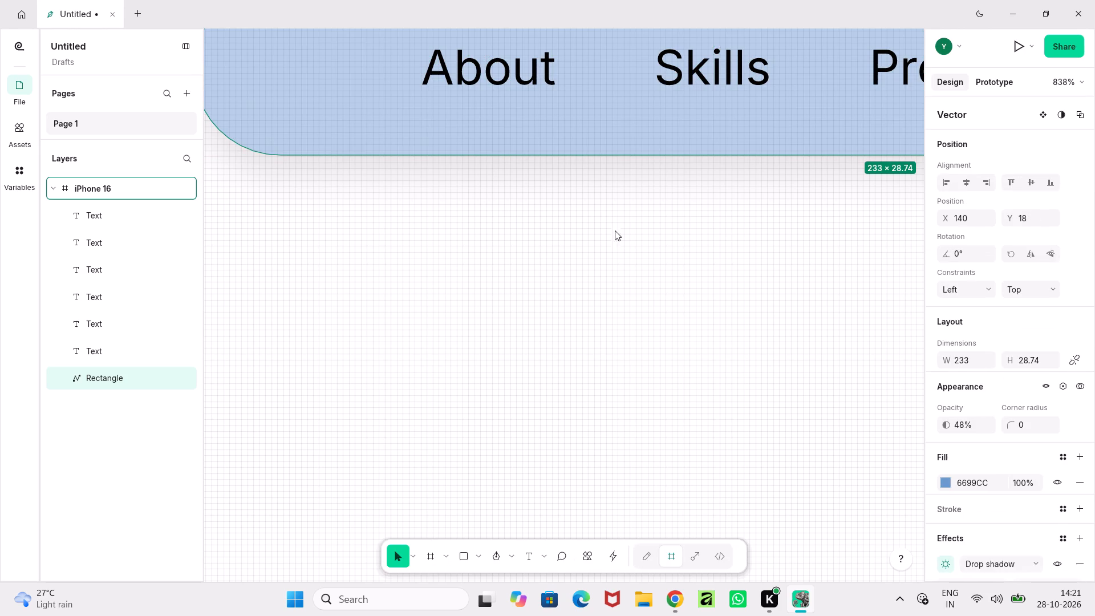
double_click(575, 147)
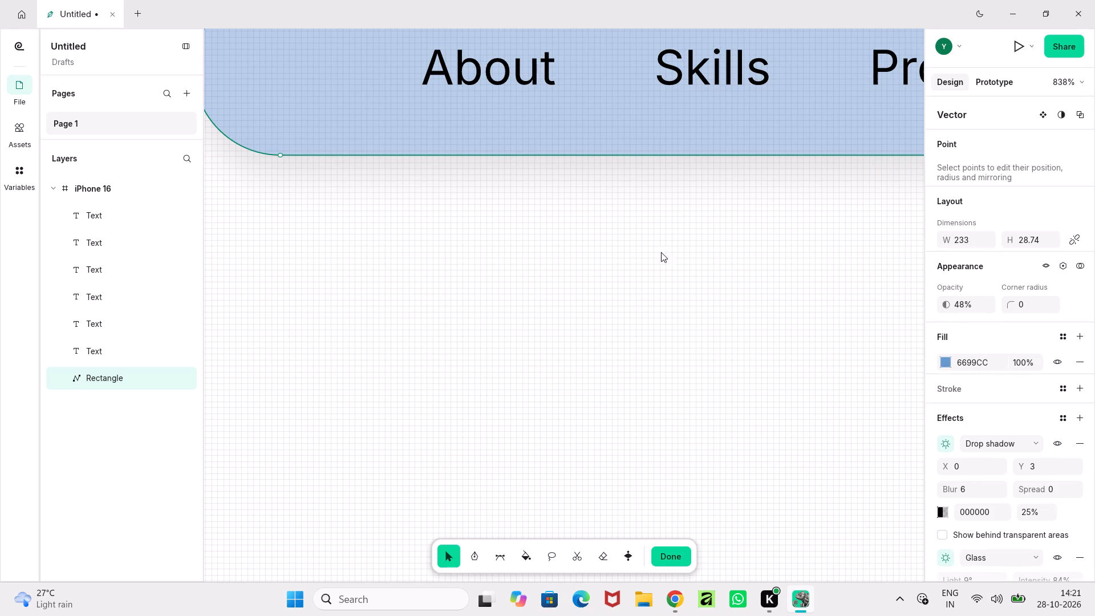
double_click(517, 127)
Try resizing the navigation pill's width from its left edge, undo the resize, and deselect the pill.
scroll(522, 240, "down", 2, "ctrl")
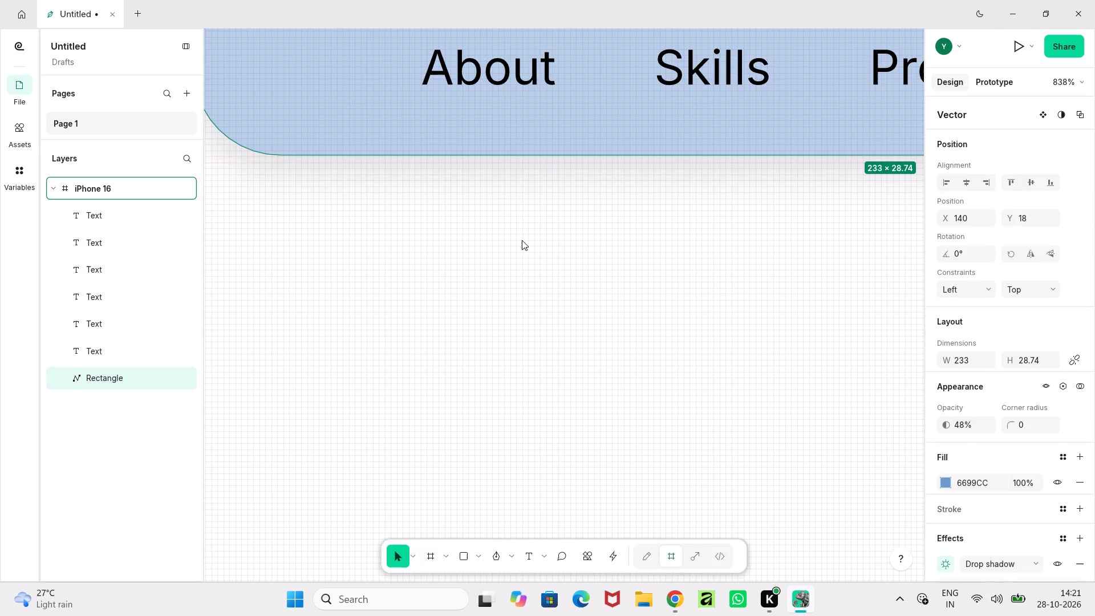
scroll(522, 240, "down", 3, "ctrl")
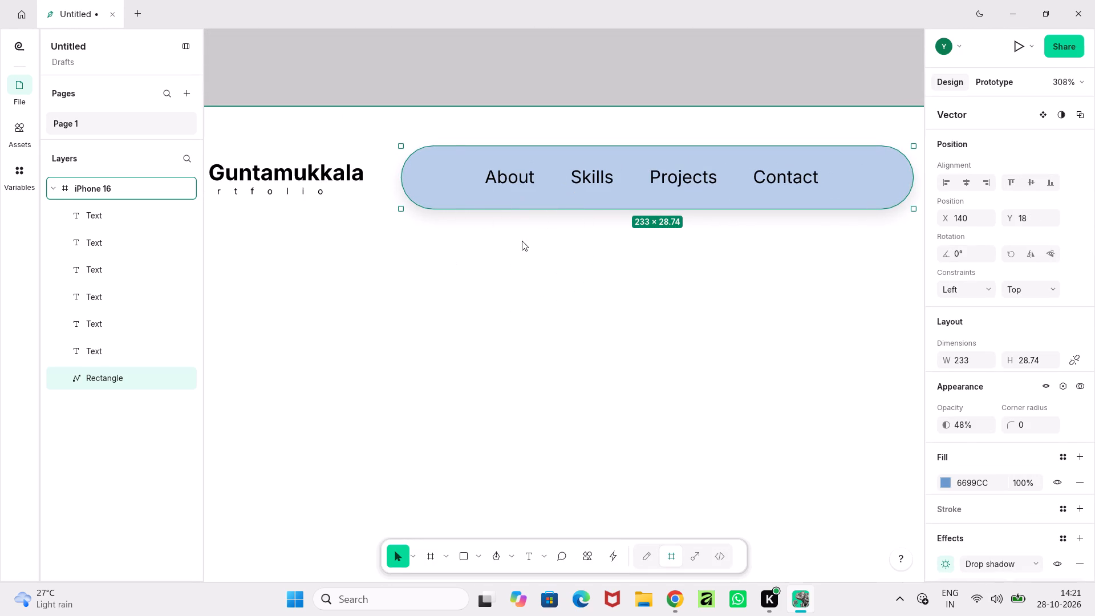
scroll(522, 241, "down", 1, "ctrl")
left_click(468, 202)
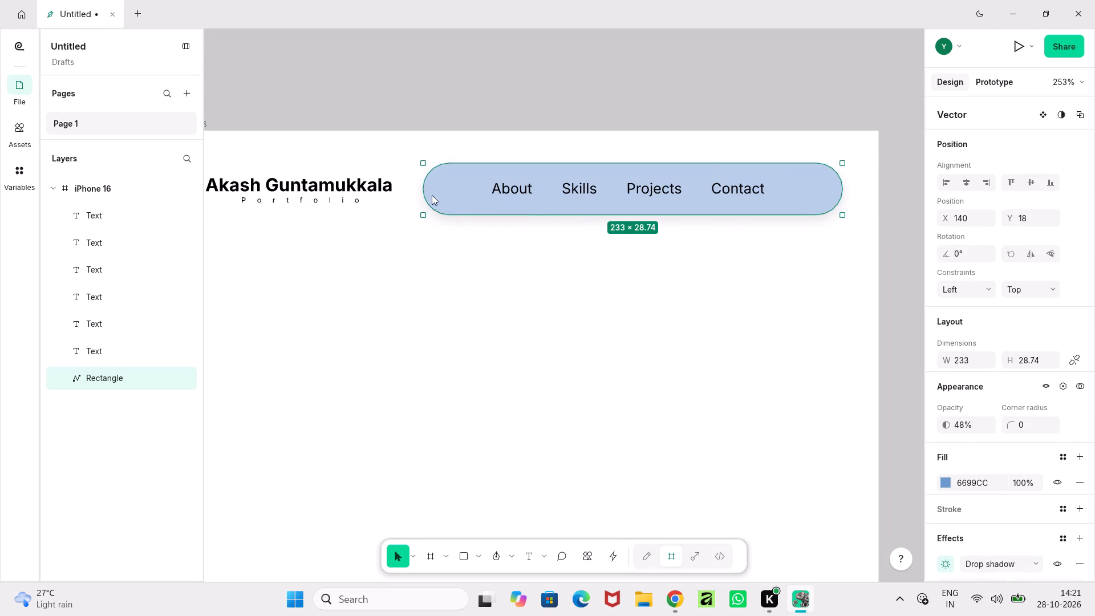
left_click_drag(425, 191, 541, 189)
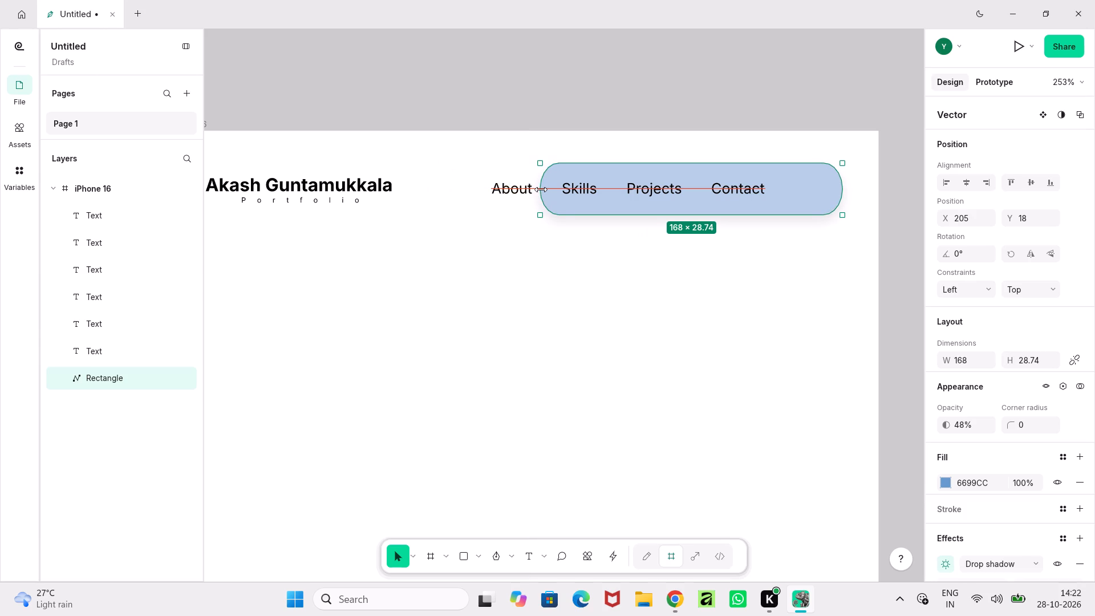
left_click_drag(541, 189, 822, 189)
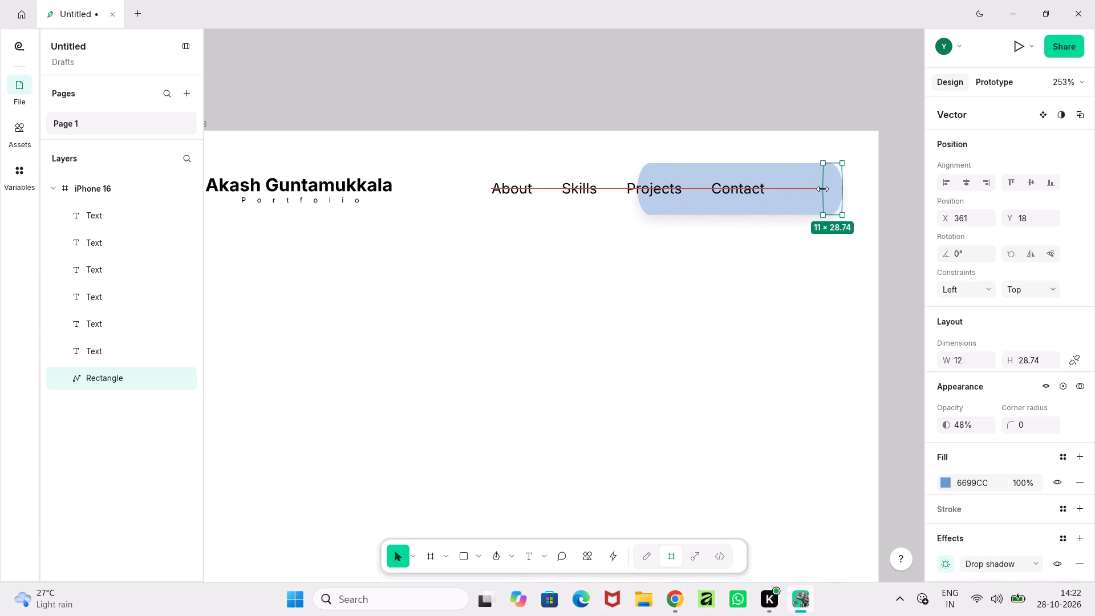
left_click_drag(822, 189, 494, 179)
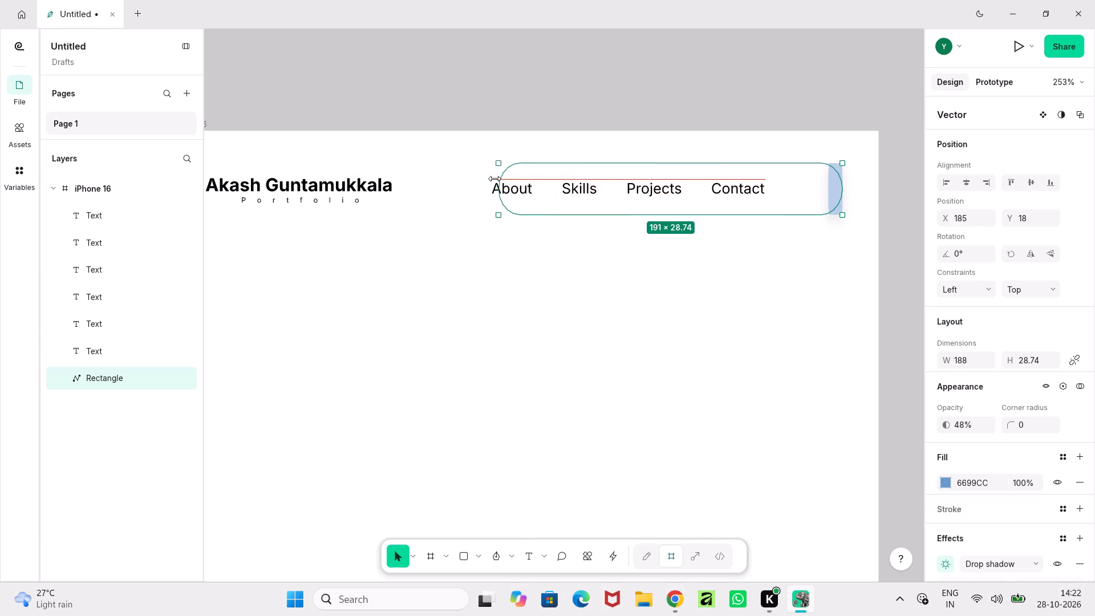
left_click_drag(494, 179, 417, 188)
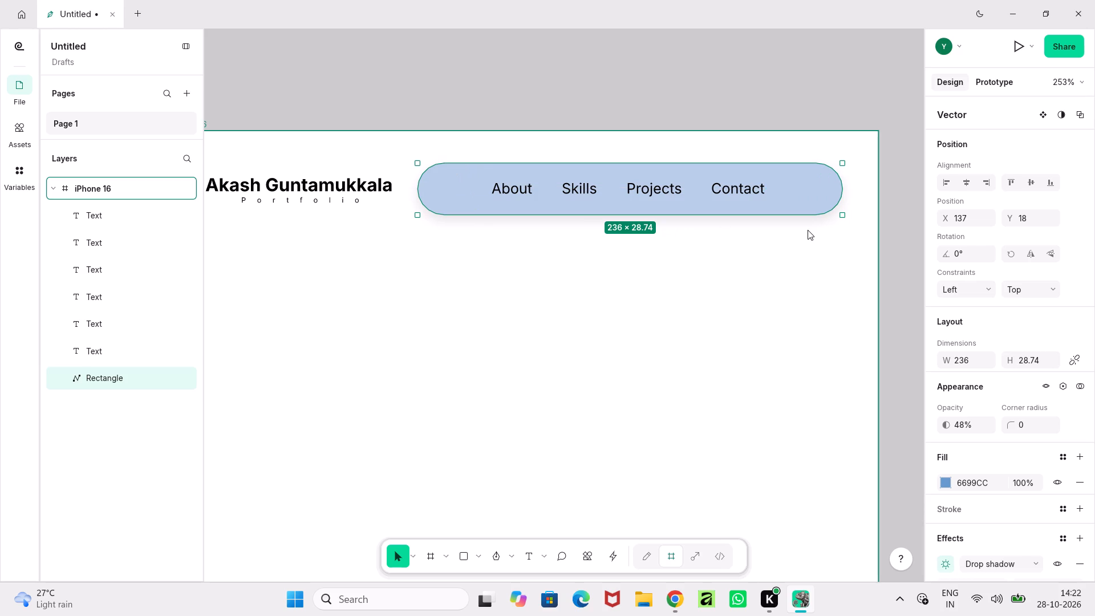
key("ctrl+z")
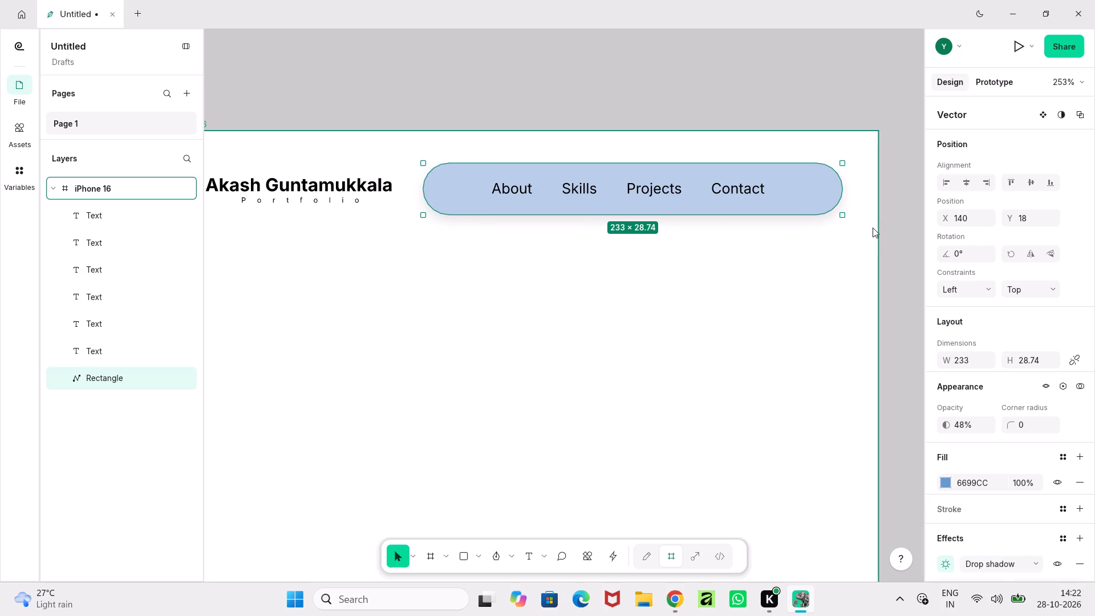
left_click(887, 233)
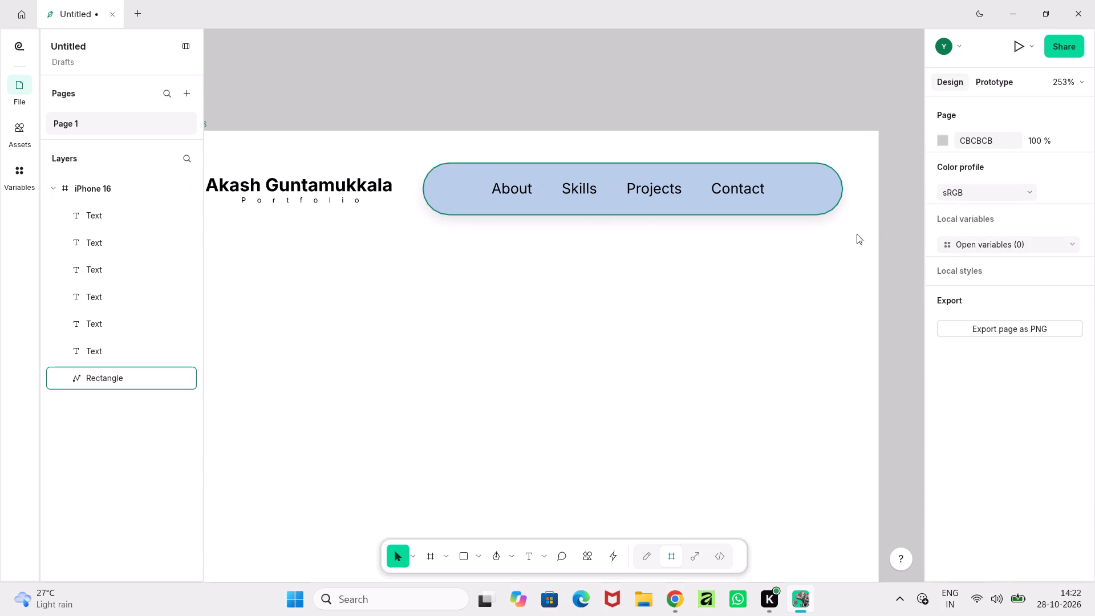
Wrap the navigation pill shape in its own frame with Frame selection.
left_click(812, 206)
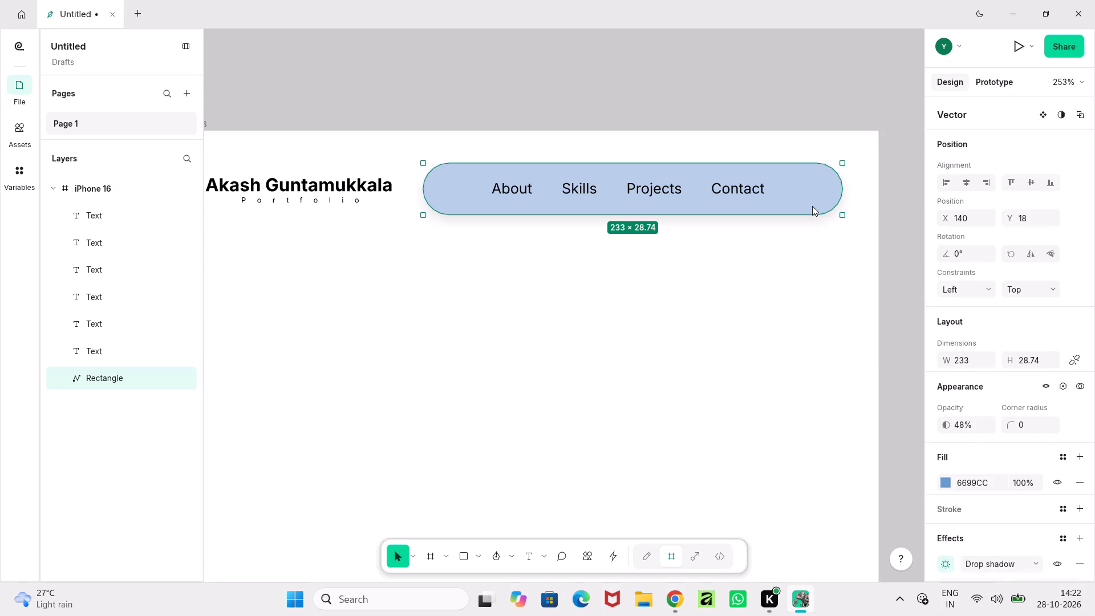
right_click(812, 206)
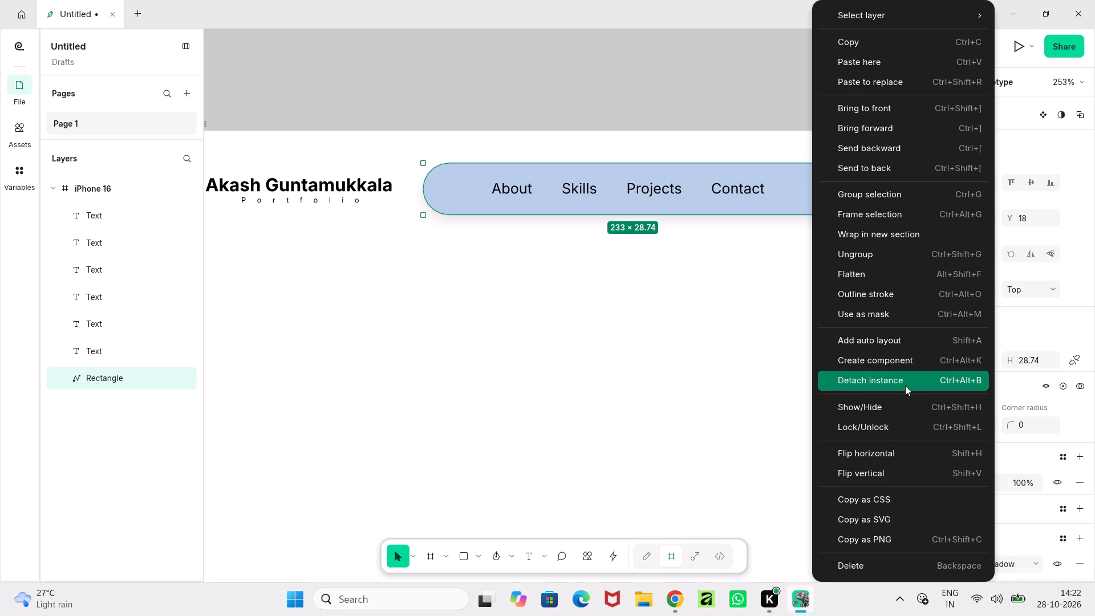
scroll(905, 386, "down", 3)
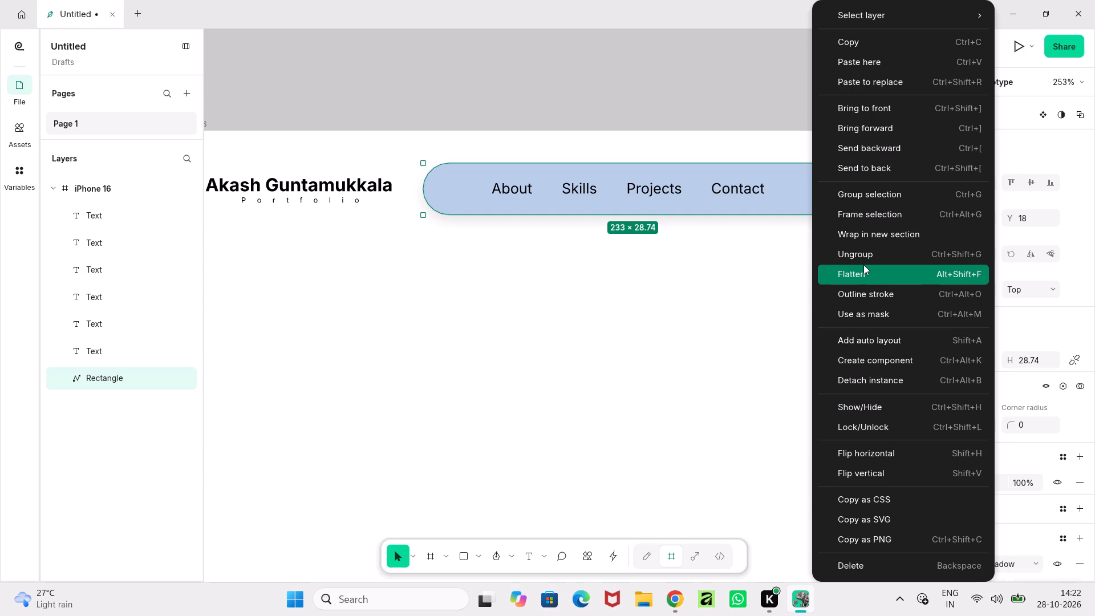
left_click(858, 211)
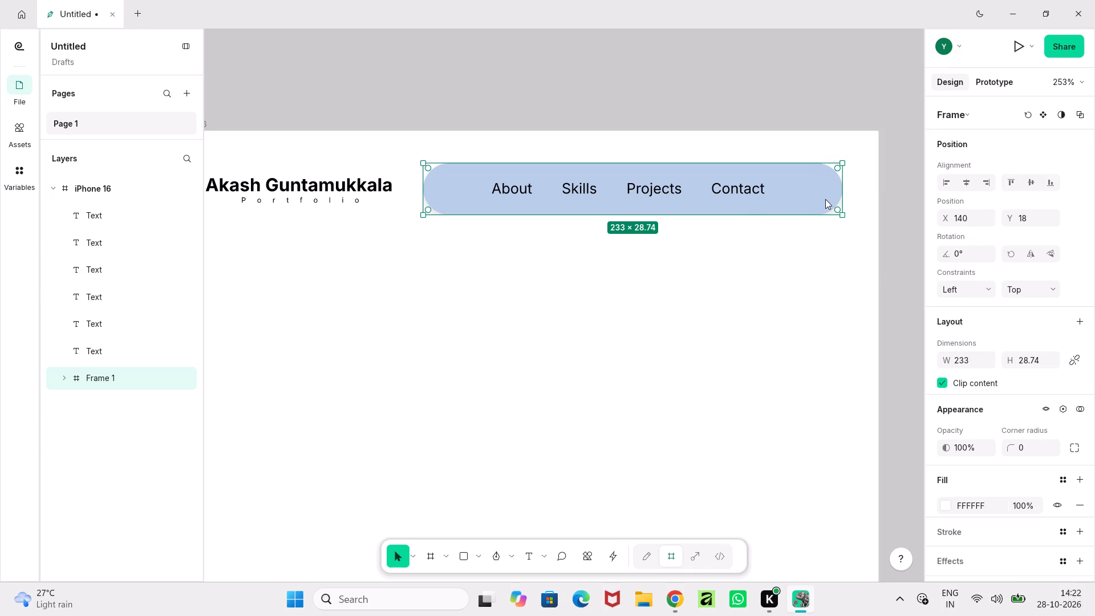
Turn off Clip content for the frame around the navigation pill.
left_click(943, 381)
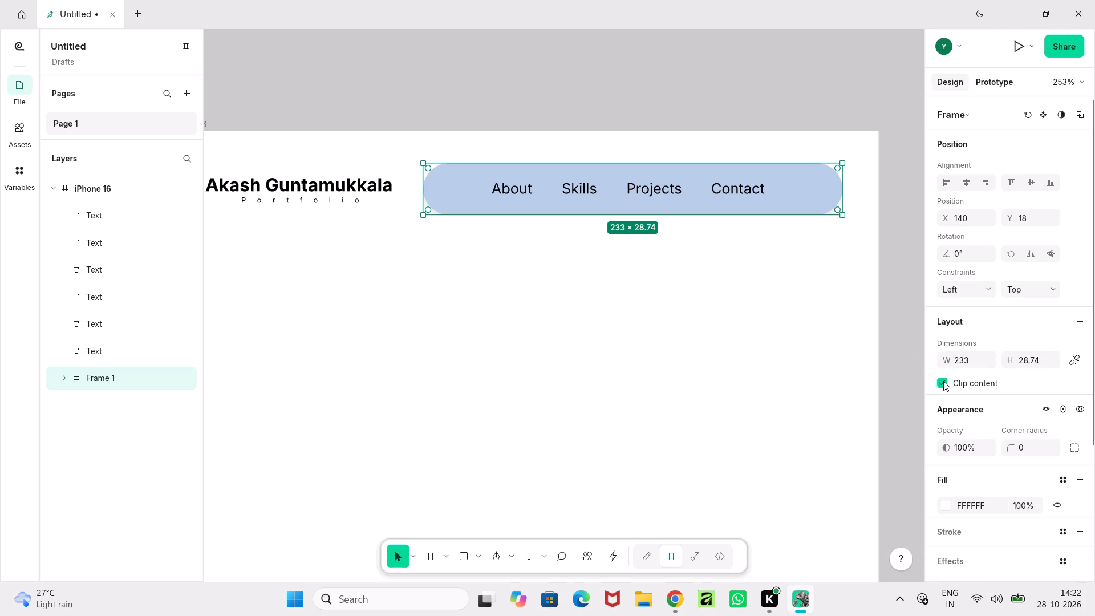
left_click(943, 381)
left_click(943, 381)
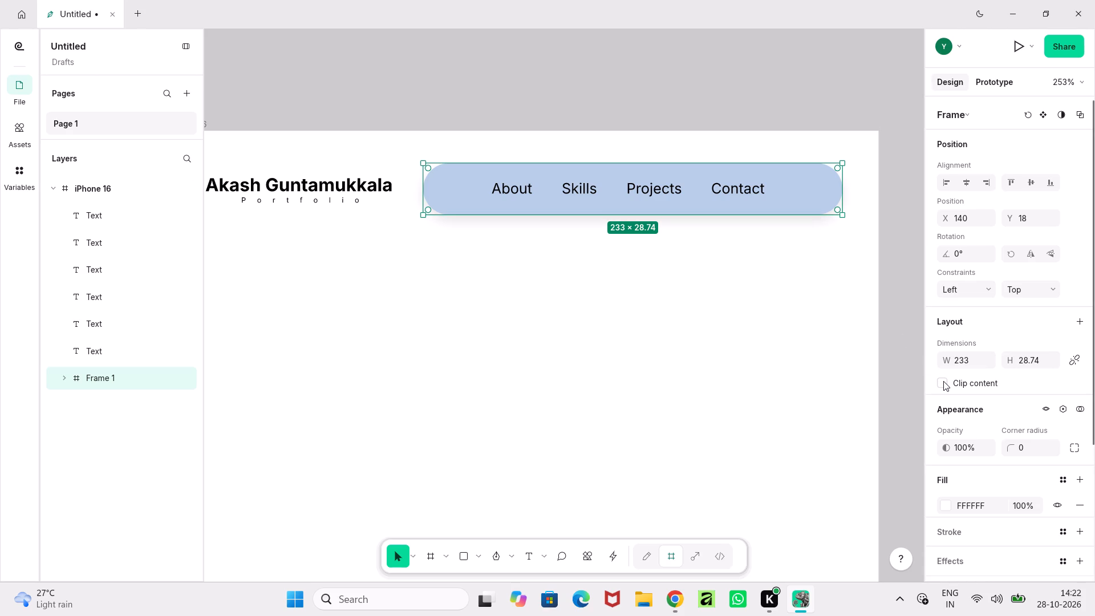
left_click(943, 381)
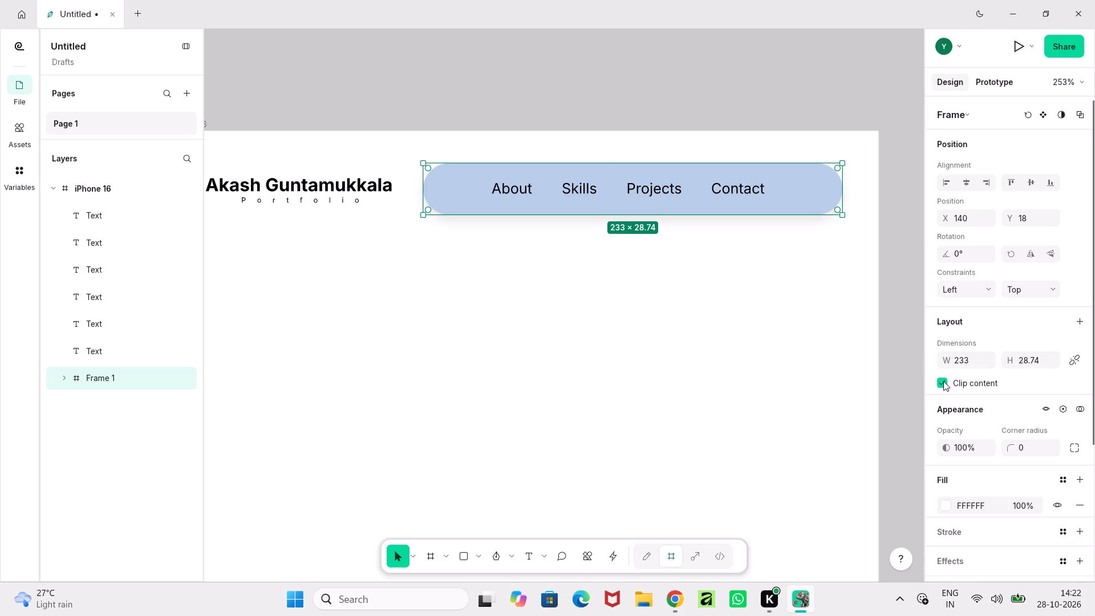
left_click(943, 381)
Widen the frame around the navigation pill to about 241 by moving its right edge.
scroll(930, 384, "down", 3)
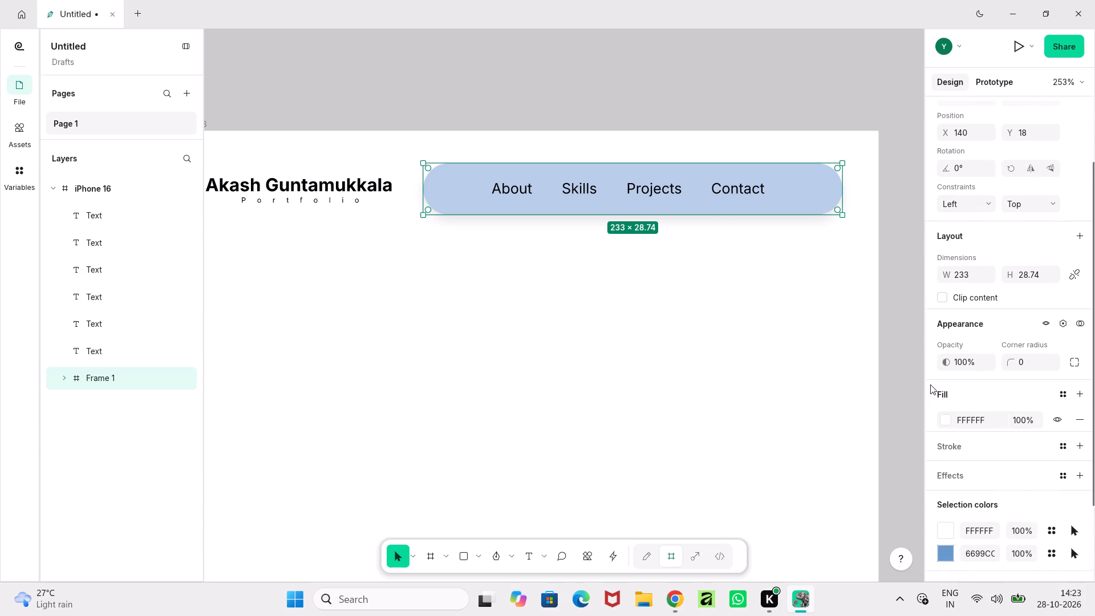
scroll(930, 384, "down", 4)
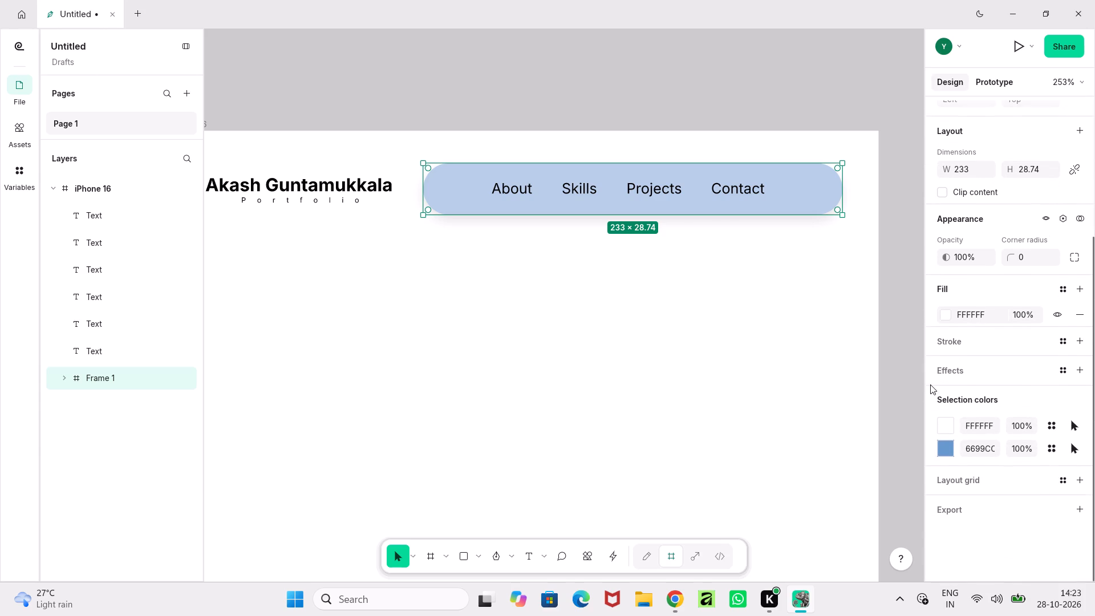
left_click_drag(842, 194, 769, 191)
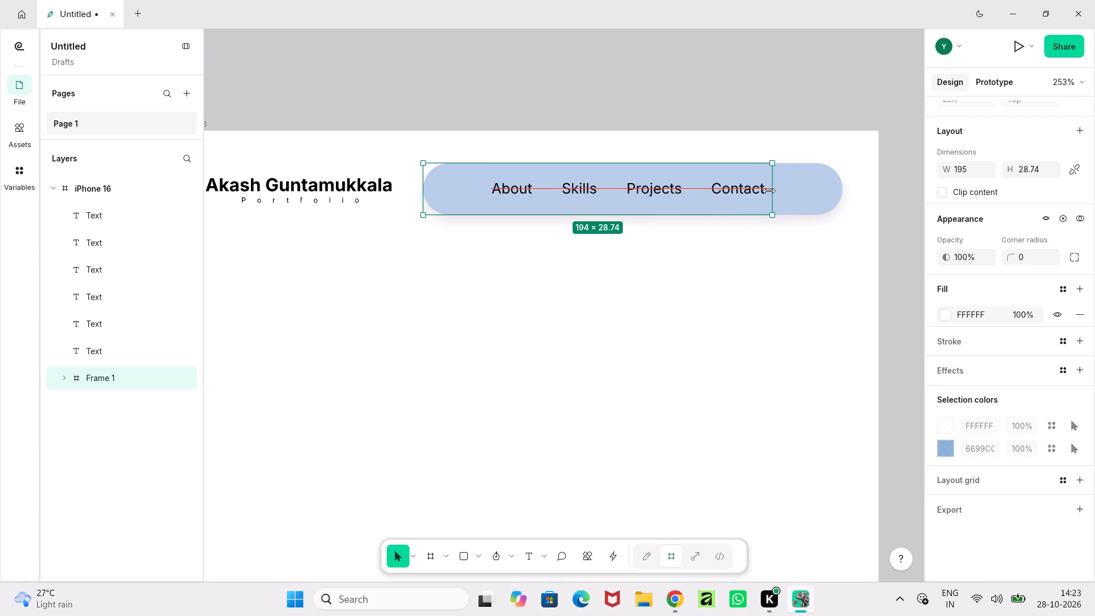
left_click_drag(769, 191, 753, 188)
left_click_drag(753, 188, 798, 193)
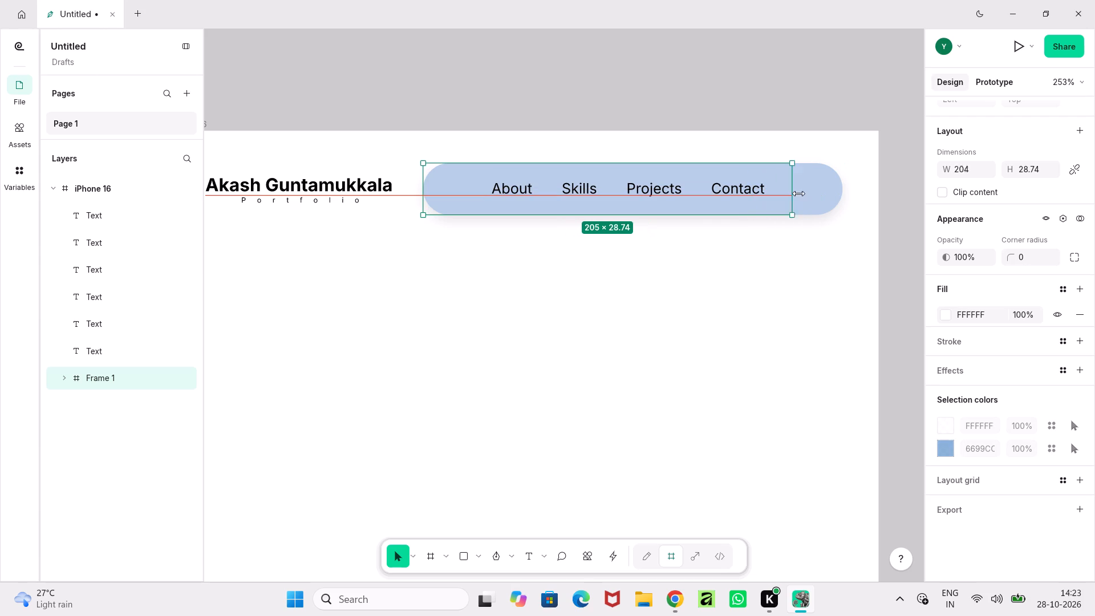
left_click_drag(798, 193, 857, 196)
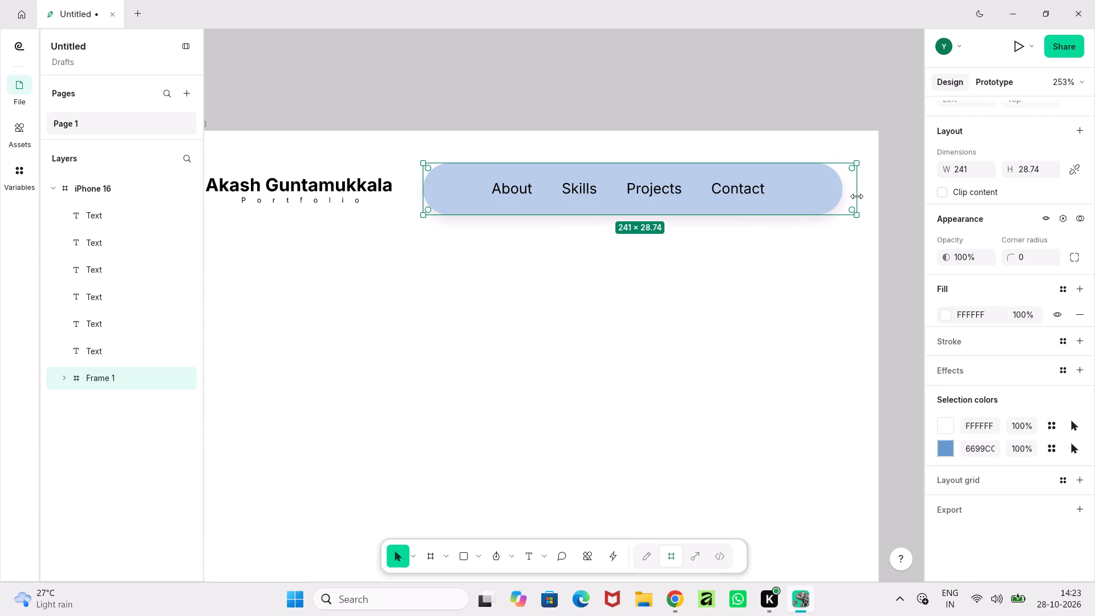
Narrow the frame around the navigation pill to 233 by moving its right edge back to the pill's end.
left_click_drag(857, 196, 842, 195)
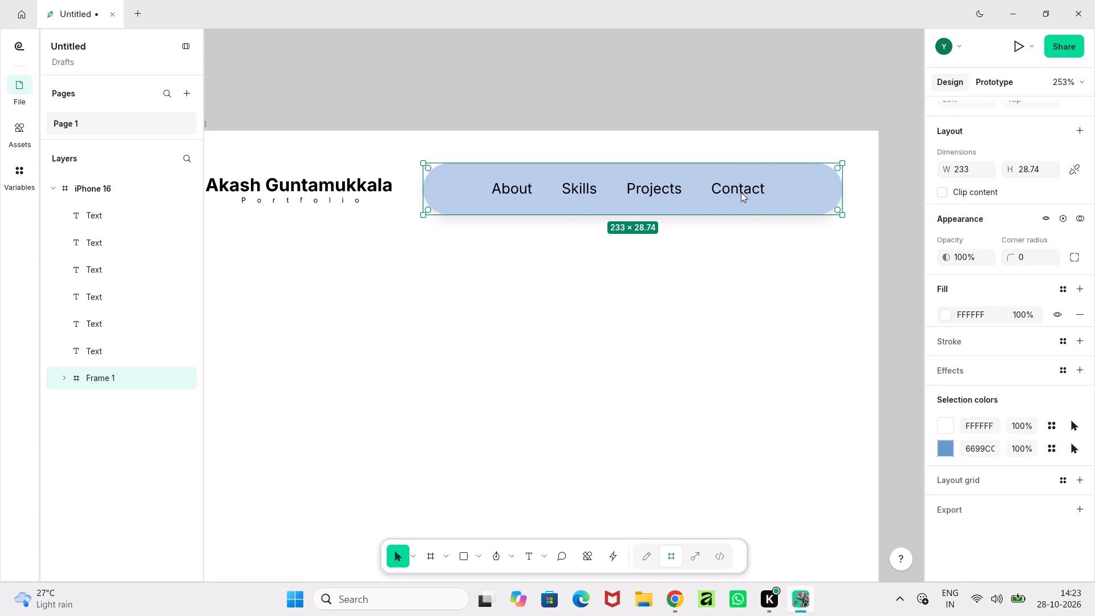
Select the Contact, Projects, Skills and About labels together with the navigation pill's frame and look through the options for the combined selection.
left_click(738, 189, "shift")
left_click(663, 188, "shift")
left_click(595, 191, "shift")
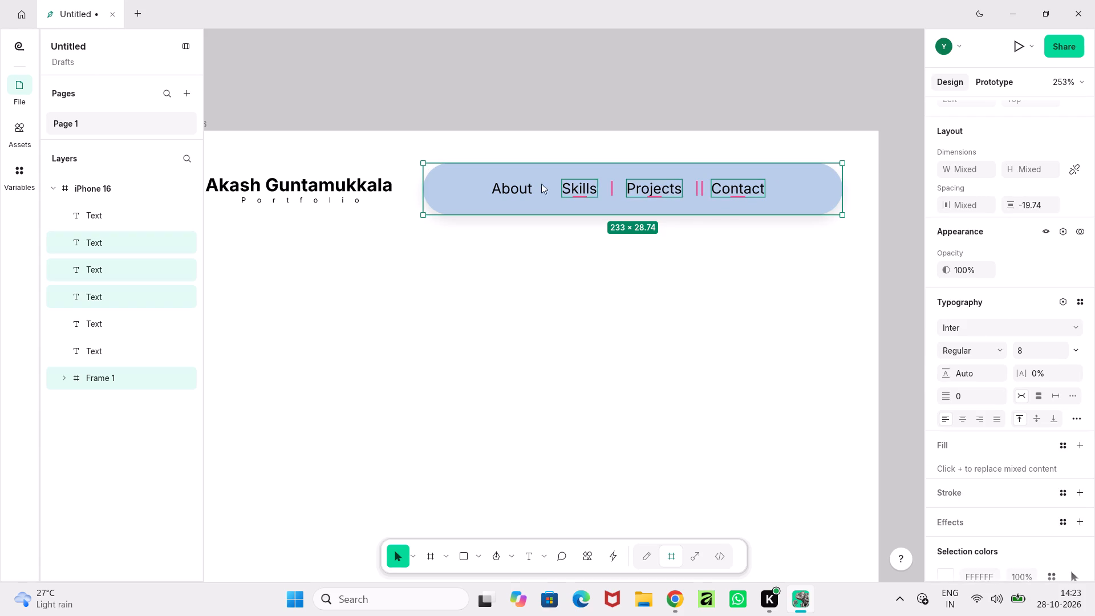
left_click(513, 184, "shift")
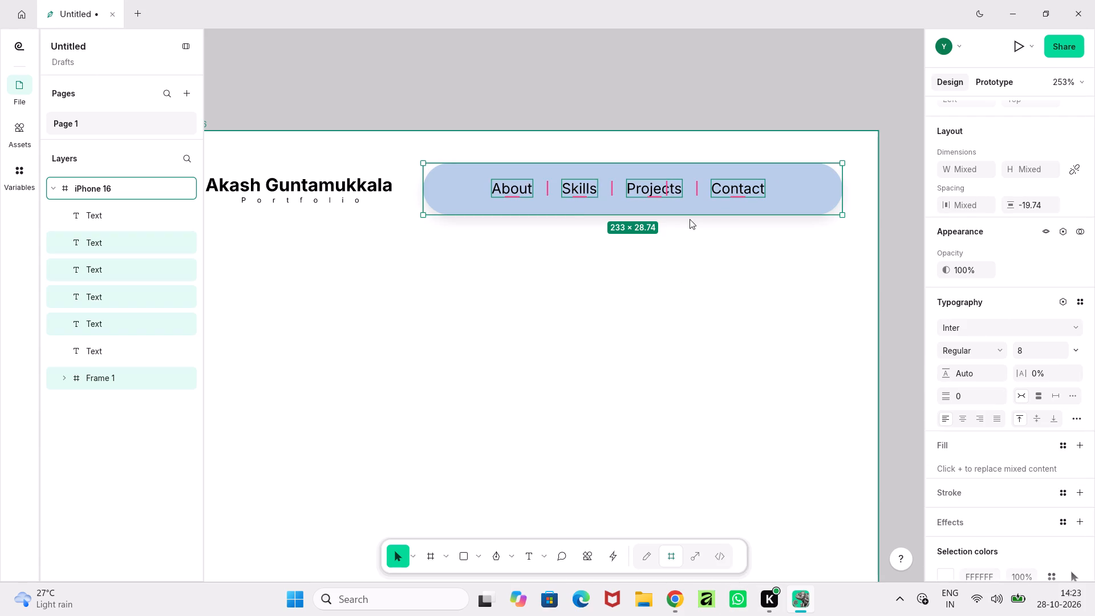
right_click(771, 189)
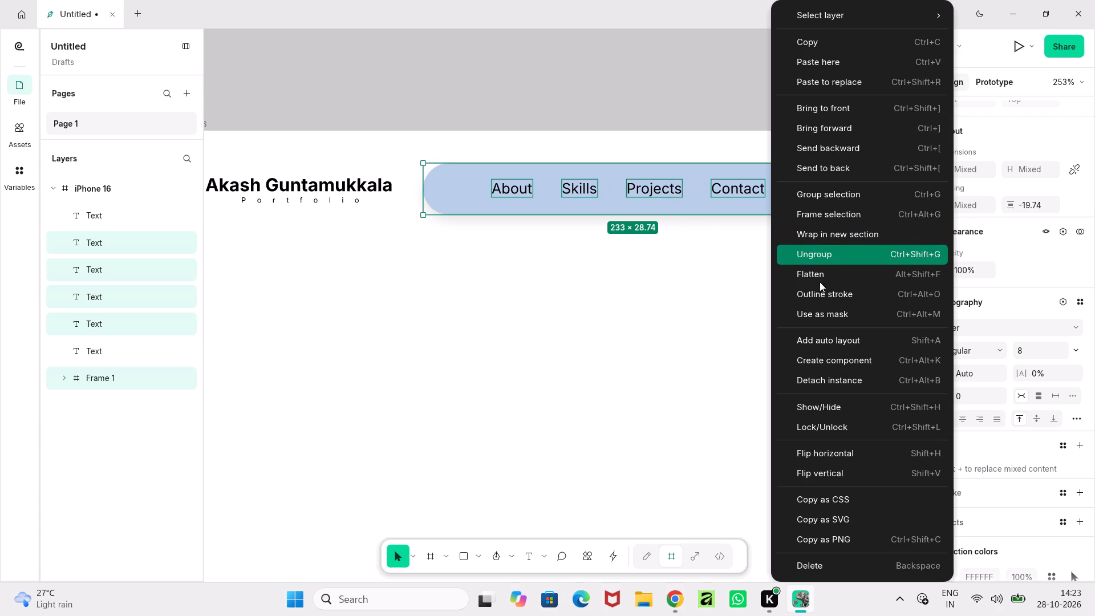
left_click(1019, 286)
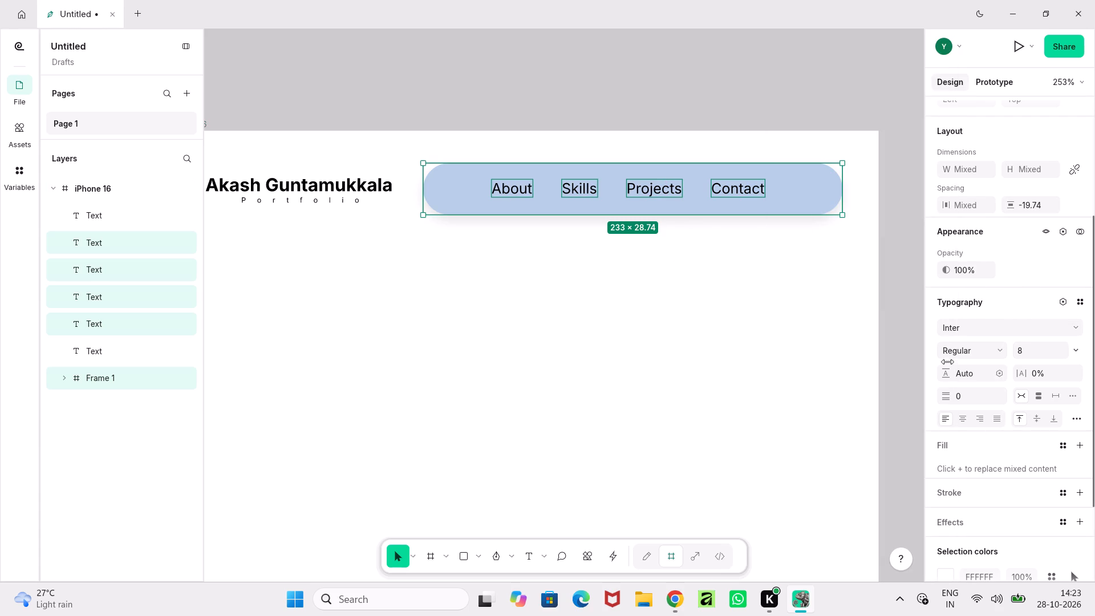
scroll(939, 342, "down", 2)
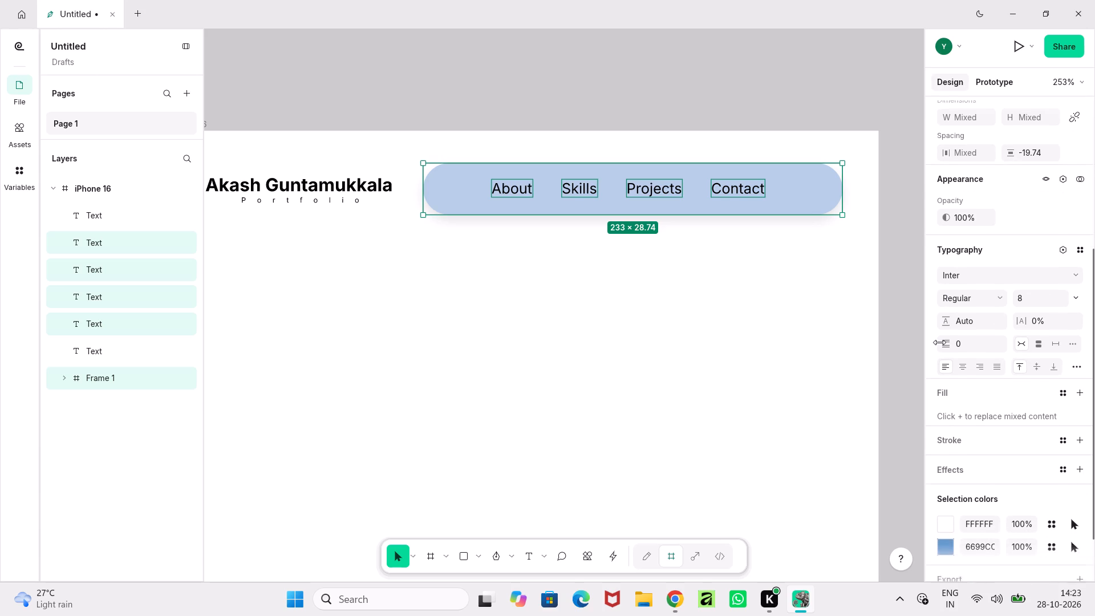
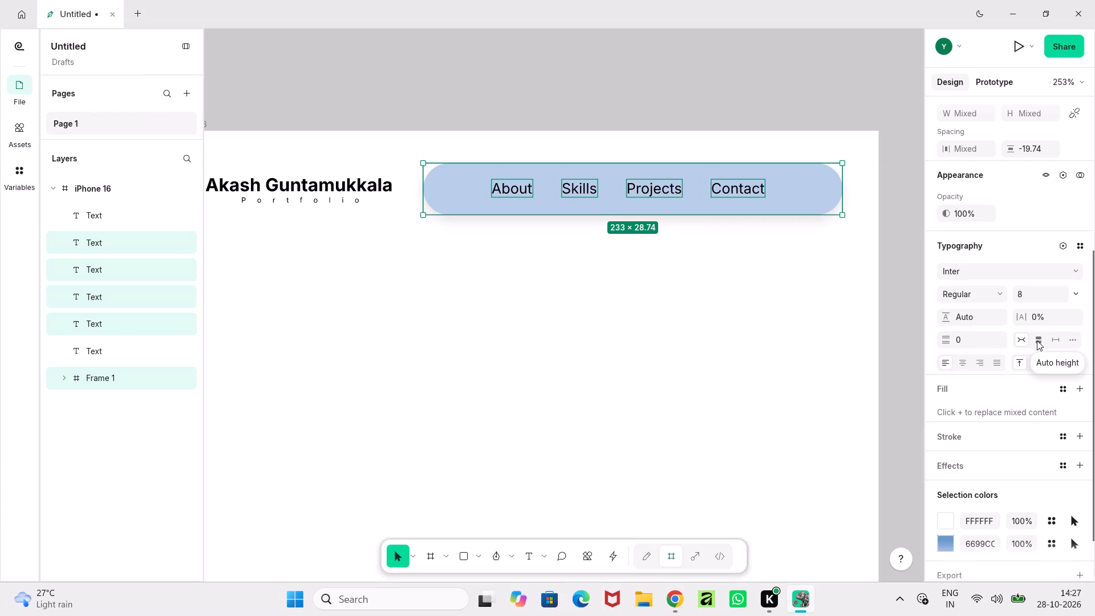
Try the text sizing modes on the selected menu labels and settle on fixed width with hug height.
left_click(1073, 339)
left_click(1073, 339)
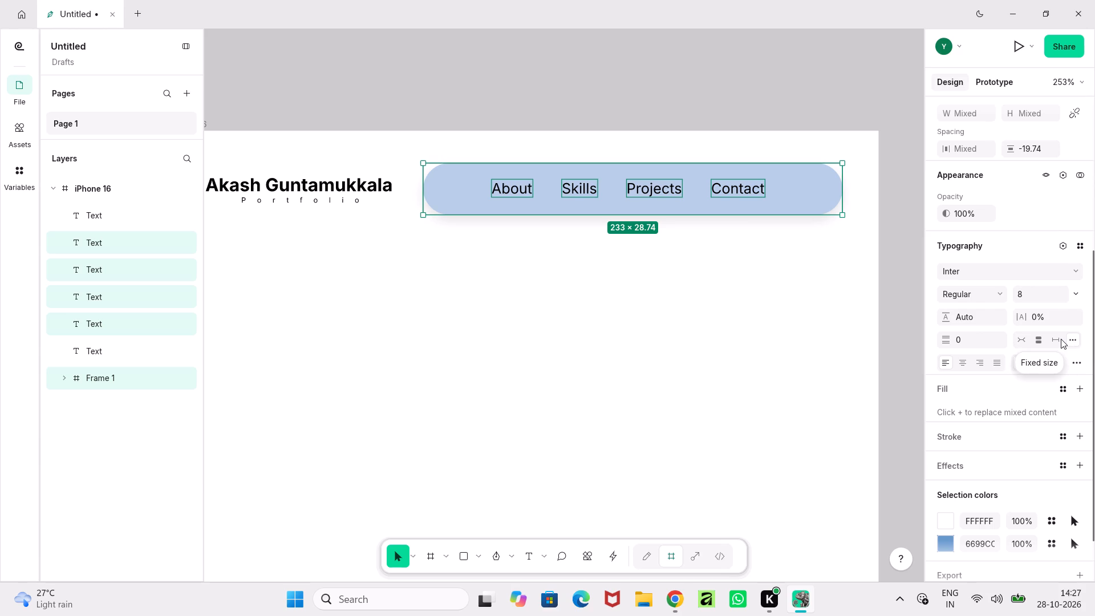
left_click(1061, 339)
left_click(1057, 341)
left_click(1068, 343)
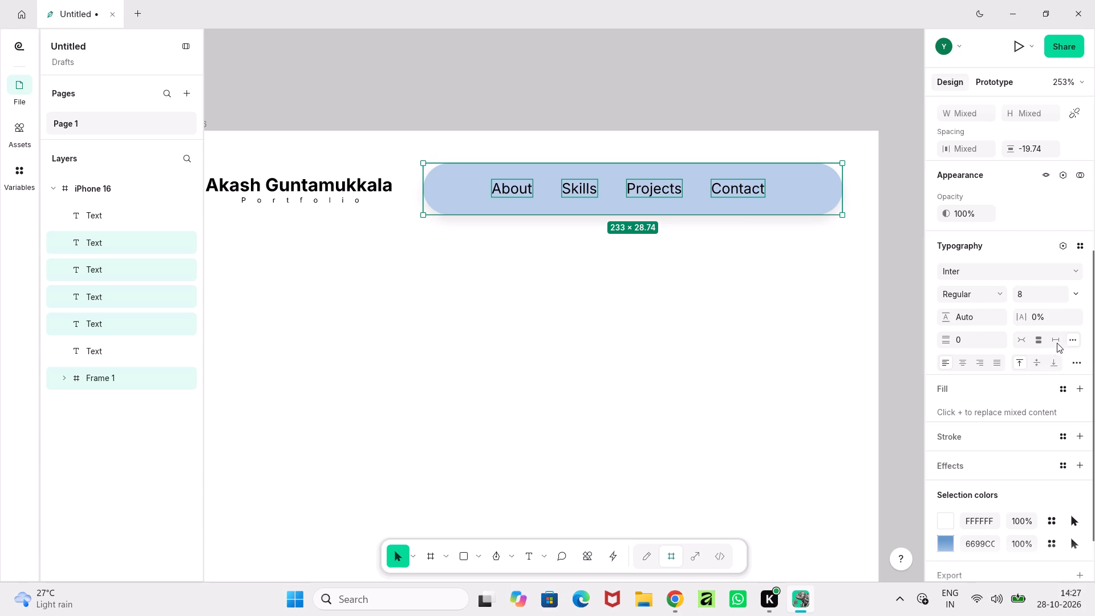
left_click(1070, 344)
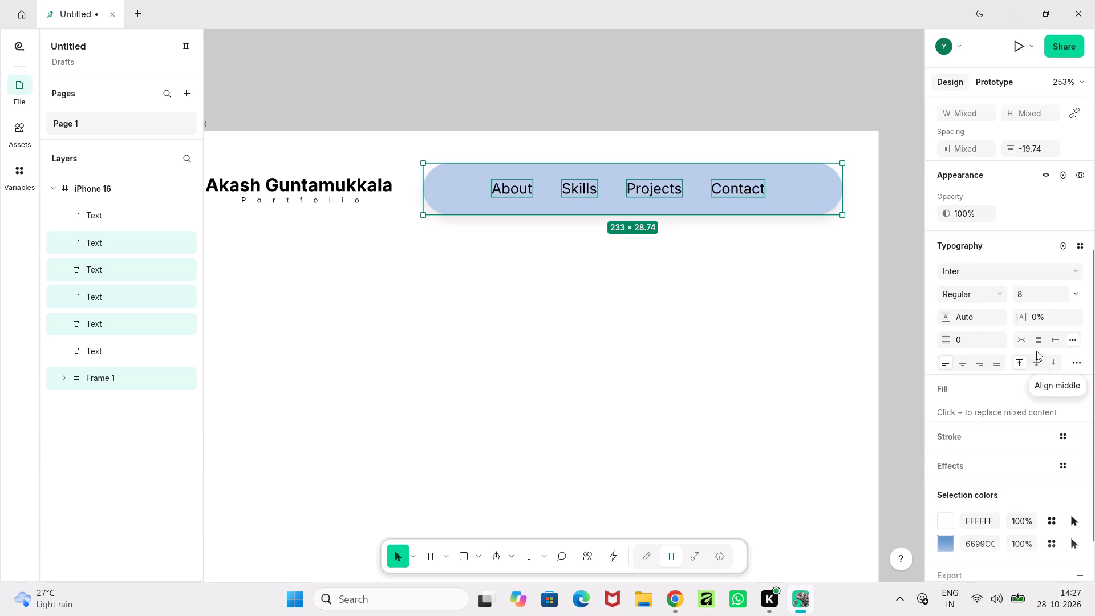
left_click(1036, 342)
left_click(1029, 318)
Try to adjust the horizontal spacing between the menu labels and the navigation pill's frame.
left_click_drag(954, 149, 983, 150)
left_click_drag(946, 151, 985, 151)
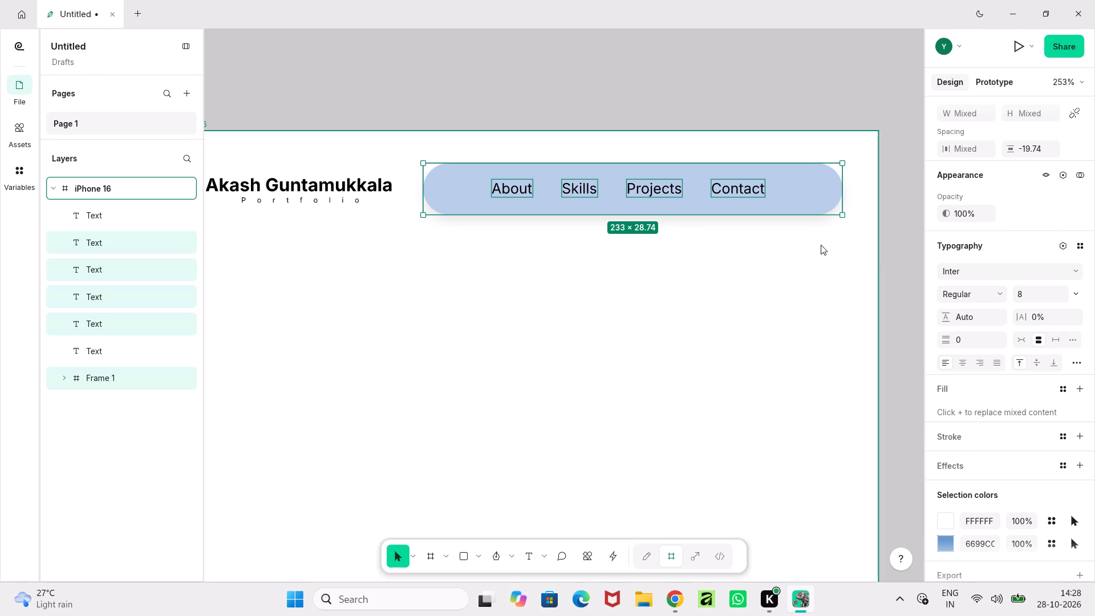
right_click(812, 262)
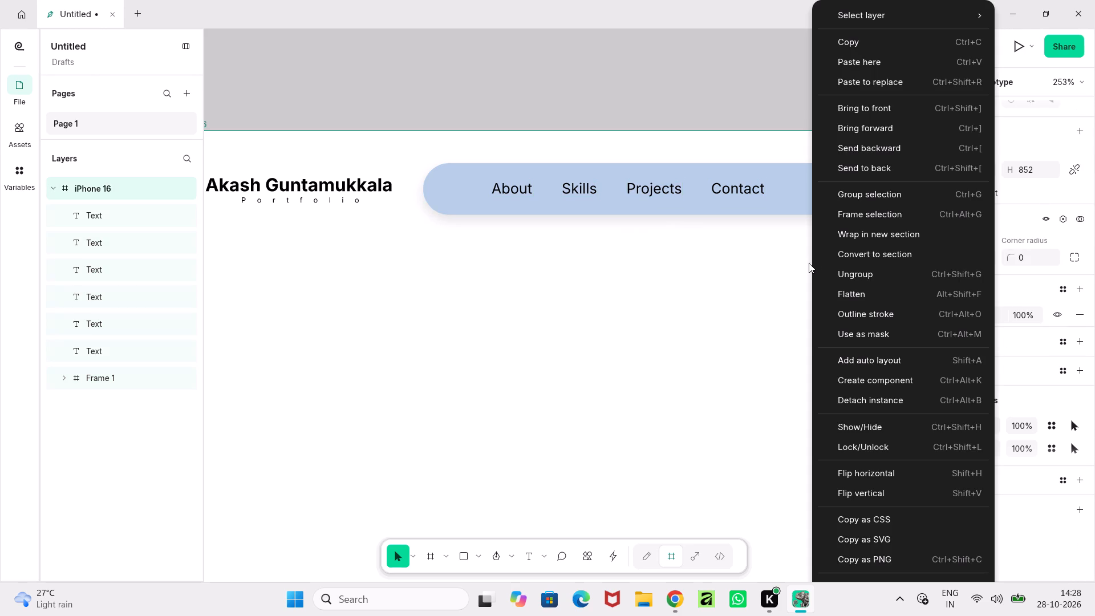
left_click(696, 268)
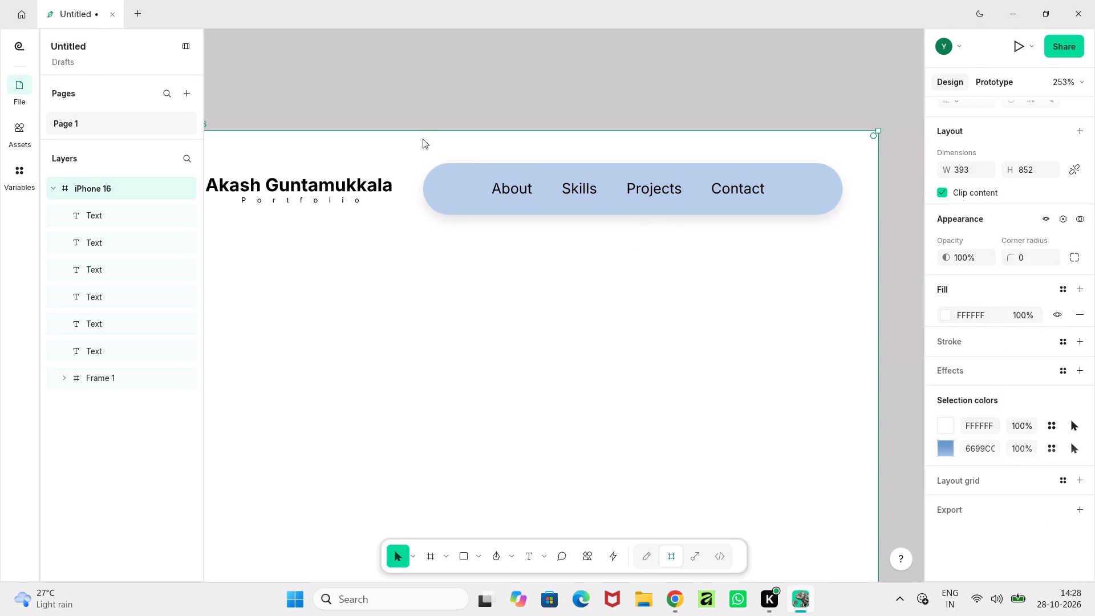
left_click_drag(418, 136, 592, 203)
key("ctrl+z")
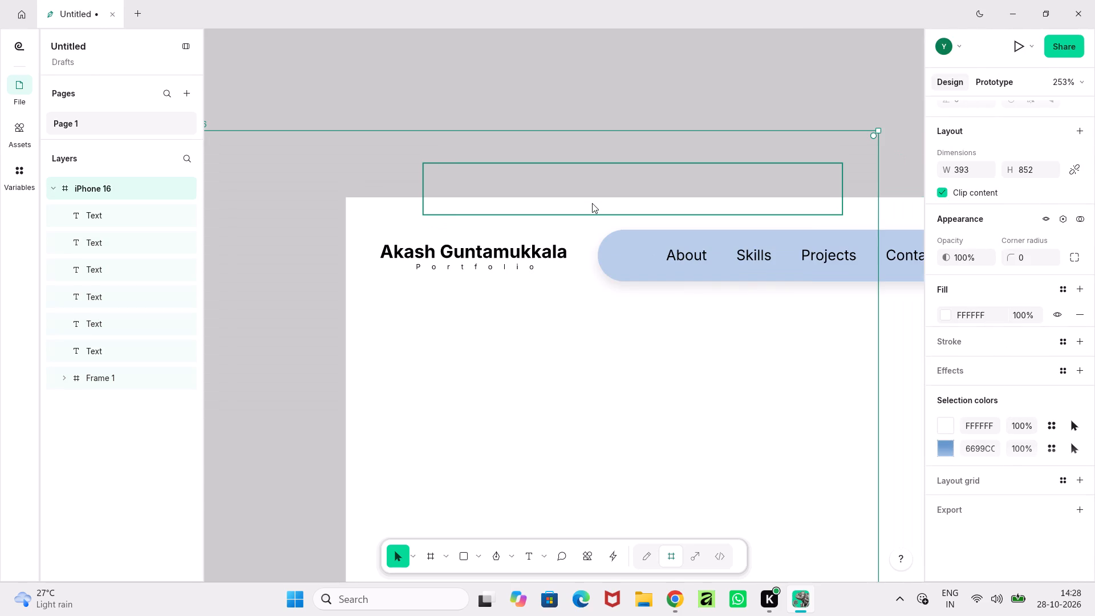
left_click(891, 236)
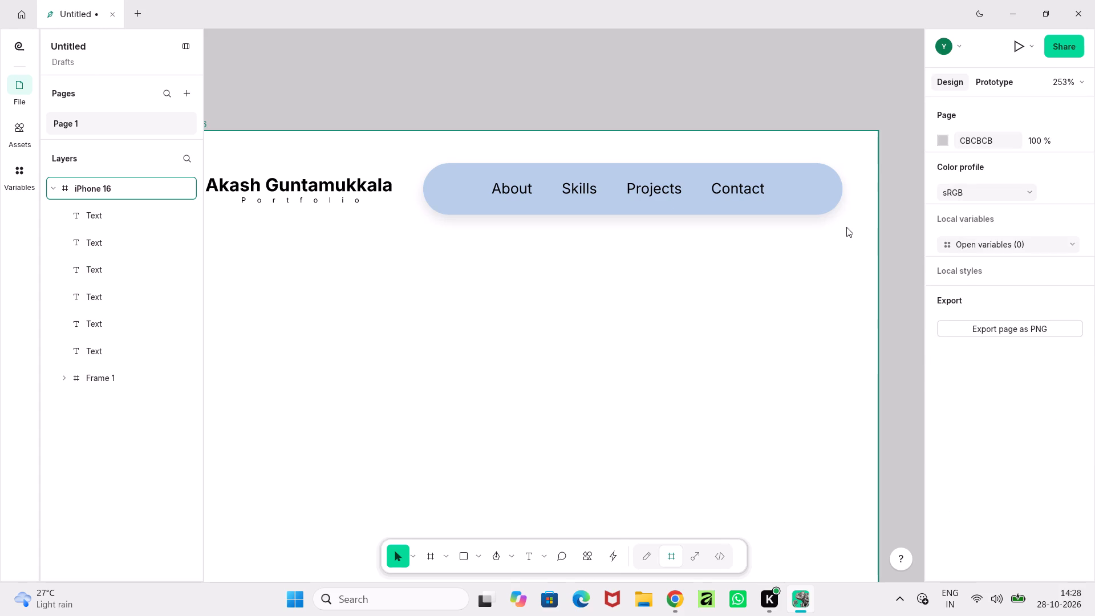
Reselect the four menu labels together with the pill's frame and examine the properties and commands available for them.
left_click_drag(847, 229, 403, 151)
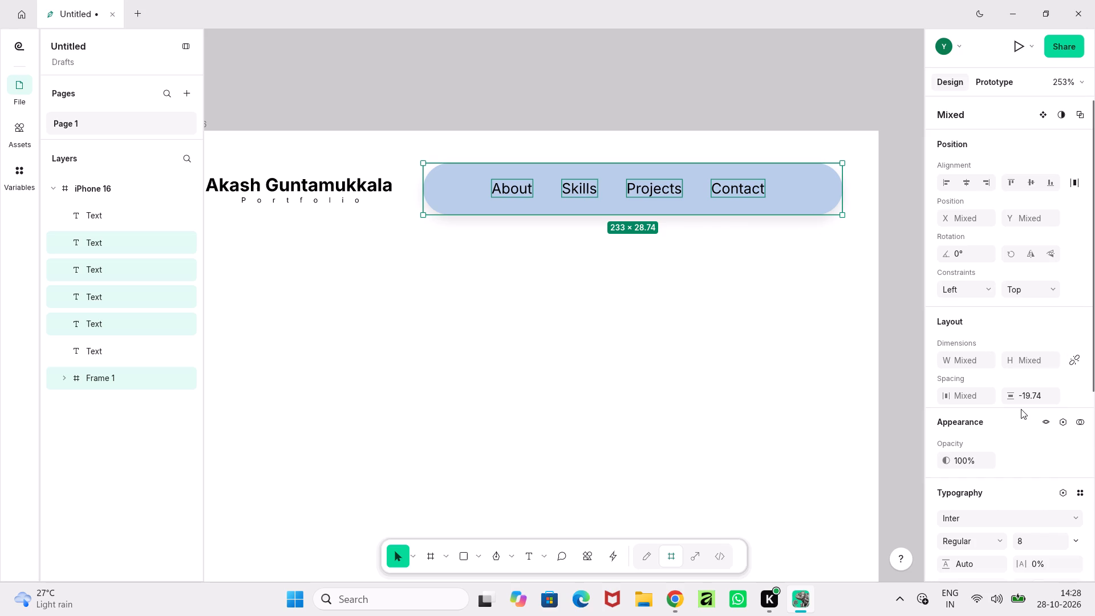
scroll(1021, 409, "down", 10)
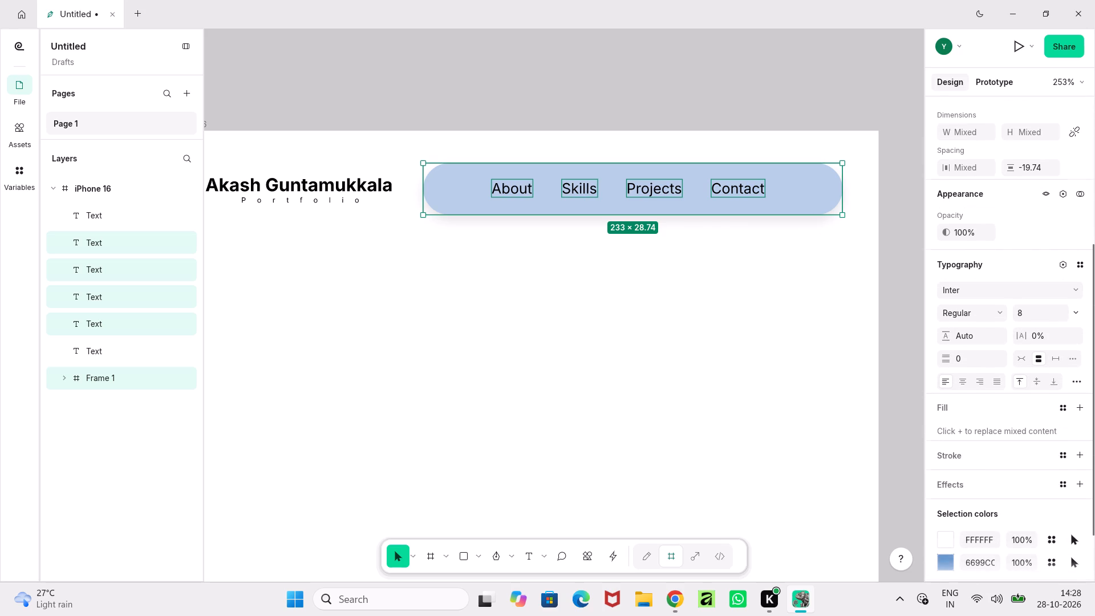
scroll(1021, 409, "down", 2)
scroll(1021, 409, "up", 20)
scroll(1021, 409, "up", 1)
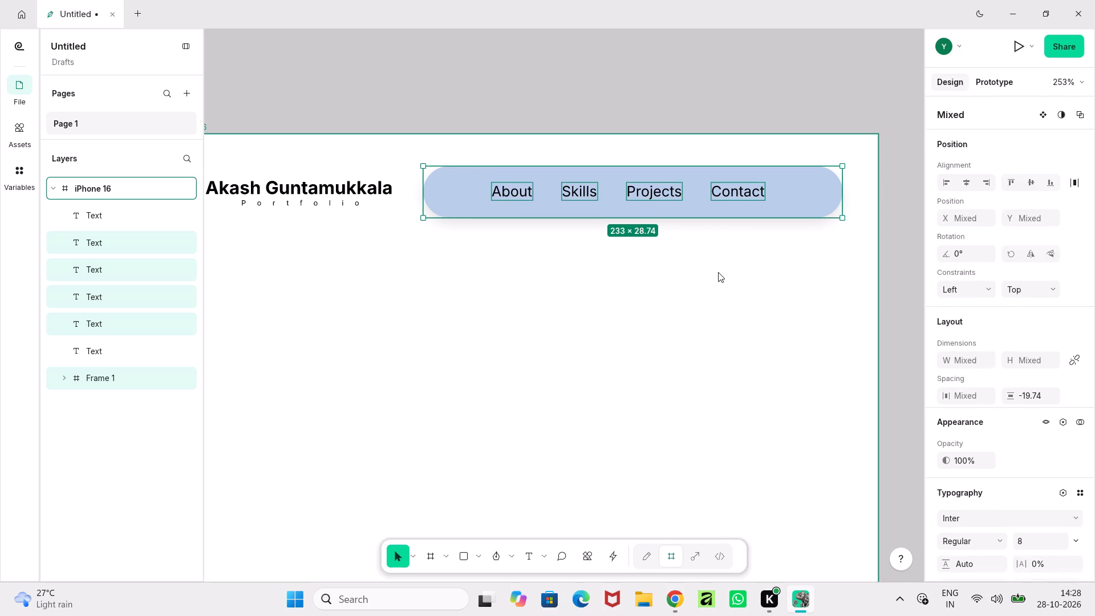
right_click(718, 255)
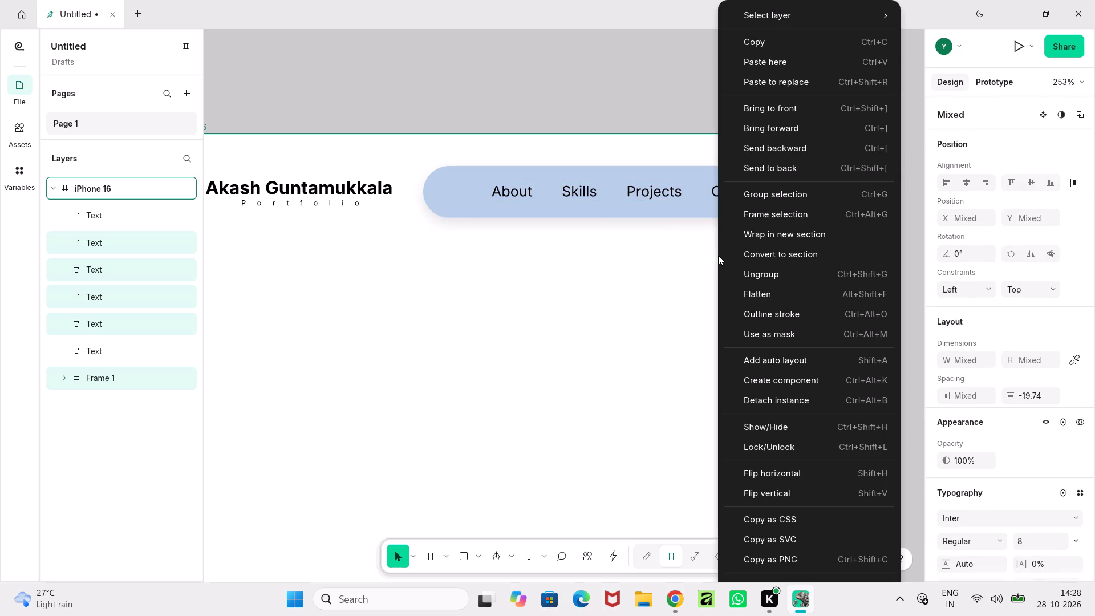
left_click(703, 280)
Create one component from the About, Skills, Projects and Contact labels together with the navigation pill's frame.
left_click(523, 193)
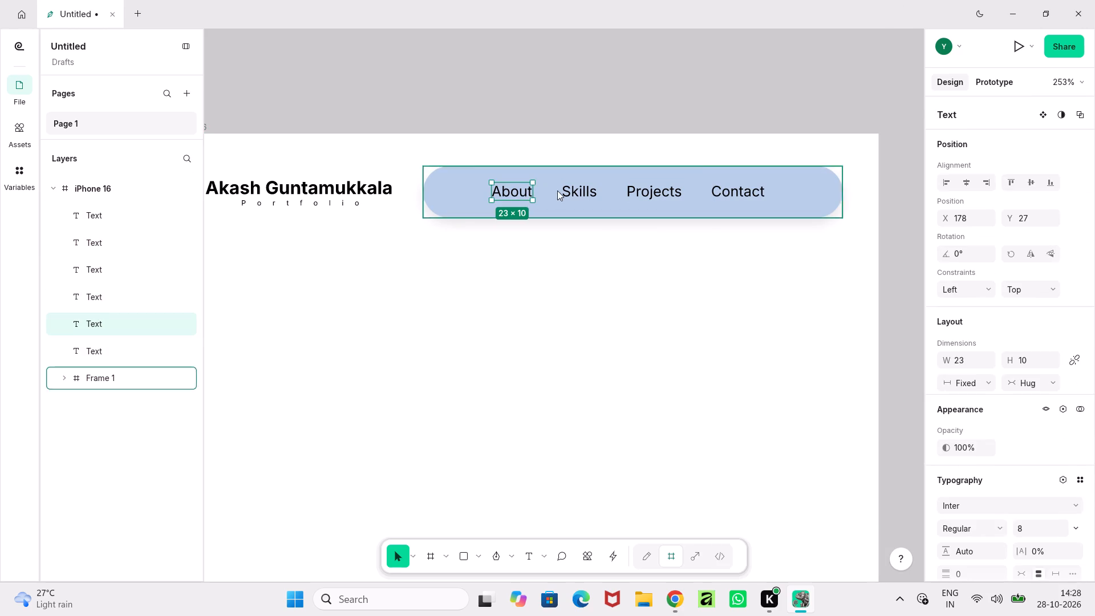
left_click(563, 190, "shift")
left_click(638, 191, "shift")
left_click(745, 197, "shift")
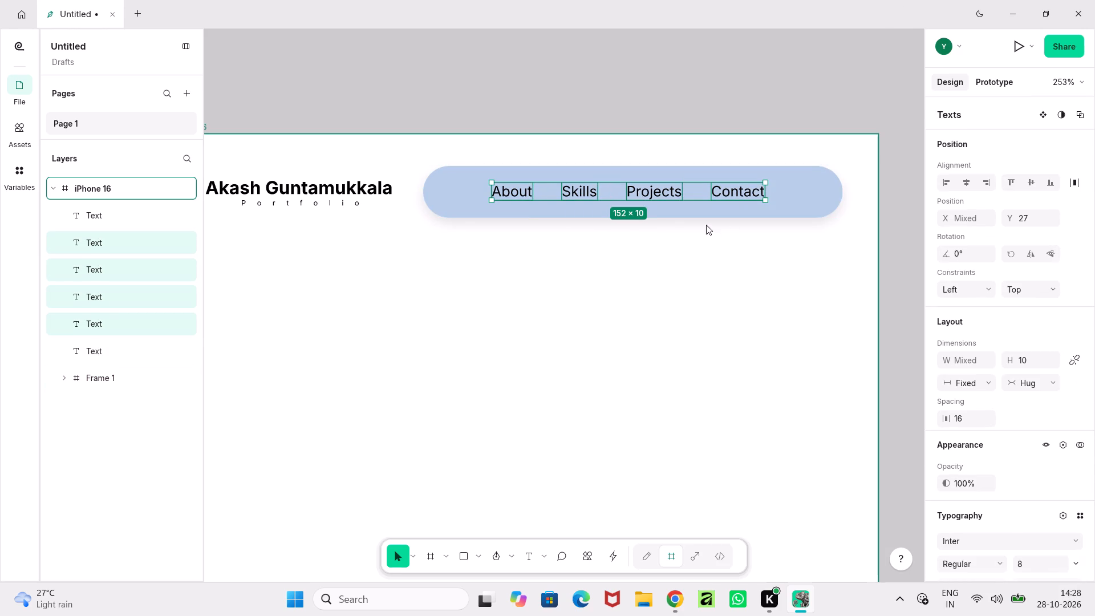
left_click(792, 198, "shift")
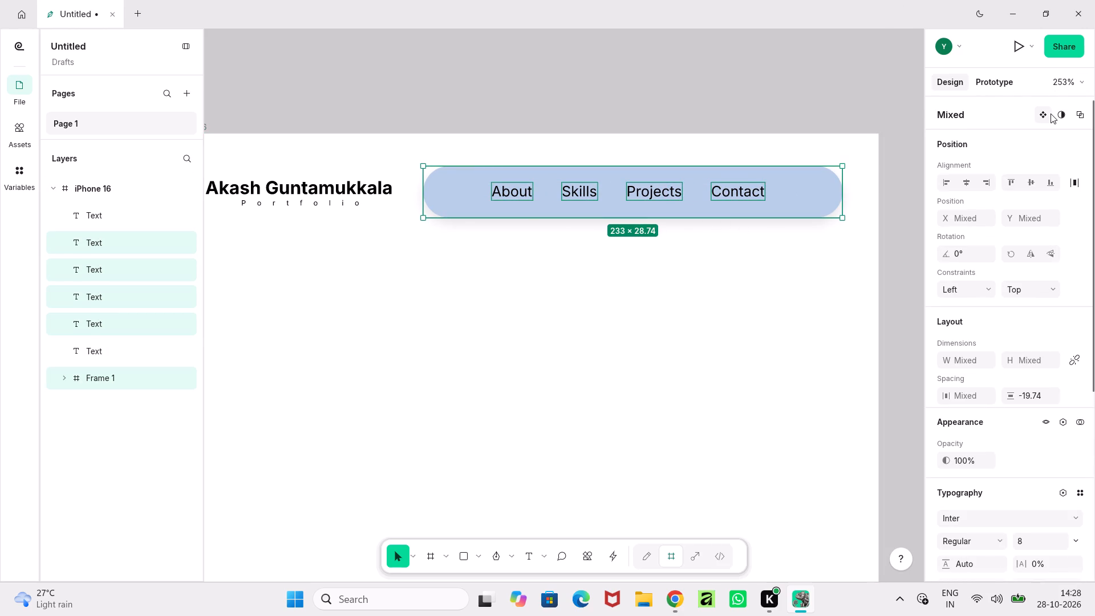
left_click(1051, 114)
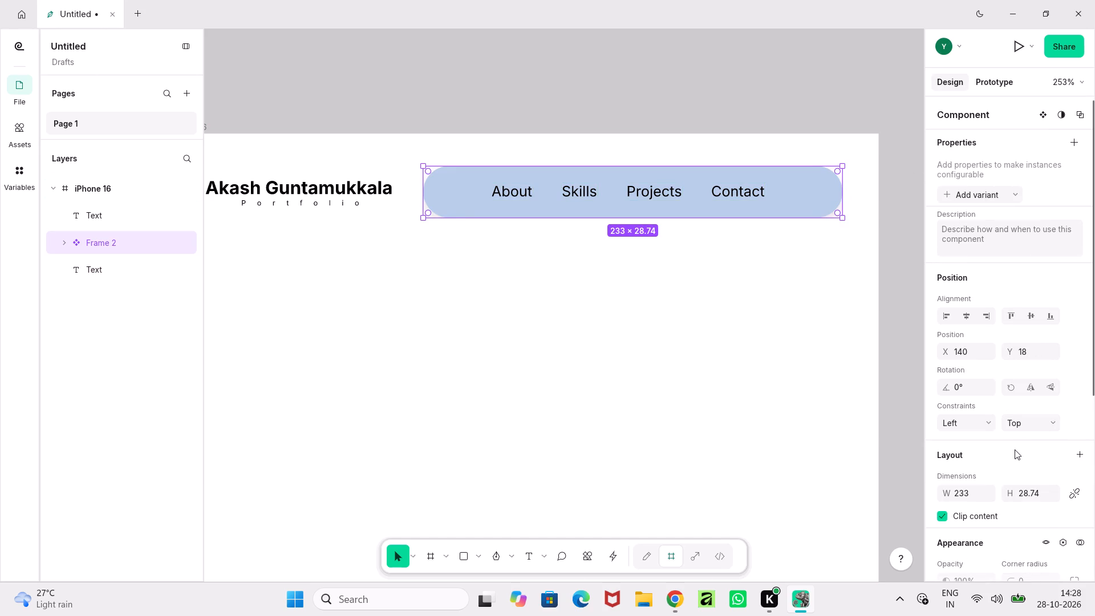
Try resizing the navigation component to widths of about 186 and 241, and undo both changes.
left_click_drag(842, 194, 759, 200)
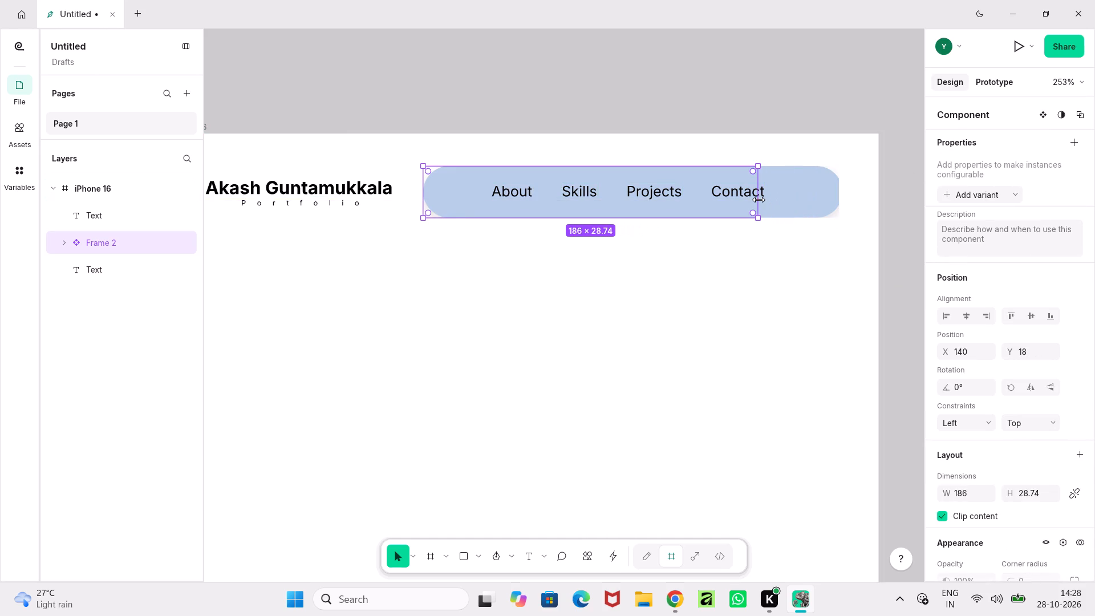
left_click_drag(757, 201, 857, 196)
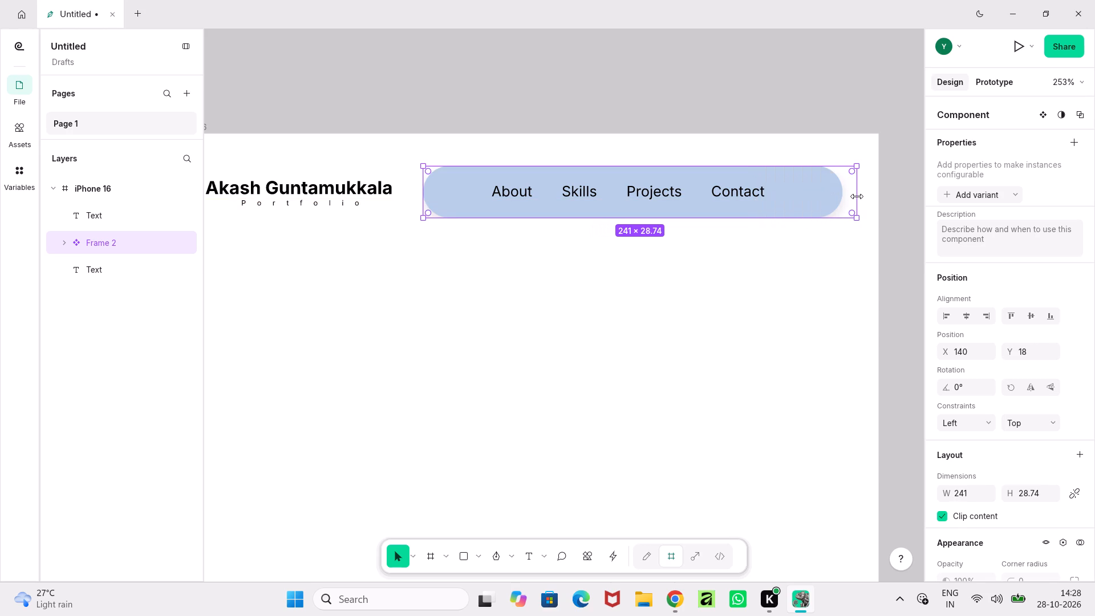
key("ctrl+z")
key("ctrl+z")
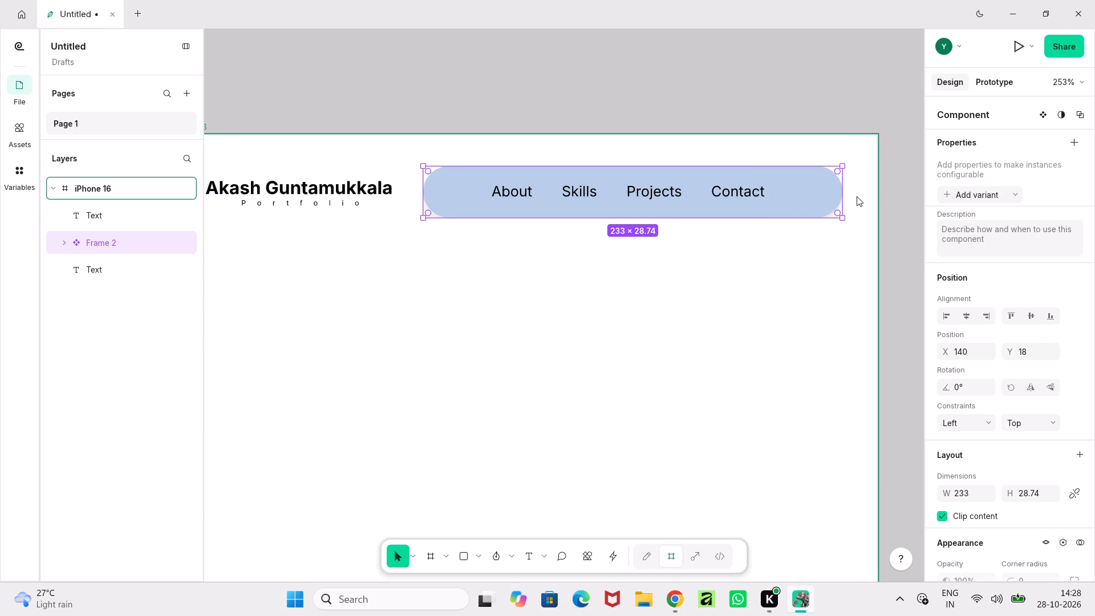
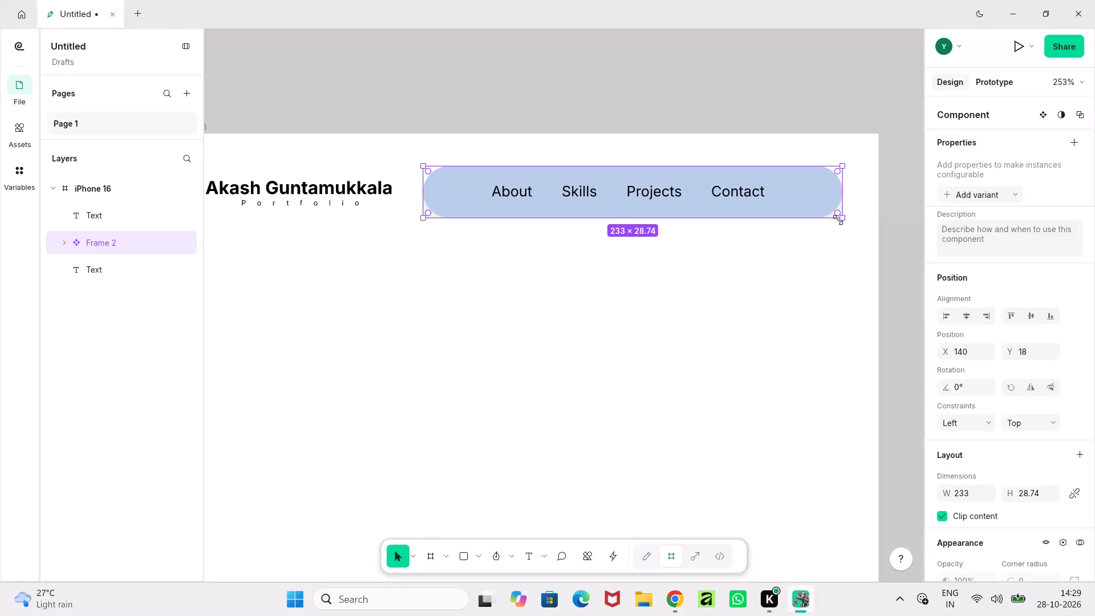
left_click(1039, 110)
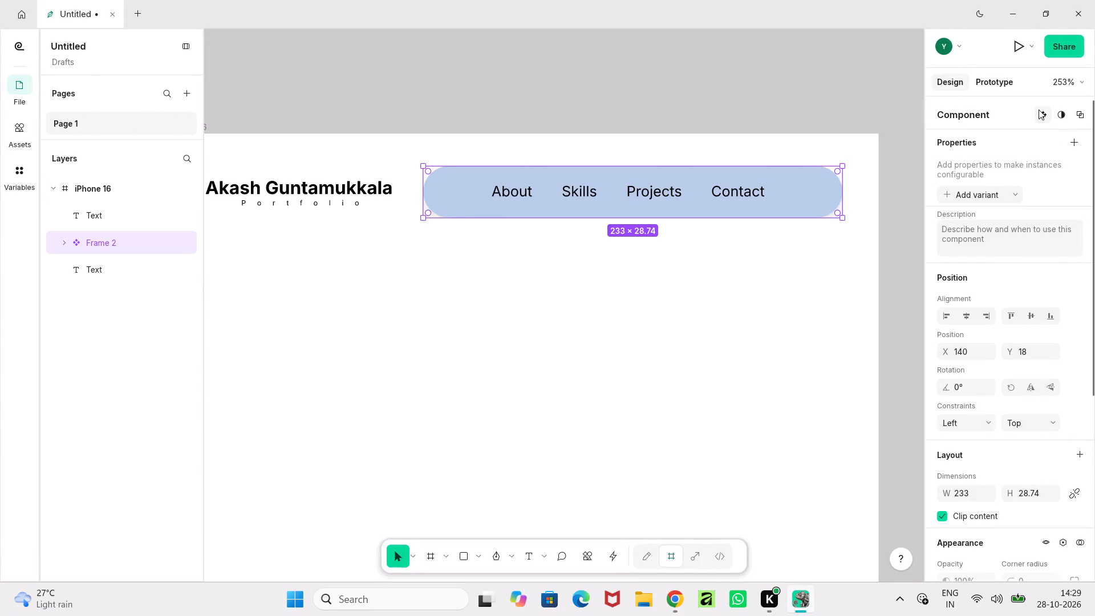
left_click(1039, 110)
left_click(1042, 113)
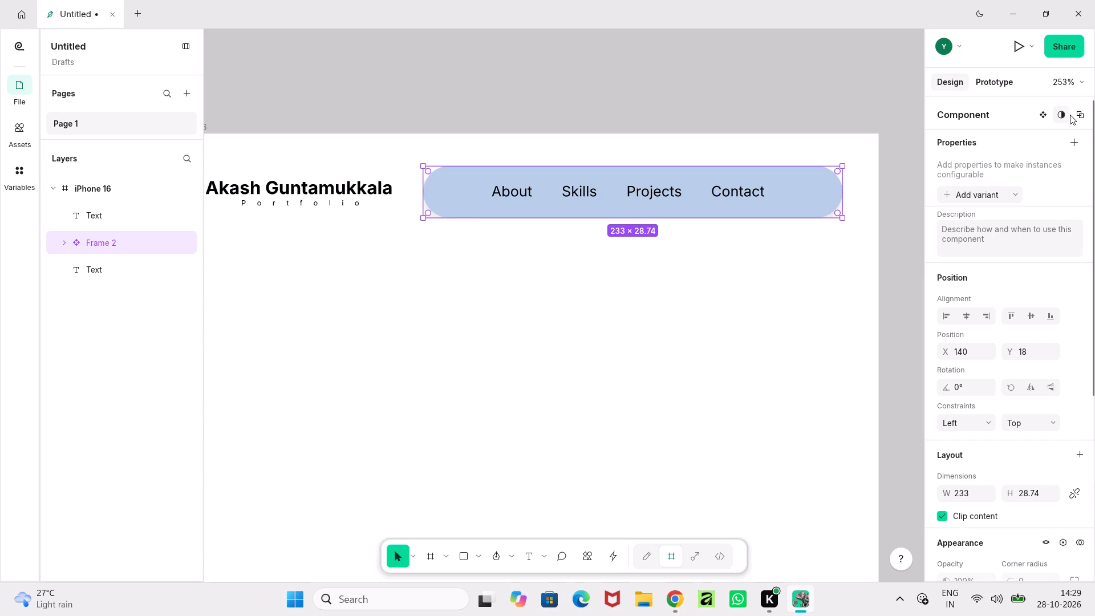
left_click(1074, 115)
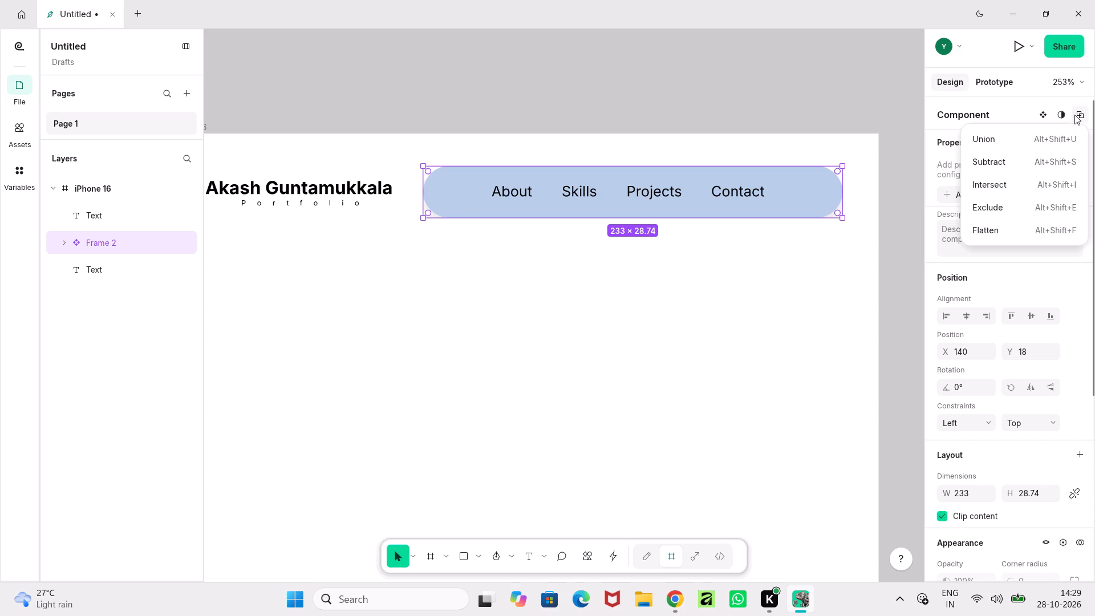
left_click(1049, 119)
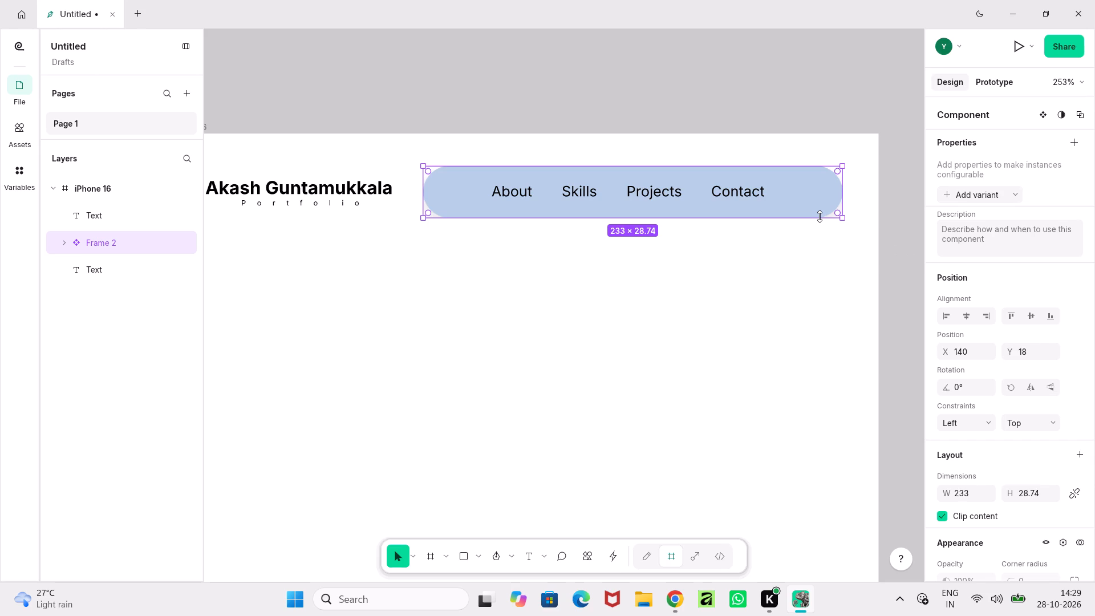
Undo the component creation so the four menu labels and the pill's frame are separate layers again.
key("ctrl+z")
key("ctrl+z")
key("ctrl+z")
key("ctrl+z")
key("ctrl+z")
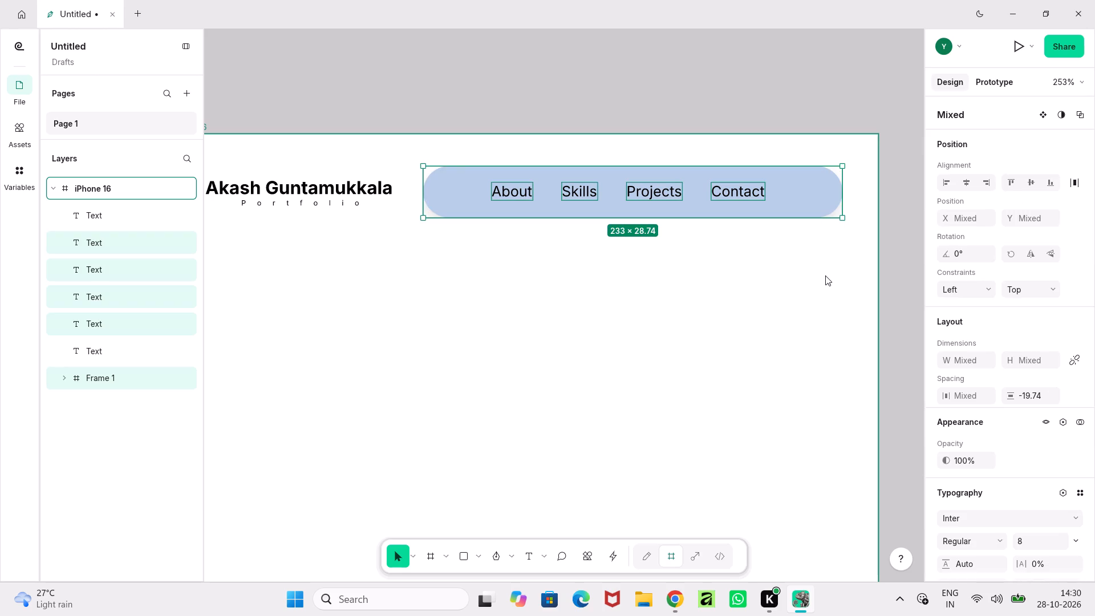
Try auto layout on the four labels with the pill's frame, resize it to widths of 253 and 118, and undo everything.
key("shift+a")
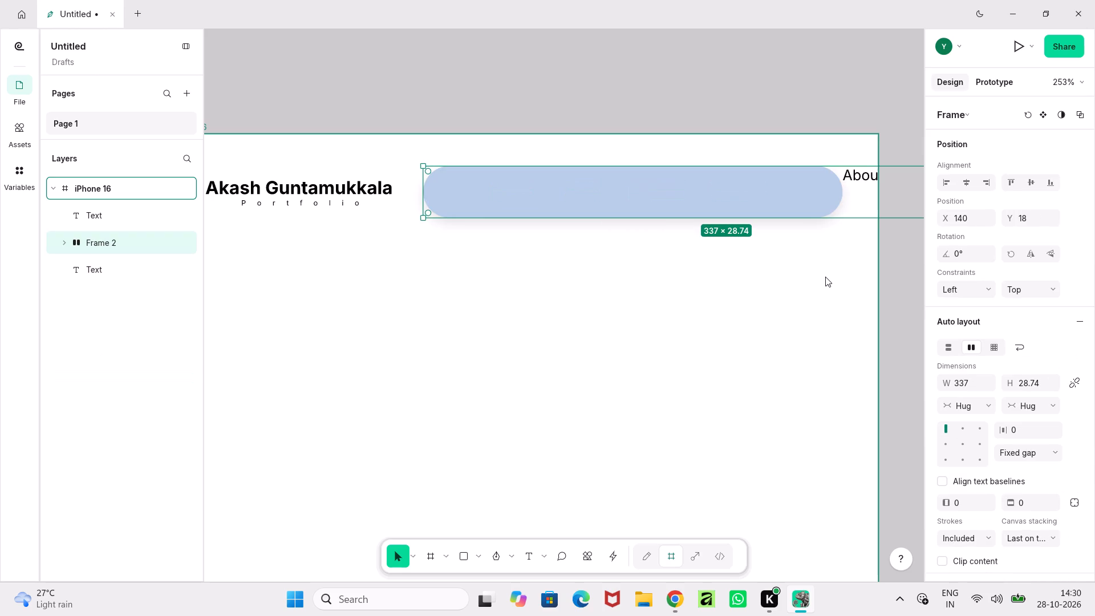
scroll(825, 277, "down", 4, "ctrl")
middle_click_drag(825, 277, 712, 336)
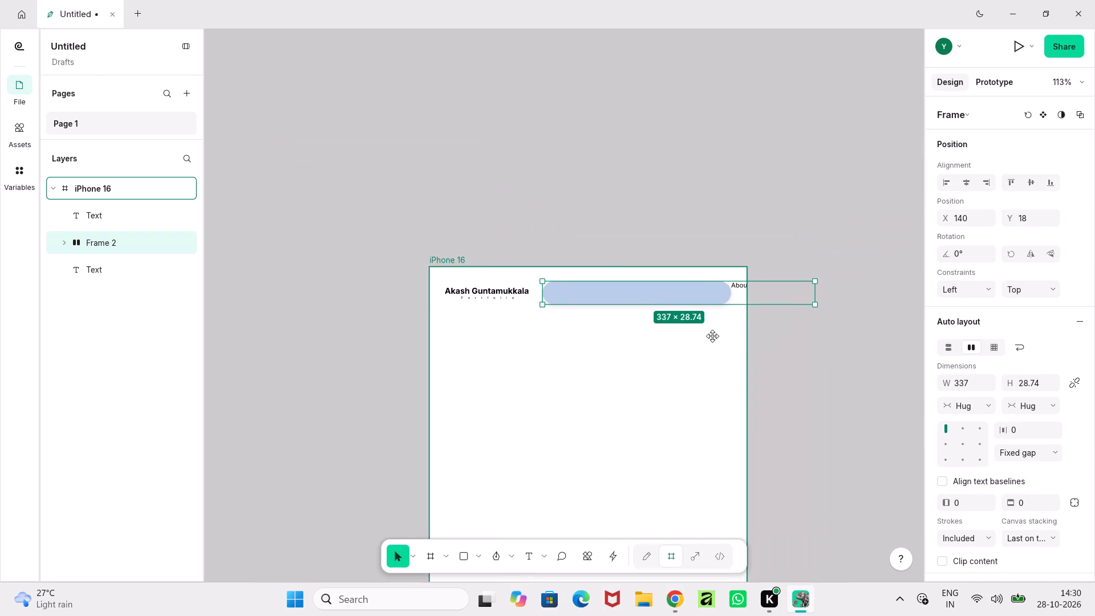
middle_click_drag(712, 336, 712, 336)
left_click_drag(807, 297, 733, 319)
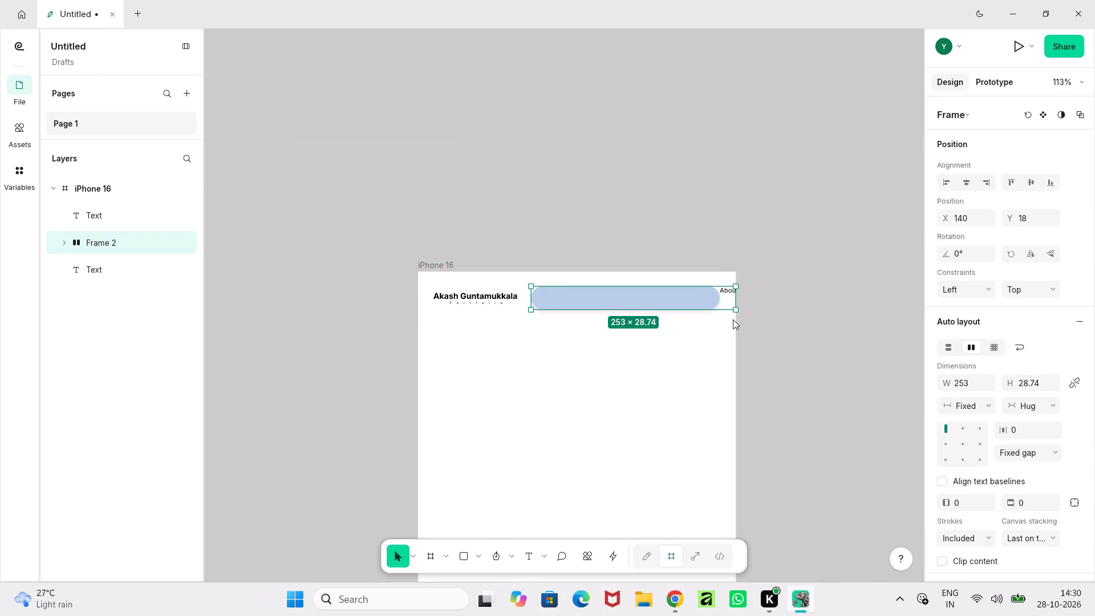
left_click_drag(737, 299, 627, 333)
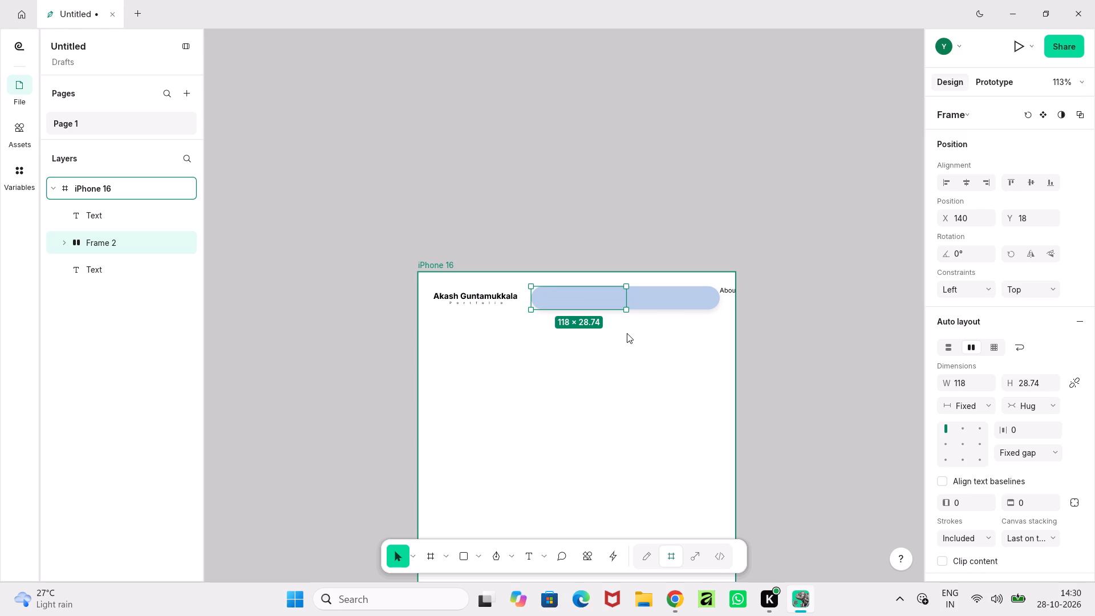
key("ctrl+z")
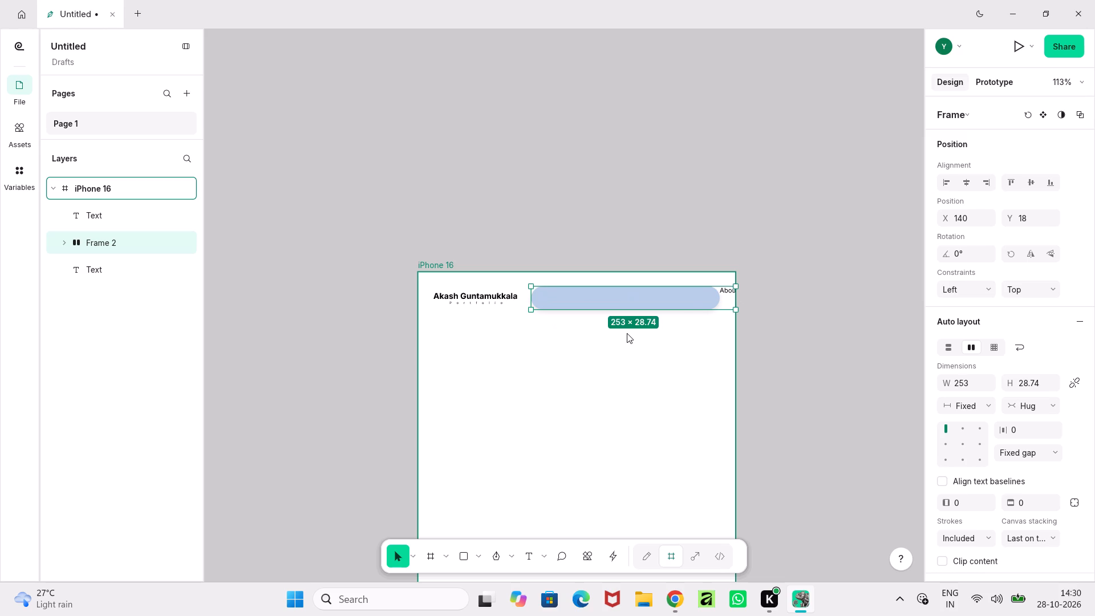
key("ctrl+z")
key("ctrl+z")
Wrap only the About, Skills, Projects and Contact labels in a horizontal auto layout frame.
left_click(744, 314)
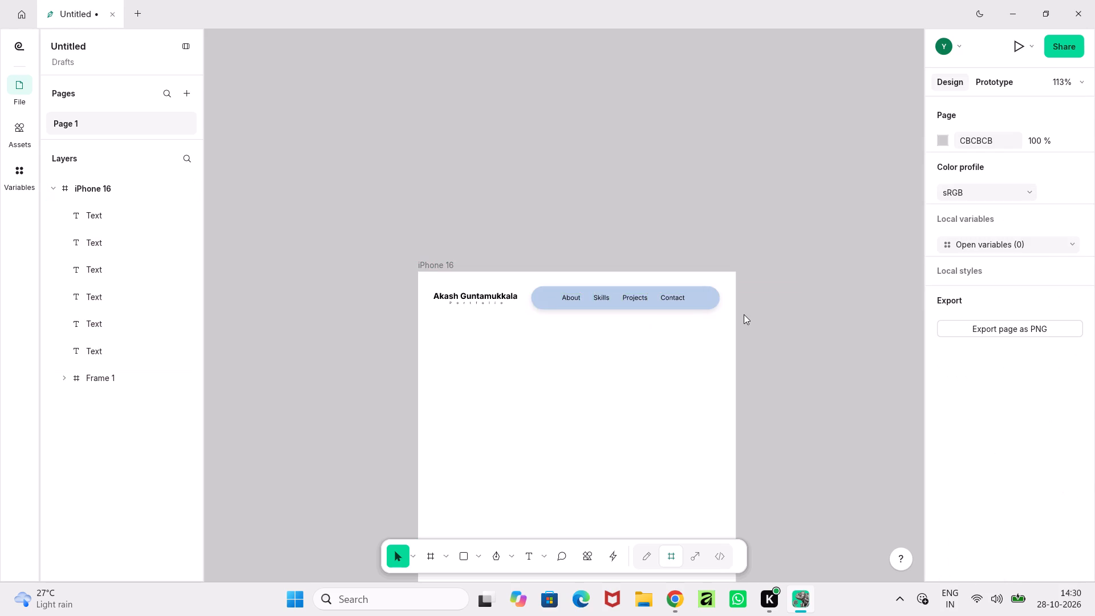
scroll(656, 323, "up", 6, "ctrl")
left_click(377, 241)
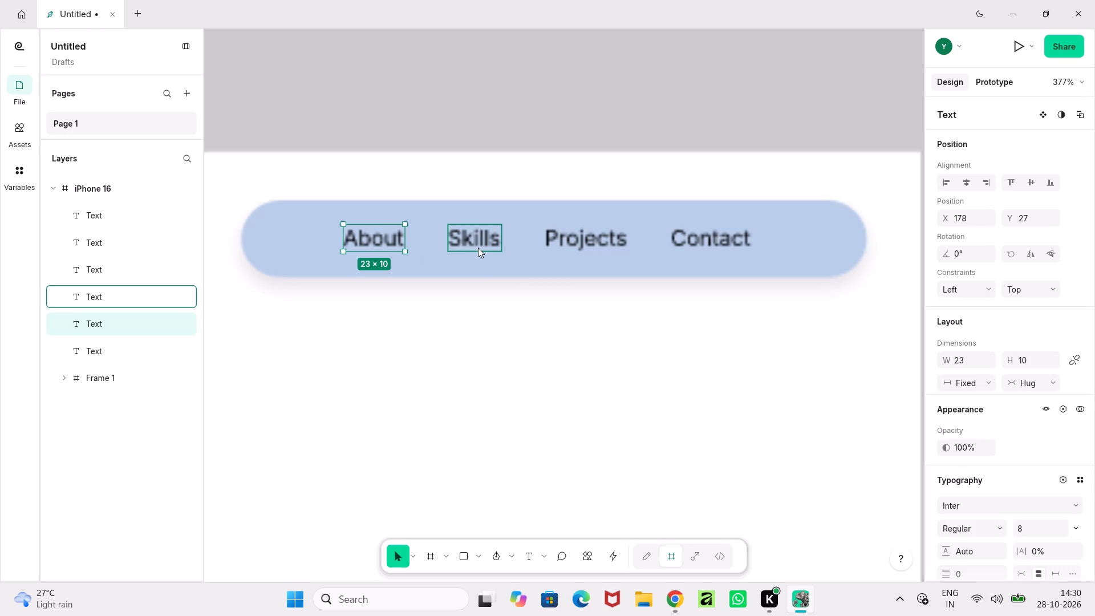
left_click(478, 248, "shift")
left_click(594, 235, "shift")
left_click(693, 236, "shift")
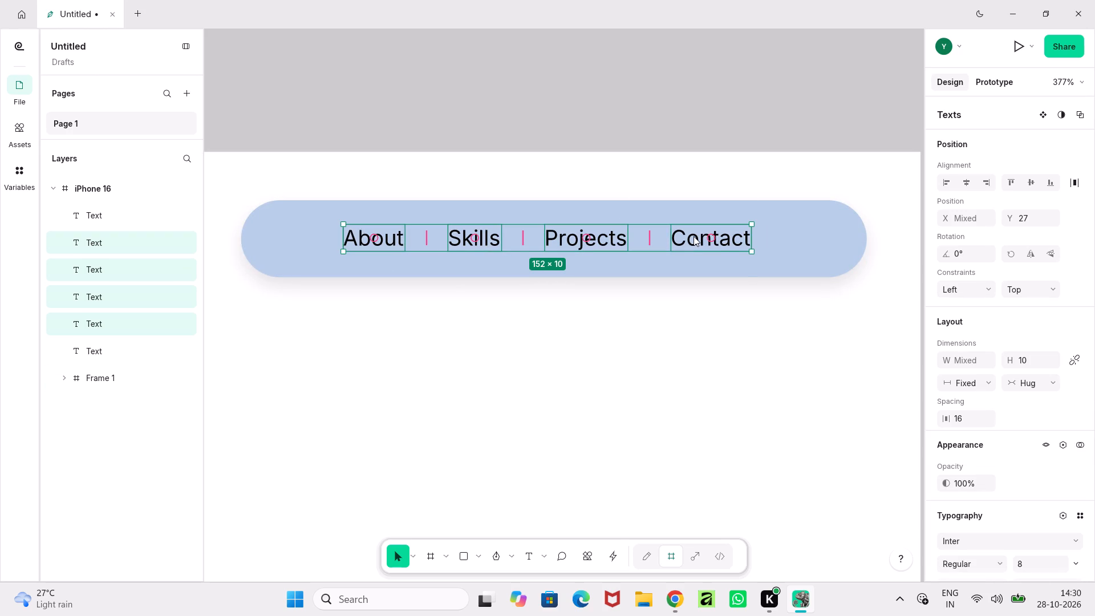
key("shift+a")
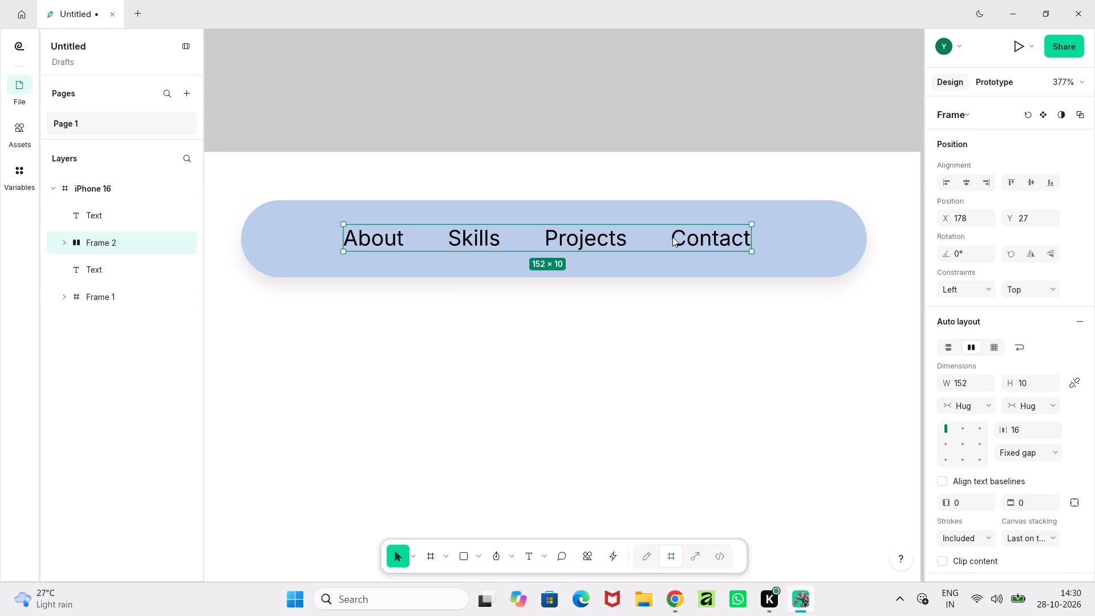
Delete the old blue pill frame behind the menu labels.
left_click(812, 224)
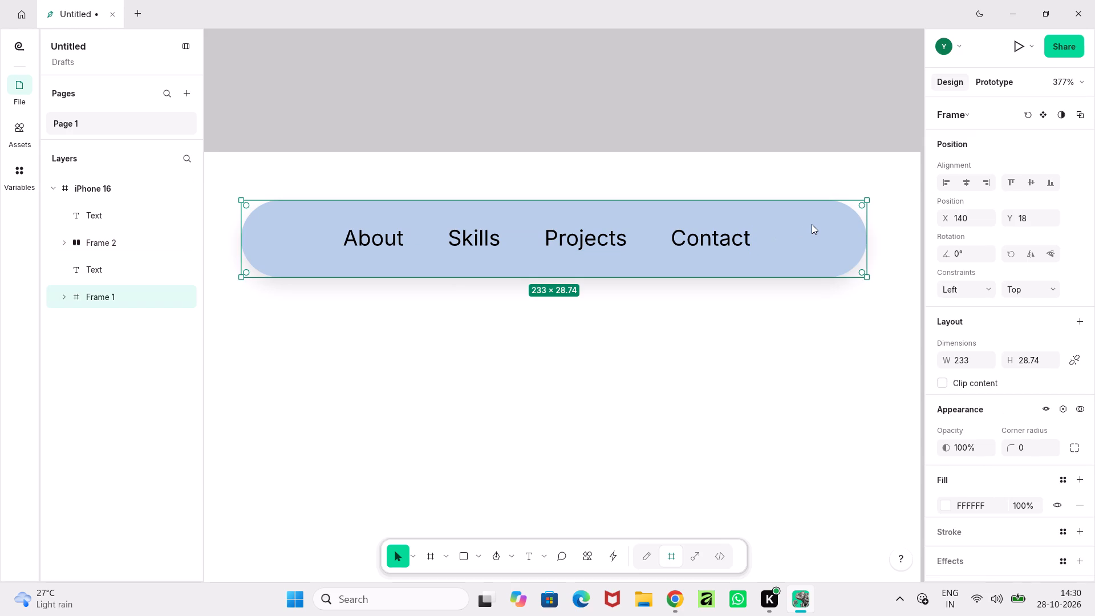
key("Delete")
Enlarge the menu labels' auto layout frame to about 230 × 28, extending it on all sides.
left_click(729, 236)
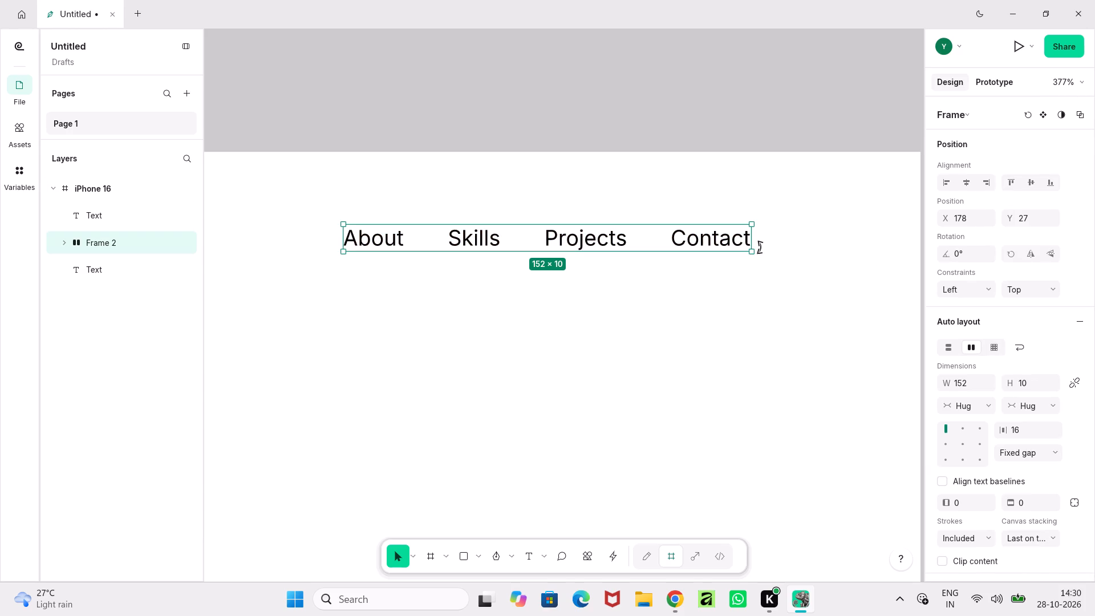
left_click_drag(753, 249, 874, 268)
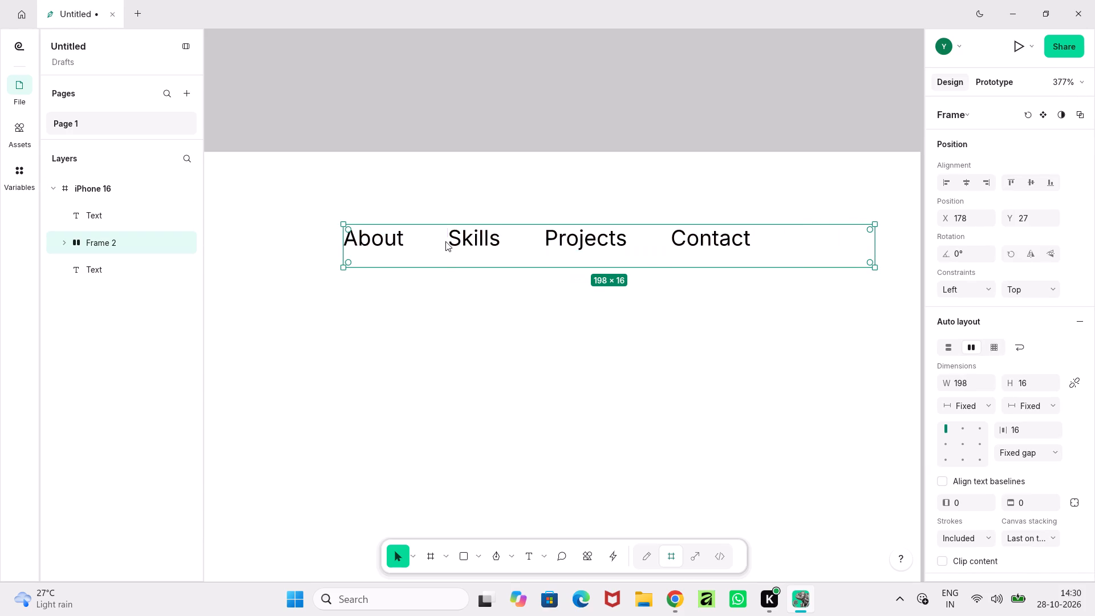
left_click_drag(345, 221, 326, 213)
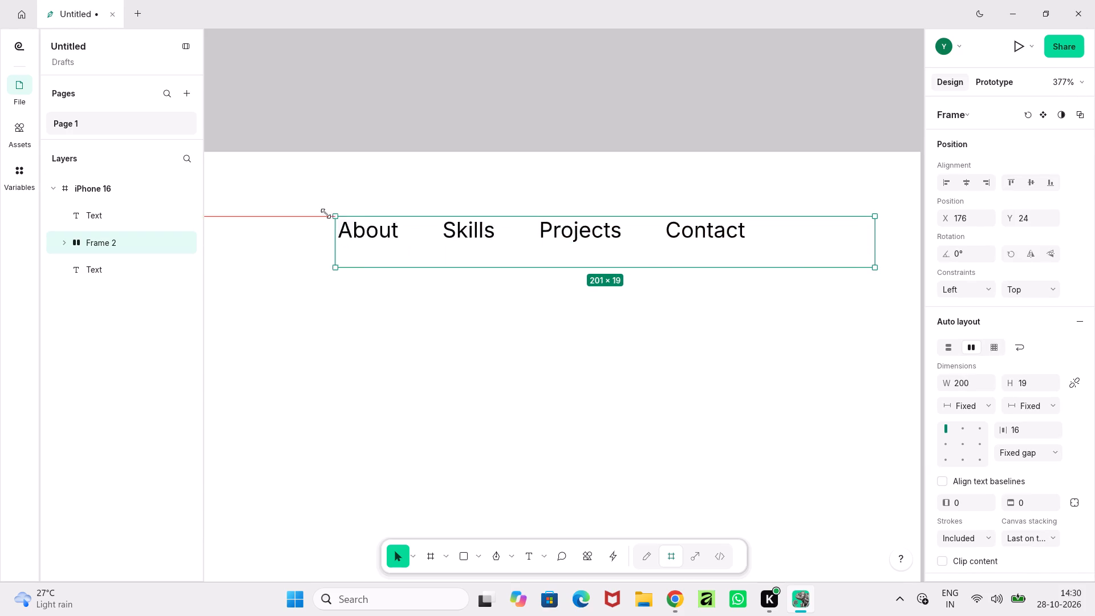
left_click_drag(326, 213, 258, 193)
left_click(263, 198)
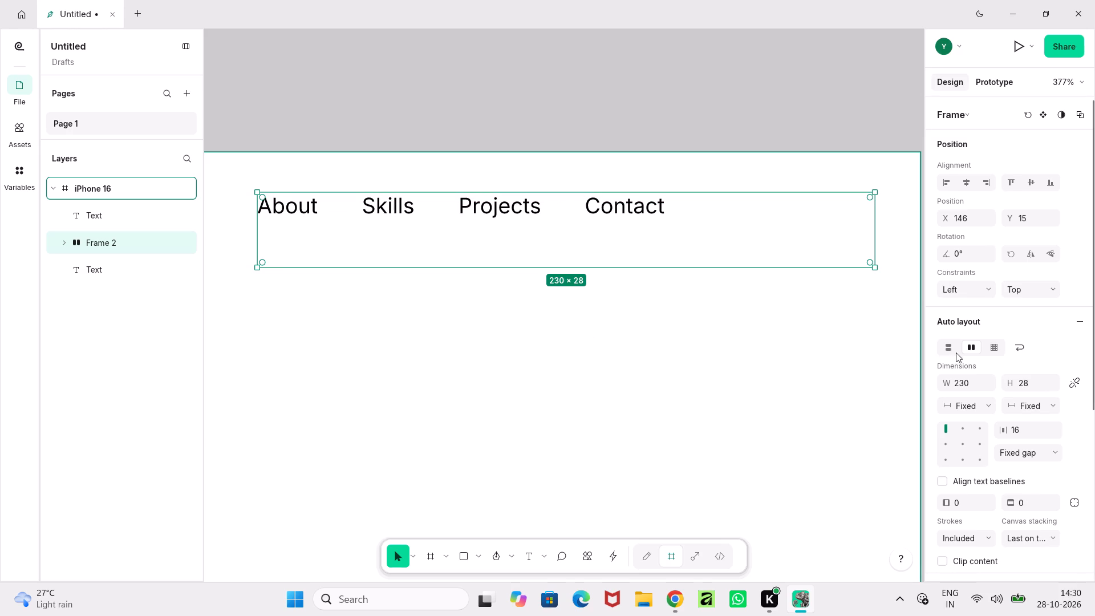
Center the menu labels horizontally and vertically within their auto layout frame.
left_click(964, 444)
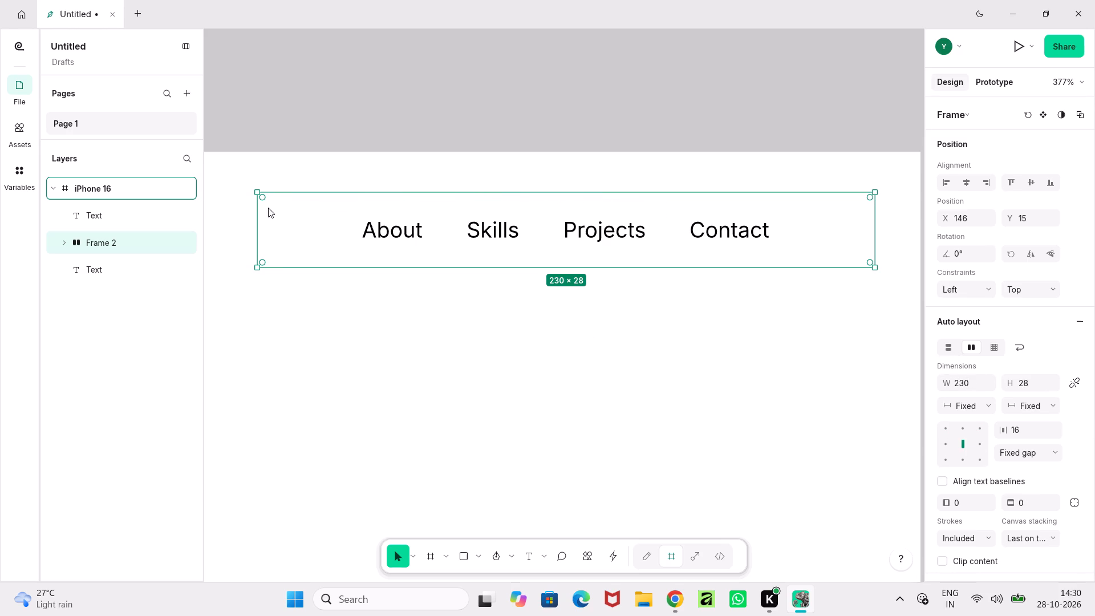
left_click_drag(260, 197, 382, 236)
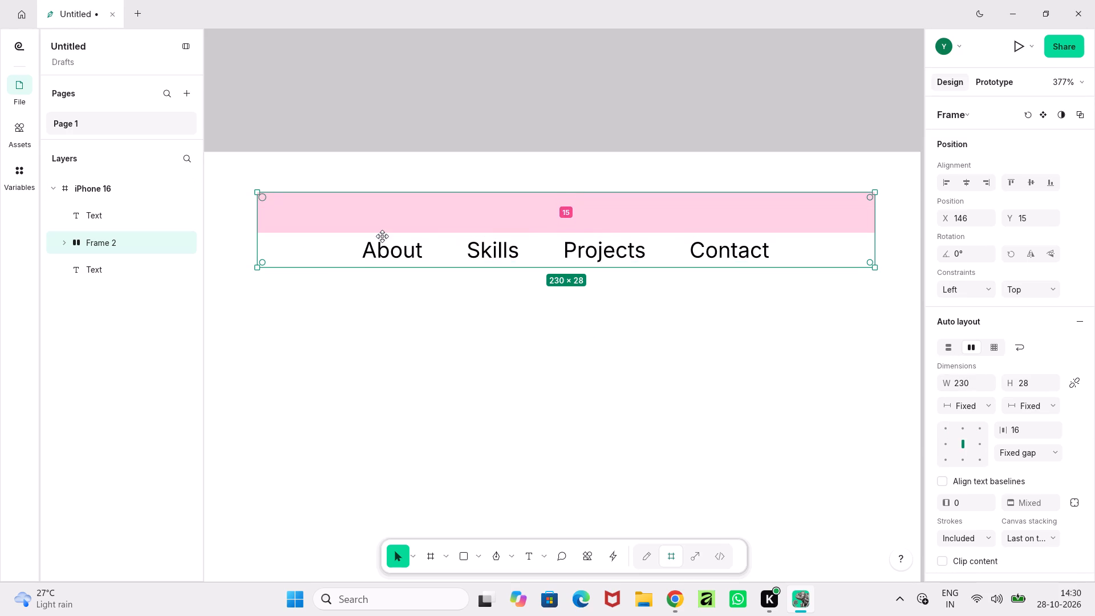
left_click_drag(382, 236, 386, 189)
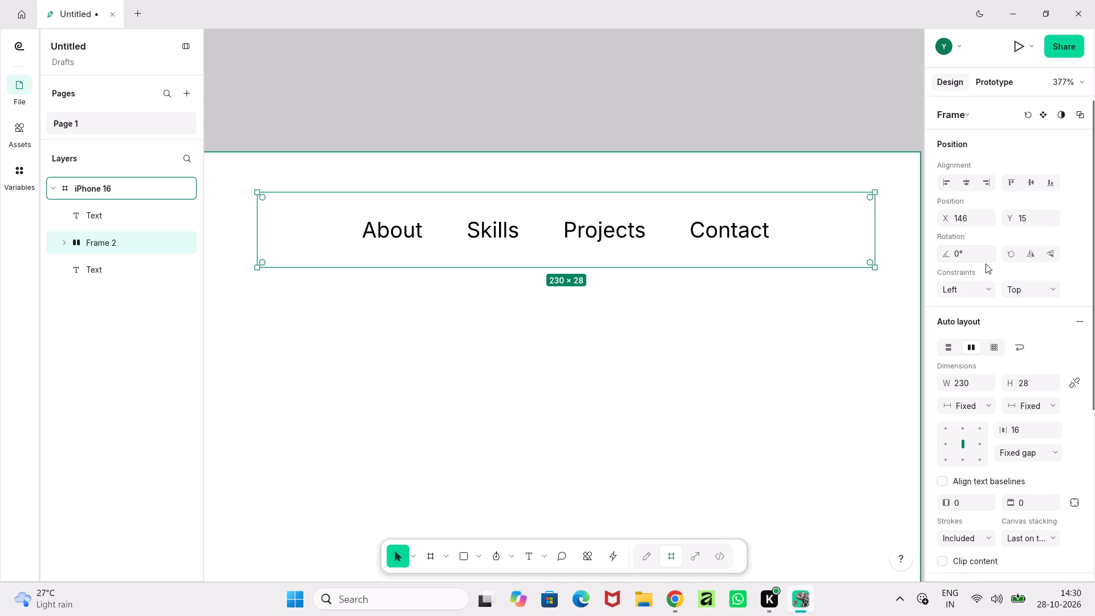
Round the menu frame's ends into a pill shape with a corner radius of 402.
scroll(970, 453, "down", 2)
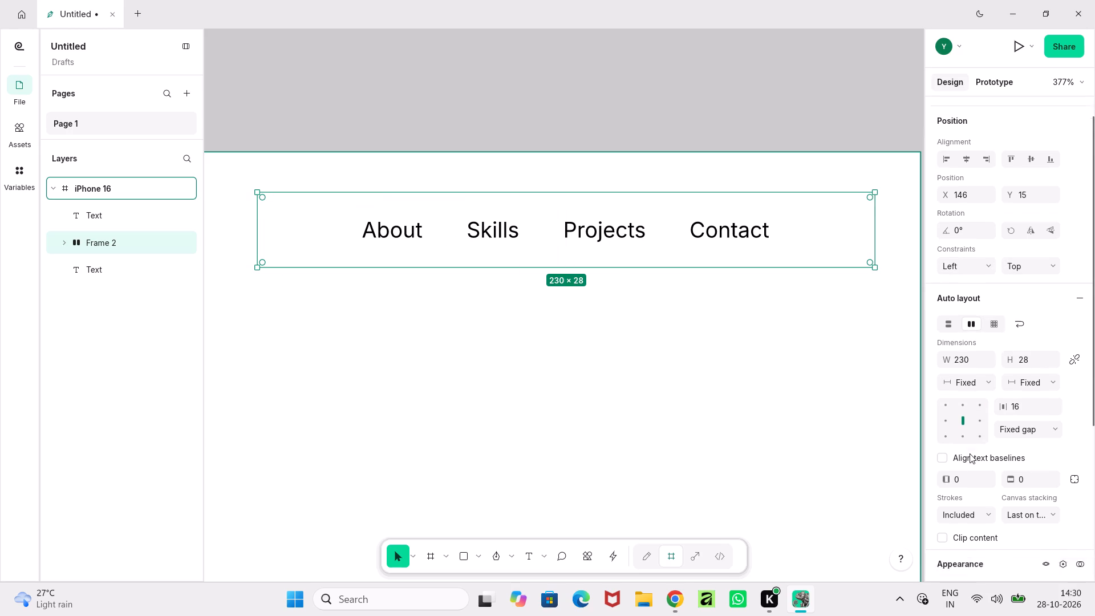
scroll(970, 453, "down", 2)
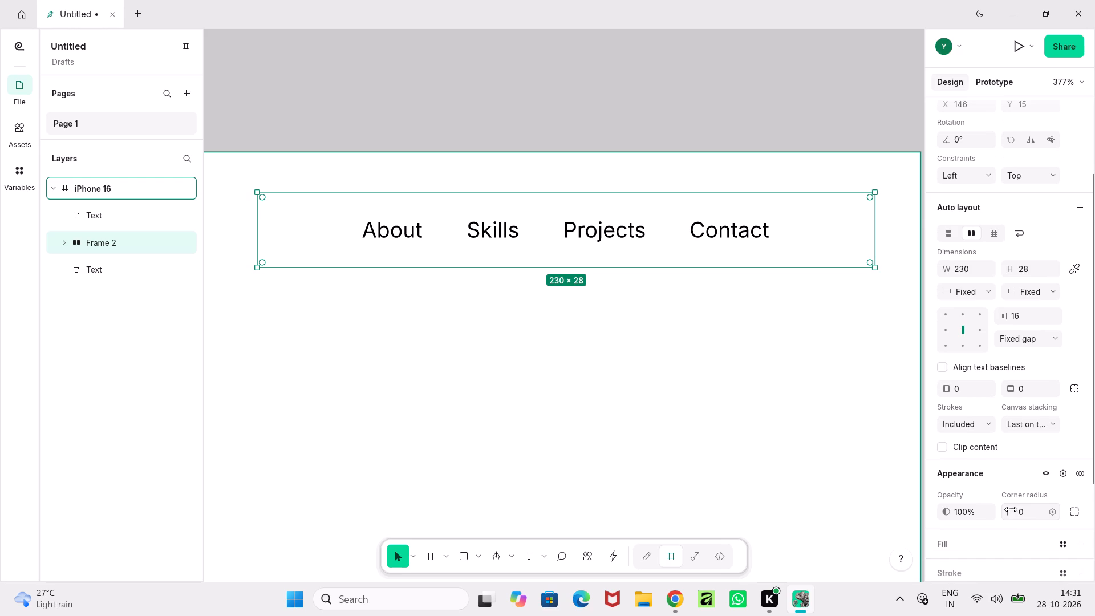
left_click_drag(1011, 509, 1094, 512)
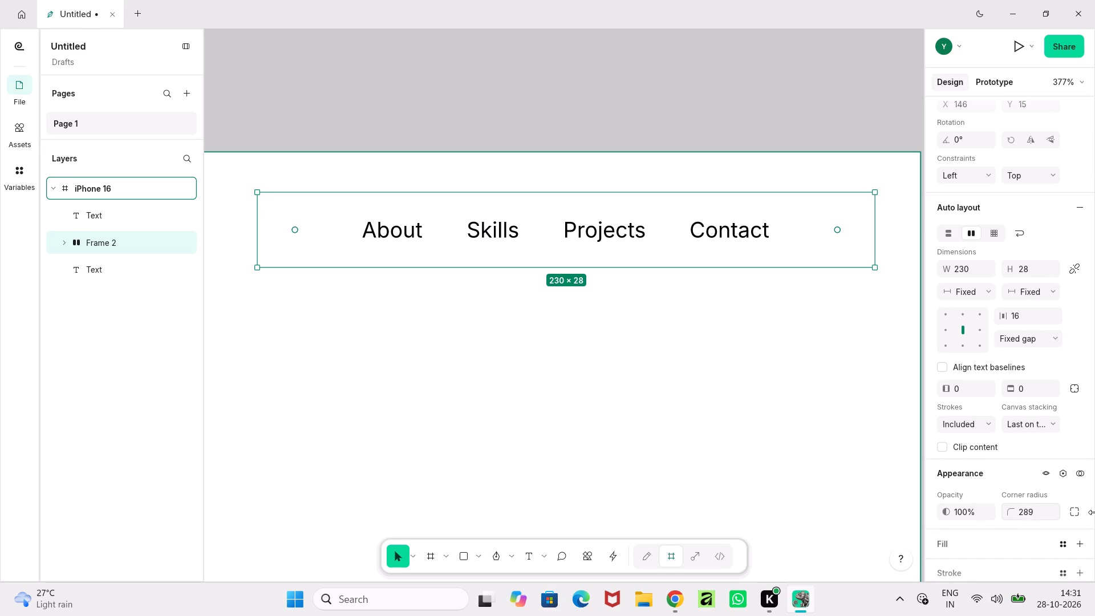
left_click_drag(1094, 512, 1094, 510)
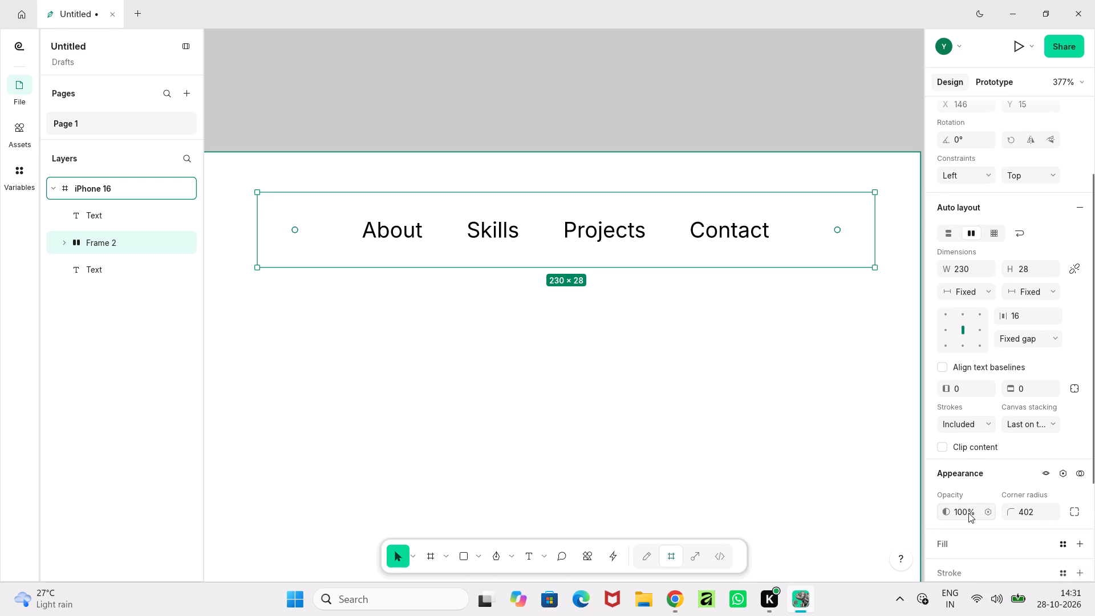
Add a solid fill to the menu frame using the recent blue 699ED2.
scroll(968, 513, "down", 4)
left_click(1085, 428)
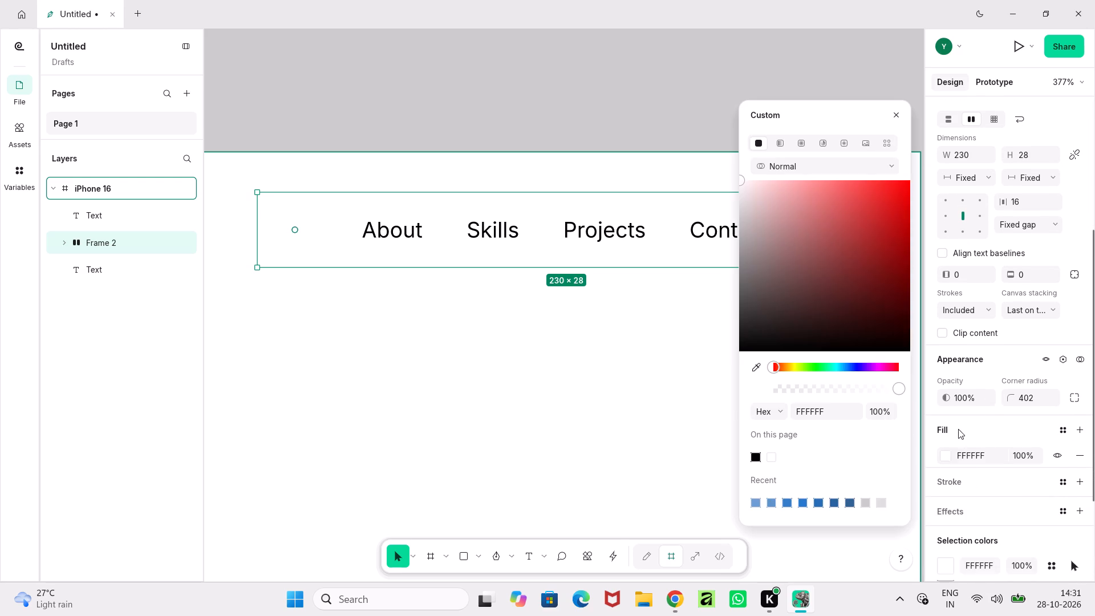
left_click(757, 506)
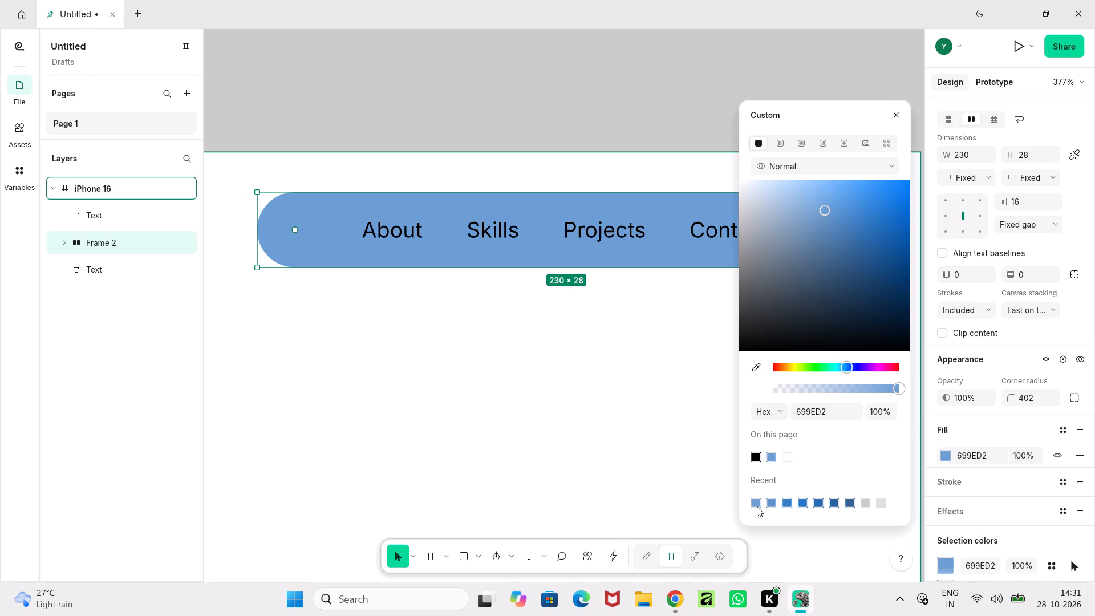
left_click(497, 410)
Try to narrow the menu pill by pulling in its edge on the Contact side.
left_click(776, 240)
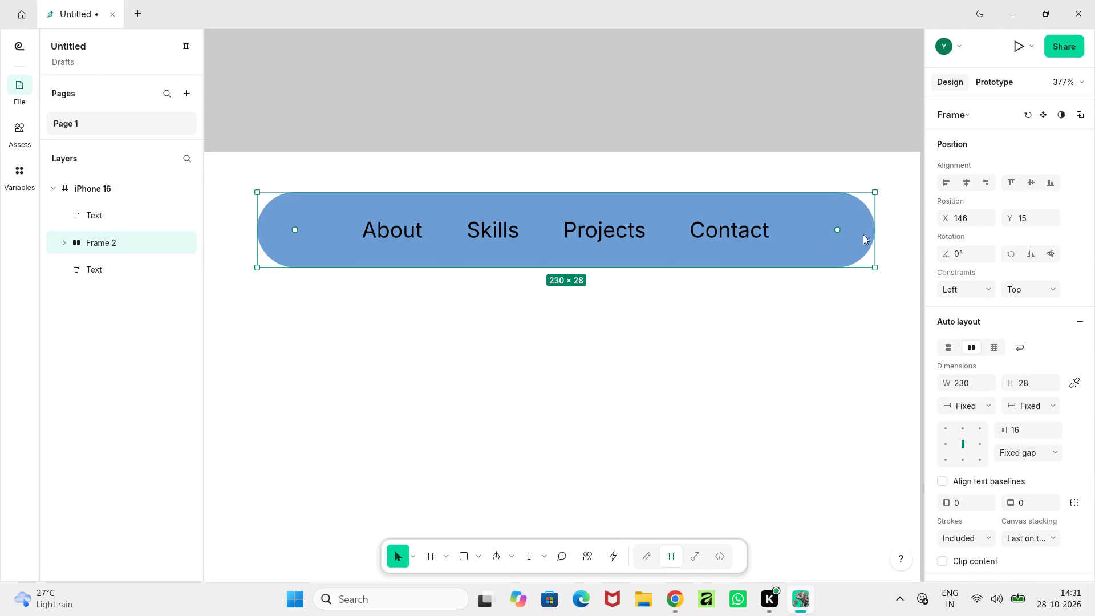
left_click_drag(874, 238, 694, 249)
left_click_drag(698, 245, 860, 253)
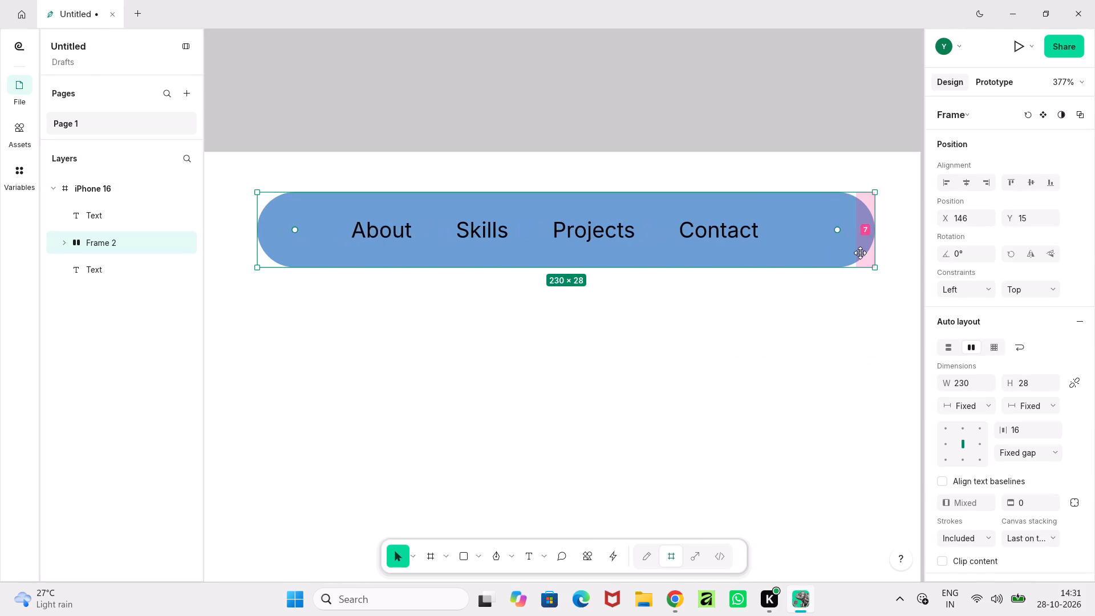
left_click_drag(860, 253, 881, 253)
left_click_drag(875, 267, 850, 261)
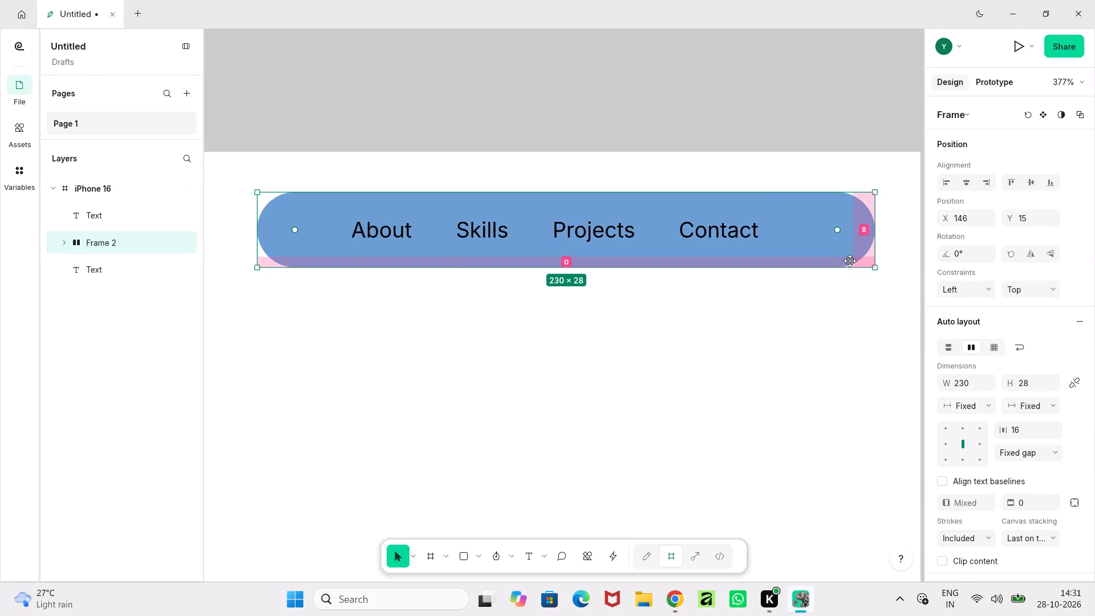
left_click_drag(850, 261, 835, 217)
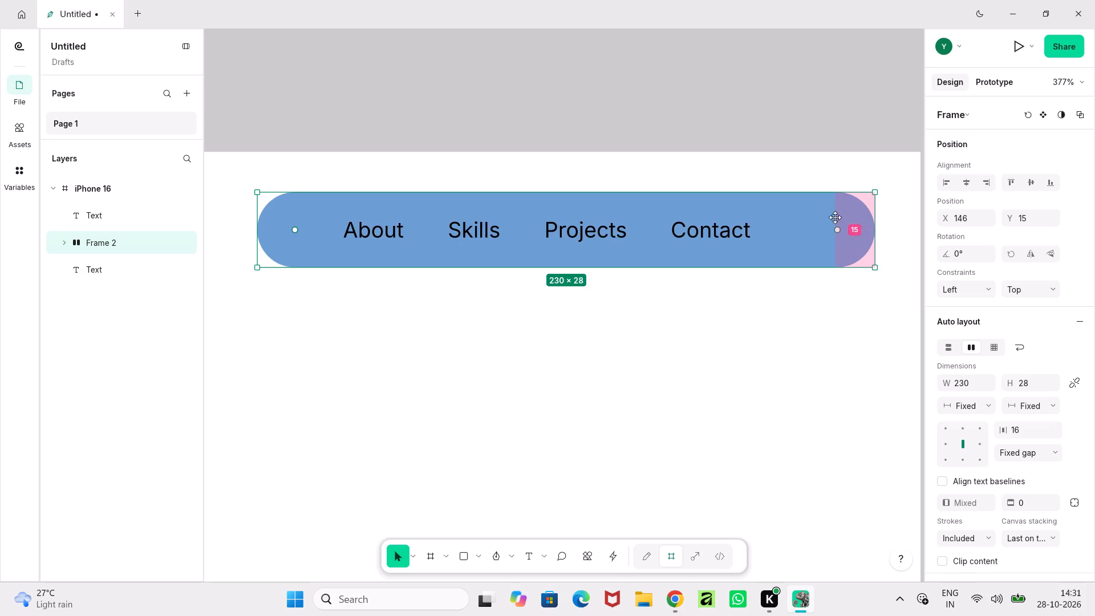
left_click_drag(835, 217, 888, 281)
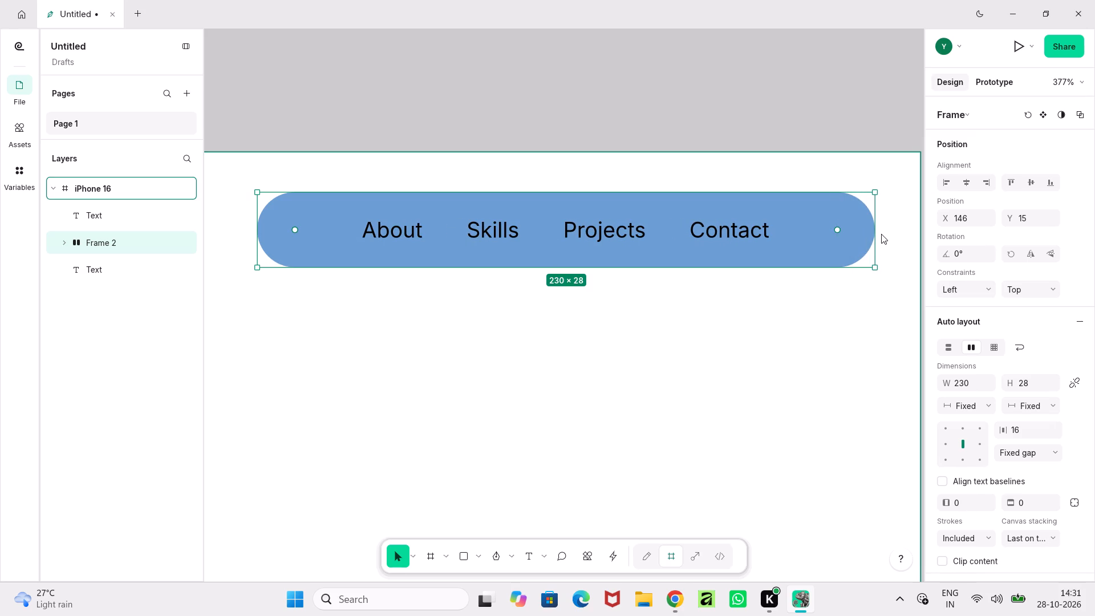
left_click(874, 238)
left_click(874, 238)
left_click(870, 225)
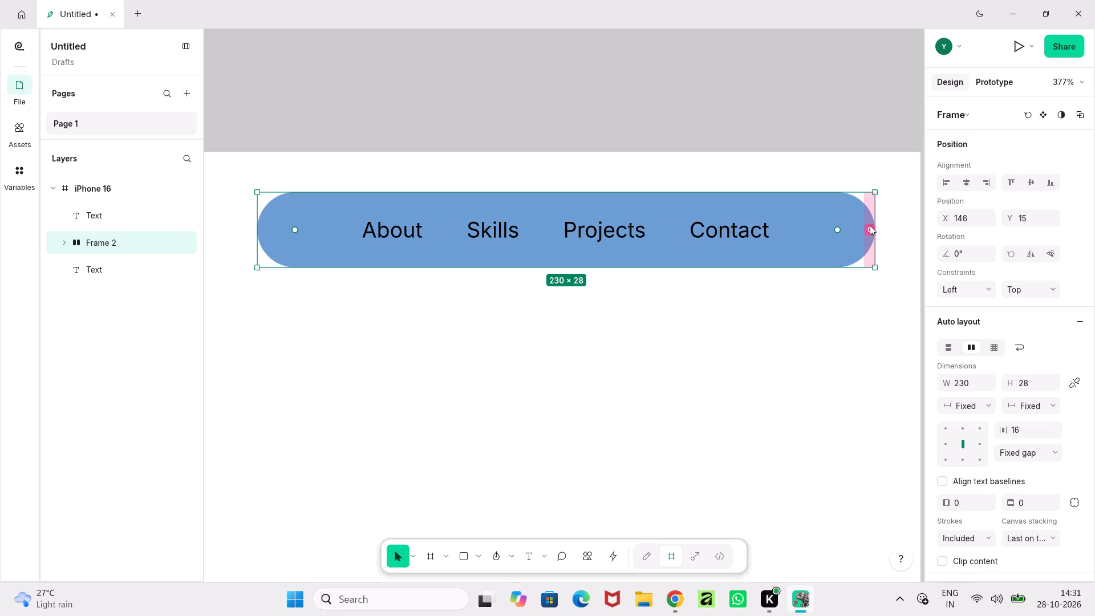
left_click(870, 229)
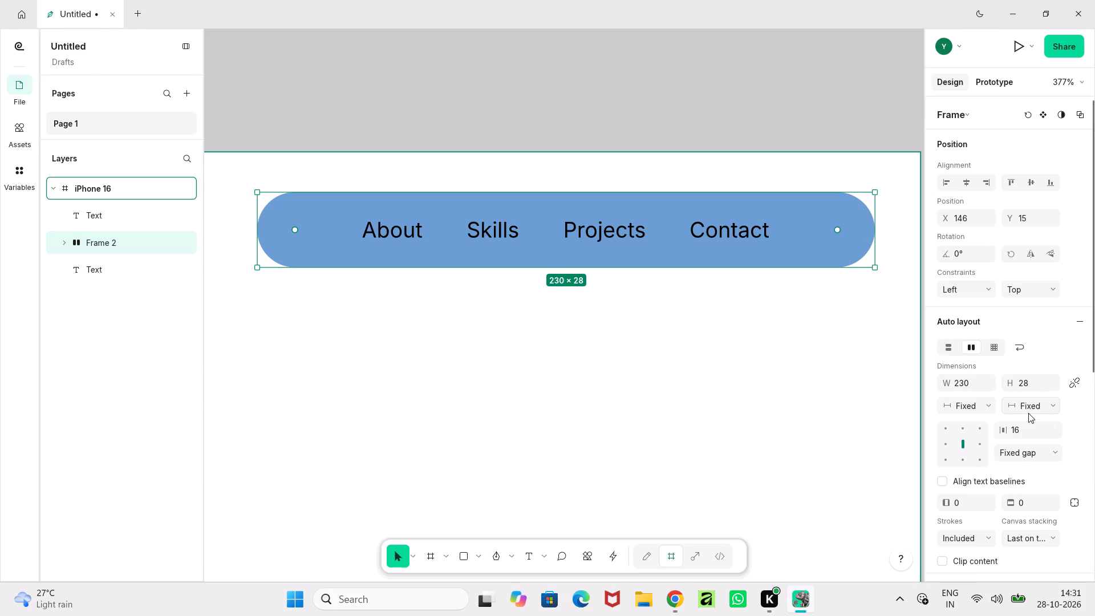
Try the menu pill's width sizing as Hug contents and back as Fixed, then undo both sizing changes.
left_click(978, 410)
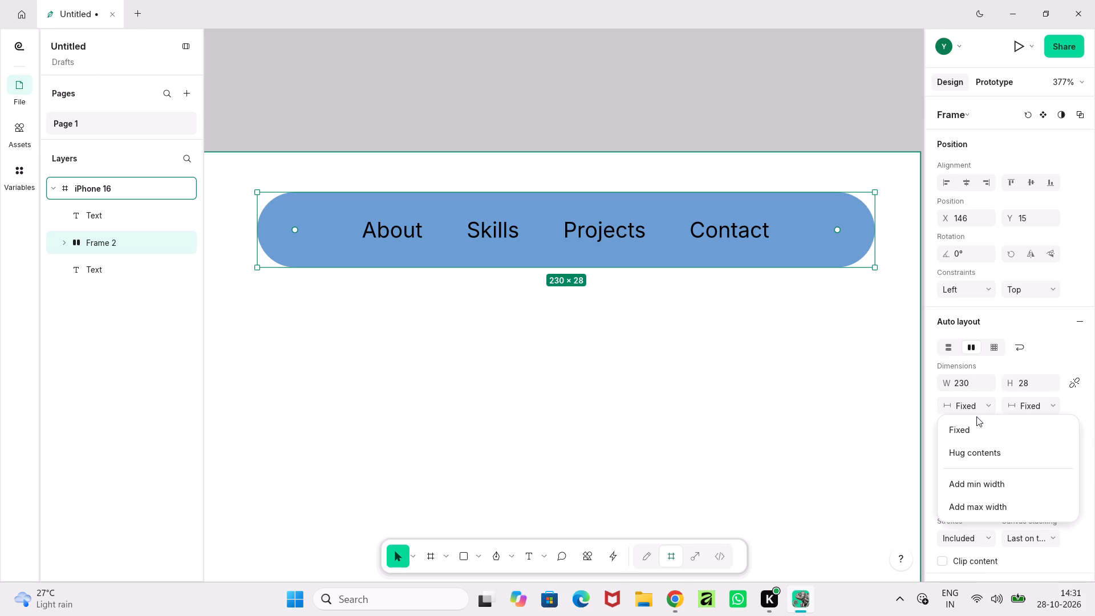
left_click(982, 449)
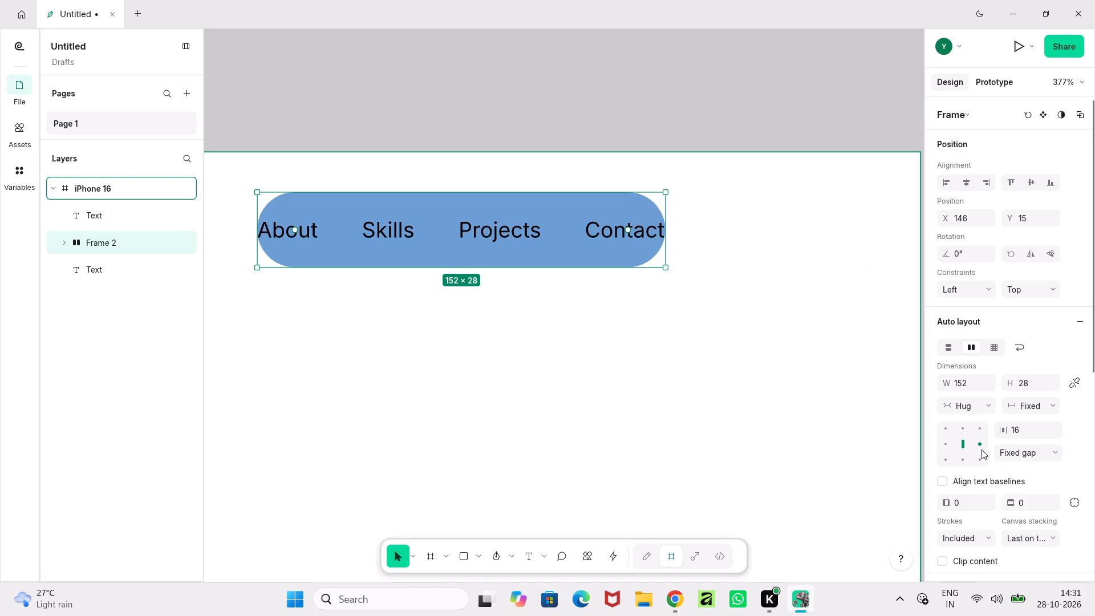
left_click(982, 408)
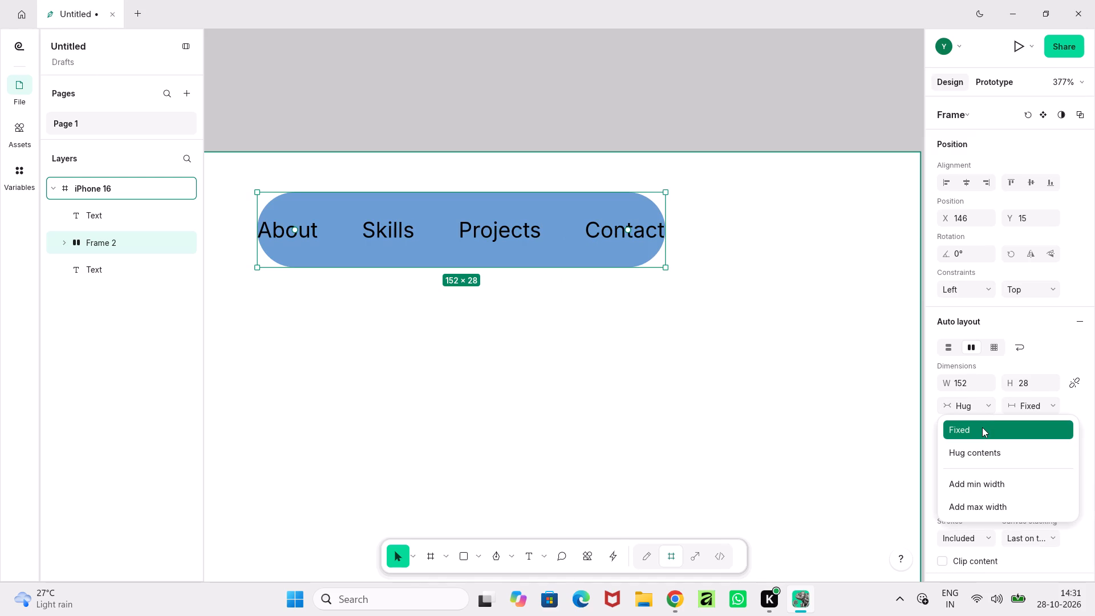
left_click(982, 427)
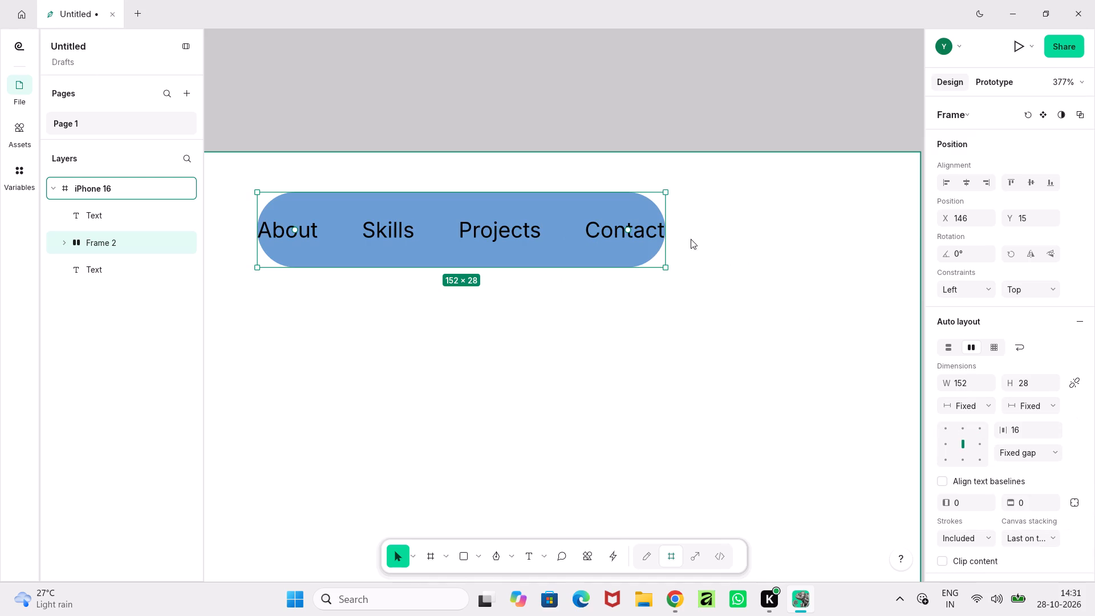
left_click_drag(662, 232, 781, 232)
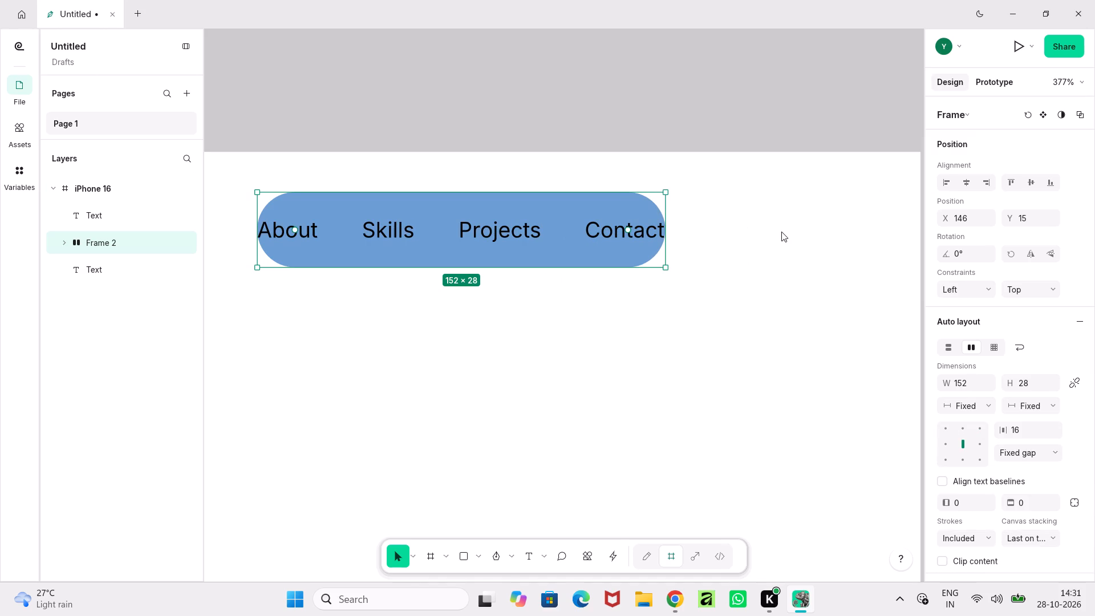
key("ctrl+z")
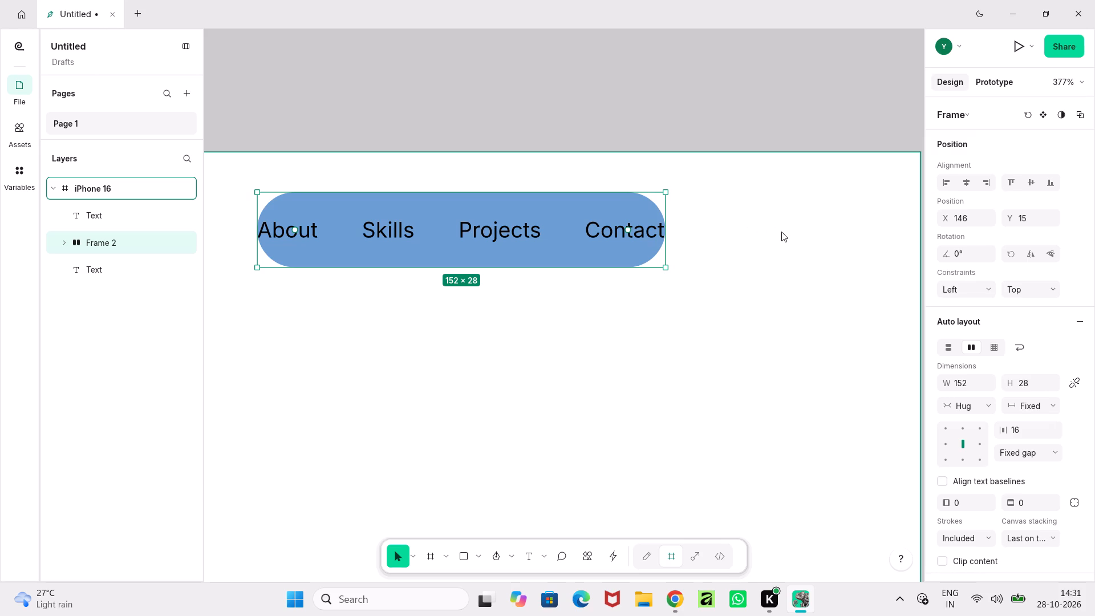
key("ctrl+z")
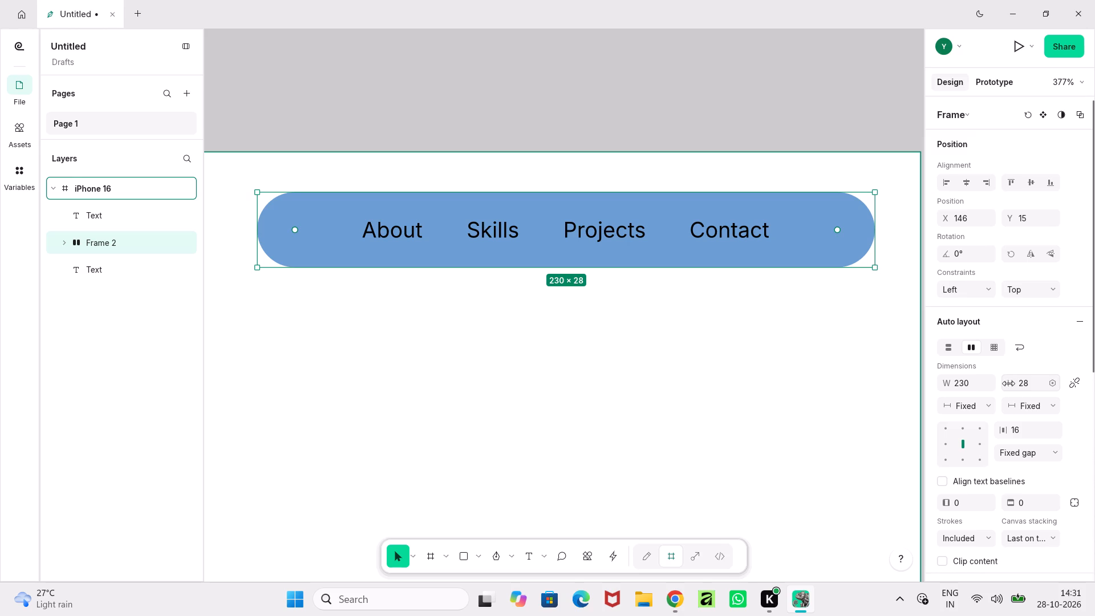
Reduce the menu pill's width to 203, keeping its height fixed at 28.
left_click_drag(942, 382, 920, 382)
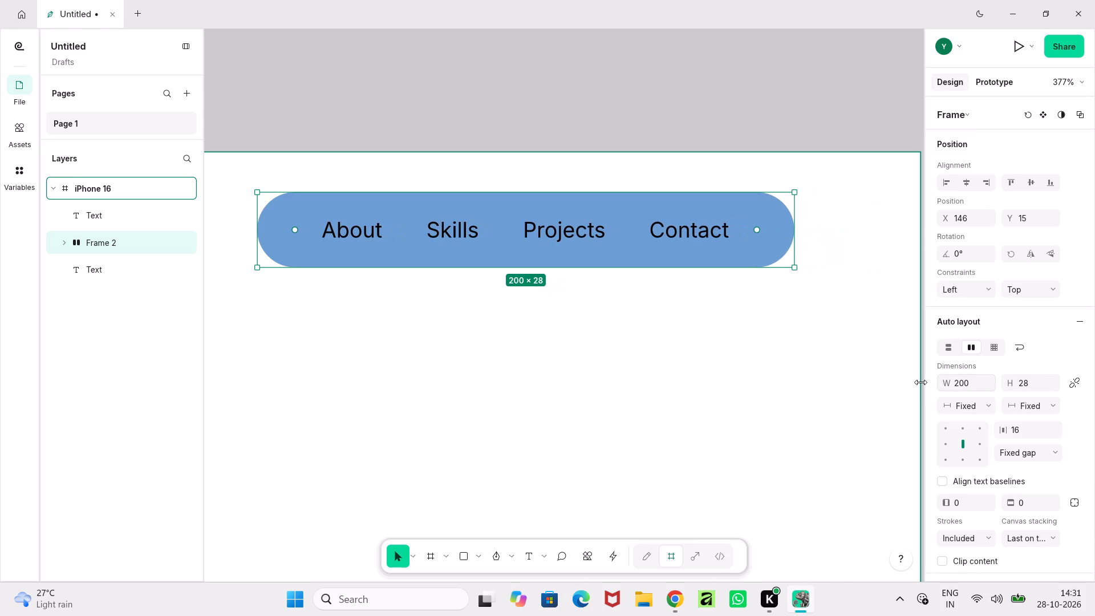
left_click_drag(920, 382, 923, 383)
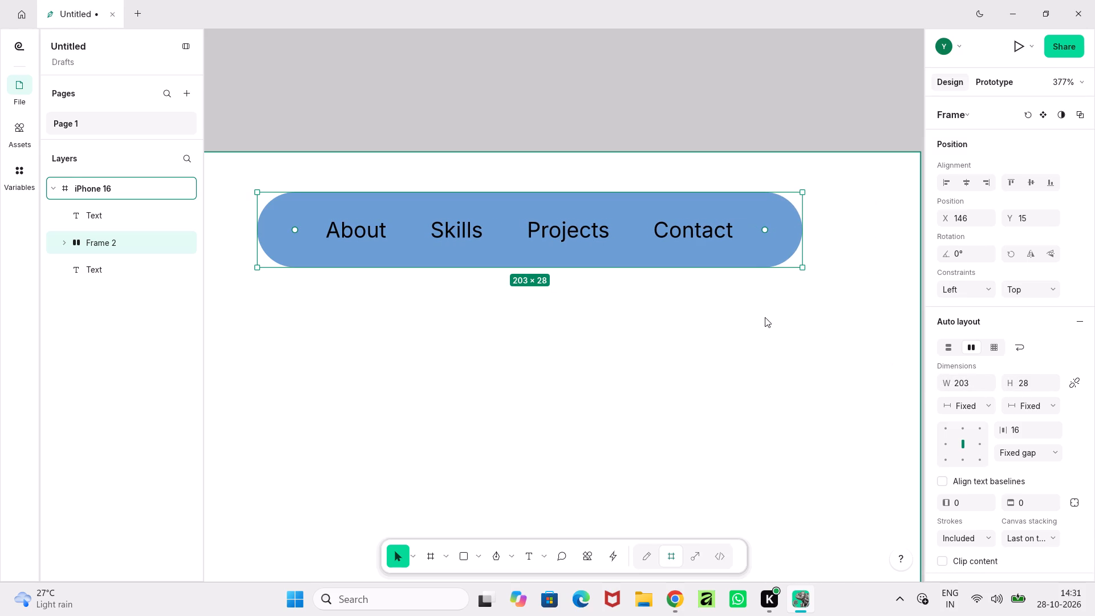
left_click(822, 262)
Move the menu pill within the iPhone 16 frame to about X 161, Y 16, level with the name heading.
left_click_drag(570, 237, 608, 234)
scroll(609, 240, "down", 3, "ctrl")
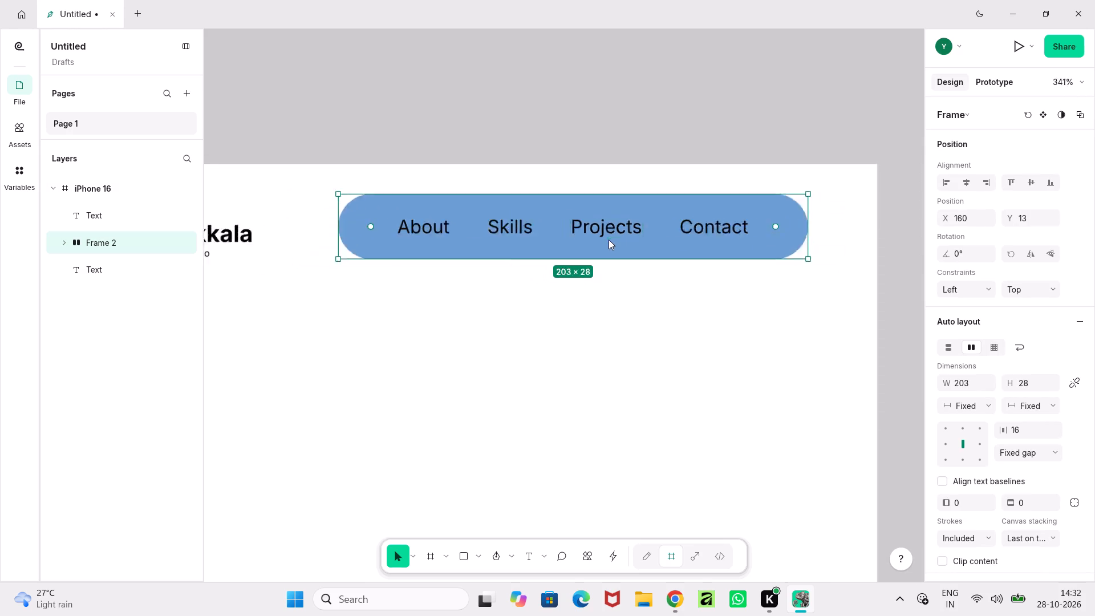
scroll(609, 240, "down", 2, "ctrl")
scroll(641, 261, "up", 4, "ctrl")
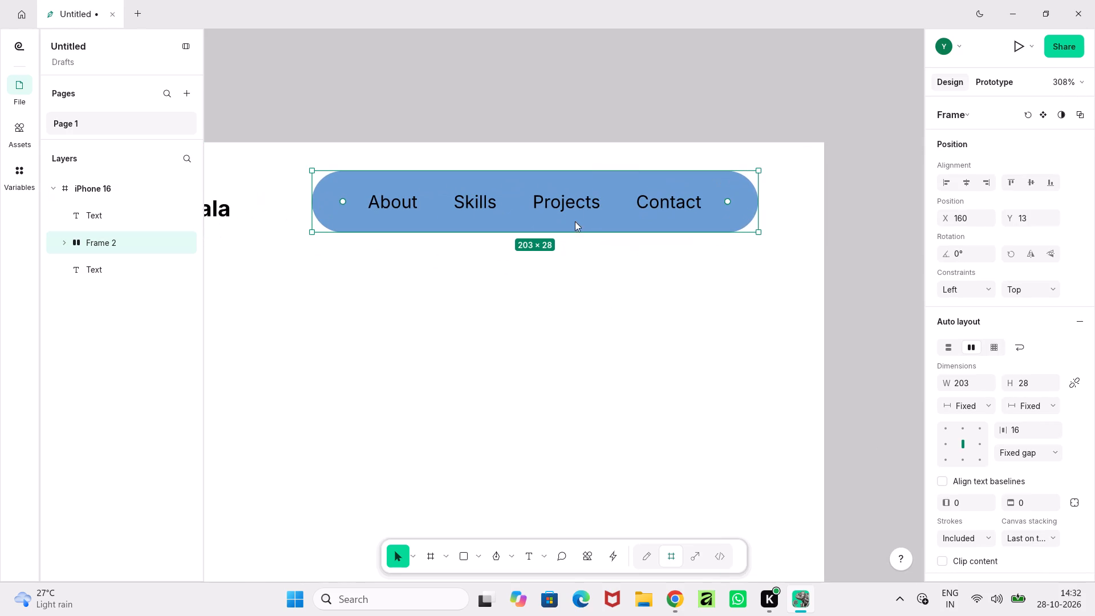
left_click(545, 217)
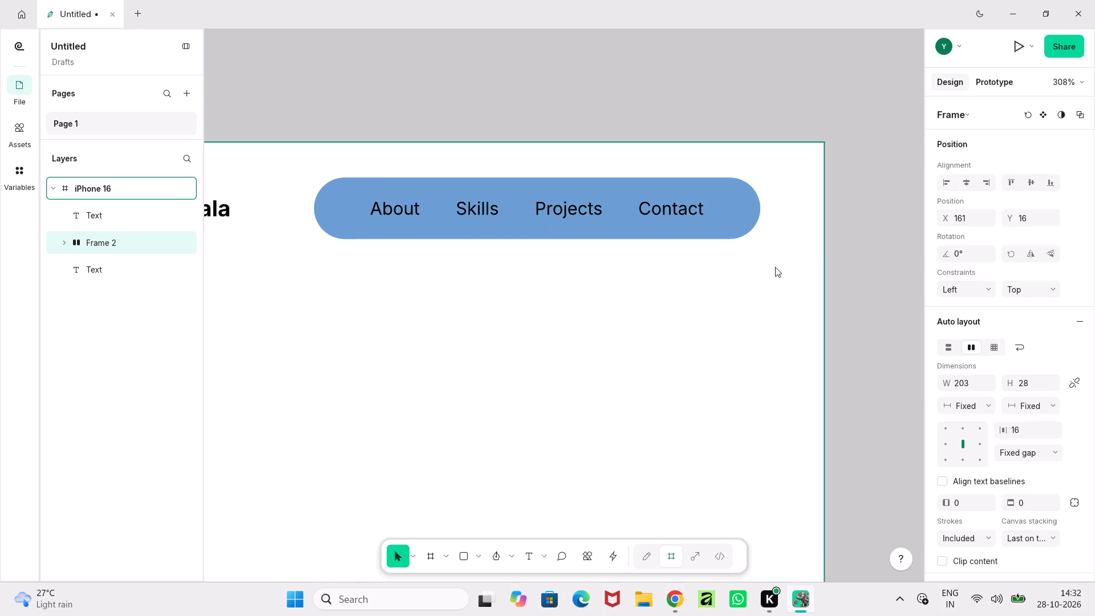
left_click(775, 267)
Add a drop shadow effect to the menu pill with a Y offset of 2 and a blur of 2.
scroll(775, 267, "down", 2, "ctrl")
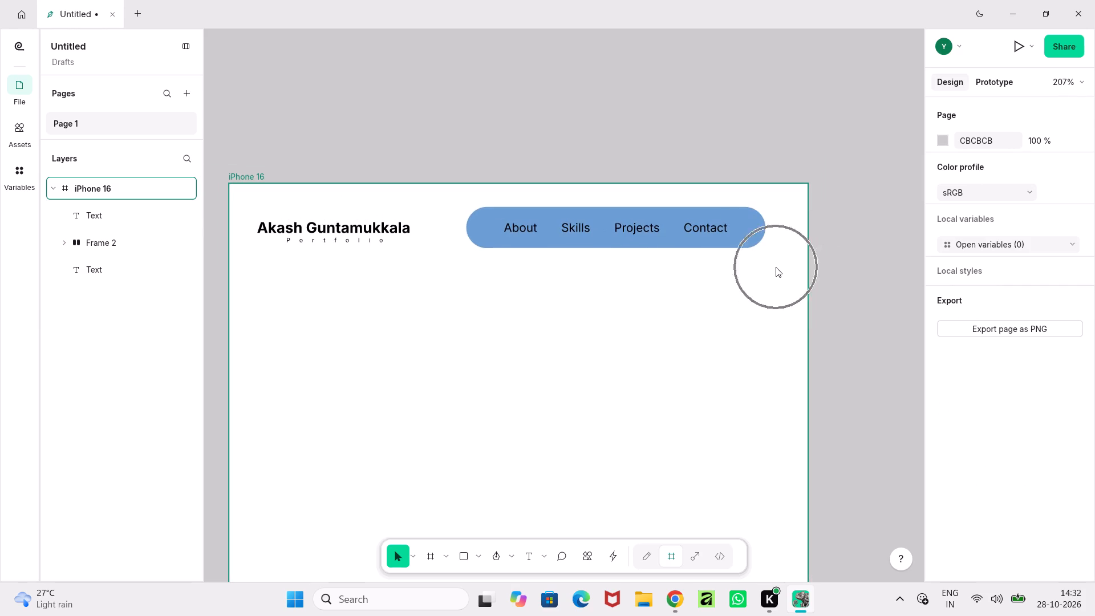
scroll(776, 267, "up", 2, "ctrl")
left_click(726, 257)
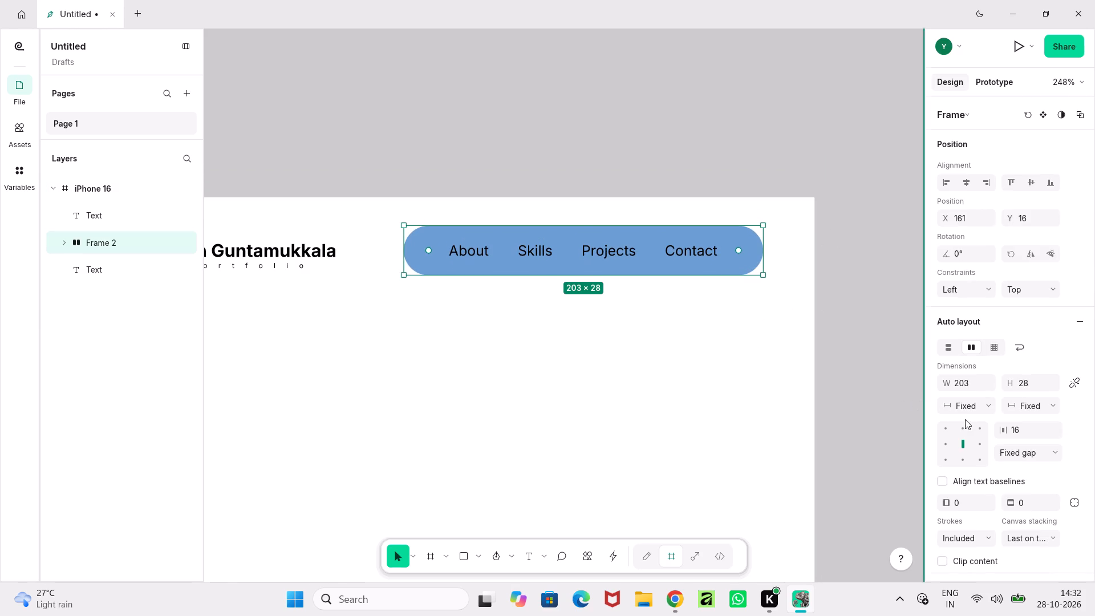
scroll(983, 494, "down", 7)
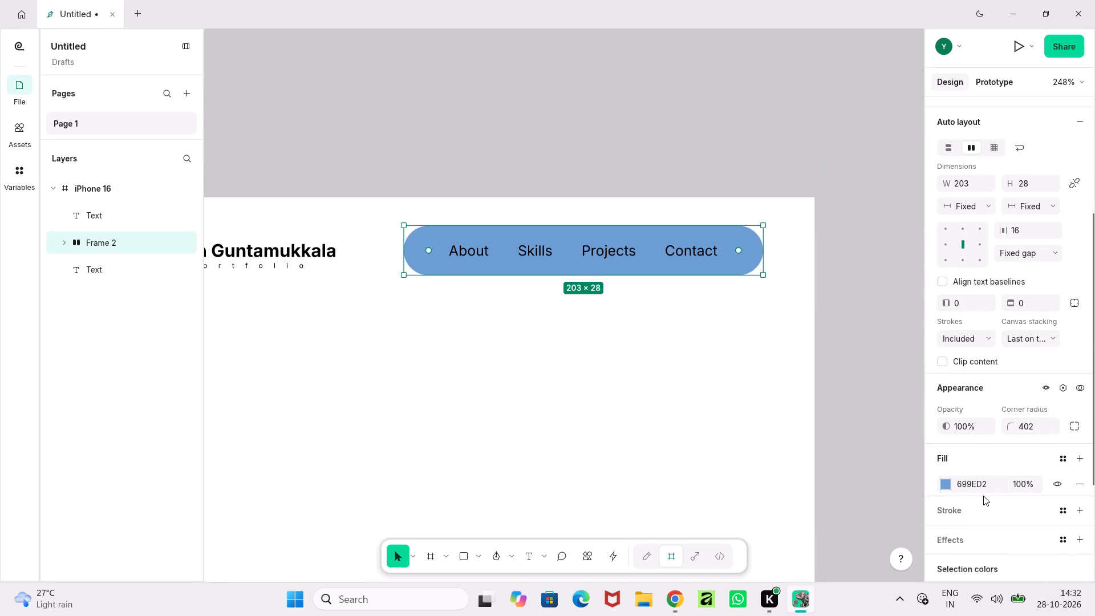
scroll(983, 496, "down", 5)
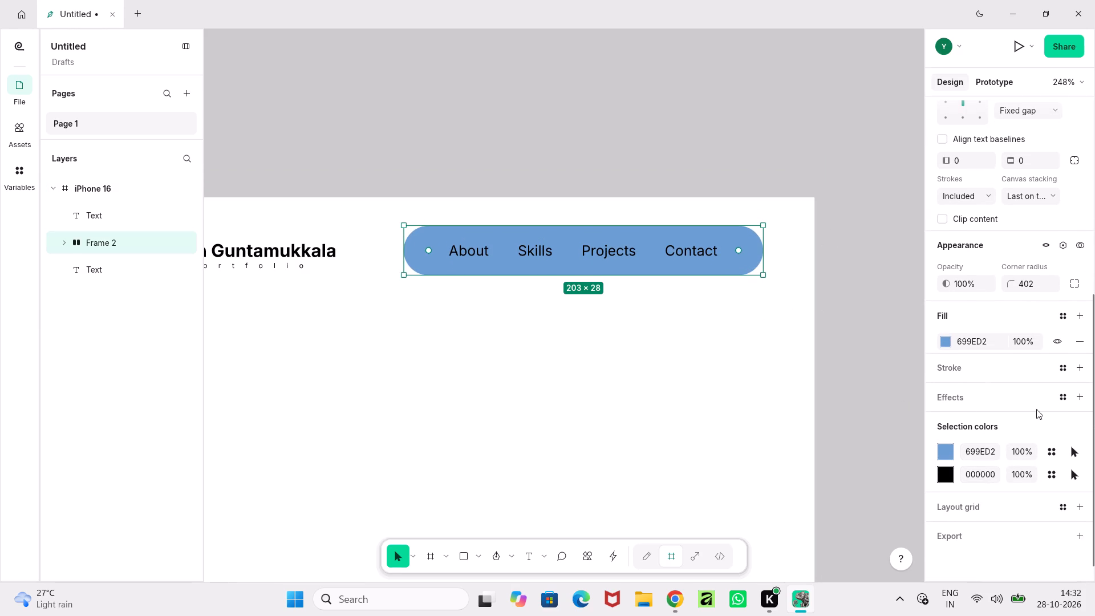
left_click(1076, 395)
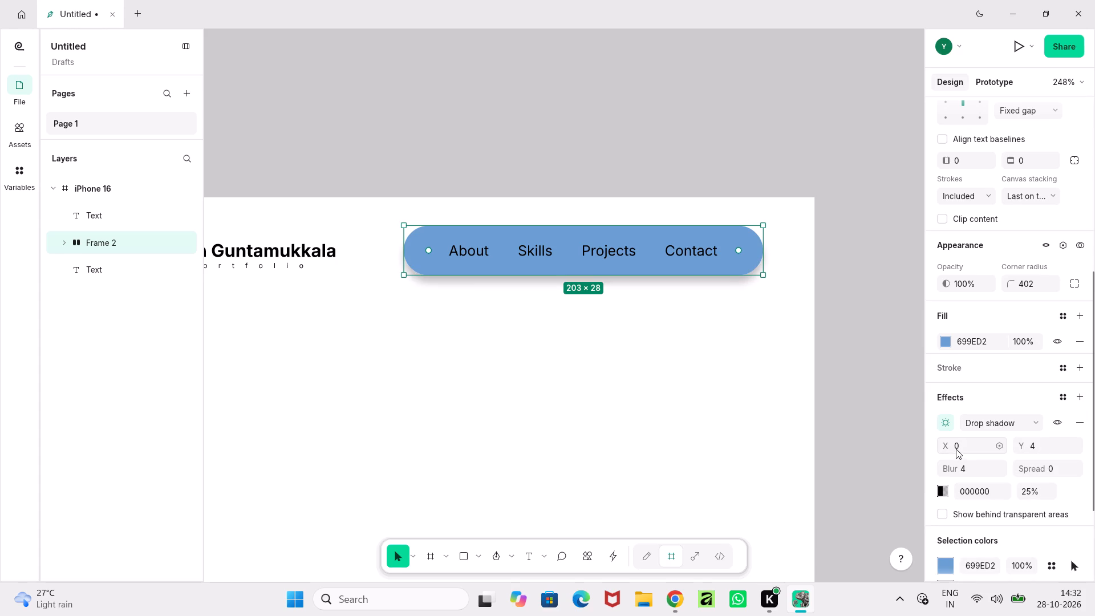
left_click(1025, 449)
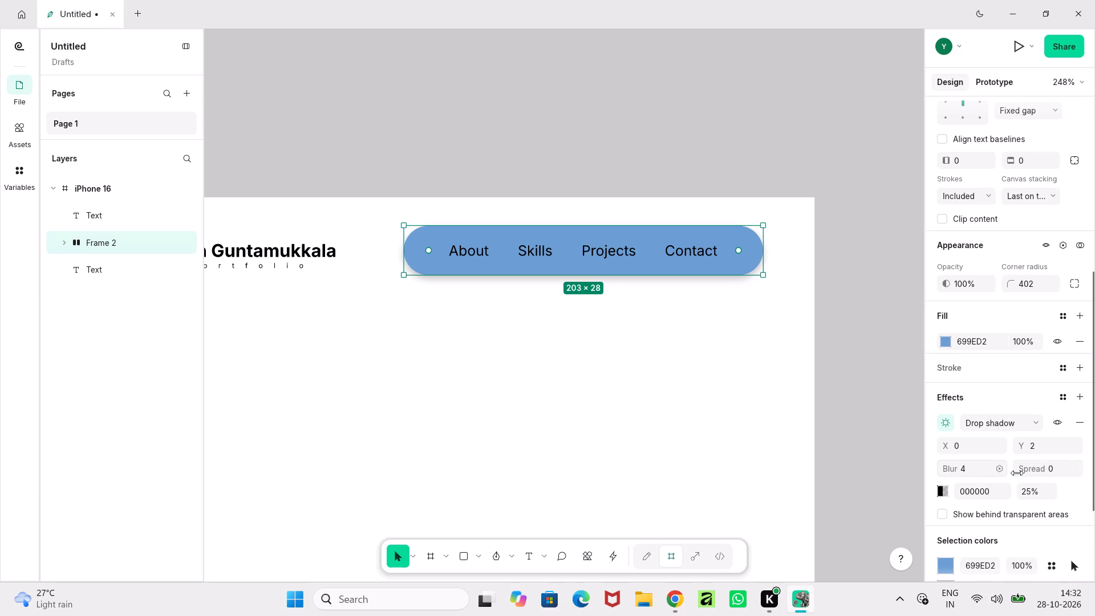
left_click(1017, 473)
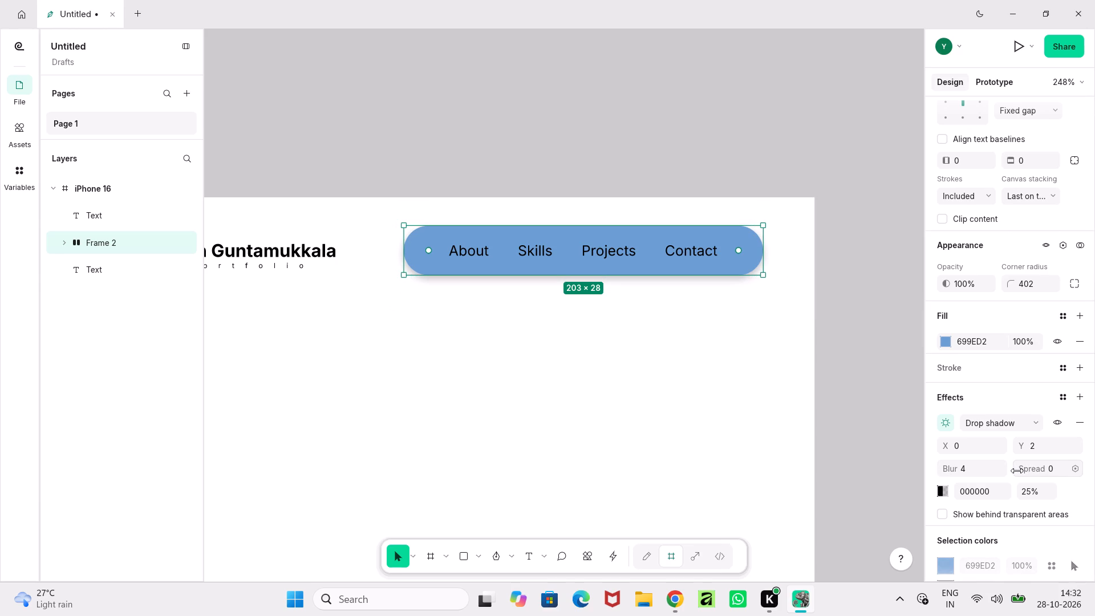
left_click(950, 471)
left_click(861, 379)
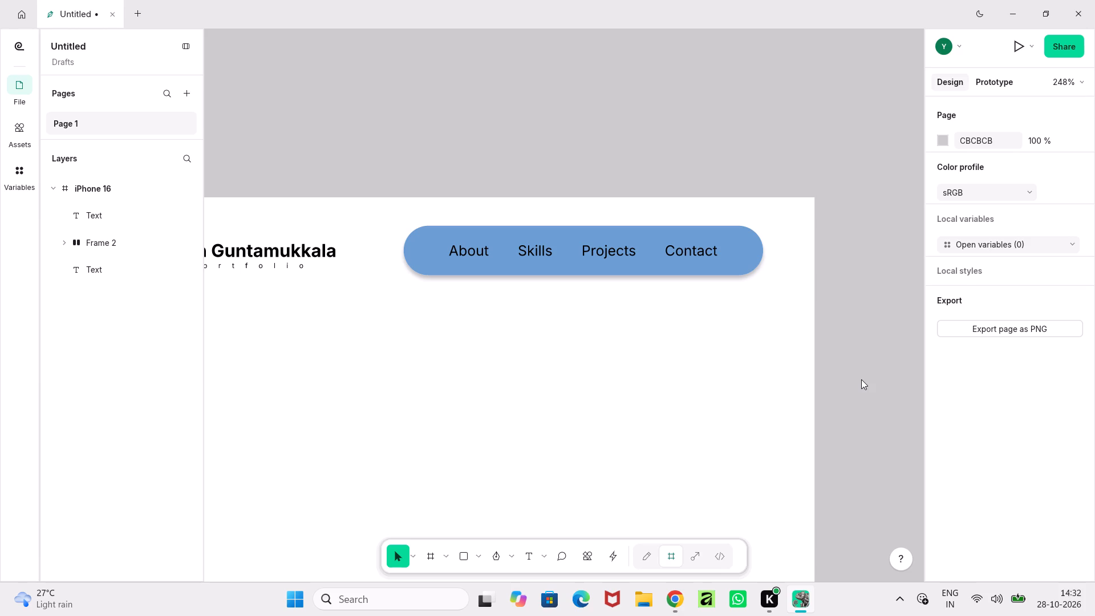
Examine the top bar's overall layout on the iPhone 16 frame, including the heading and the shadowed menu pill.
scroll(861, 379, "down", 5, "ctrl")
middle_click_drag(861, 379, 502, 313)
scroll(540, 321, "down", 1)
scroll(457, 302, "up", 5, "ctrl")
middle_click_drag(599, 340, 922, 380)
scroll(687, 359, "down", 2, "ctrl")
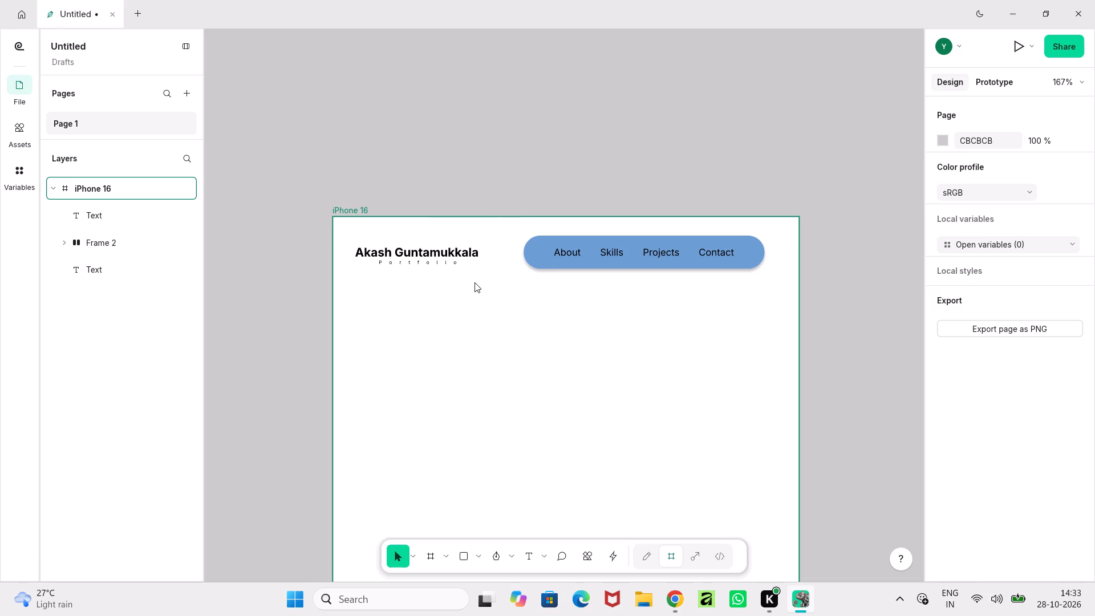
scroll(474, 282, "down", 1, "ctrl")
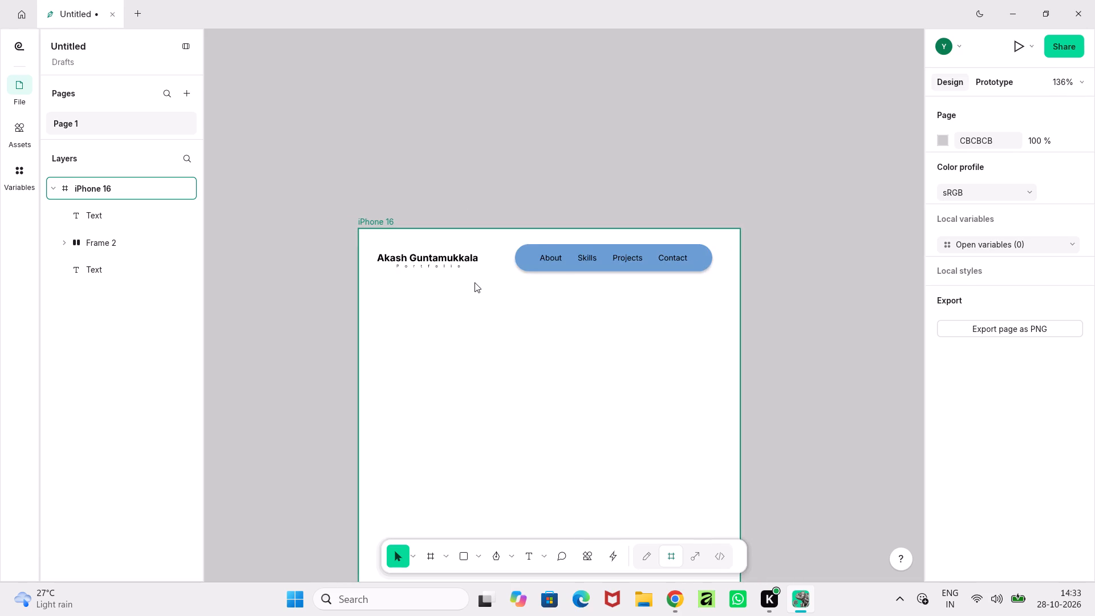
scroll(474, 282, "down", 1, "ctrl")
middle_click_drag(479, 328, 482, 256)
scroll(482, 256, "down", 1, "ctrl")
scroll(482, 256, "up", 6, "ctrl")
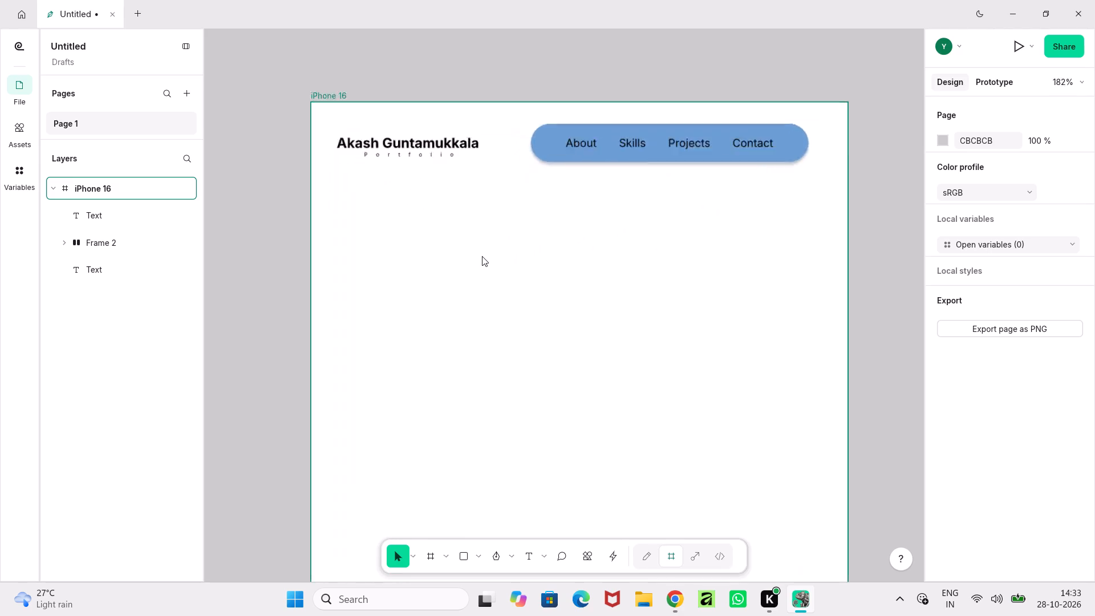
Convert the whole menu pill frame, with its four text labels, into a component.
scroll(482, 256, "up", 2, "ctrl")
middle_click_drag(482, 256, 392, 513)
scroll(517, 343, "up", 2, "ctrl")
middle_click_drag(517, 343, 351, 472)
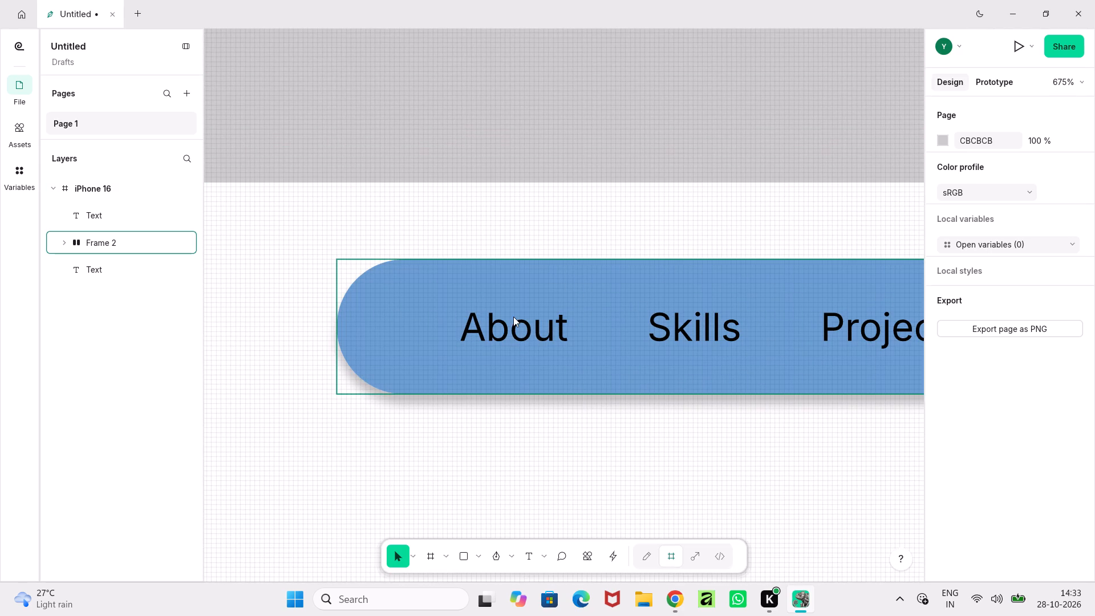
left_click(513, 317)
triple_click(517, 327)
left_click(517, 327)
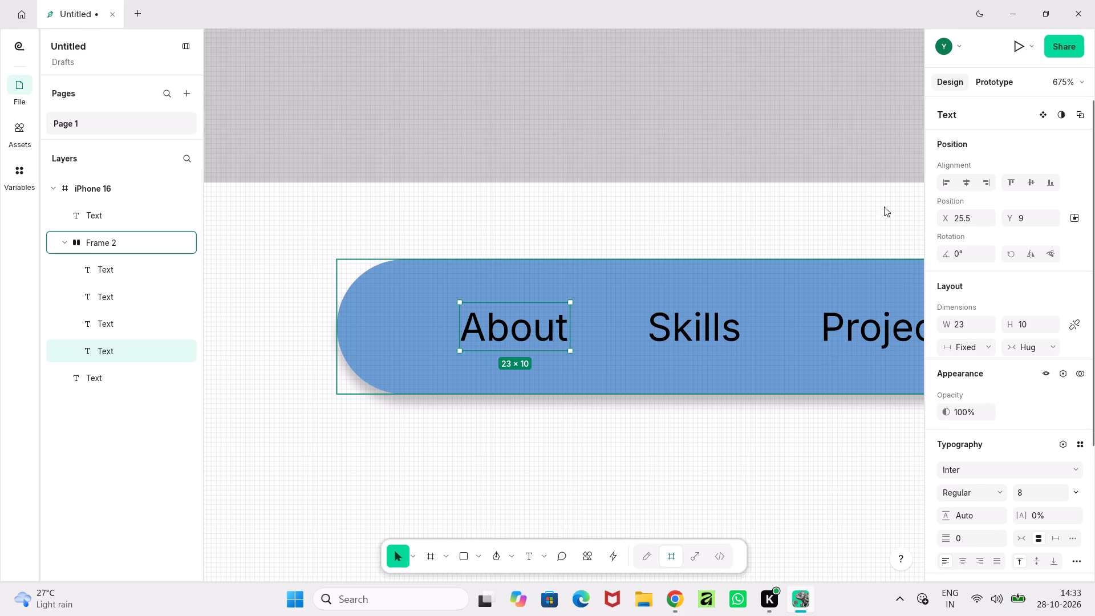
left_click(663, 375)
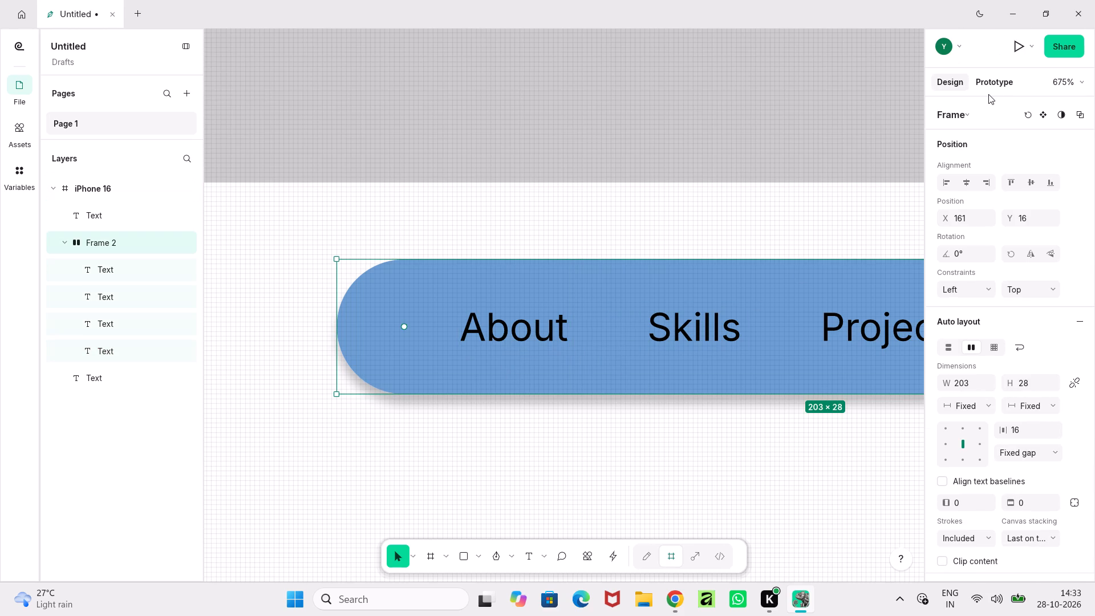
left_click(1039, 111)
scroll(711, 317, "down", 2, "ctrl")
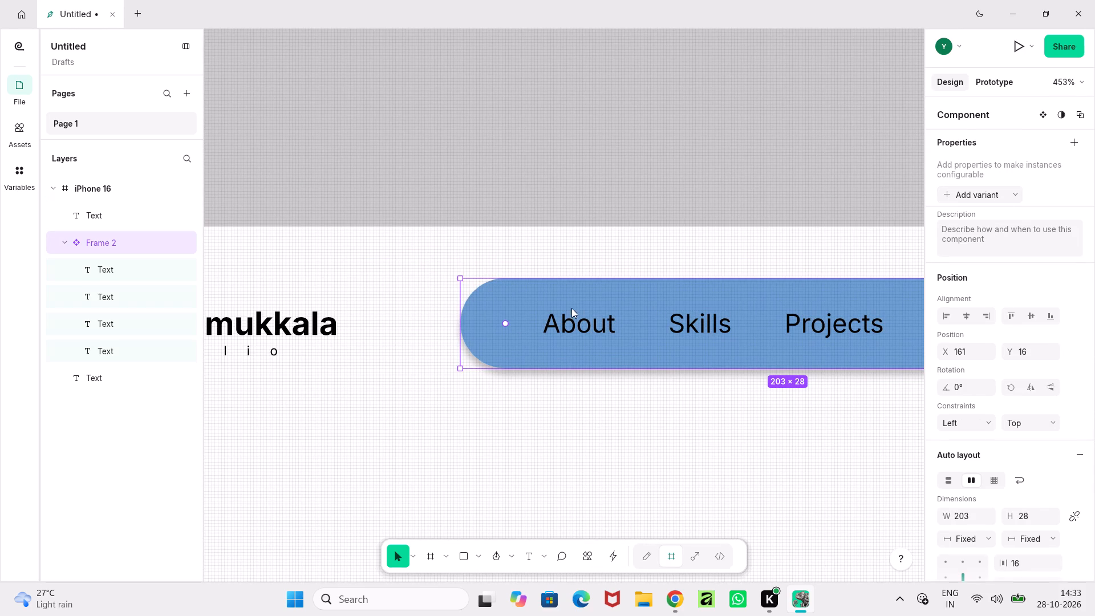
Set the fill colour of the About label in the menu pill component to white, FFFFFF.
triple_click(571, 327)
left_click(571, 327)
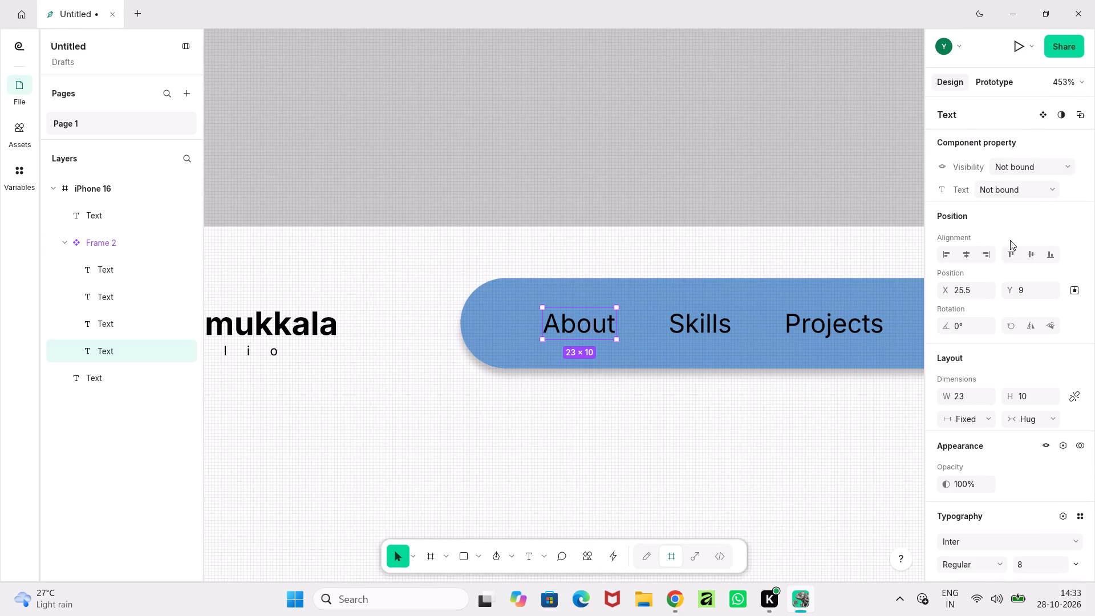
scroll(993, 408, "down", 8)
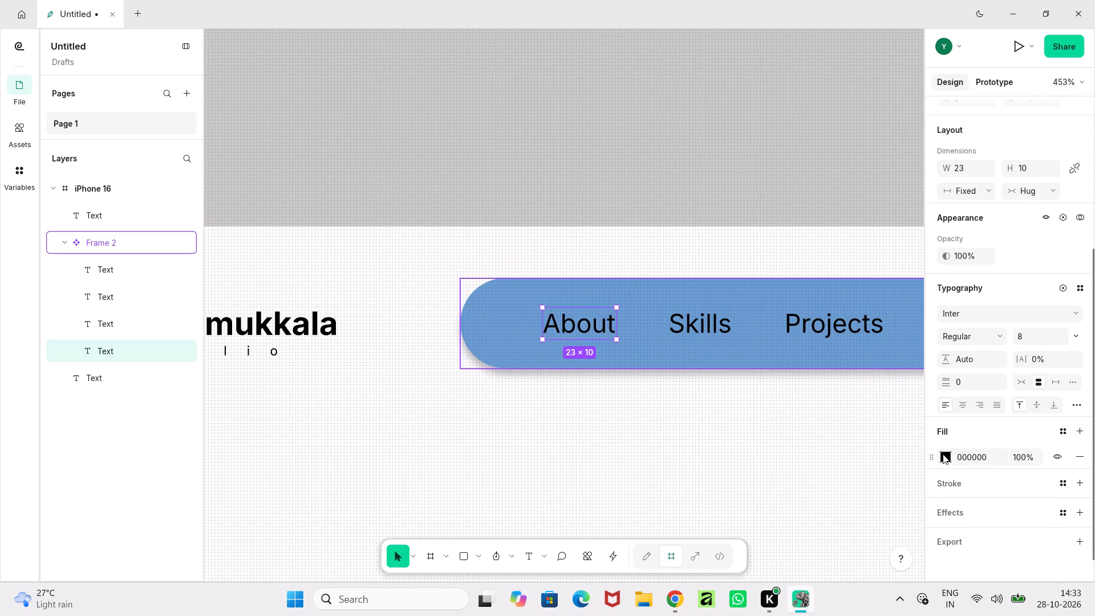
left_click(943, 454)
left_click_drag(761, 254, 725, 166)
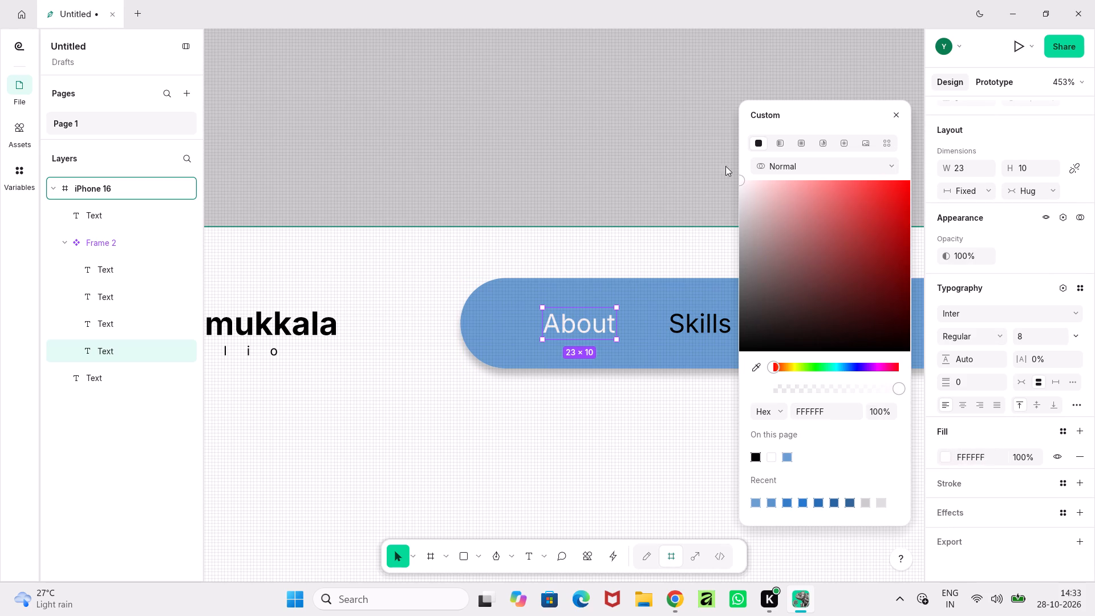
left_click_drag(725, 166, 713, 115)
left_click(647, 167)
Move the menu pill component out of the iPhone 16 frame onto the empty canvas beside it, to about X -137, Y -136.
scroll(678, 253, "down", 5, "ctrl")
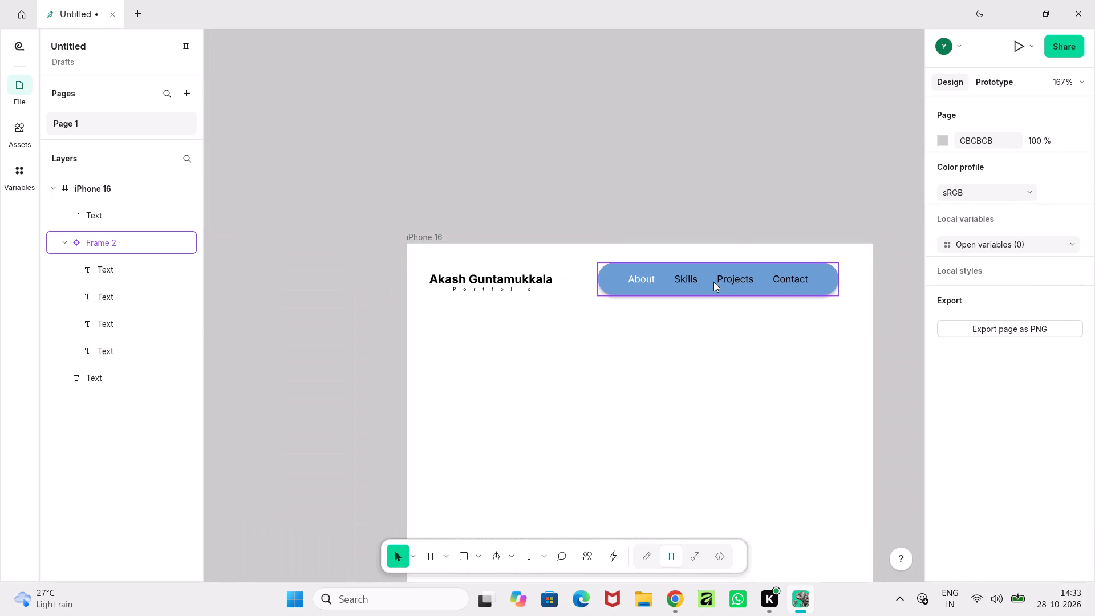
left_click(713, 281)
scroll(729, 319, "down", 3, "ctrl")
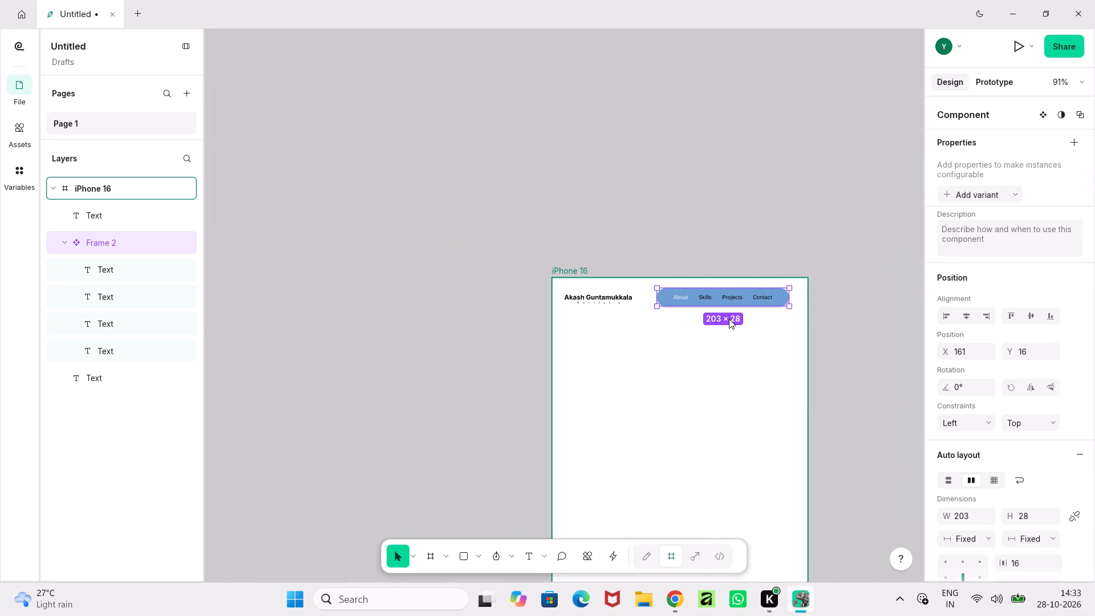
left_click_drag(729, 298, 431, 273)
scroll(499, 310, "up", 4, "ctrl")
middle_click_drag(436, 317, 801, 371)
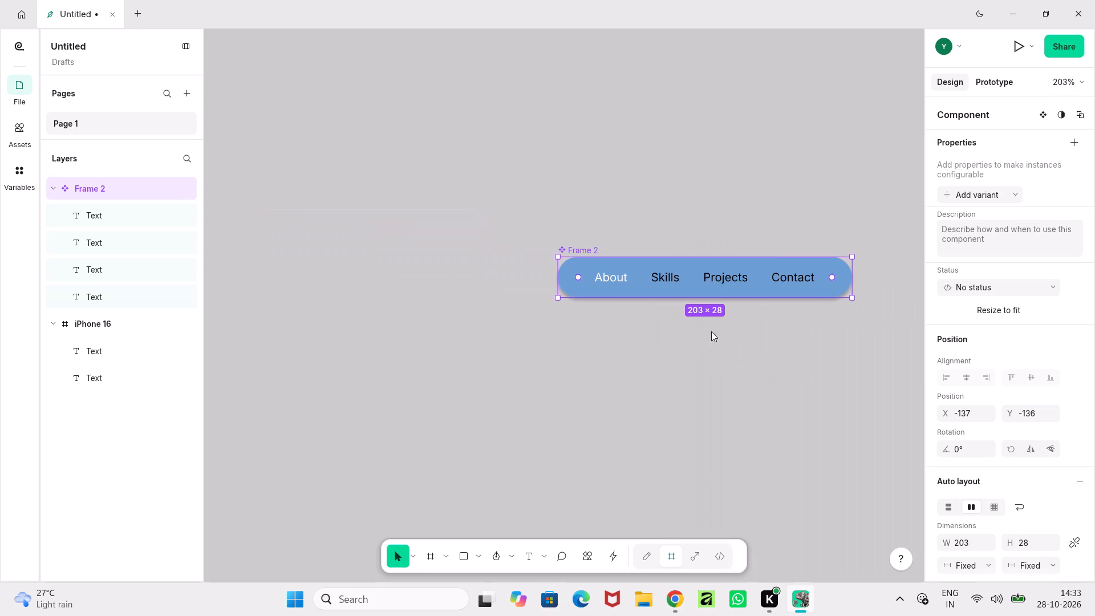
left_click_drag(715, 298, 703, 469)
key("ctrl+z")
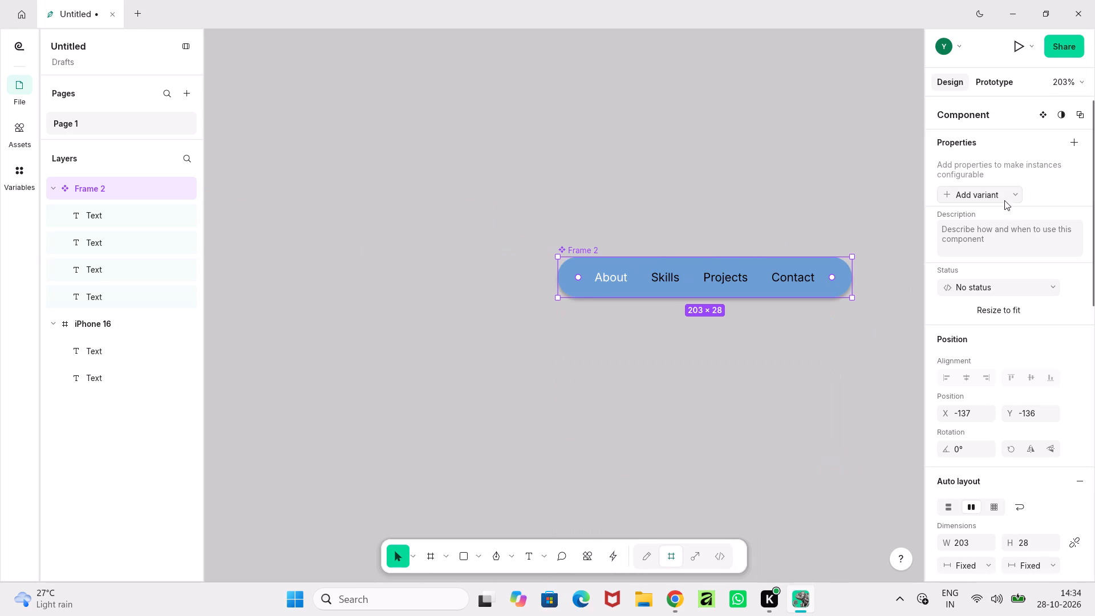
Add a second variant to the menu pill component.
left_click(976, 194)
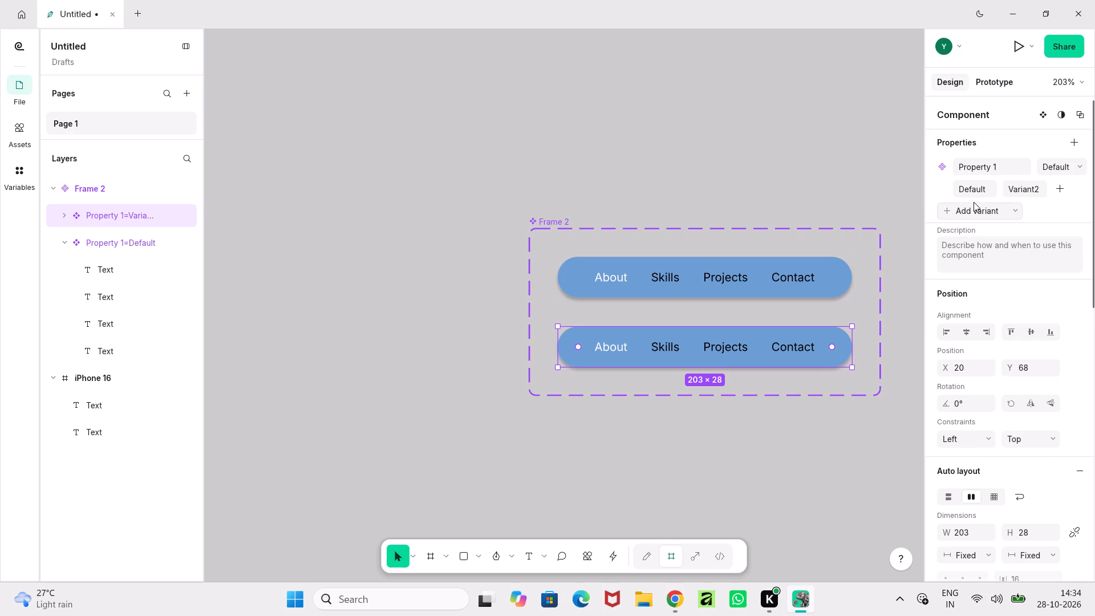
Set the fill colour of the About label in the Default variant to black.
left_click(615, 279)
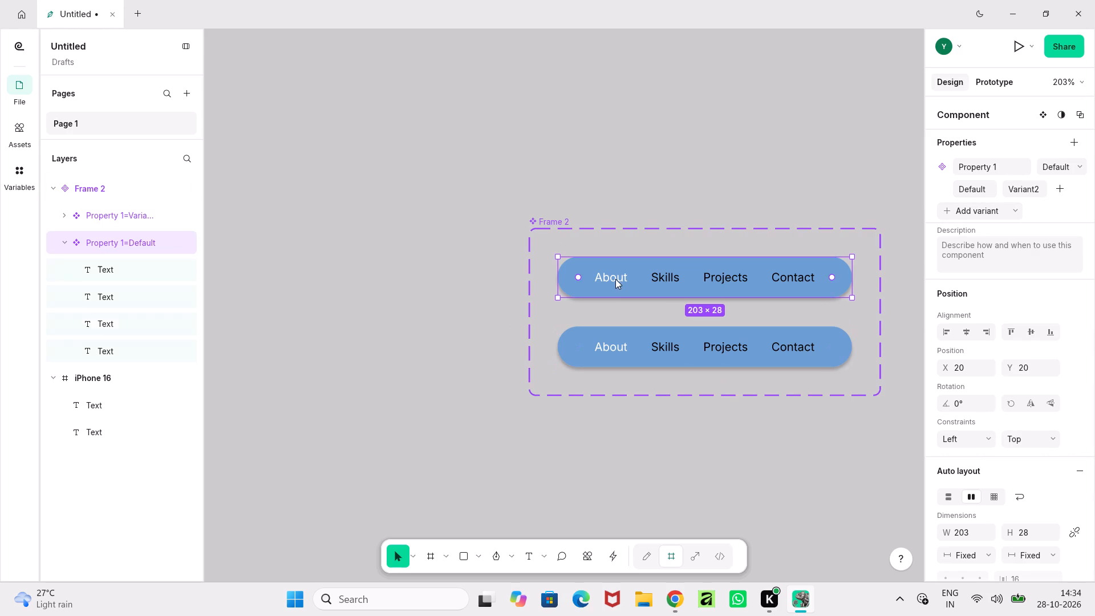
double_click(603, 279)
scroll(985, 507, "down", 3)
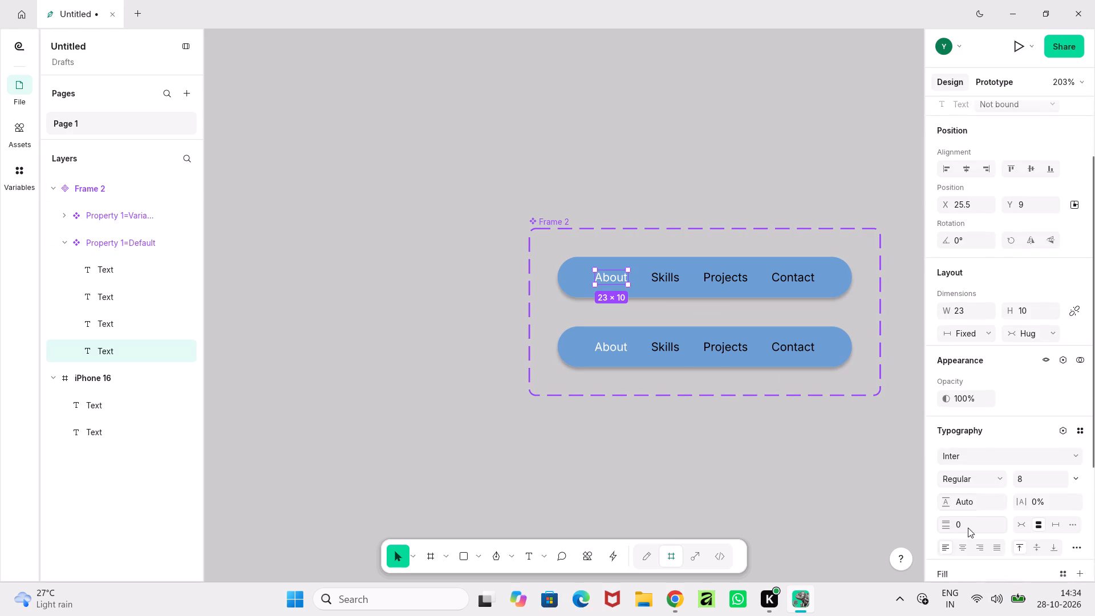
scroll(968, 528, "down", 9)
left_click(945, 424)
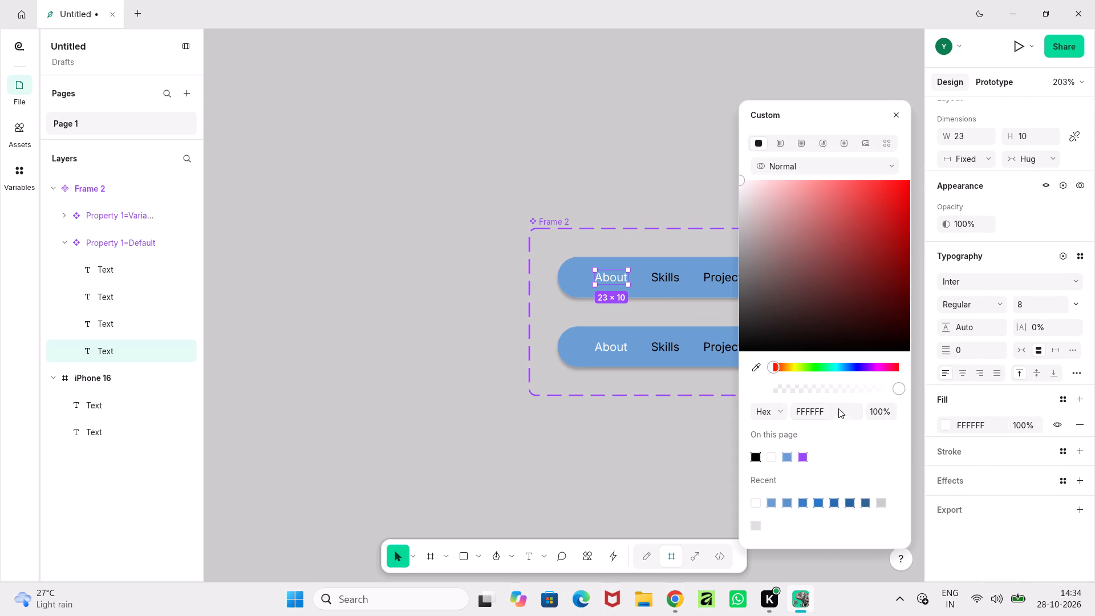
left_click(753, 457)
left_click(661, 464)
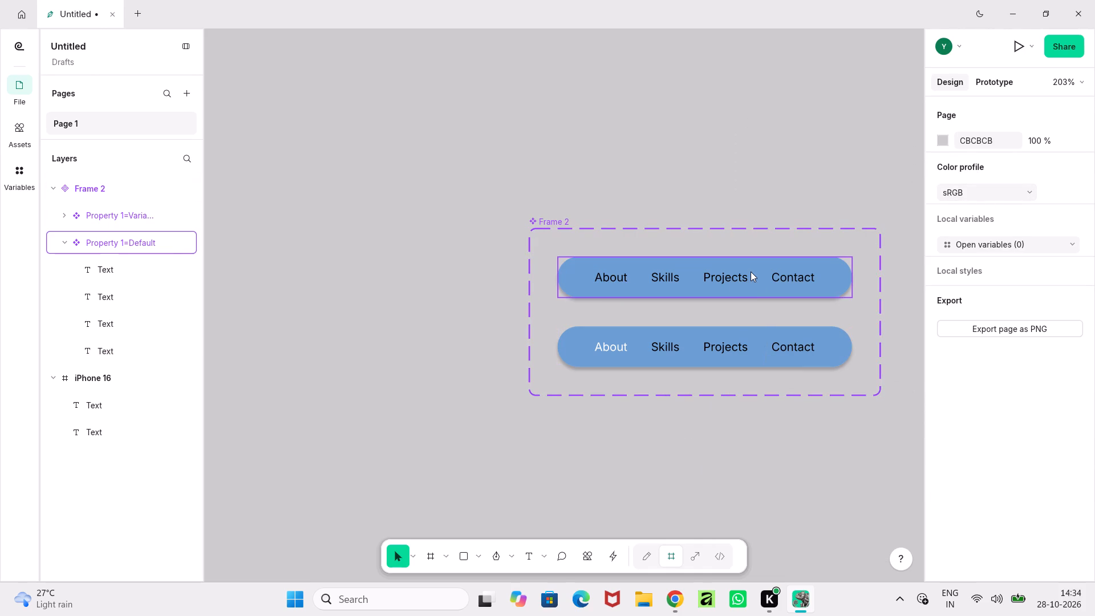
Add three more variants to the menu pill component set, making five menu pills in all.
left_click(749, 288)
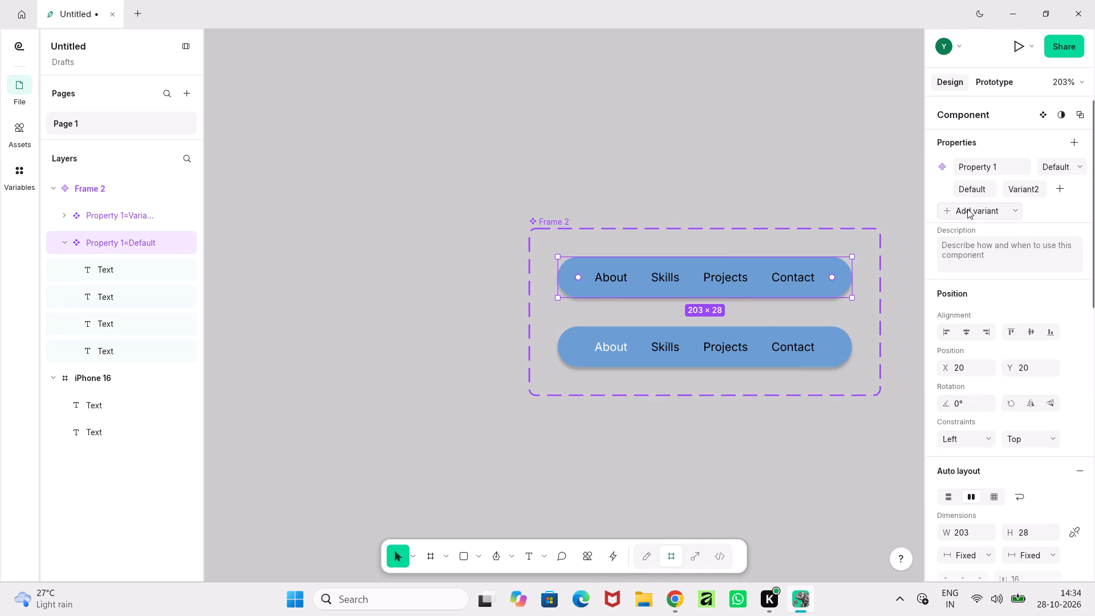
left_click(968, 209)
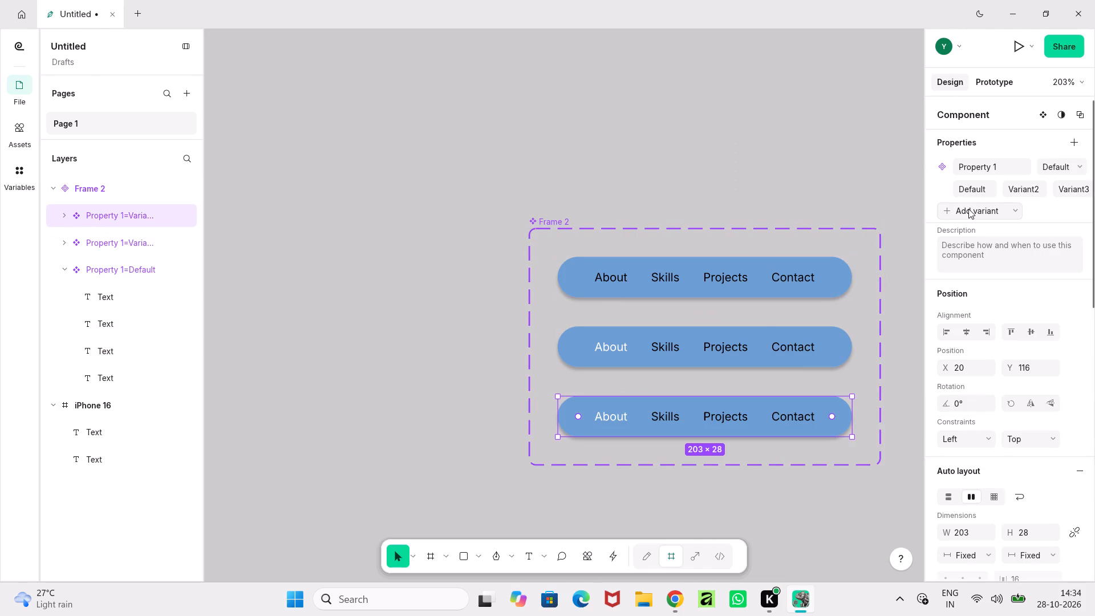
left_click(968, 209)
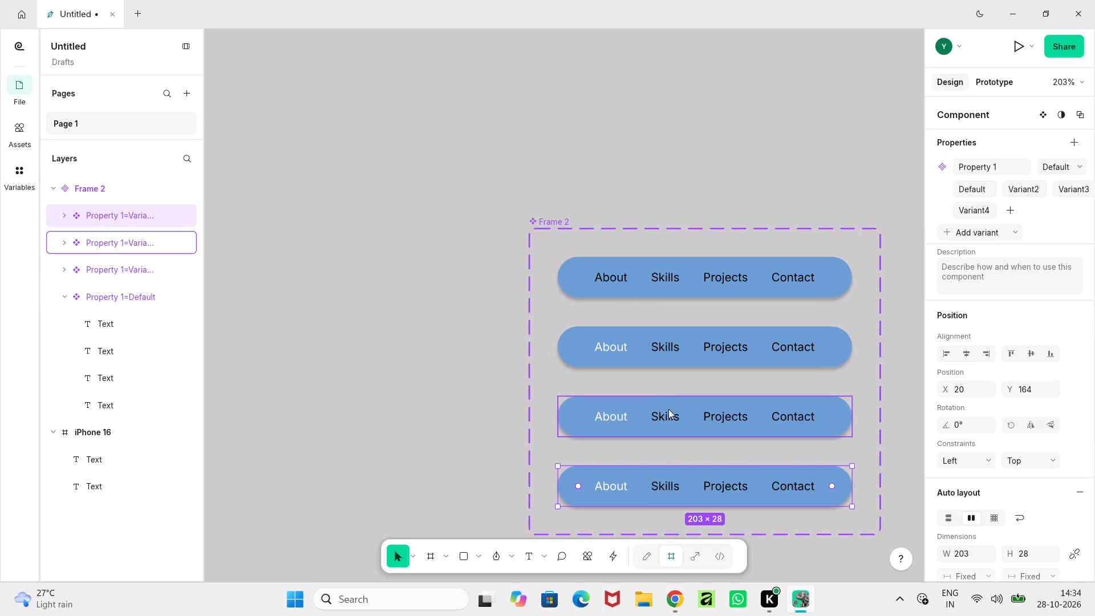
left_click(975, 229)
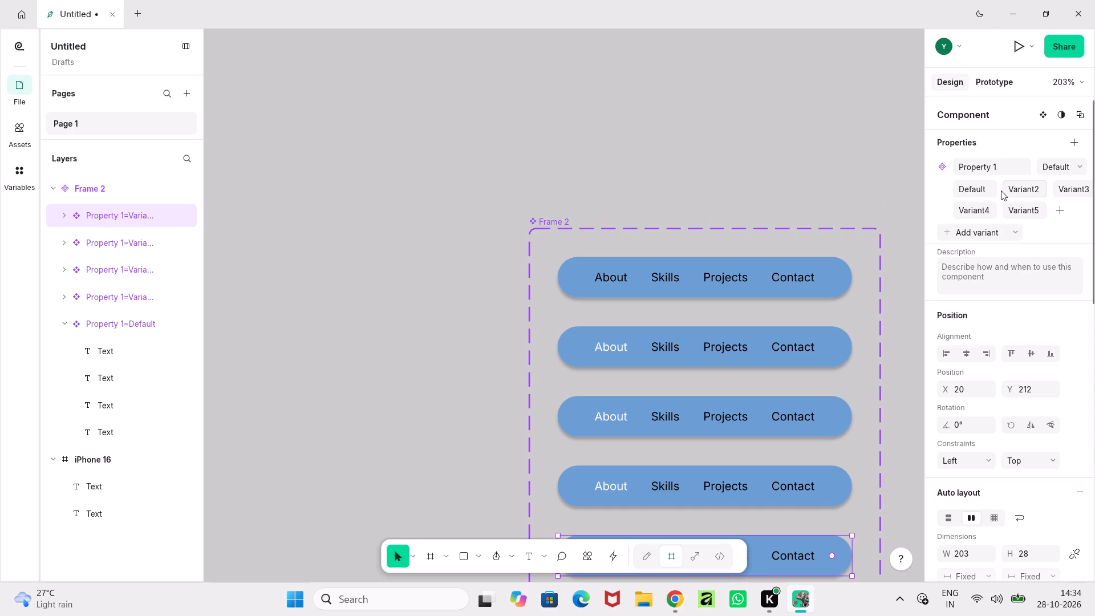
Check which Property 1 values belong to the first two menu pills in the component set.
left_click(1006, 191)
left_click(849, 182)
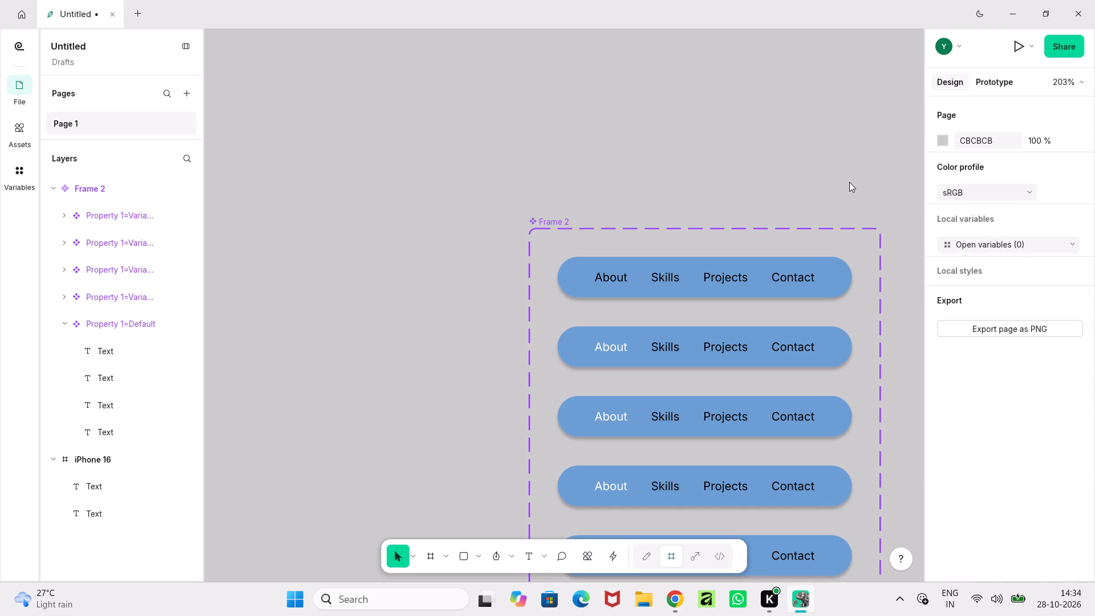
left_click(769, 266)
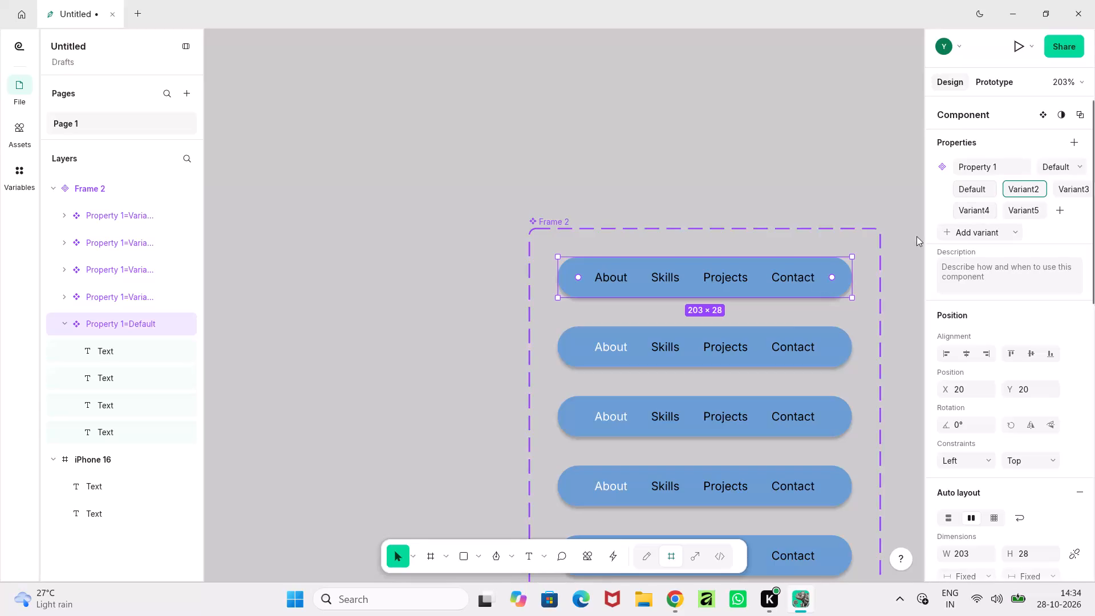
left_click(760, 342)
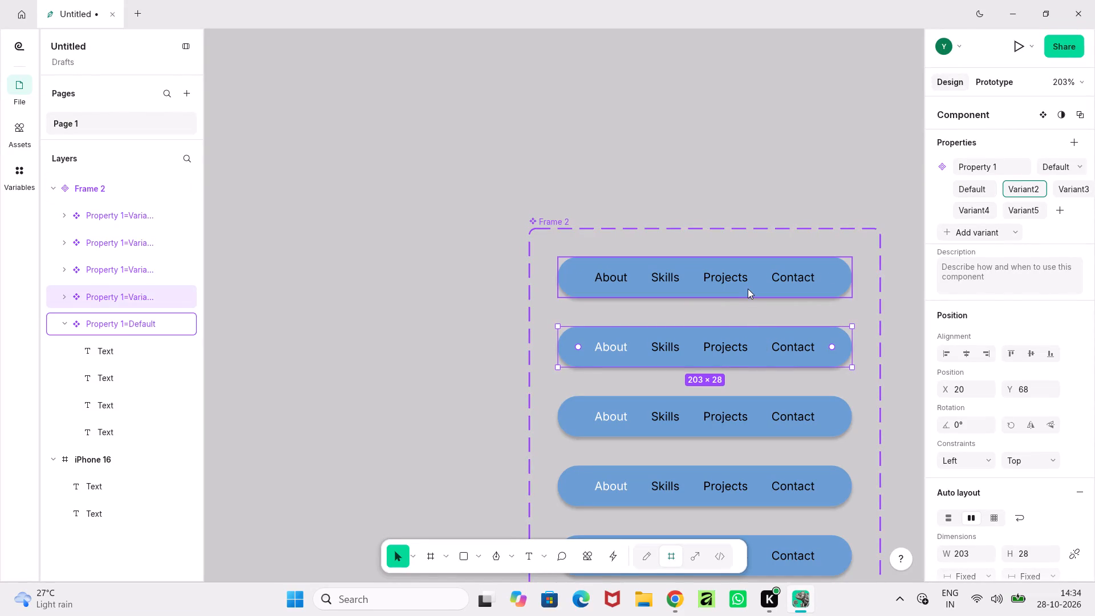
left_click(748, 289)
left_click(825, 350)
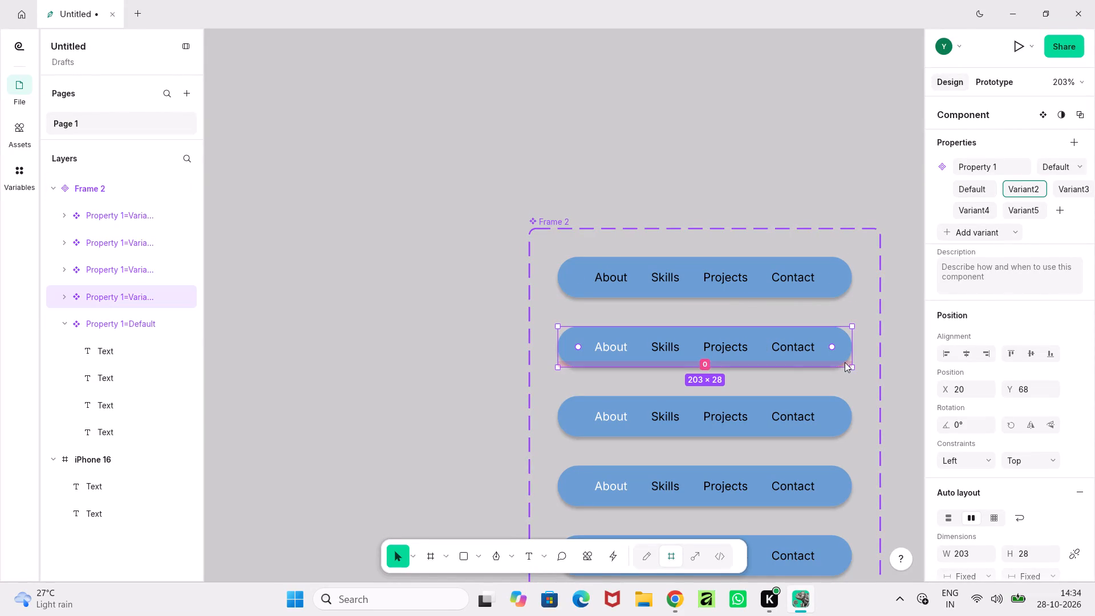
left_click(739, 286)
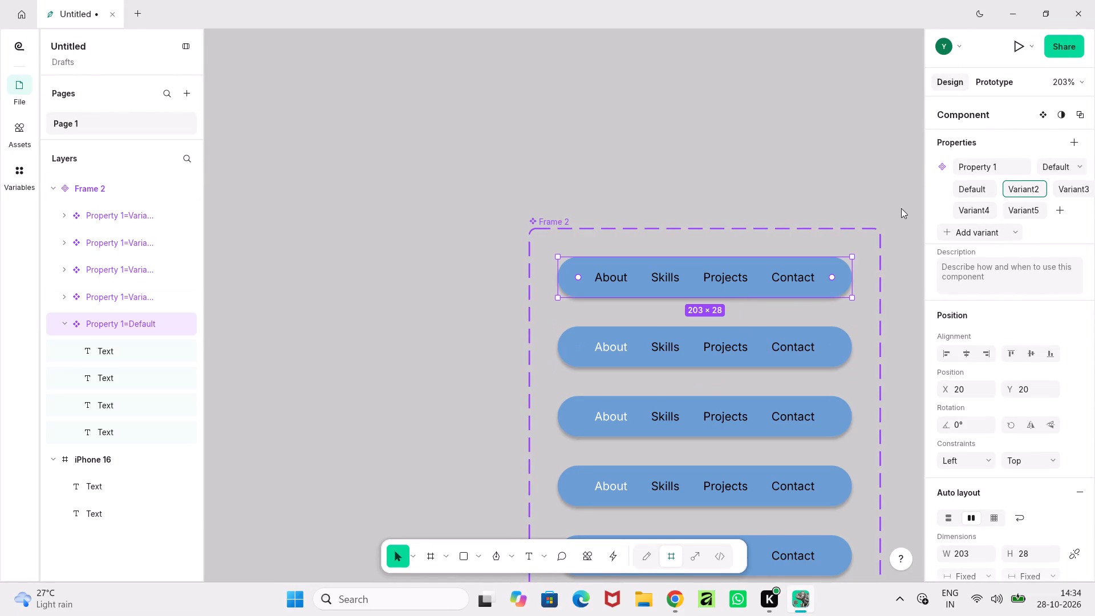
left_click(972, 193)
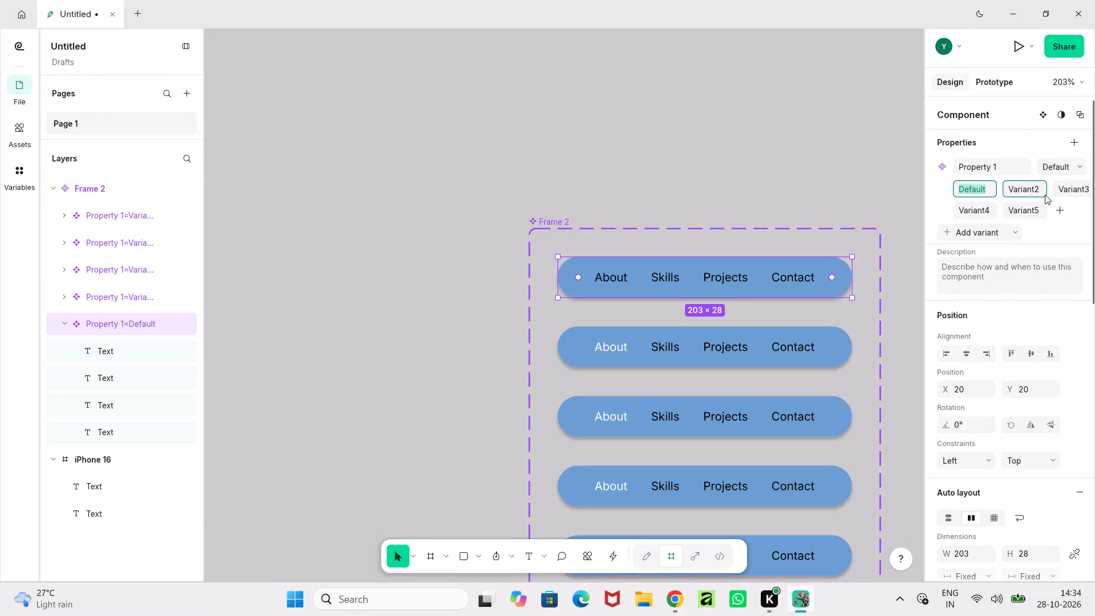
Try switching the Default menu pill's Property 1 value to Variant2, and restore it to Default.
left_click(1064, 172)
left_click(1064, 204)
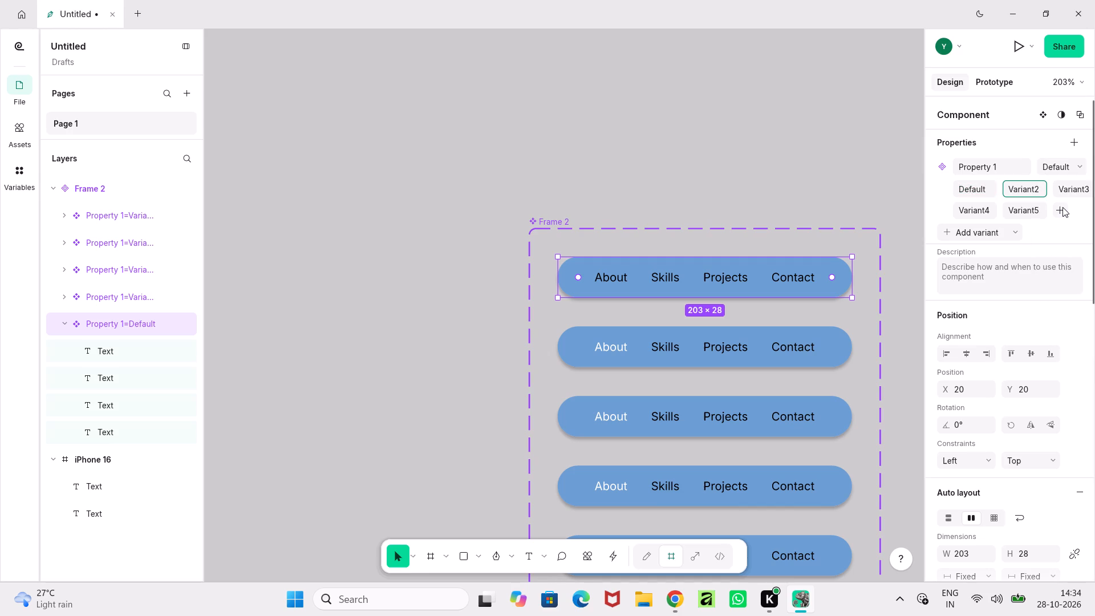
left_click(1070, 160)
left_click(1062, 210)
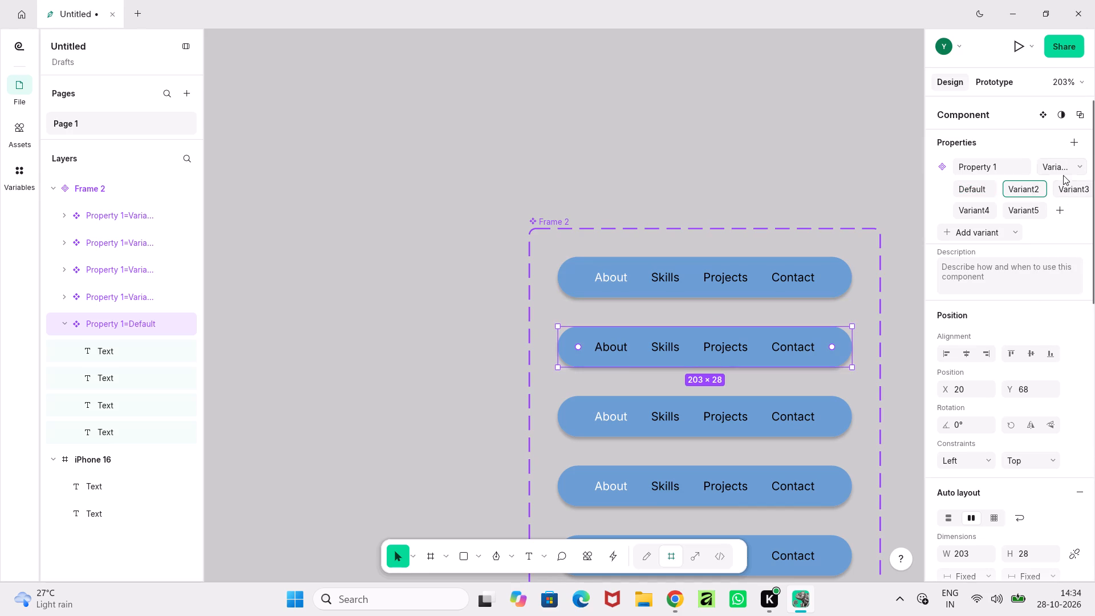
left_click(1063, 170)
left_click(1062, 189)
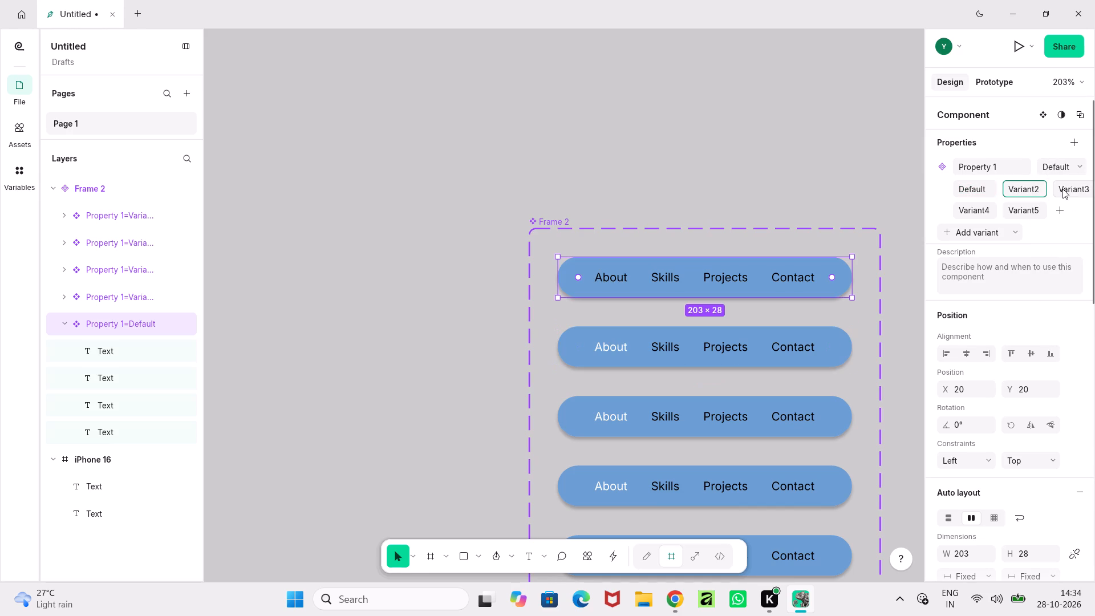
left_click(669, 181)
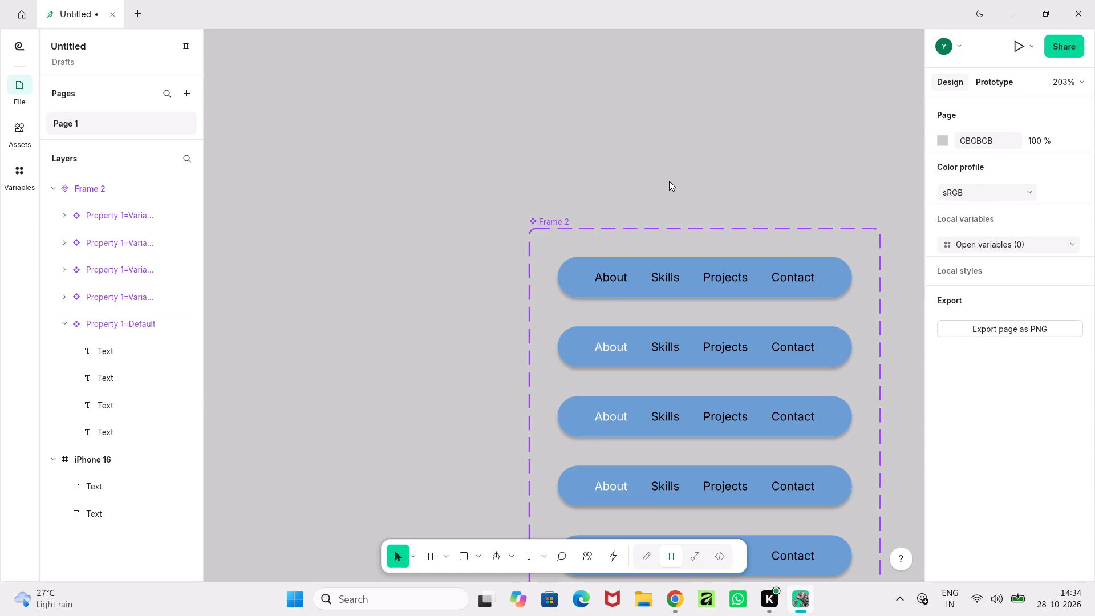
Set the fill colour of the About label in the third menu pill of the component set to black.
middle_click_drag(669, 181, 552, 132)
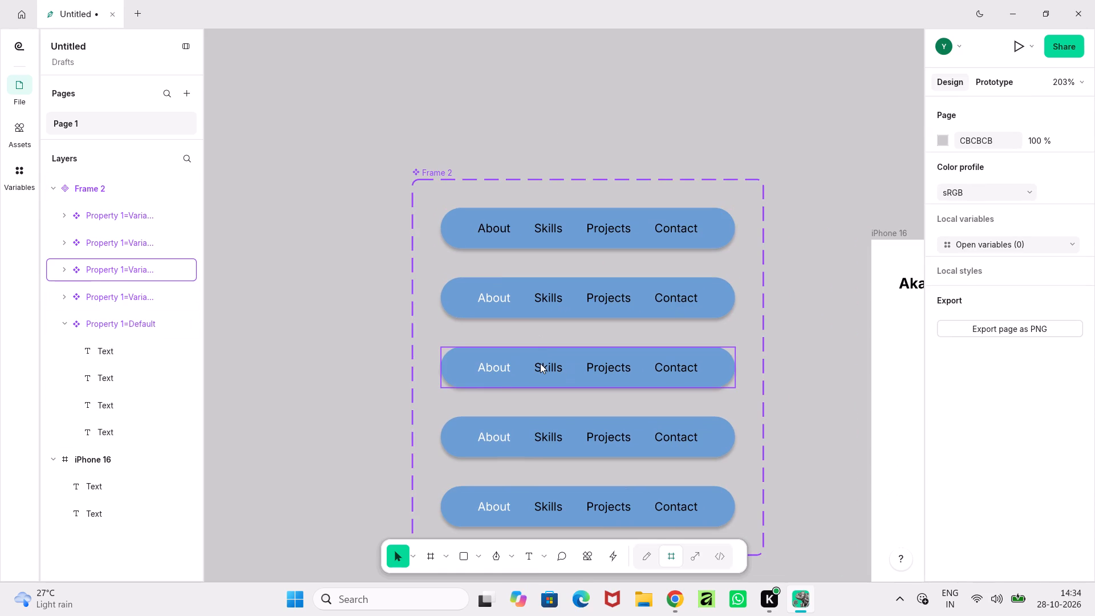
left_click(500, 380)
left_click(498, 371)
double_click(499, 367)
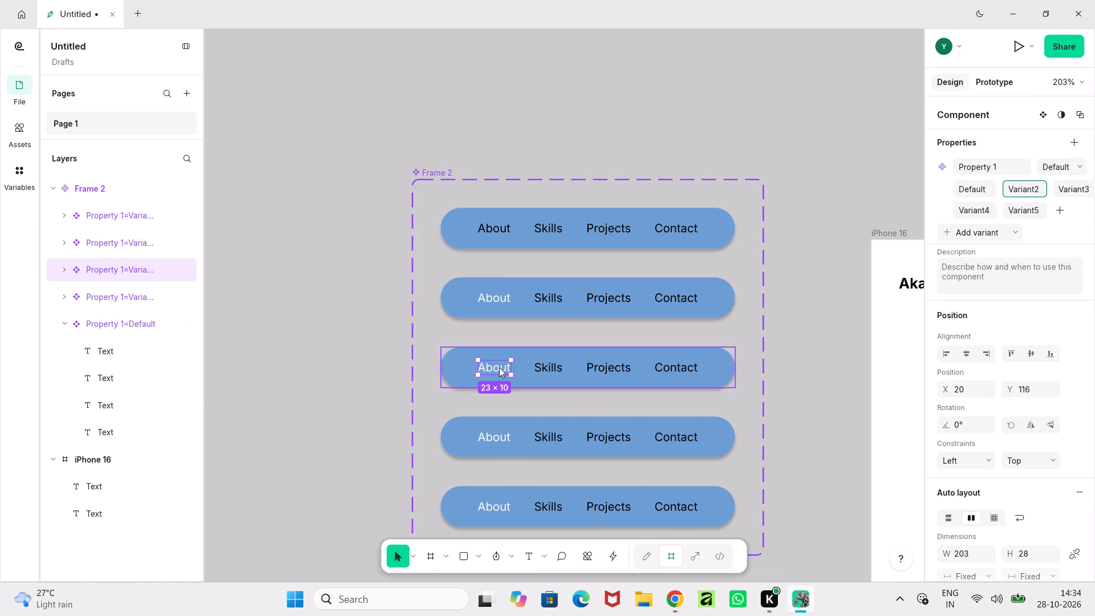
scroll(964, 435, "down", 12)
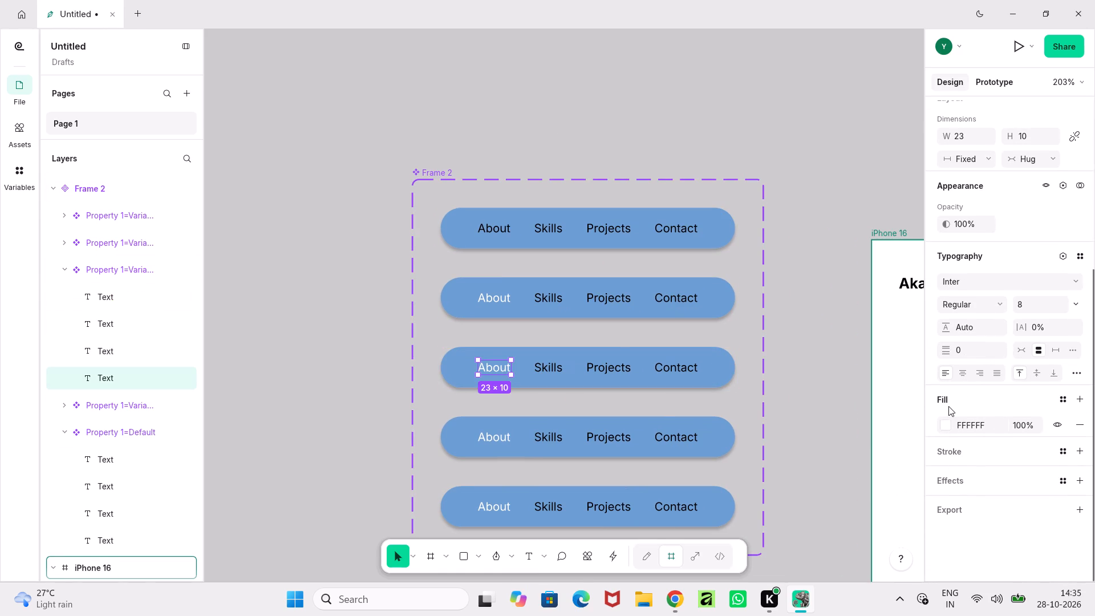
left_click(943, 427)
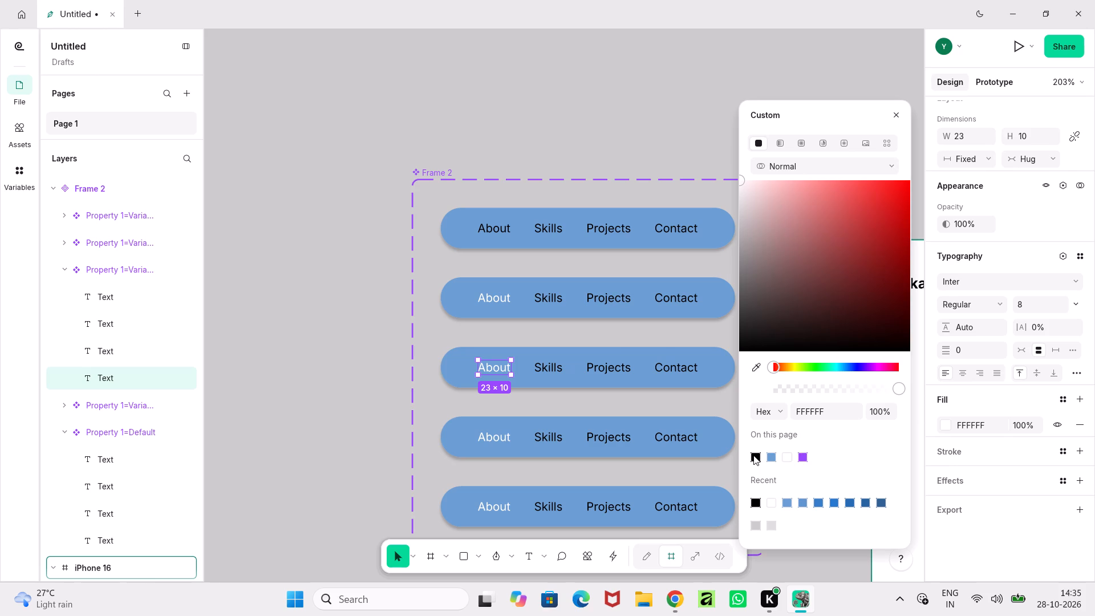
left_click(753, 455)
Set the fill colour of the Skills label in the third menu pill to white, FFFFFF.
left_click(544, 367)
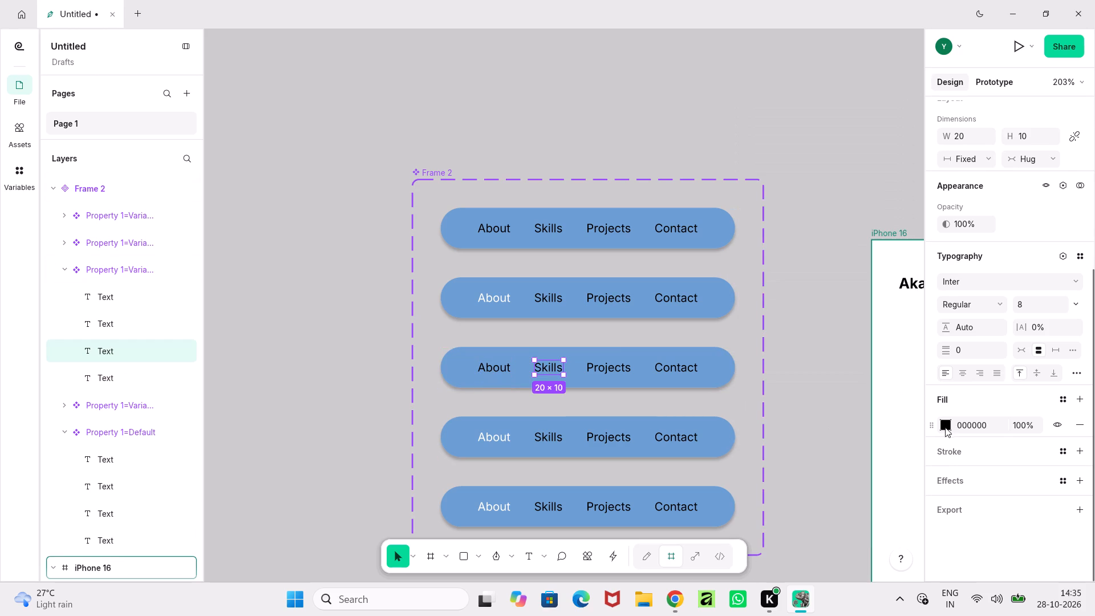
left_click(946, 428)
left_click_drag(754, 193, 724, 173)
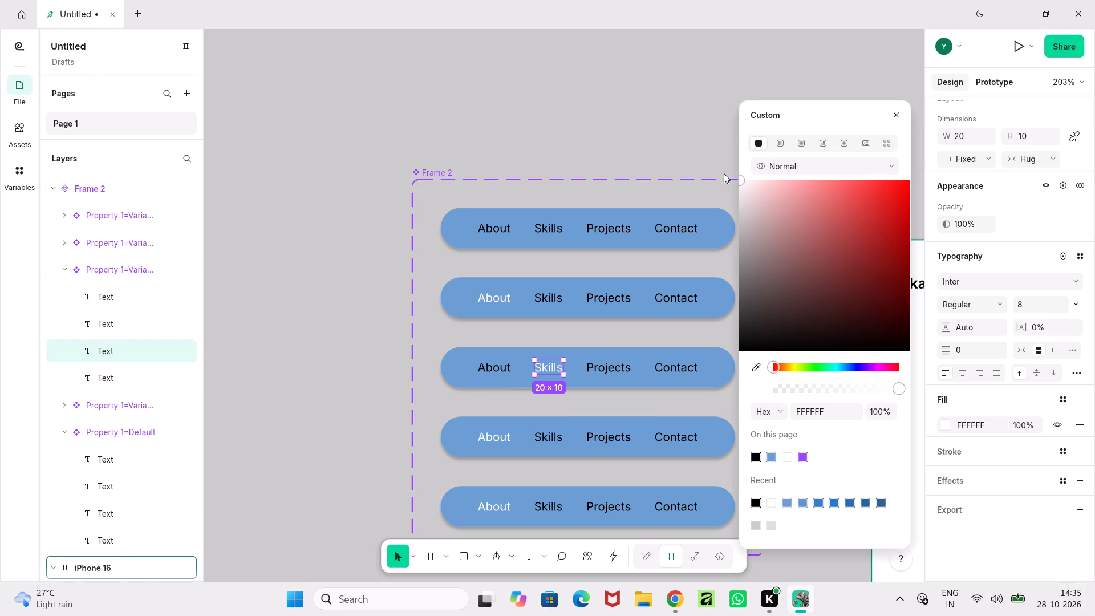
left_click_drag(724, 173, 705, 162)
In the fourth menu pill of the component set, set the About label's fill to black, 000000, and the Projects label's fill to white.
left_click(610, 435)
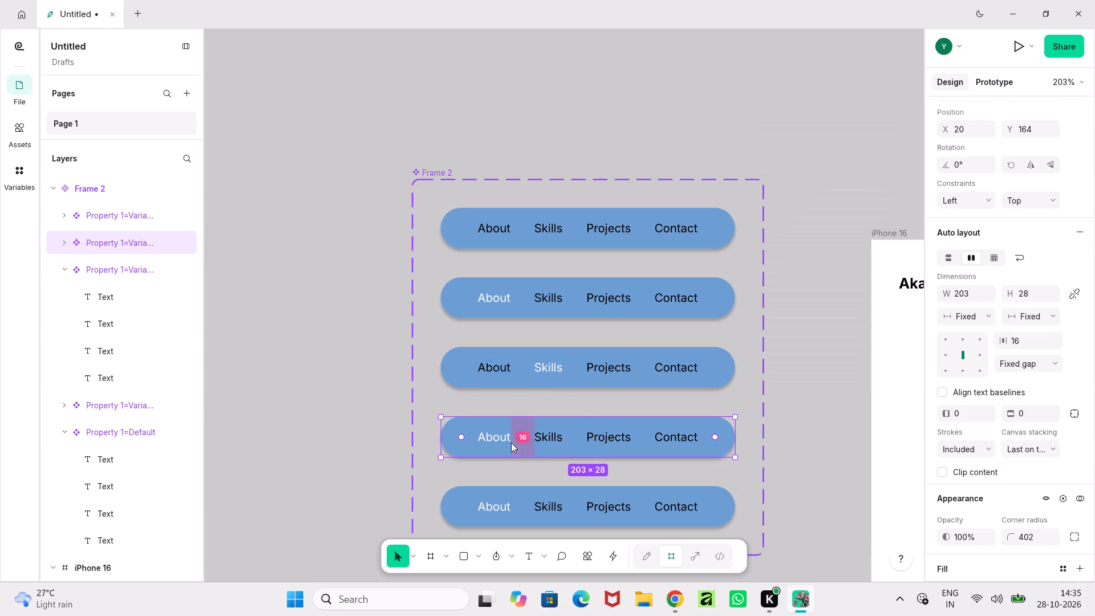
left_click(491, 441)
left_click(493, 437)
double_click(493, 437)
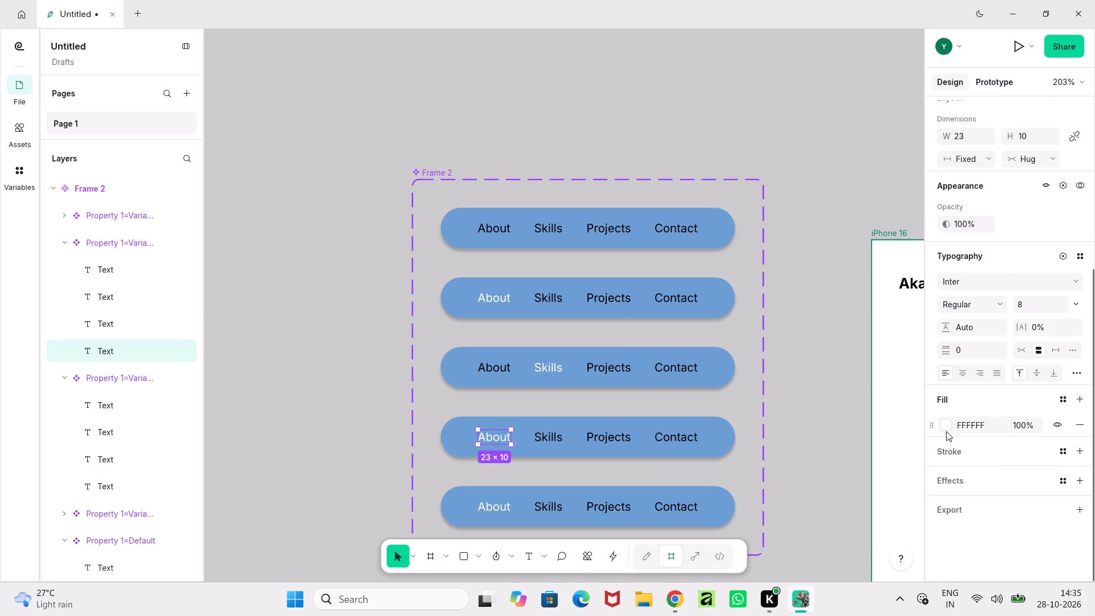
left_click(946, 431)
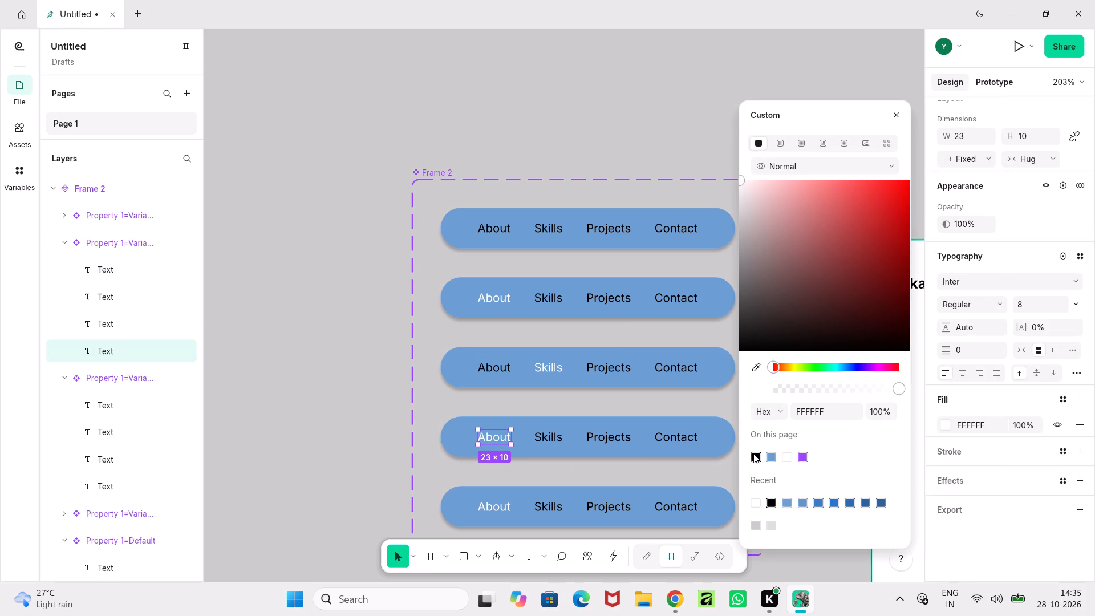
left_click(755, 455)
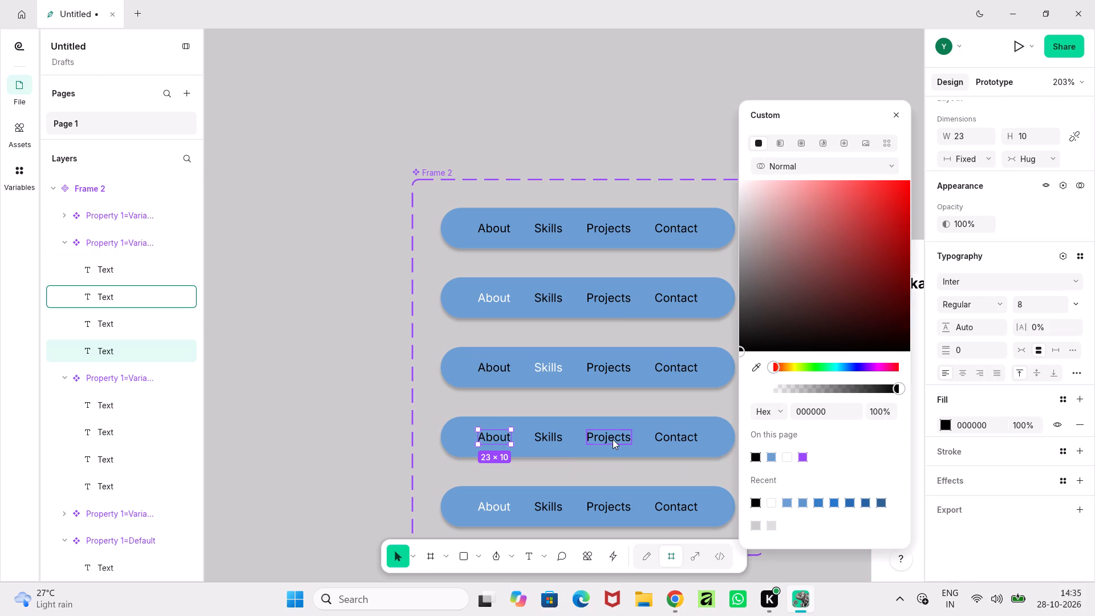
left_click(613, 439)
left_click(945, 427)
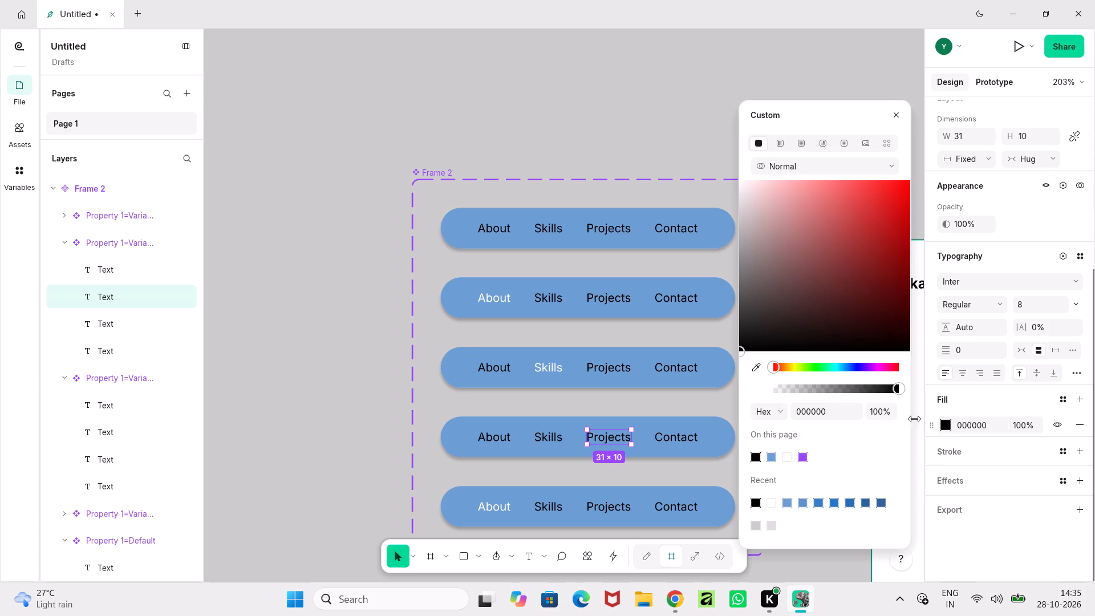
left_click(787, 455)
In the fifth menu pill of the component set, set the About label's fill to black and the Contact label's fill to white.
scroll(597, 465, "down", 4)
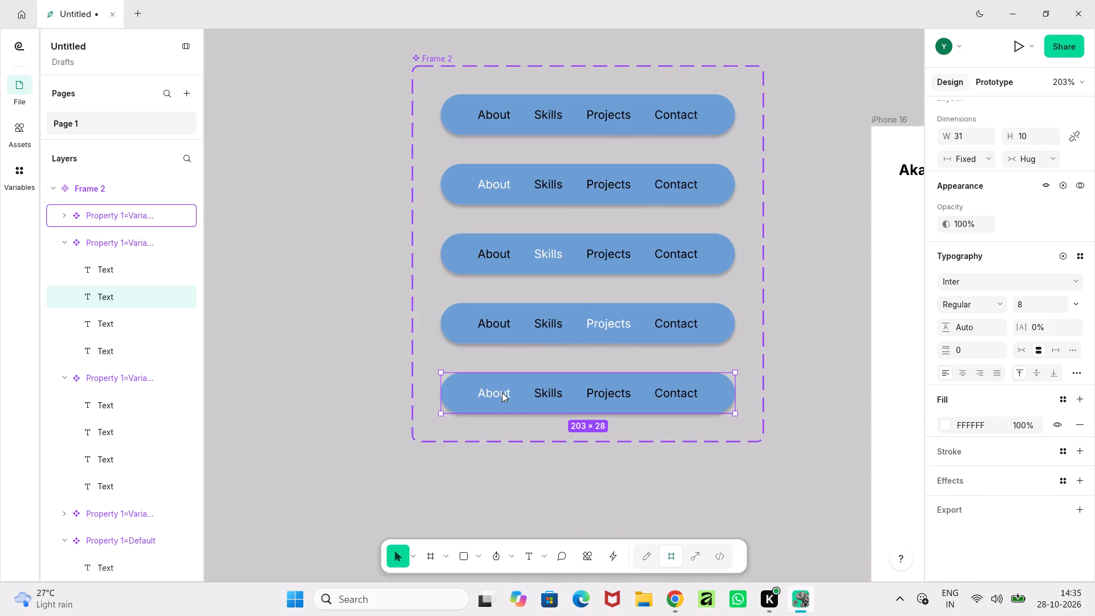
triple_click(502, 392)
left_click(502, 392)
double_click(485, 398)
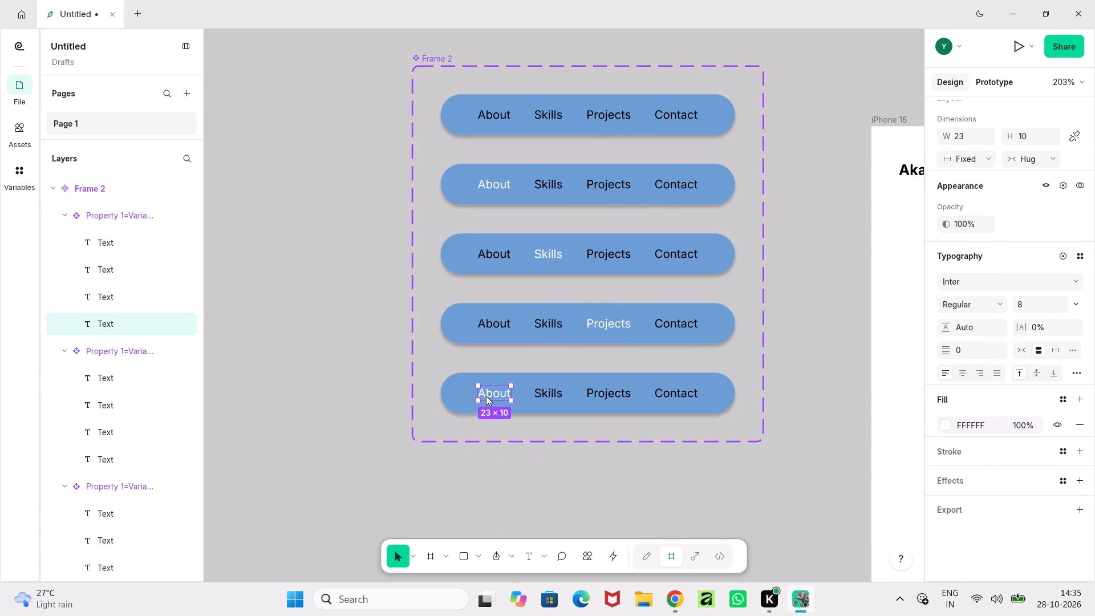
left_click(942, 425)
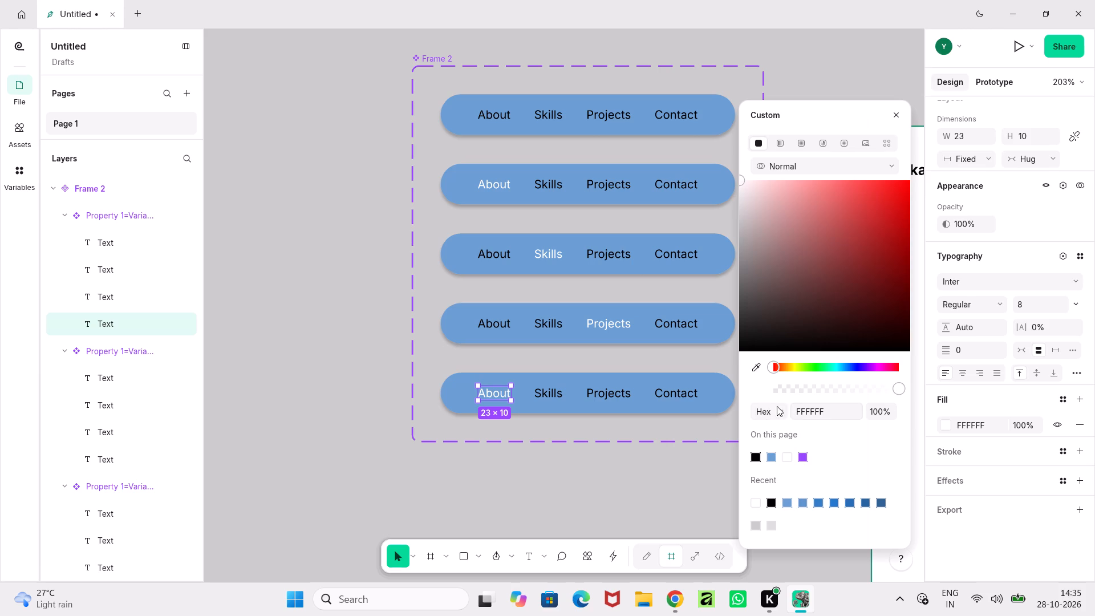
left_click(754, 455)
left_click(680, 394)
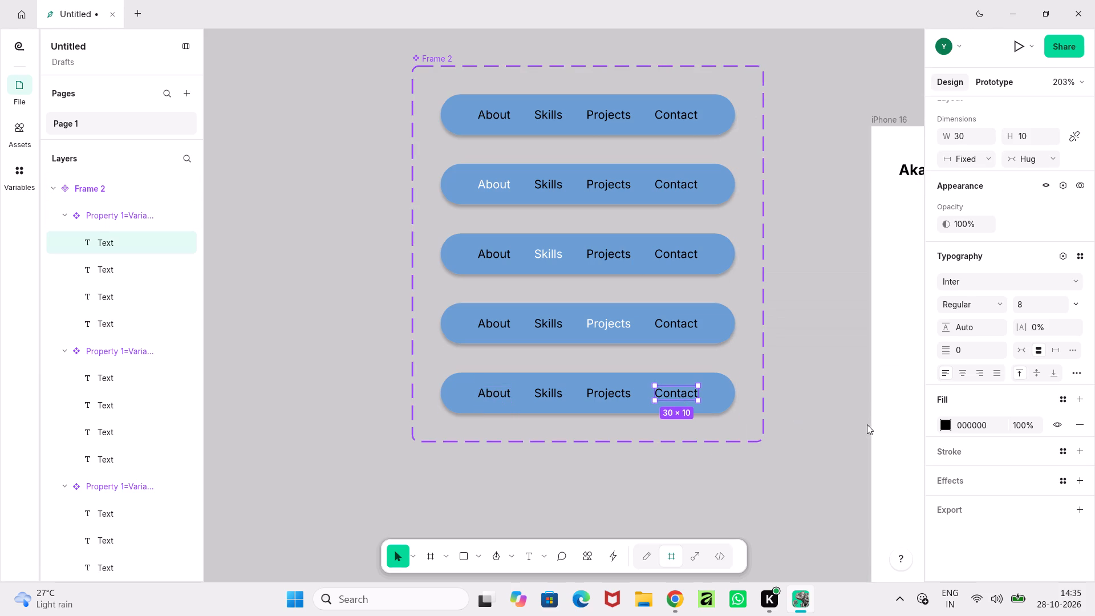
left_click(947, 425)
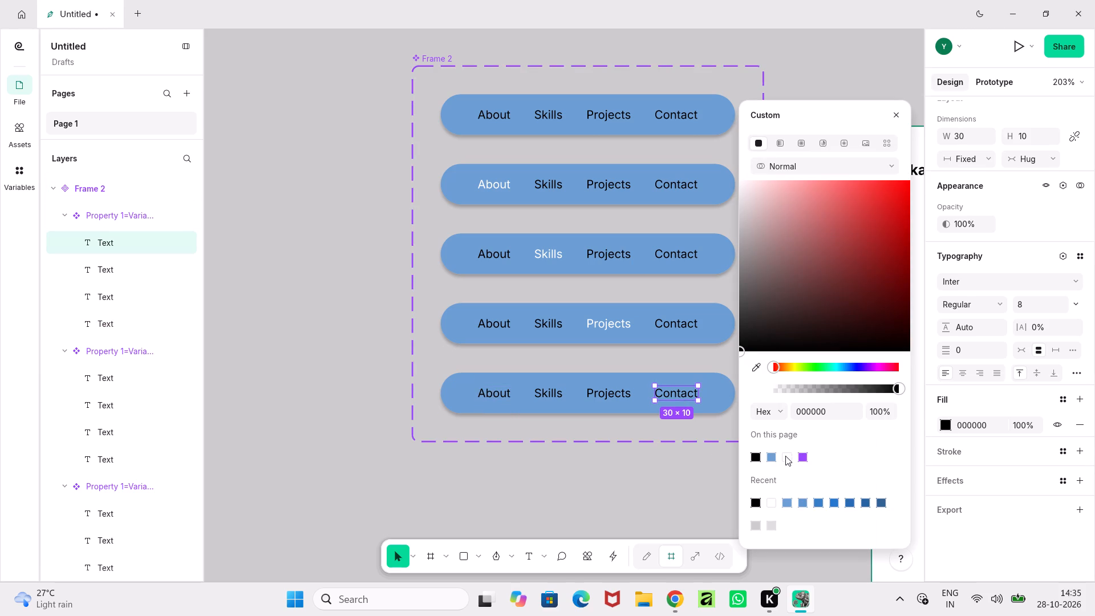
left_click(785, 456)
left_click(664, 486)
Check the Property 1 value names and choices for the first menu pill, keeping Default as its value.
scroll(664, 486, "down", 3, "ctrl")
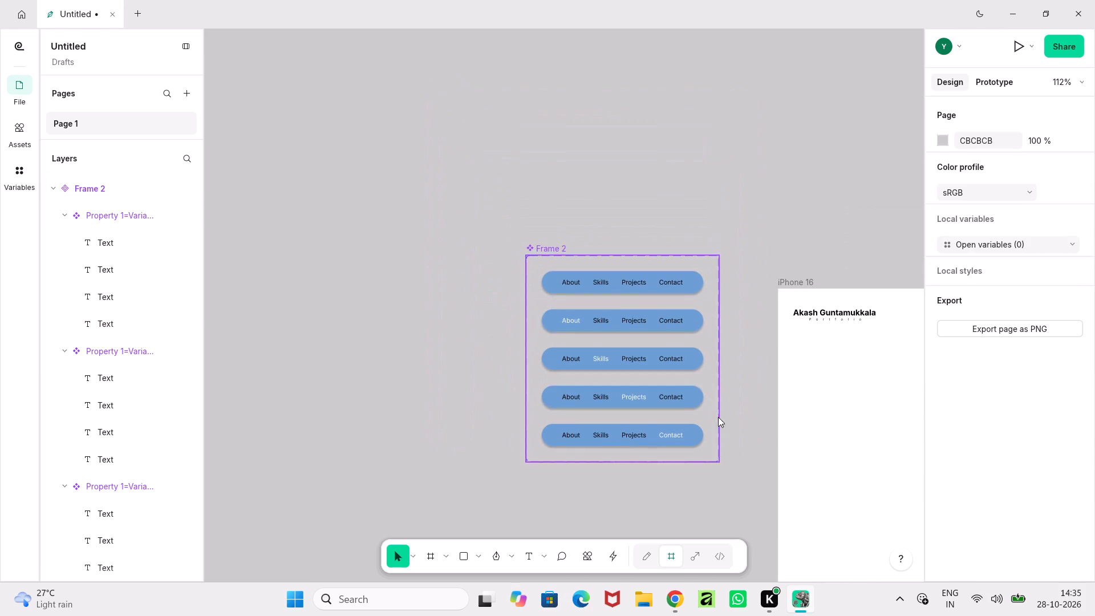
left_click(691, 287)
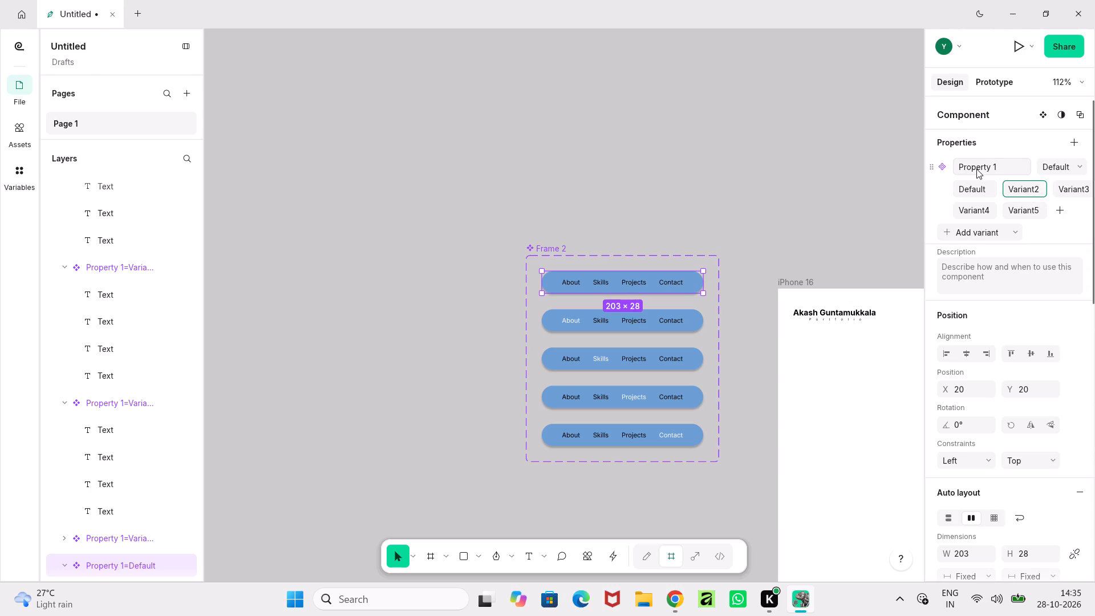
left_click(970, 191)
left_click(989, 190)
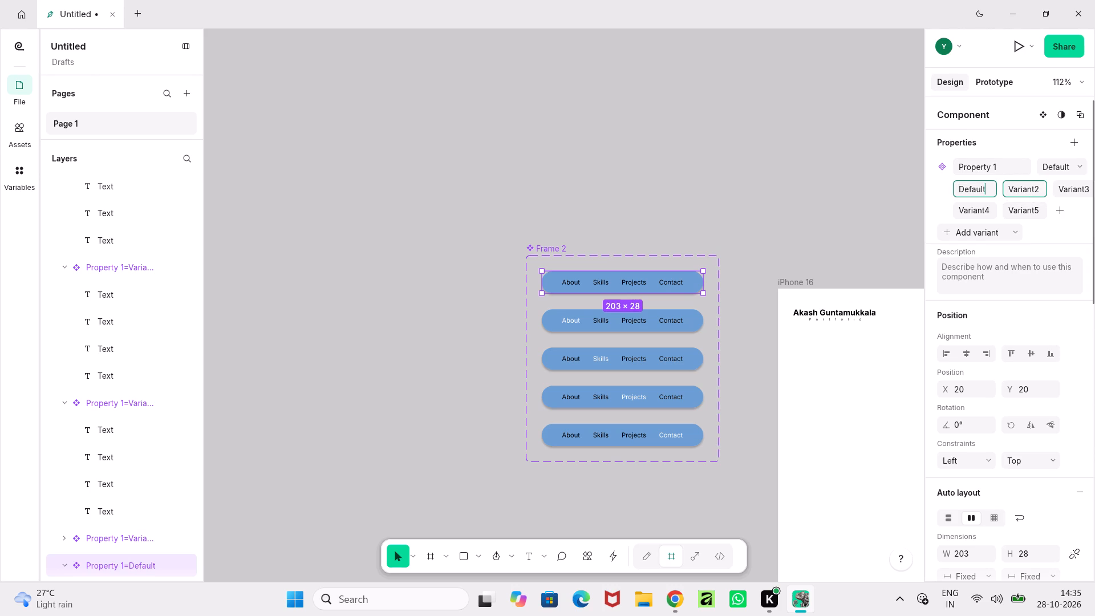
left_click(995, 192)
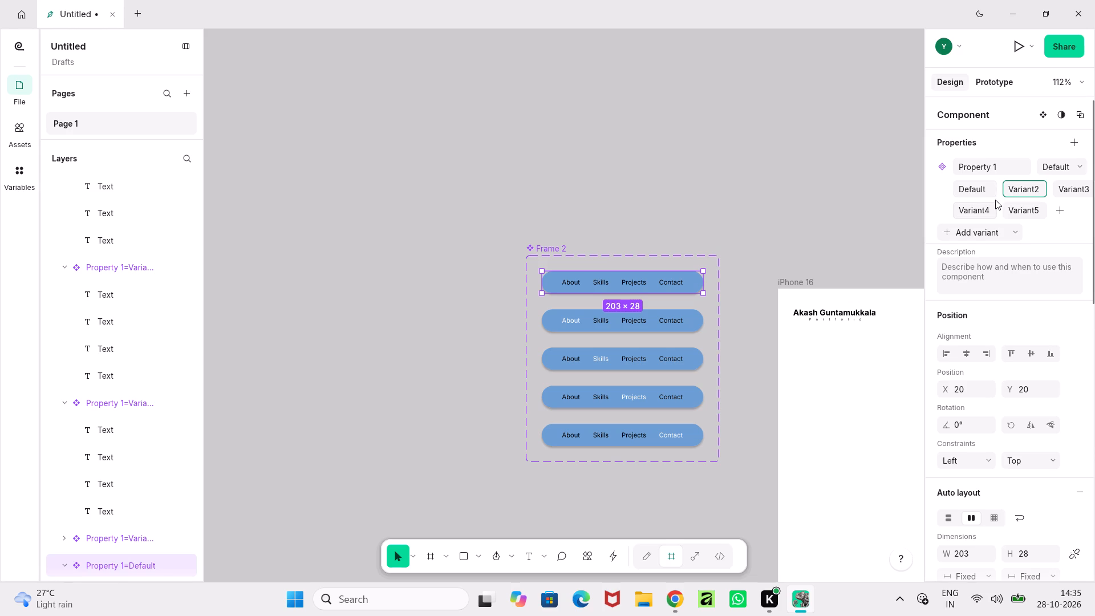
left_click(985, 192)
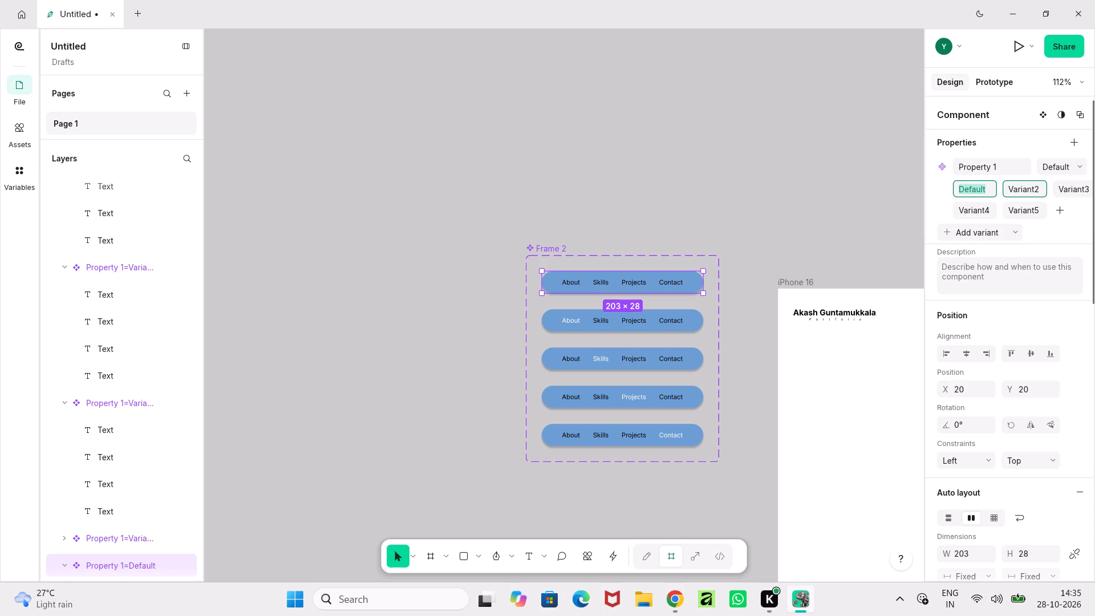
left_click(1074, 171)
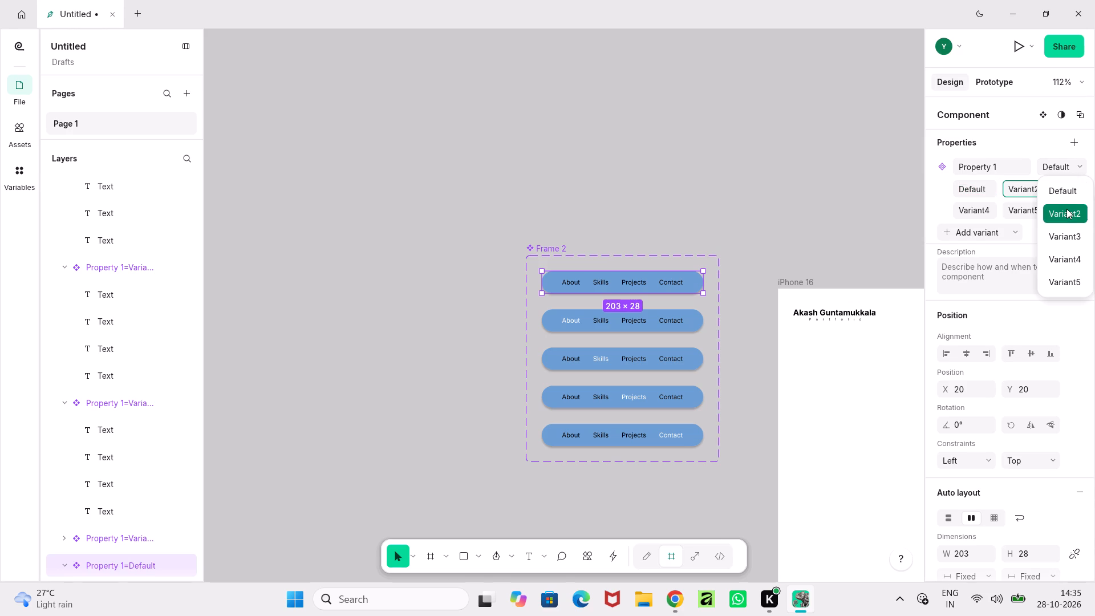
left_click(1068, 194)
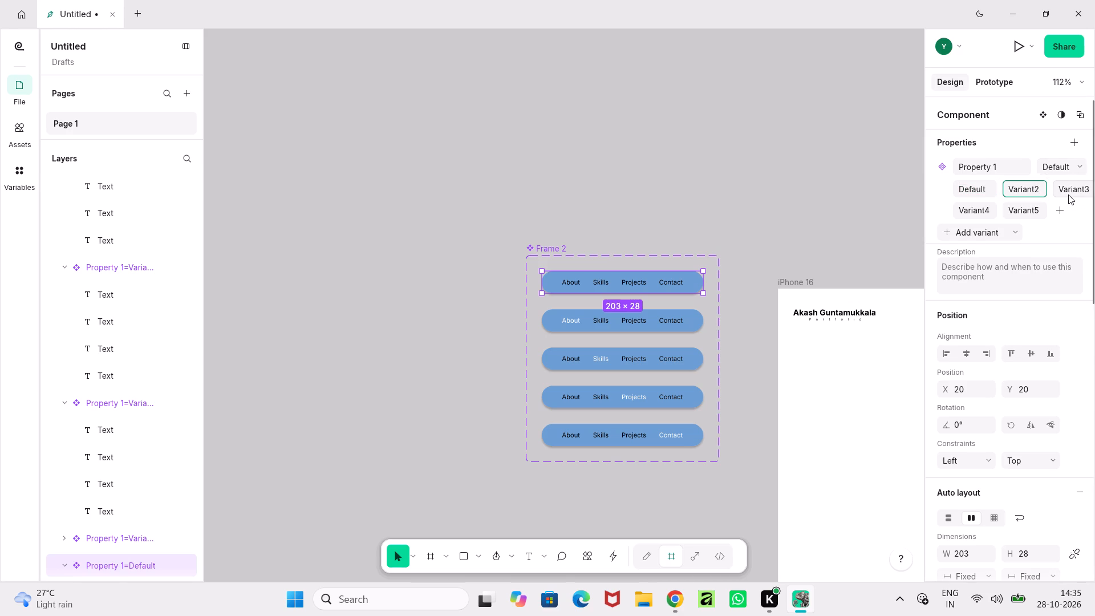
left_click(1072, 169)
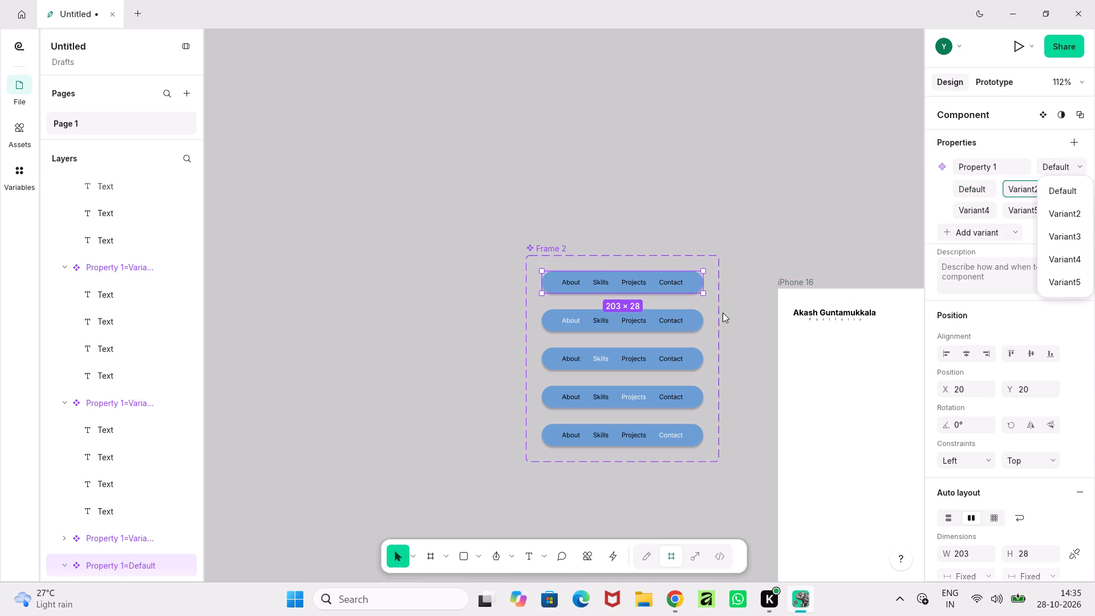
left_click(716, 312)
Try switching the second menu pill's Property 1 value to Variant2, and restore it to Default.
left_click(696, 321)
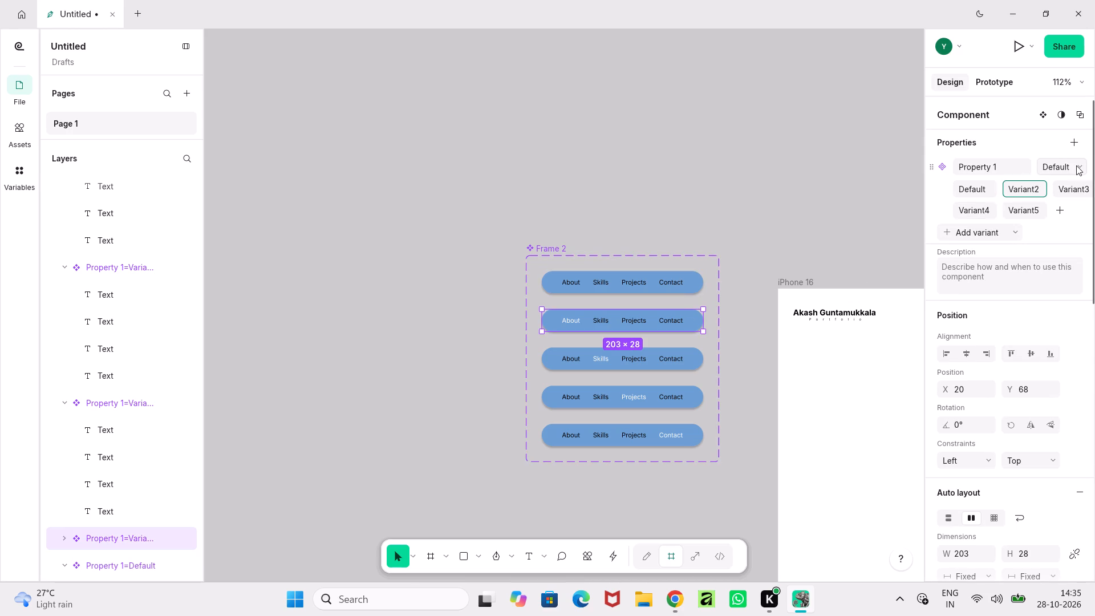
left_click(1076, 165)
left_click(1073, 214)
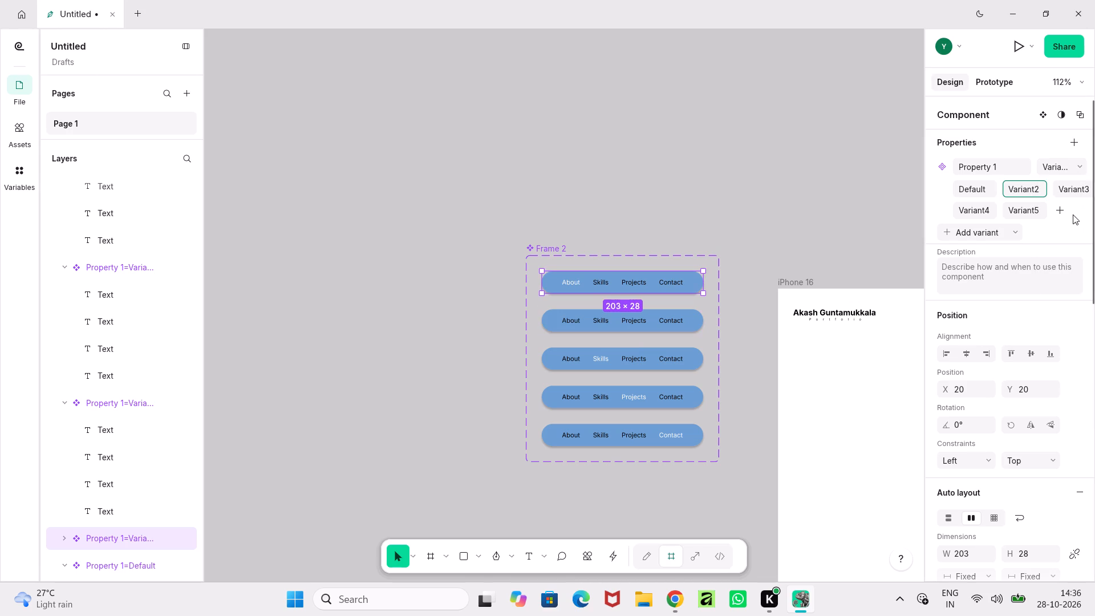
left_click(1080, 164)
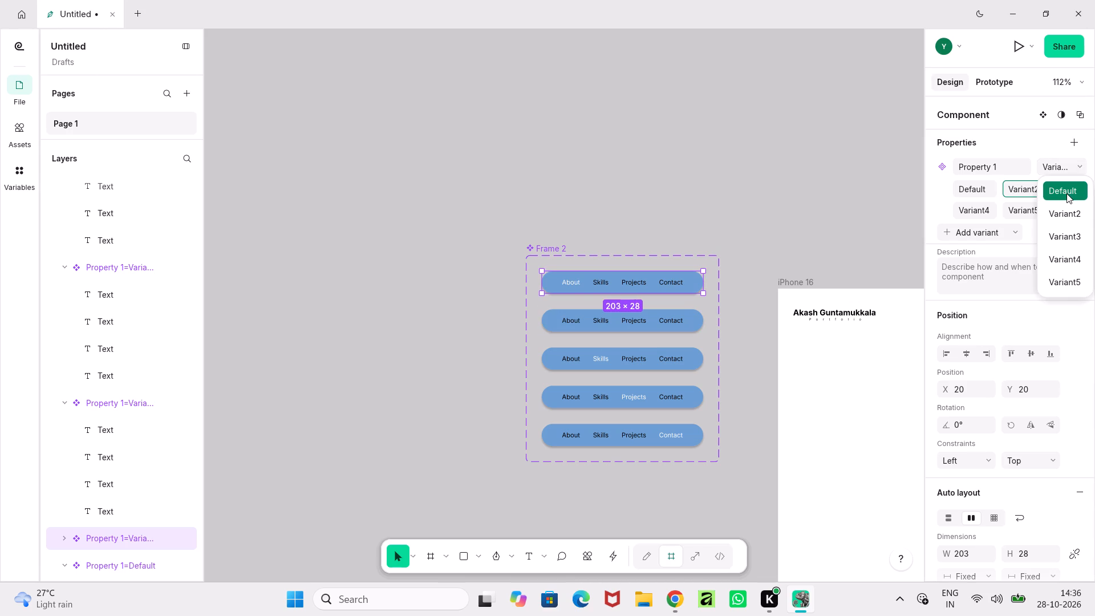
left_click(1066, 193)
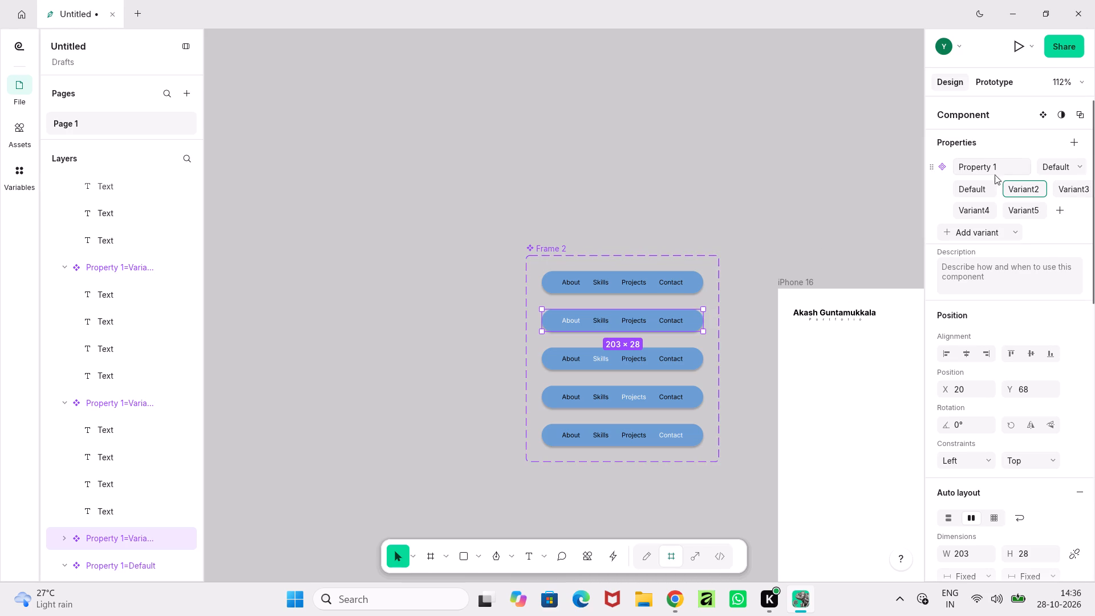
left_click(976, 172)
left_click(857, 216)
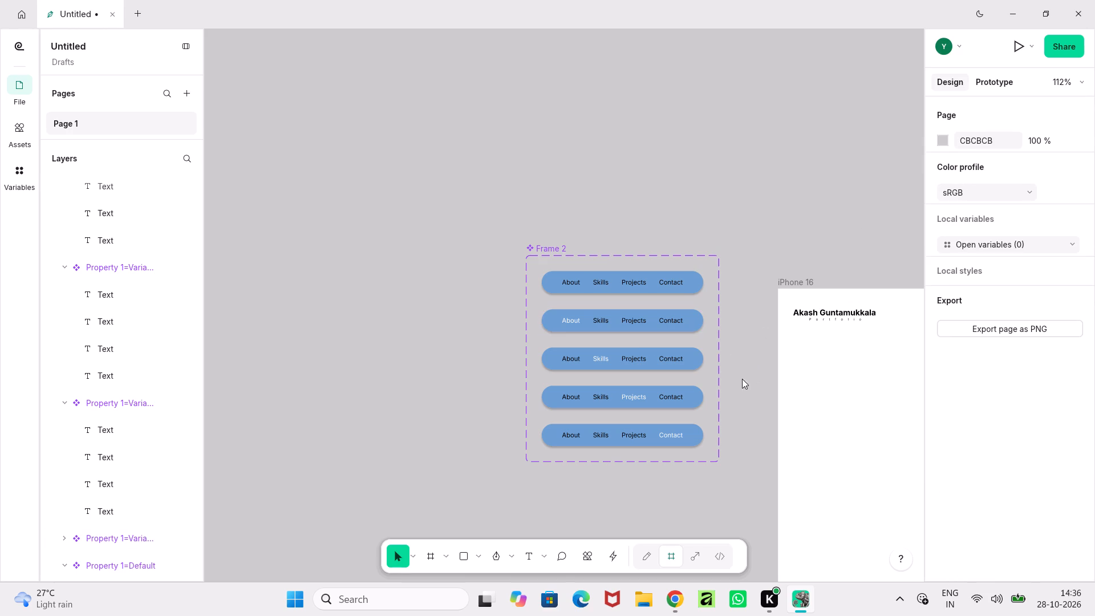
Rename the component set Frame 2 as Nav bar.
left_click(552, 249)
scroll(552, 249, "down", 3, "ctrl")
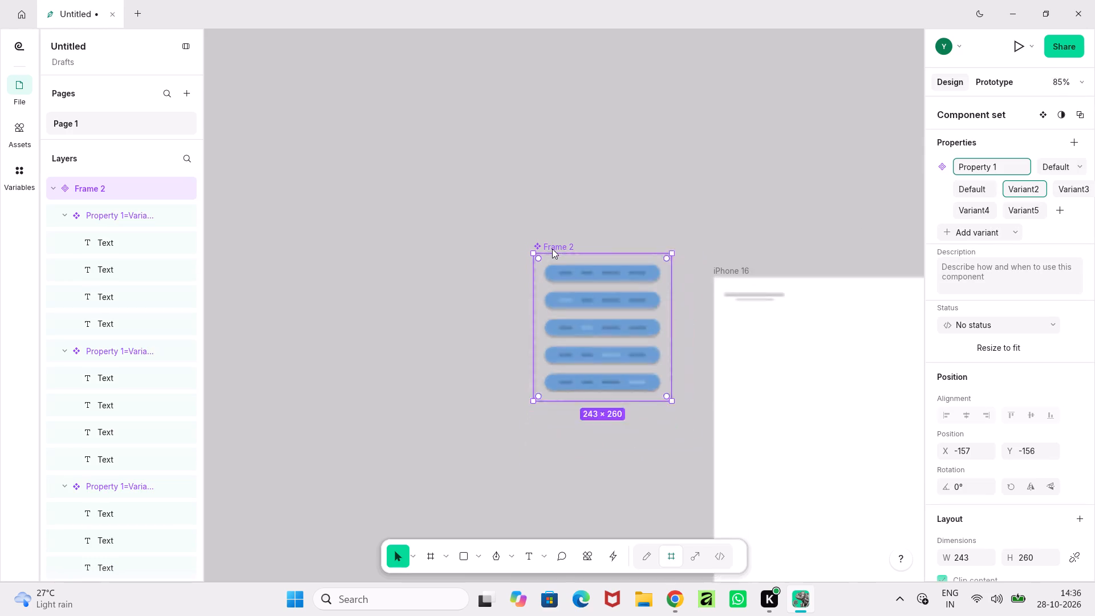
scroll(518, 336, "up", 5, "ctrl")
middle_click_drag(550, 252, 500, 366)
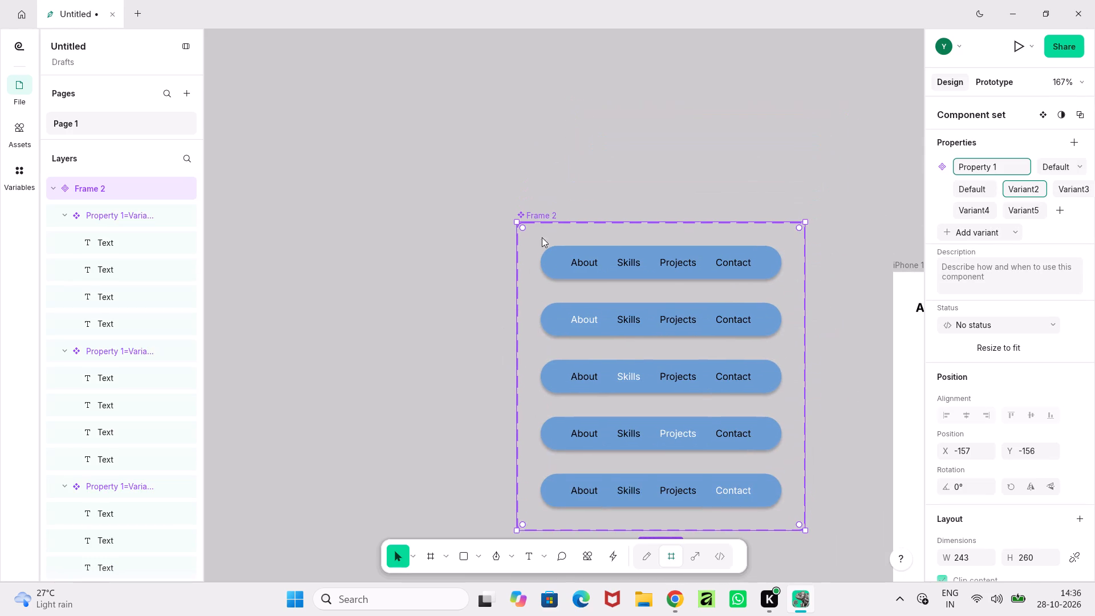
left_click(553, 212)
left_click(553, 212)
double_click(543, 214)
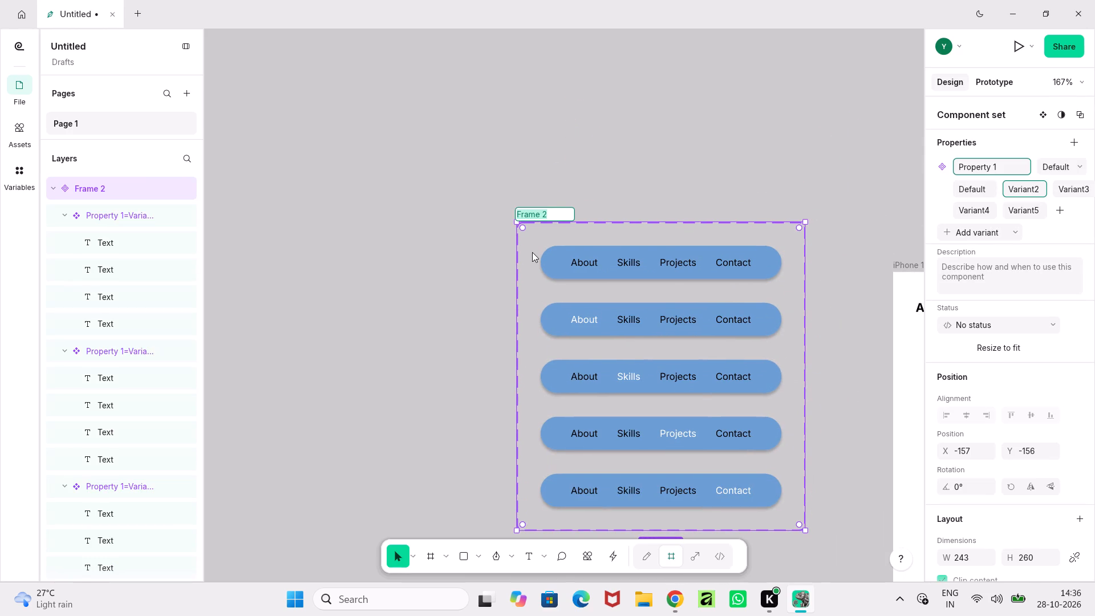
double_click(87, 187)
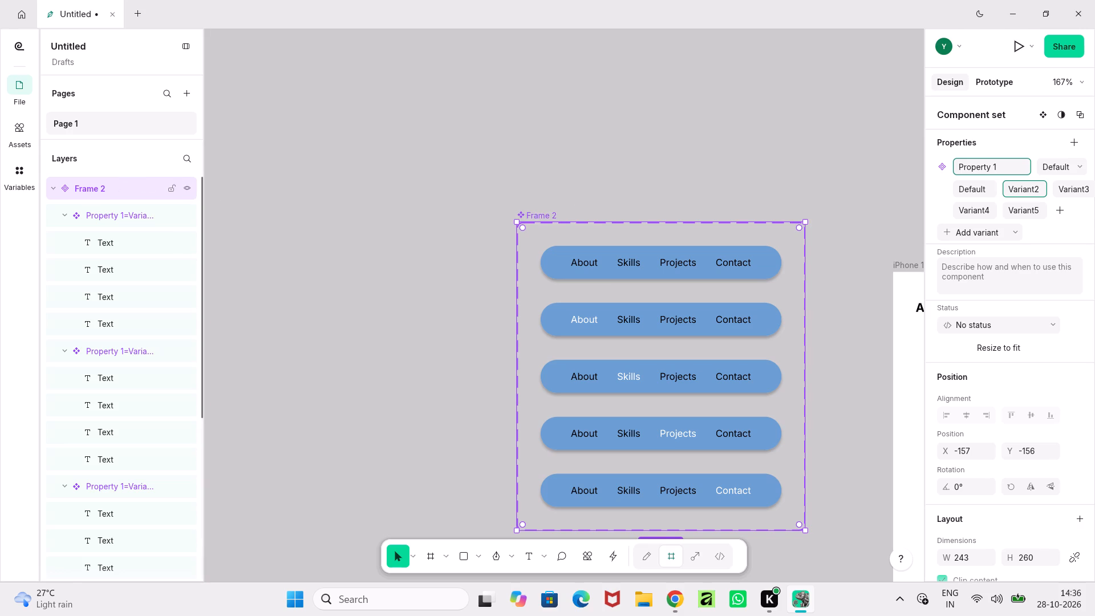
type("NAv")
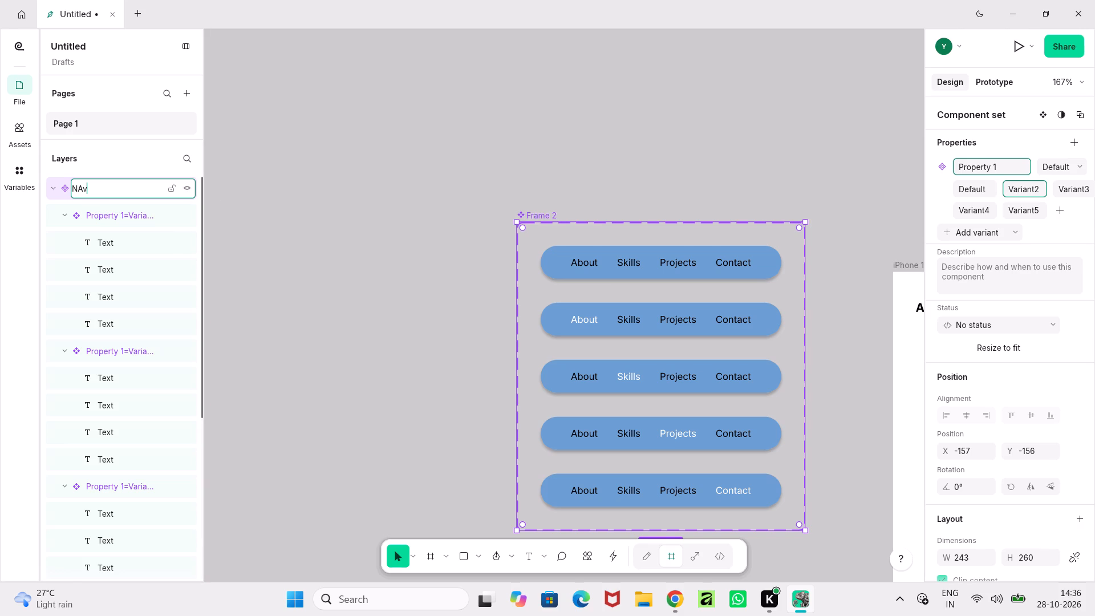
key("BackSpace")
key("BackSpace")
type("av bar")
key("Return")
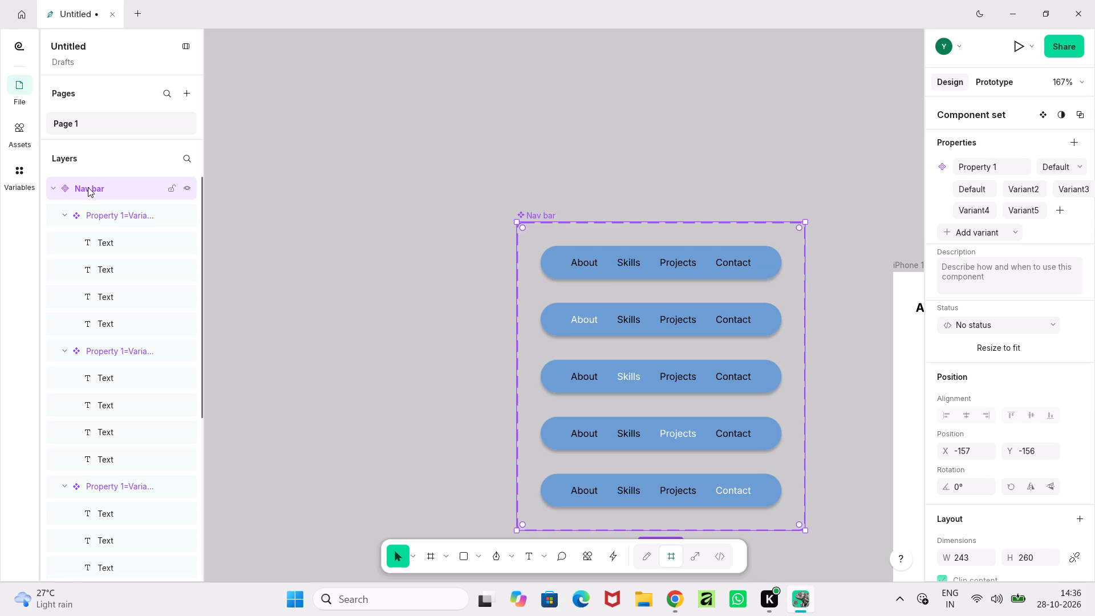
left_click(423, 358)
Move the Nav bar component set to X -136, Y -114, beside the iPhone 16 frame with their top edges aligned.
scroll(608, 482, "down", 4, "ctrl")
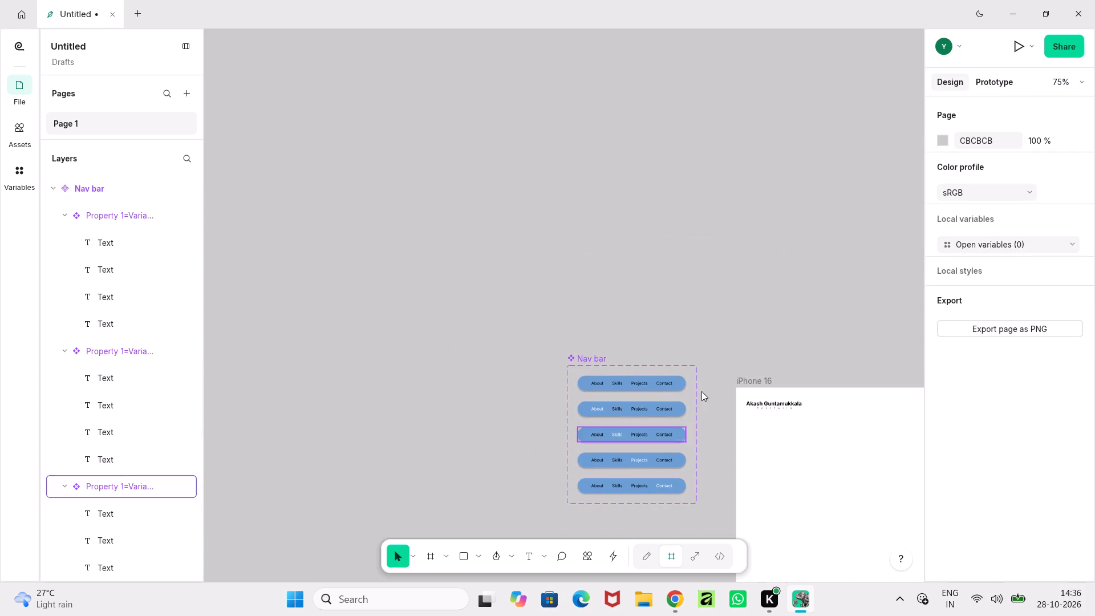
middle_click_drag(709, 342, 621, 257)
left_click_drag(560, 282, 556, 302)
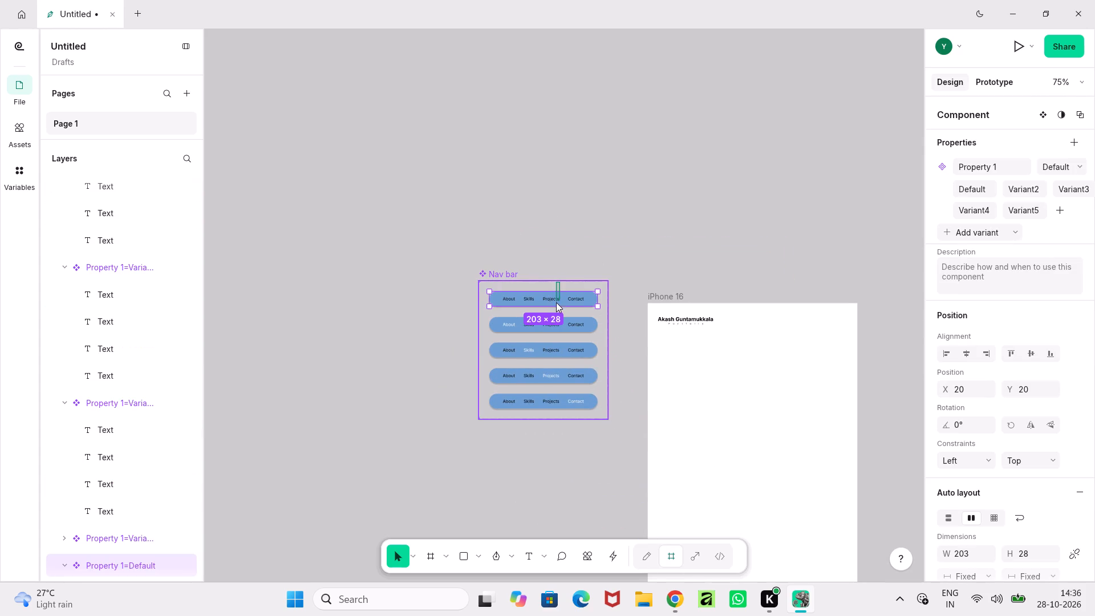
left_click_drag(556, 302, 556, 303)
left_click(500, 276)
left_click_drag(506, 273, 518, 301)
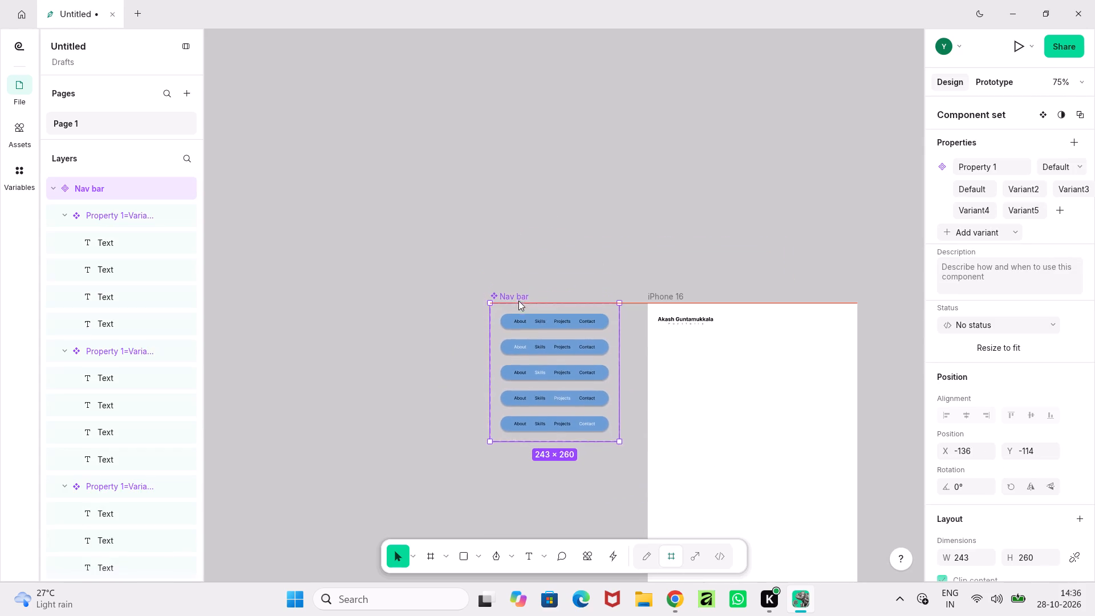
Move the Nav bar component set slightly closer to the iPhone 16 frame, keeping their top edges aligned.
left_click_drag(518, 301, 533, 298)
left_click(548, 261)
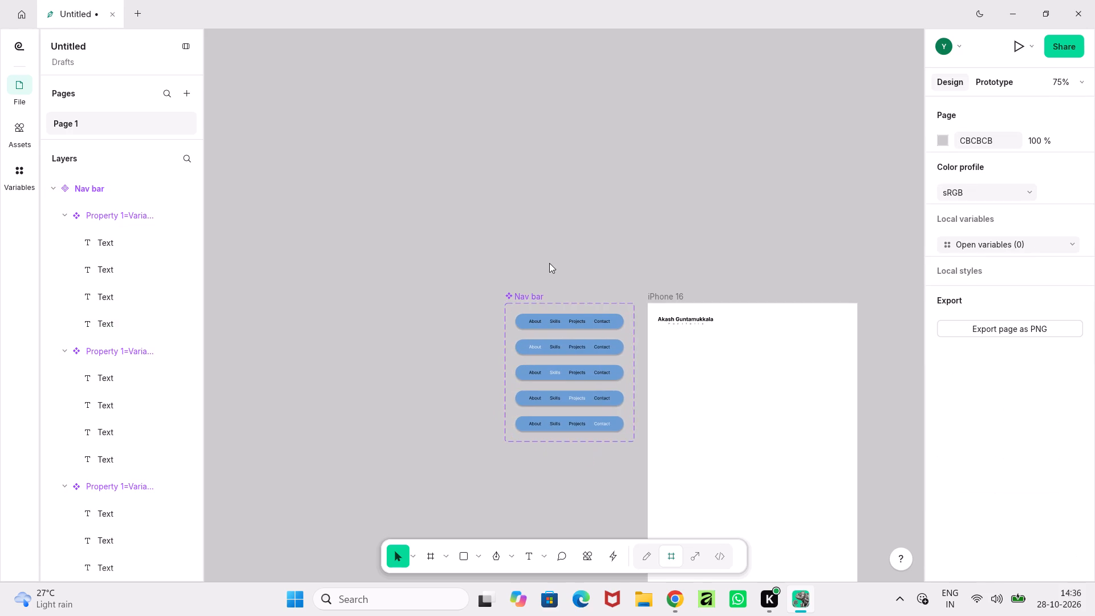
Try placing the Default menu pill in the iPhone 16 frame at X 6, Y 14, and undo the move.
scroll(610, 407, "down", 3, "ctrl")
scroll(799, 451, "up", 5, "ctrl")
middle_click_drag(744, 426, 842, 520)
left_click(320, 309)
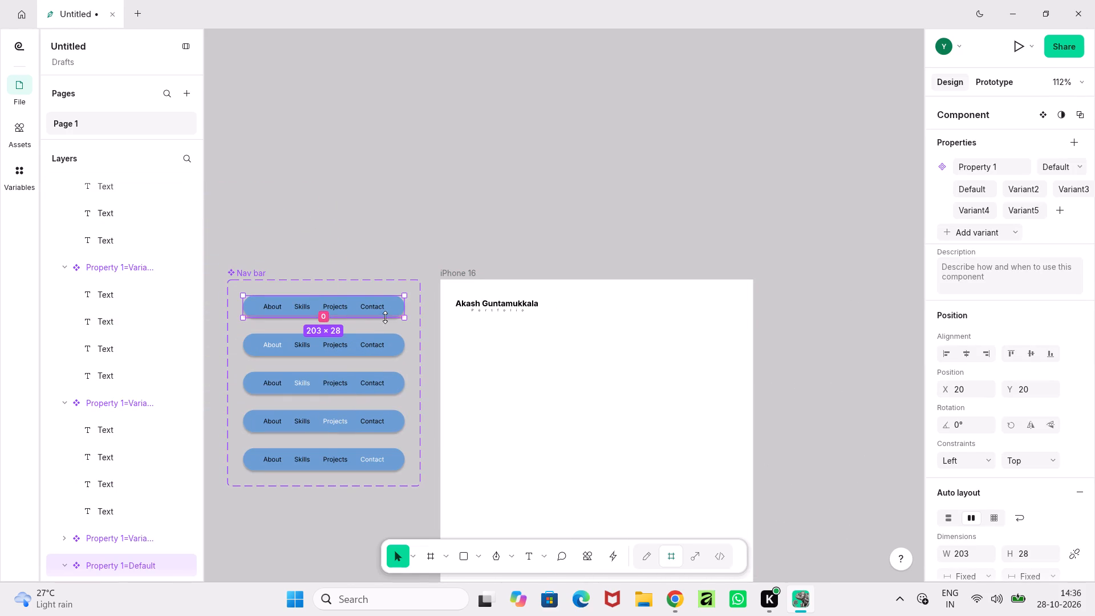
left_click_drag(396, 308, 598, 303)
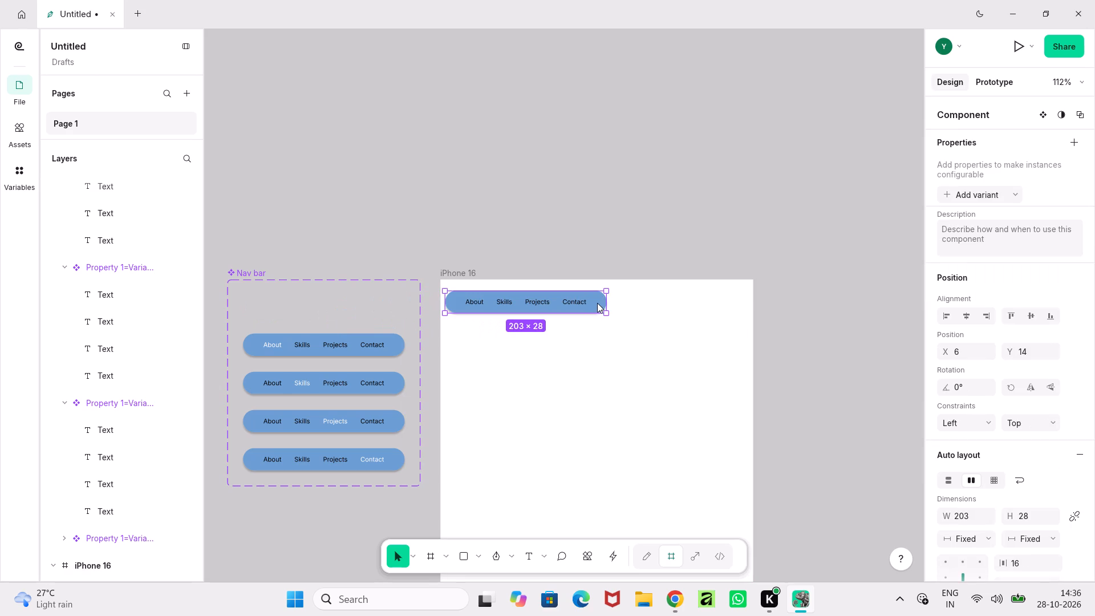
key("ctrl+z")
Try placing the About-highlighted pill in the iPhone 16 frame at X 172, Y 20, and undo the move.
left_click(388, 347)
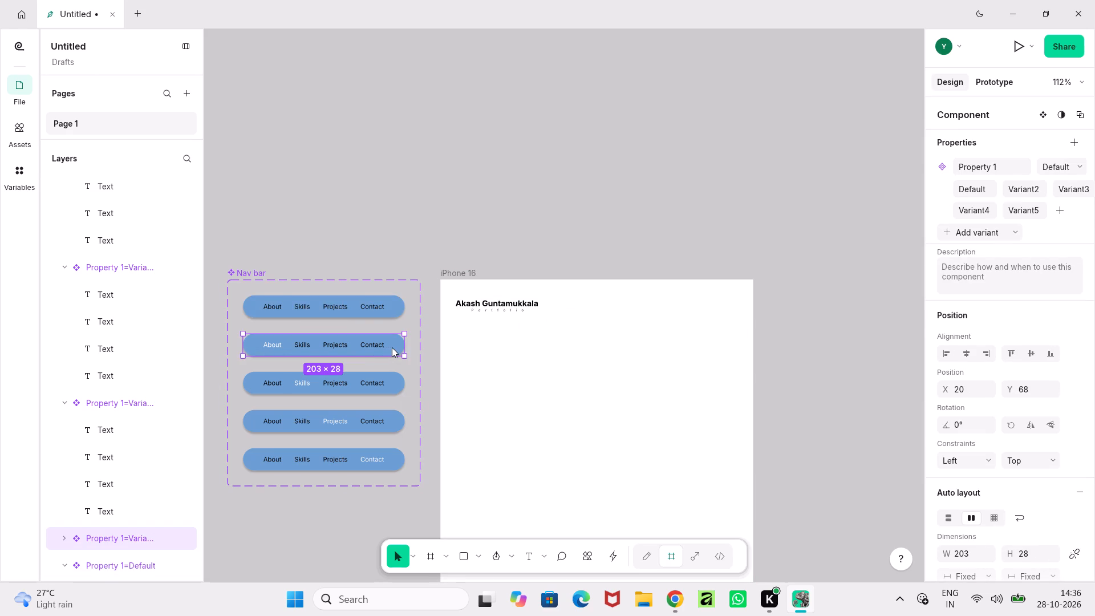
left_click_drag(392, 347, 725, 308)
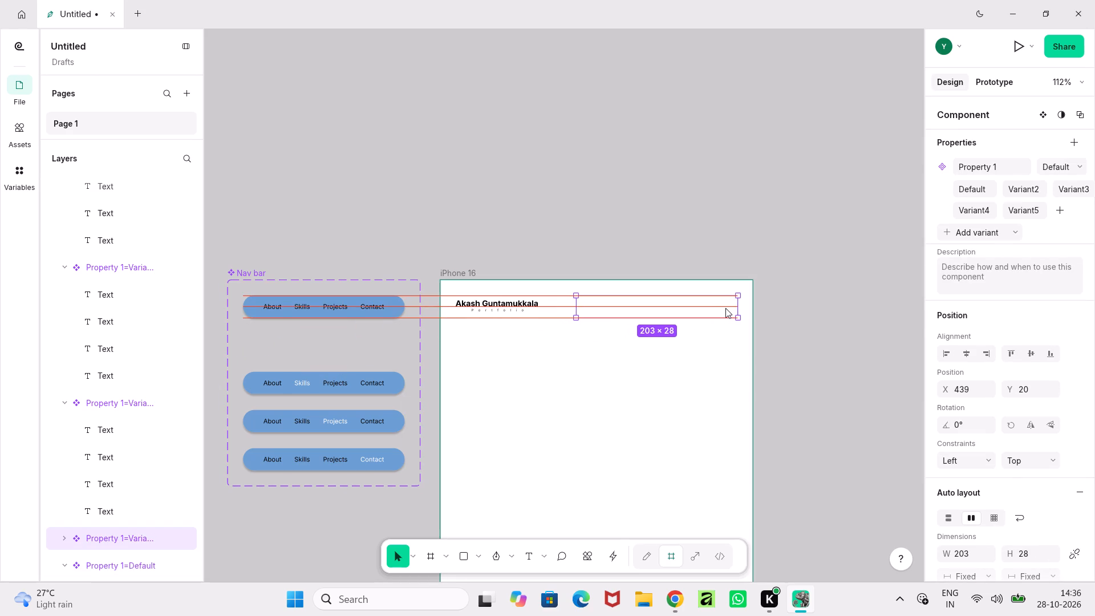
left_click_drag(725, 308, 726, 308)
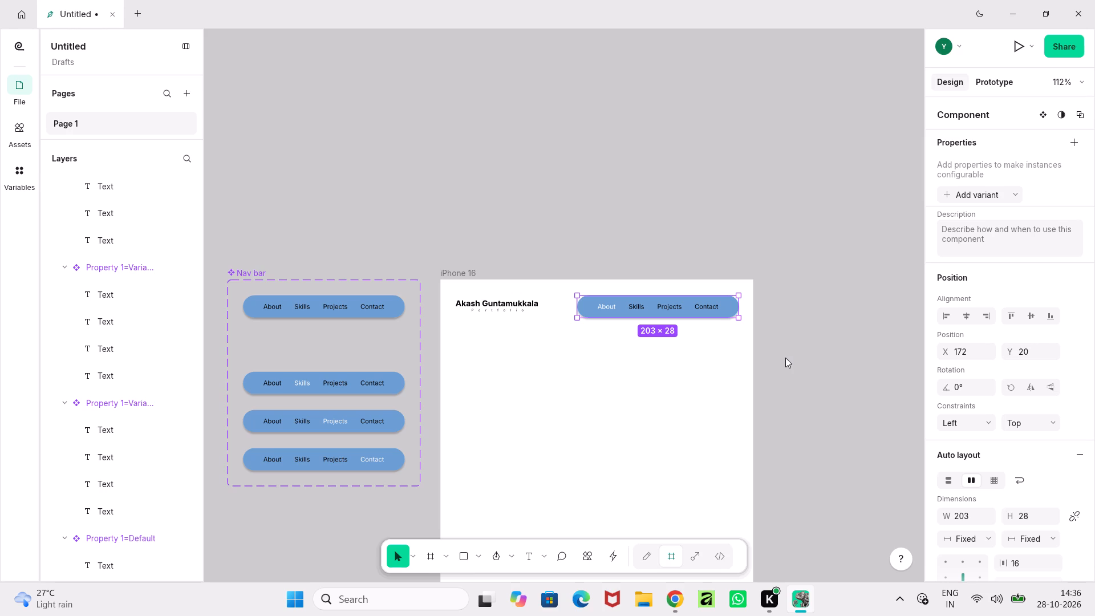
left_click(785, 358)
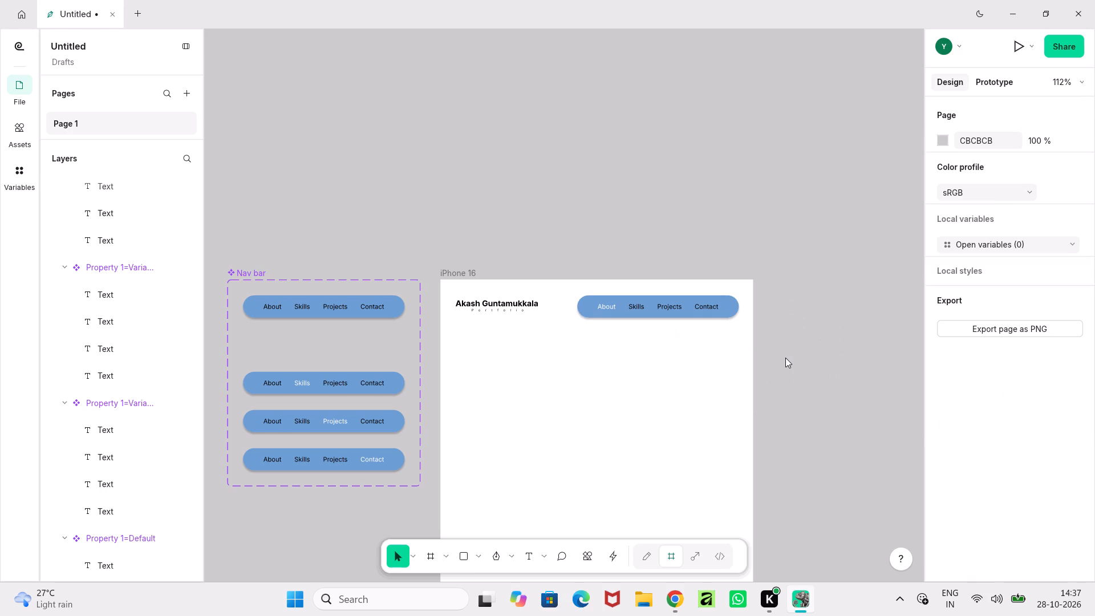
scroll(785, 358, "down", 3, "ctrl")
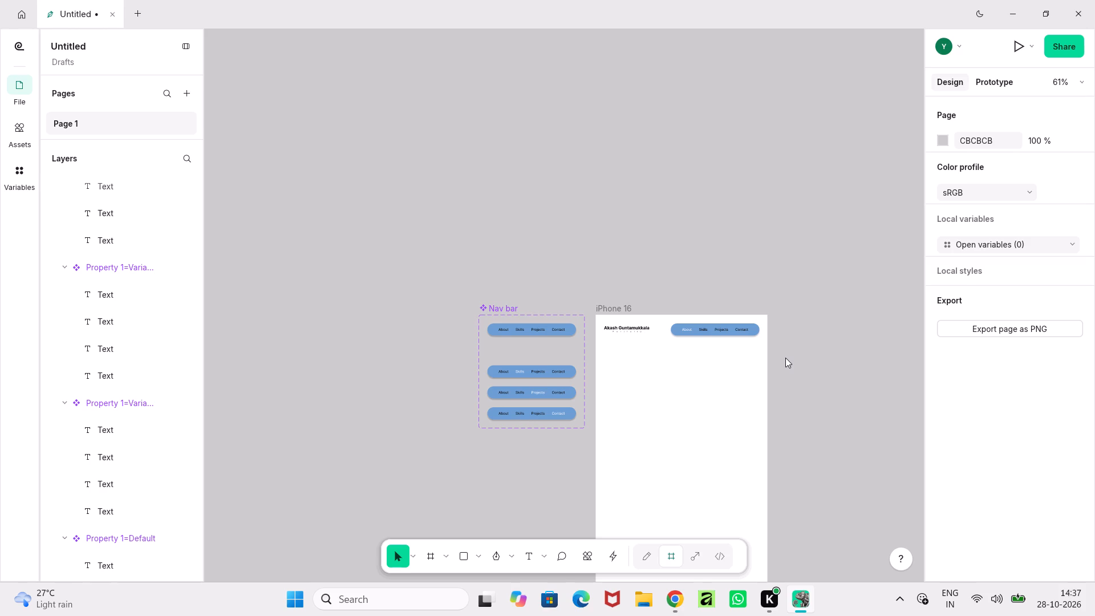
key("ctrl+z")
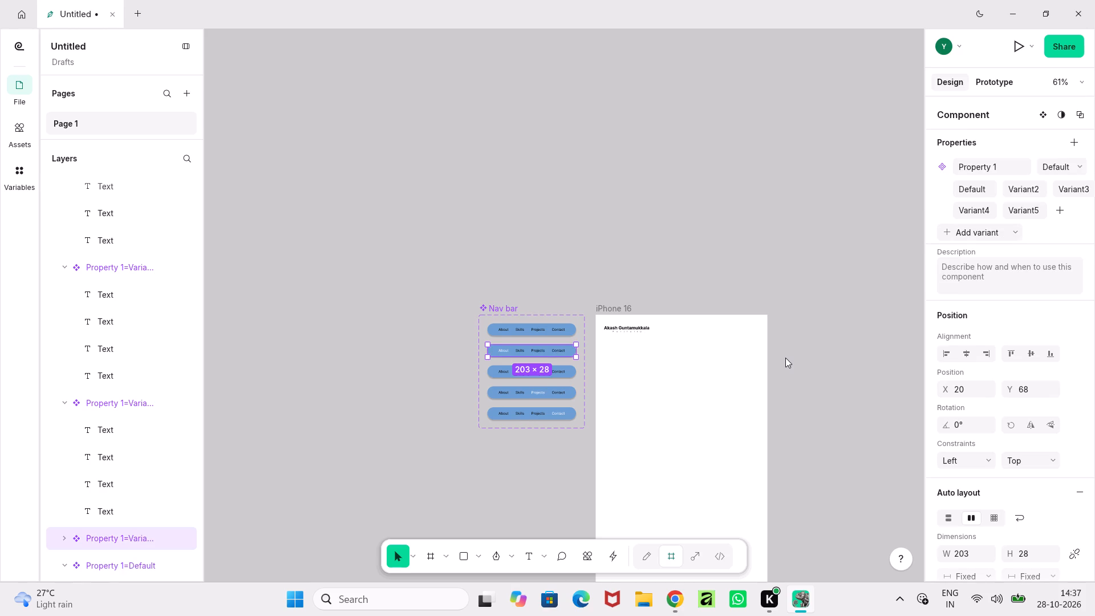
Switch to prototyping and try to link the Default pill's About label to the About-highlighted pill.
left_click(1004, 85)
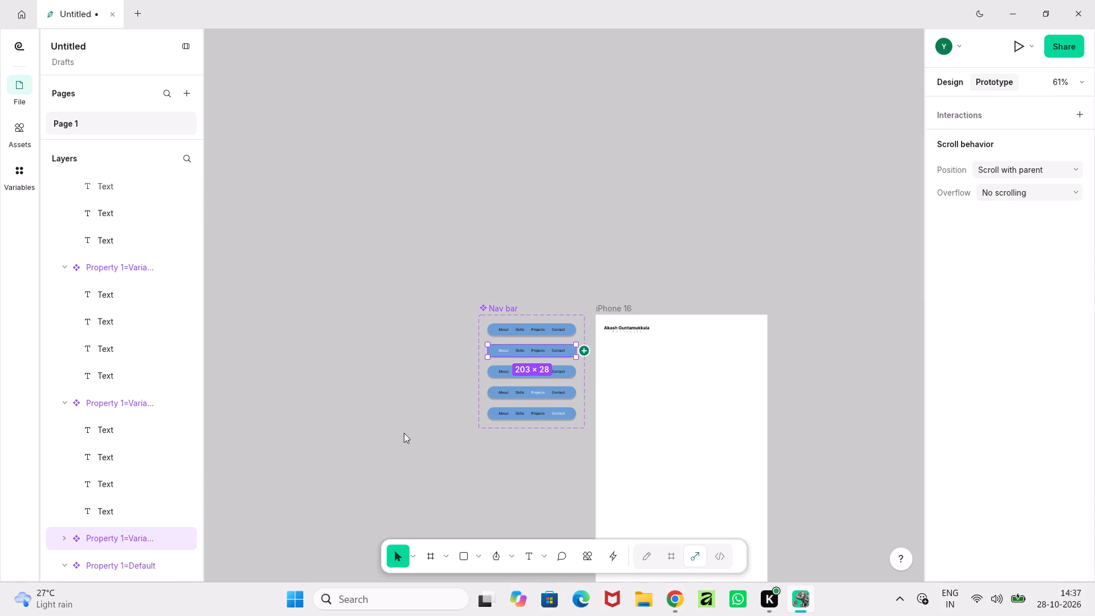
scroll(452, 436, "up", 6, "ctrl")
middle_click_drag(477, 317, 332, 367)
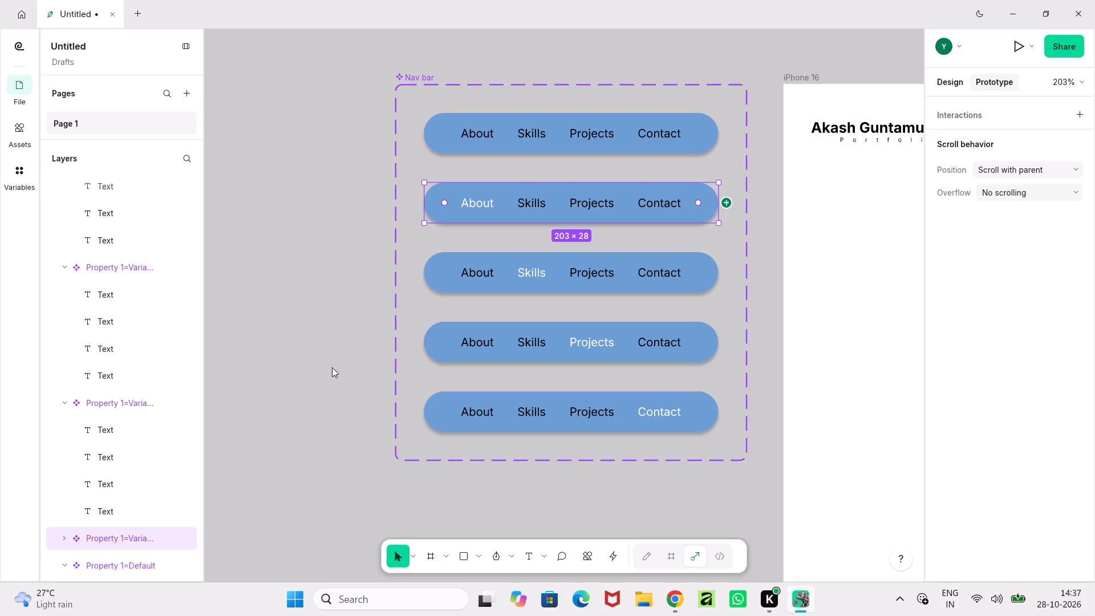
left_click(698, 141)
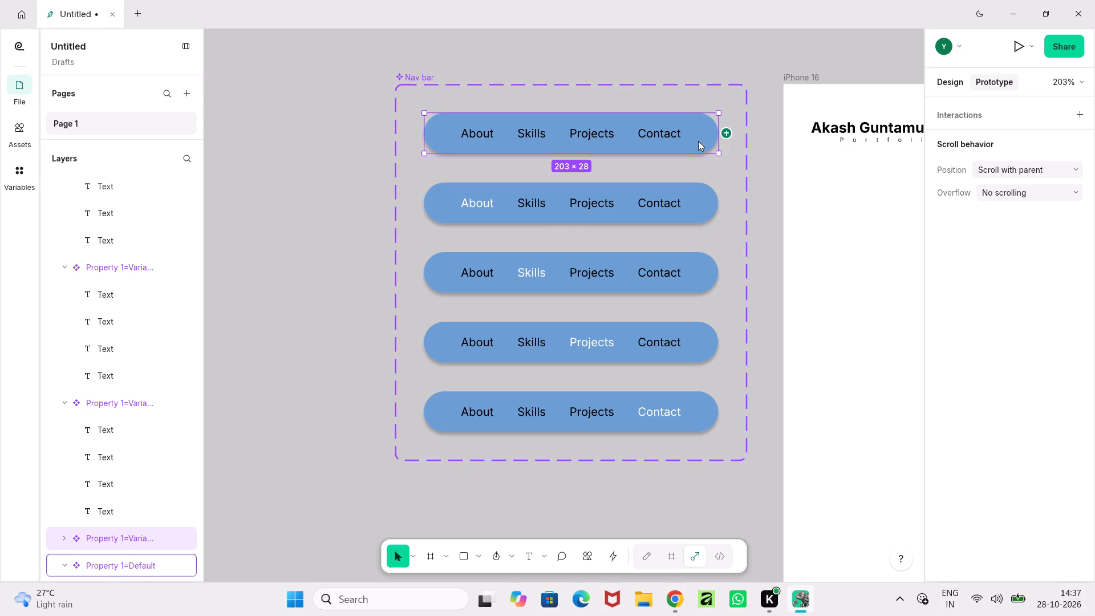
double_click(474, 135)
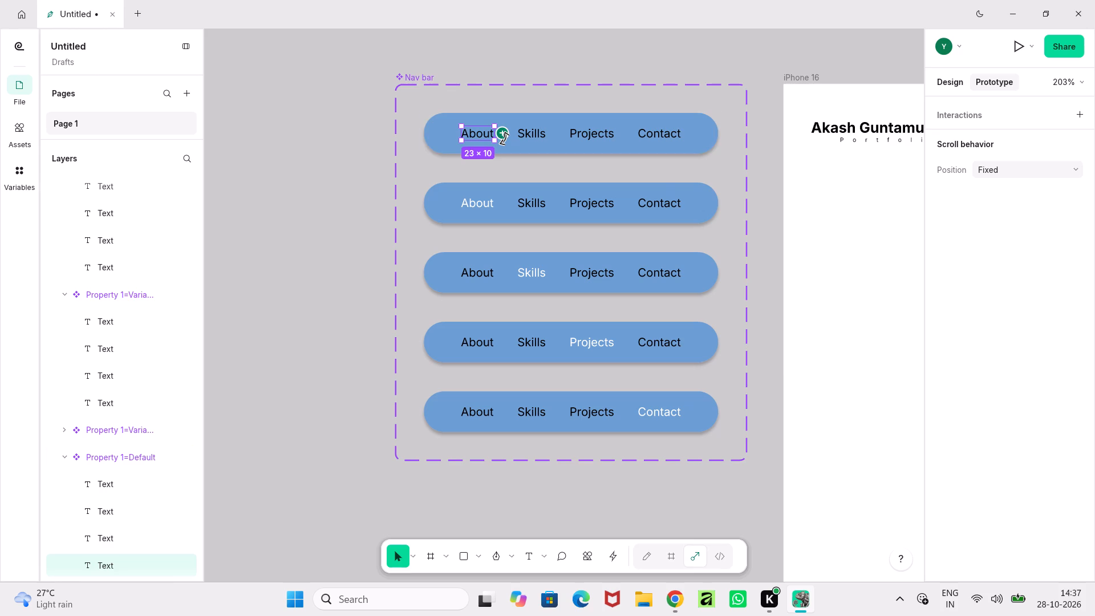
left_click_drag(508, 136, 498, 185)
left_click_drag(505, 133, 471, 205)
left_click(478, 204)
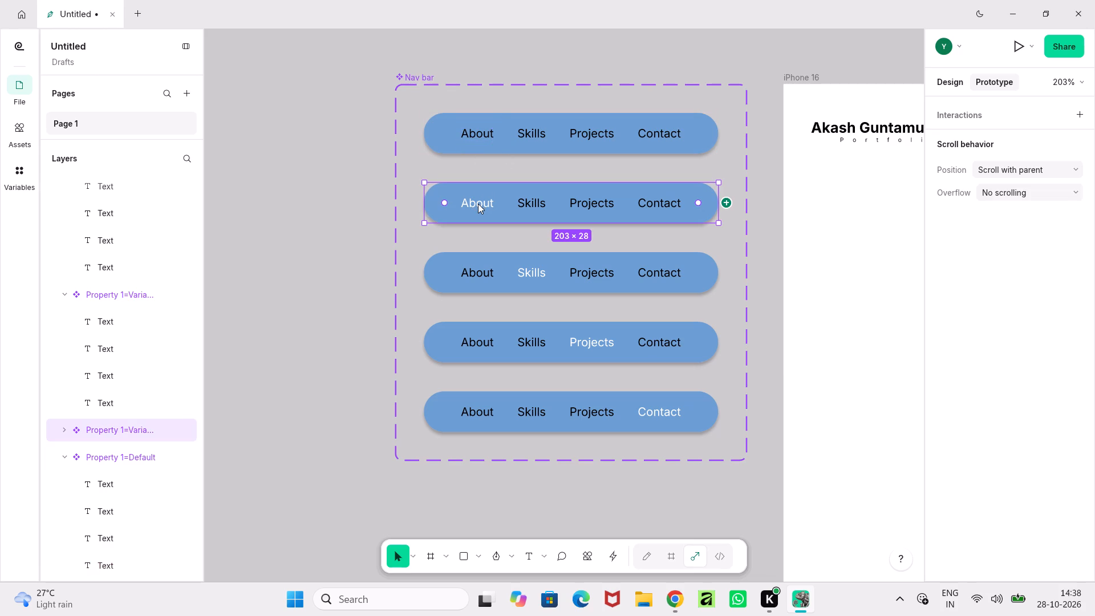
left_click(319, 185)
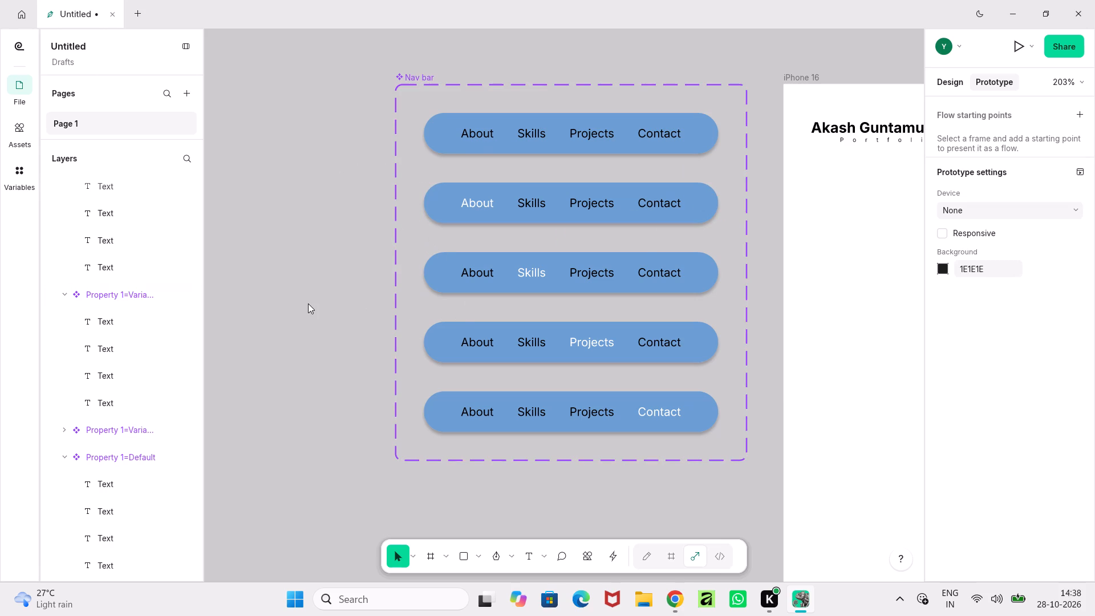
Move the About-highlighted pill into the iPhone 16 frame beside the name heading, undoing the accidental change to its label spacing.
middle_click_drag(308, 303, 204, 351)
left_click(534, 254)
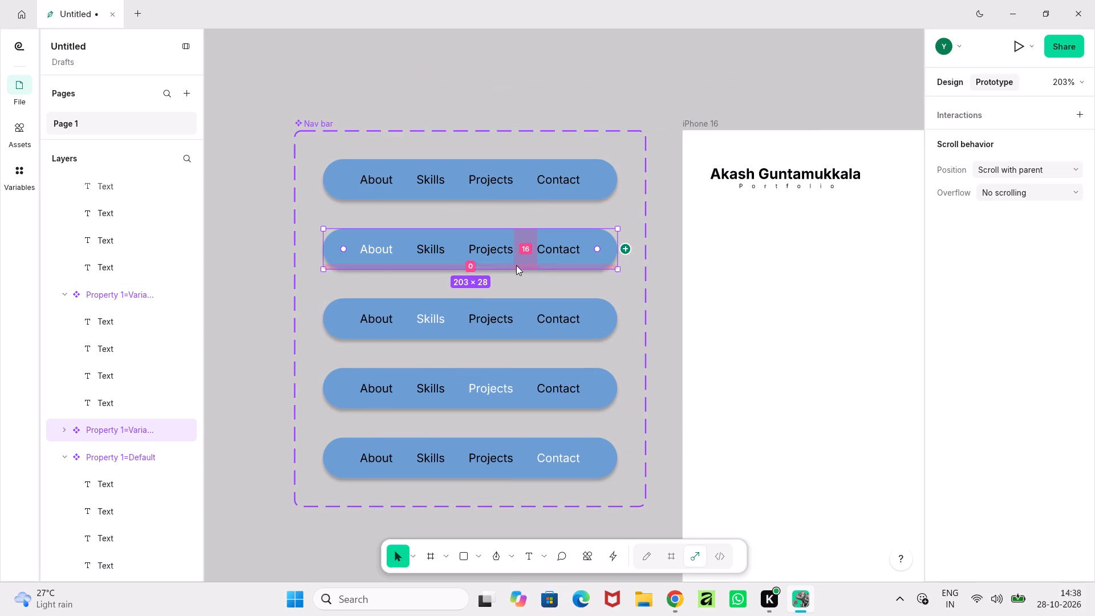
left_click_drag(548, 260, 874, 229)
middle_click_drag(716, 319, 435, 338)
left_click_drag(559, 245, 668, 245)
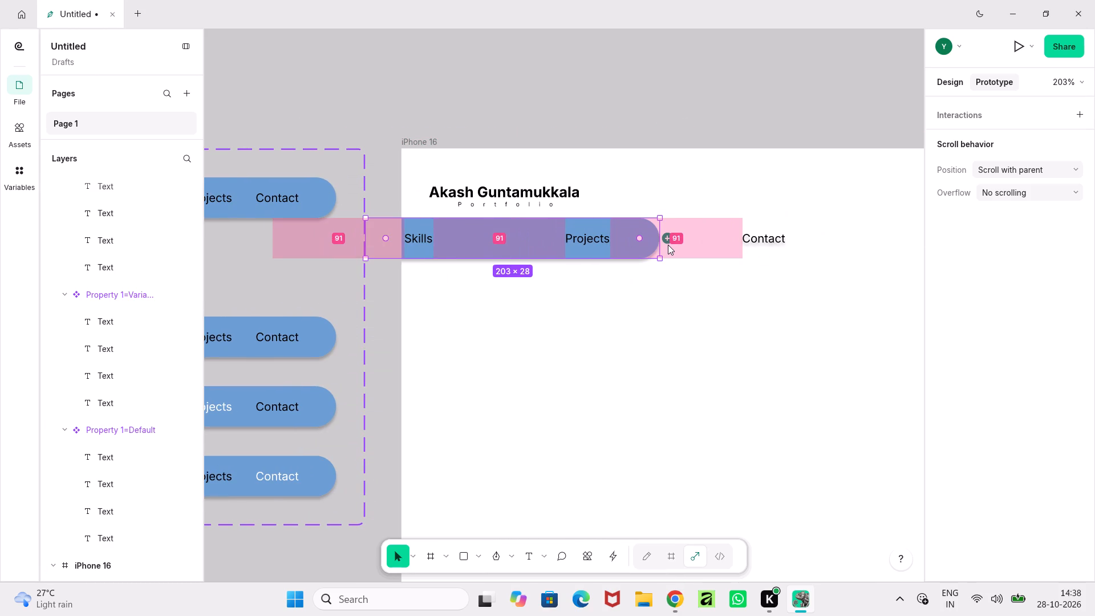
key("ctrl+z")
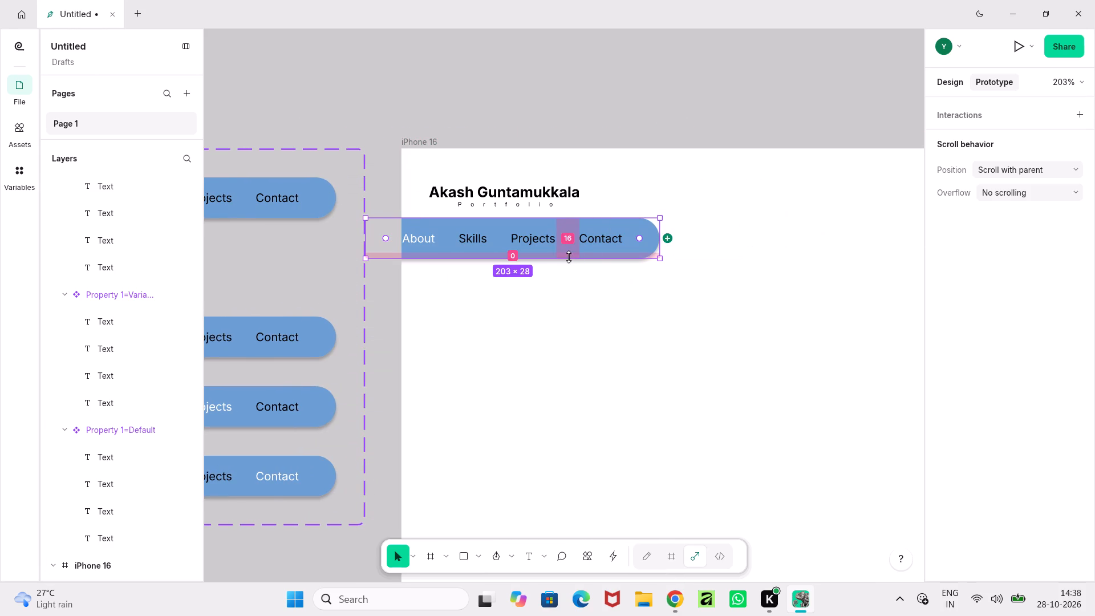
left_click_drag(579, 249, 827, 210)
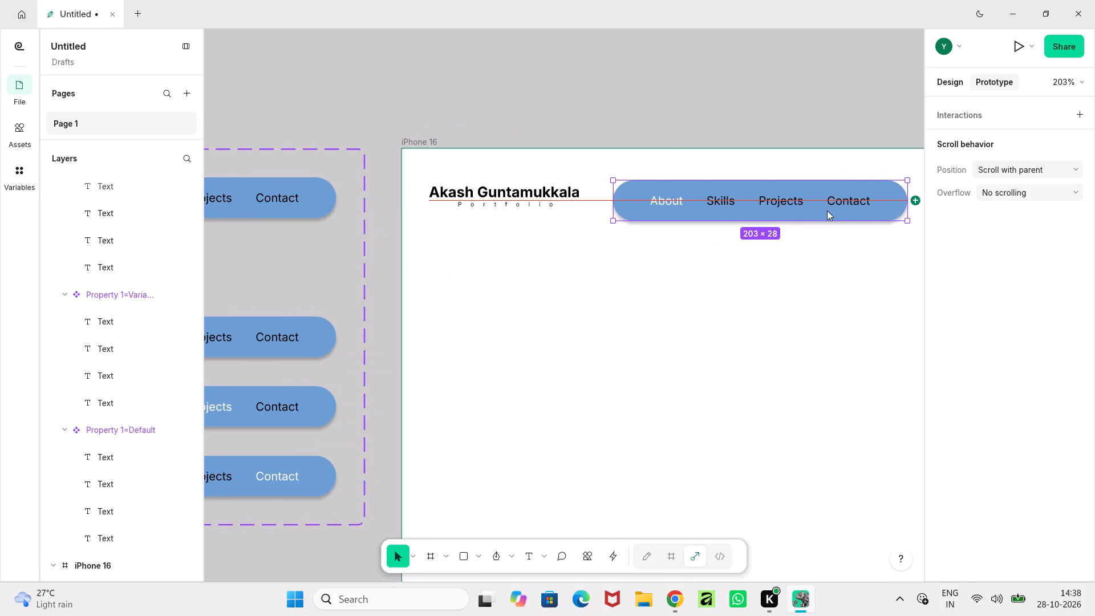
left_click_drag(827, 210, 838, 205)
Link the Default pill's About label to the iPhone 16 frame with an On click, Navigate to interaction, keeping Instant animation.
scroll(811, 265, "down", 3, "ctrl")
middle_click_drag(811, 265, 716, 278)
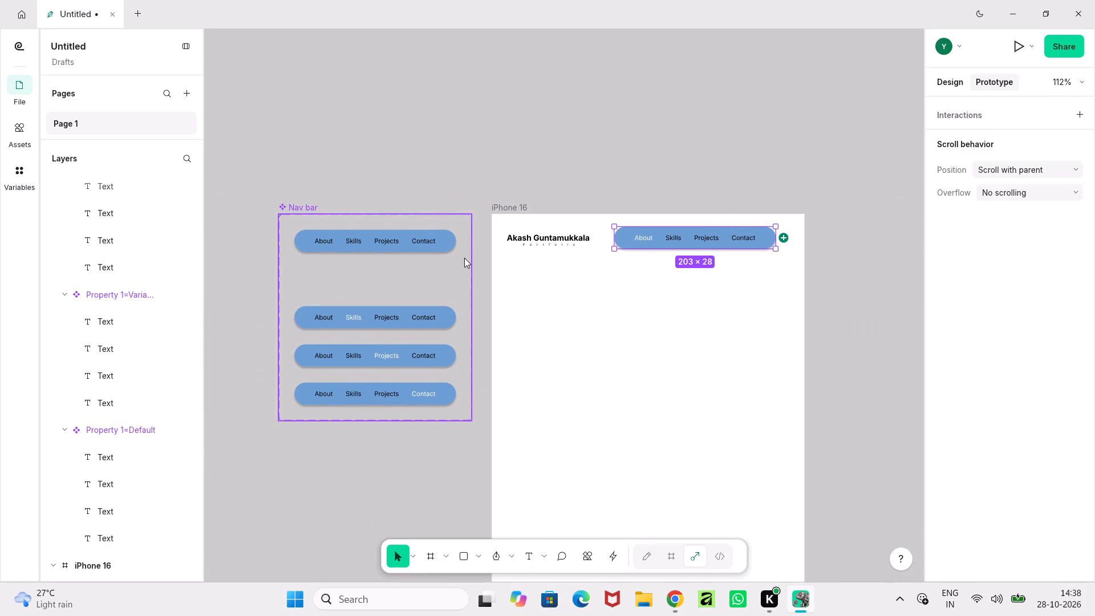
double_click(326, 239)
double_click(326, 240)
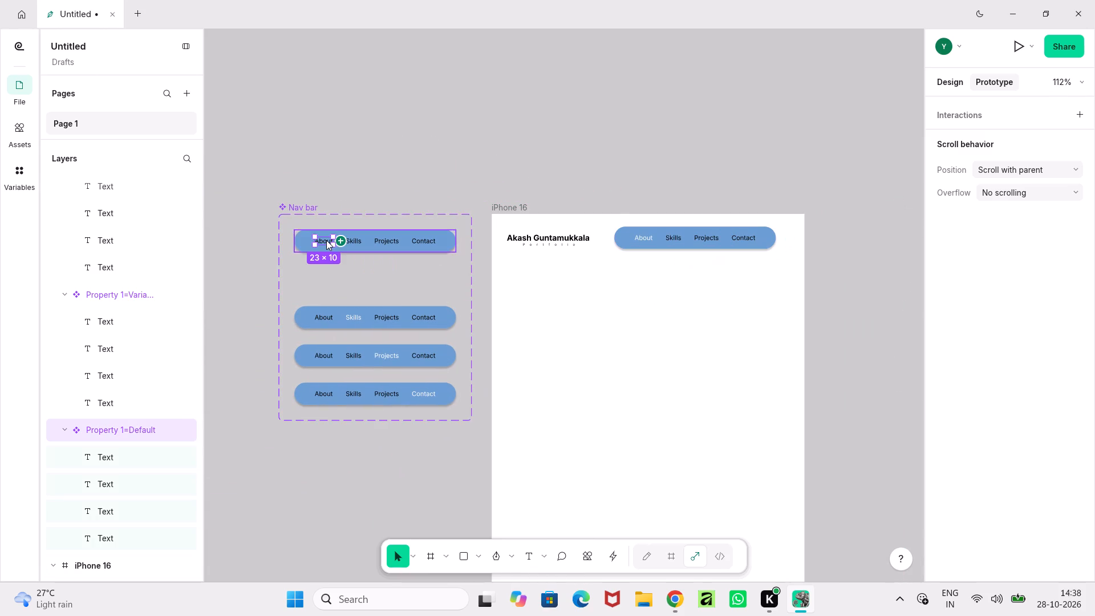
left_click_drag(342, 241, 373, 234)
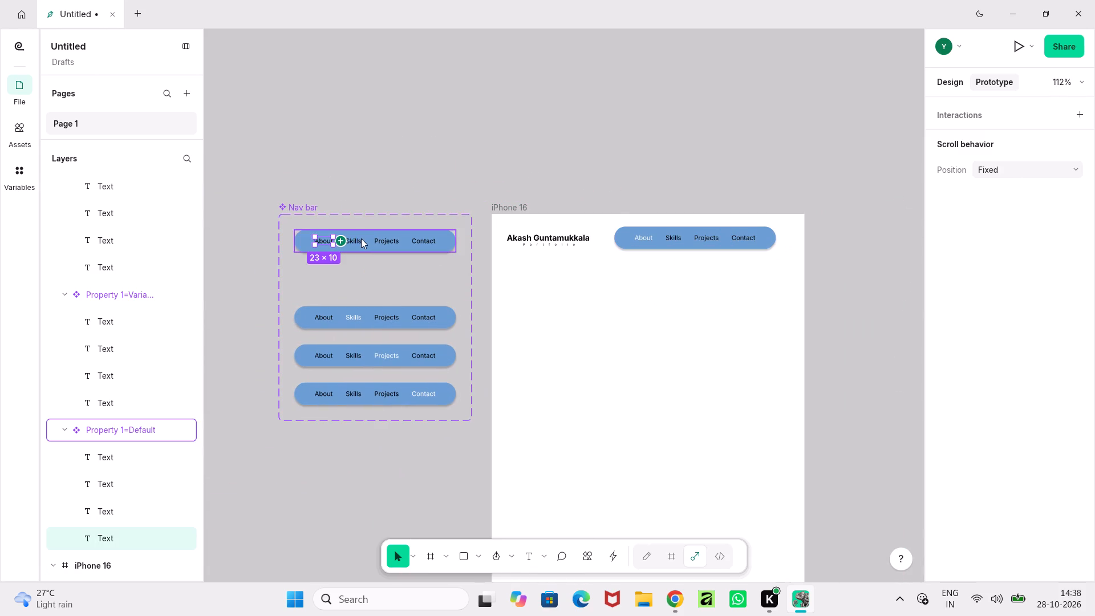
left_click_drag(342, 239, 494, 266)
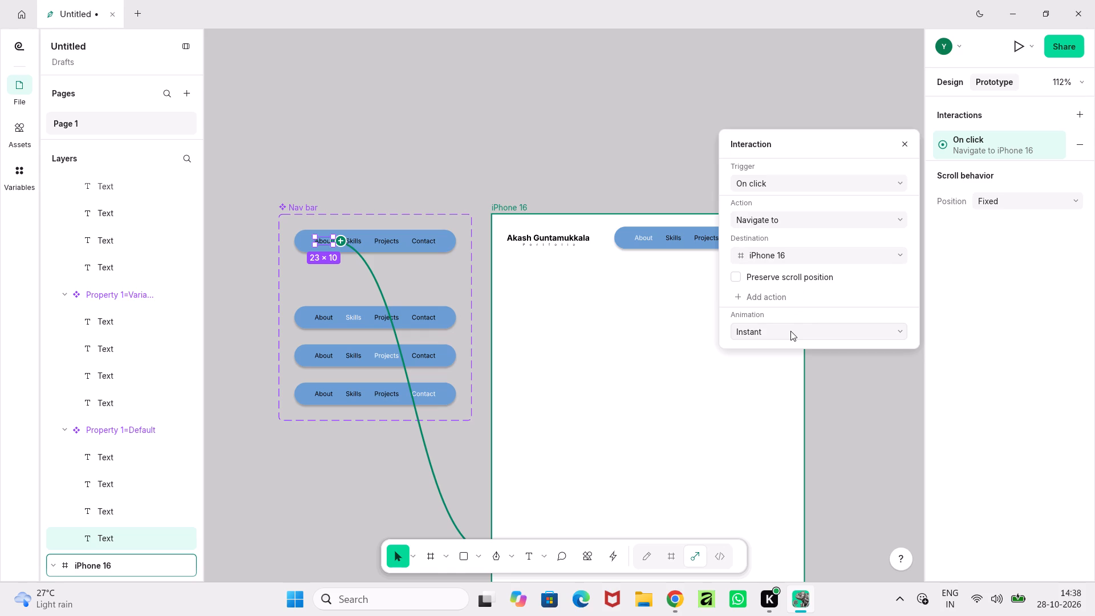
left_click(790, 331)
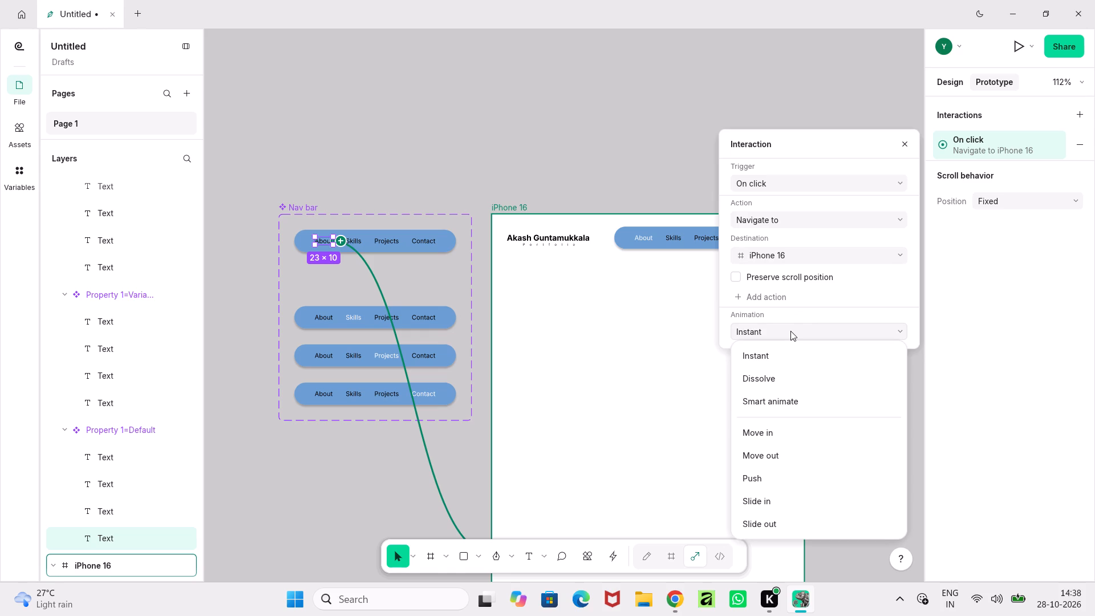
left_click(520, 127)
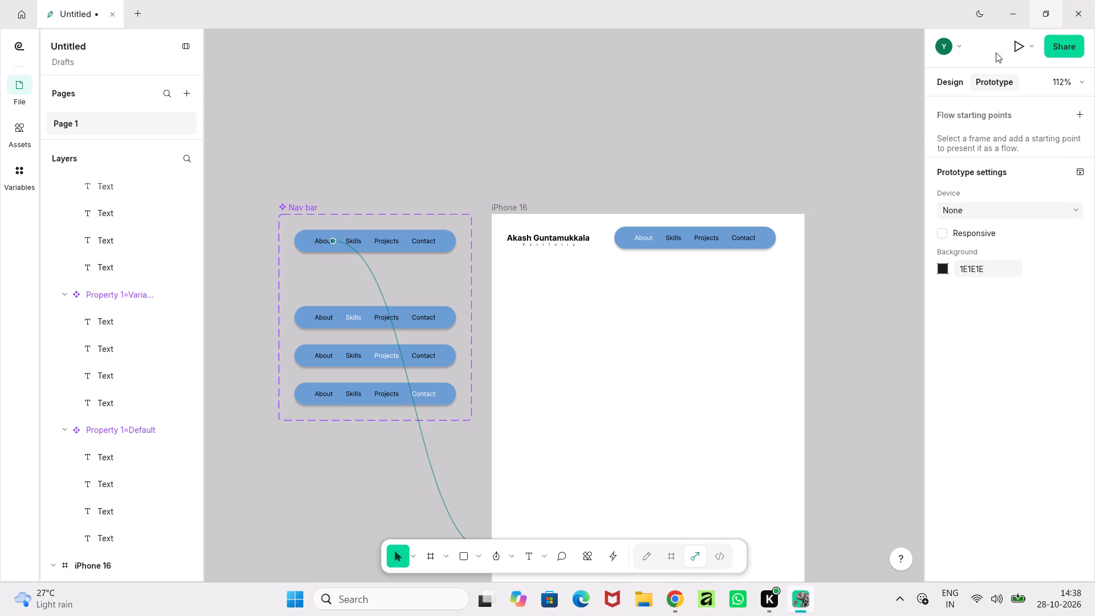
Present the prototype of the Nav bar component set, and close the presentation without closing the file.
left_click(1027, 43)
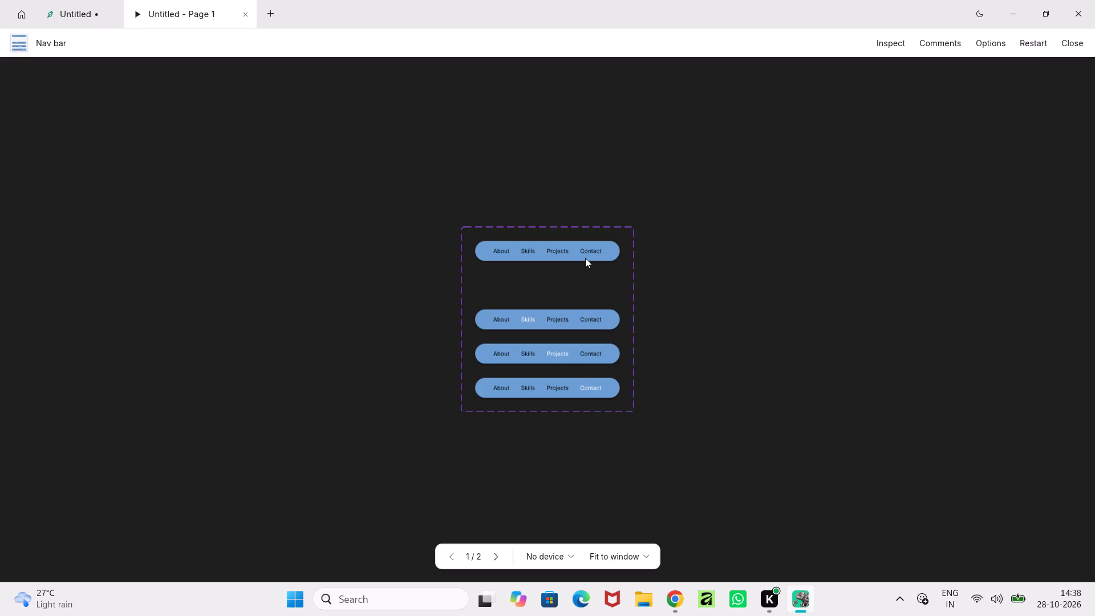
left_click(1071, 13)
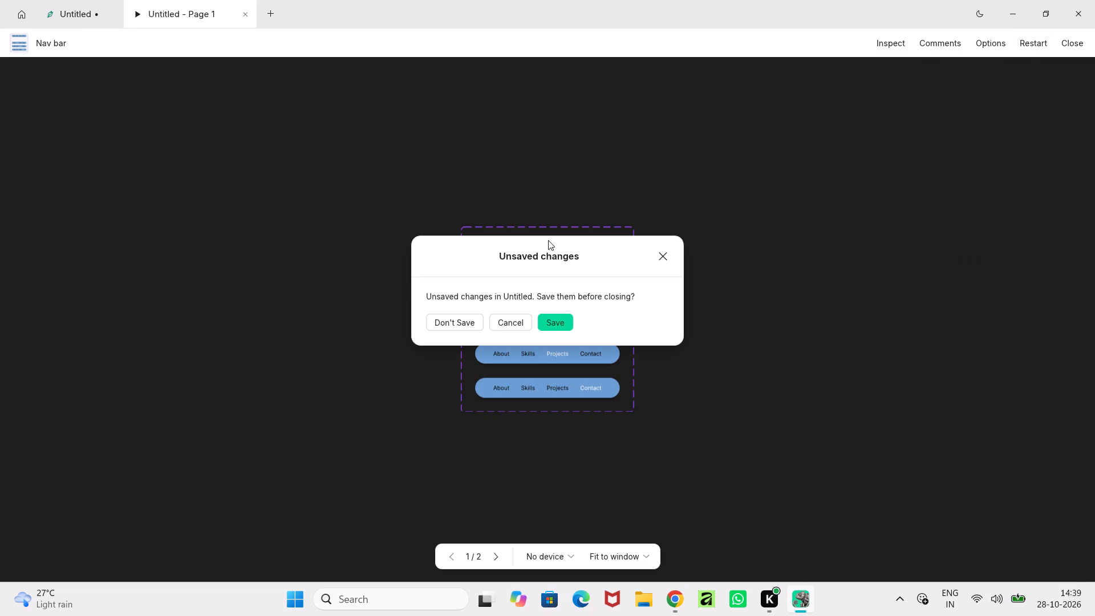
left_click(664, 258)
left_click(250, 19)
Preview the iPhone 16 frame, test its About label in the preview, and close the preview.
left_click(524, 208)
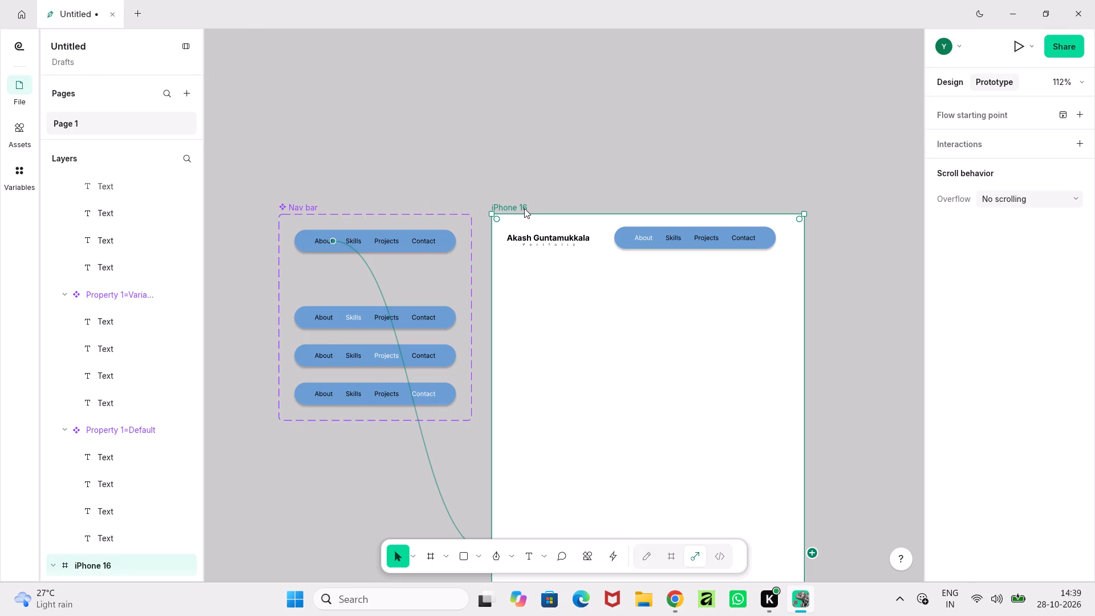
left_click(1029, 47)
left_click(981, 99)
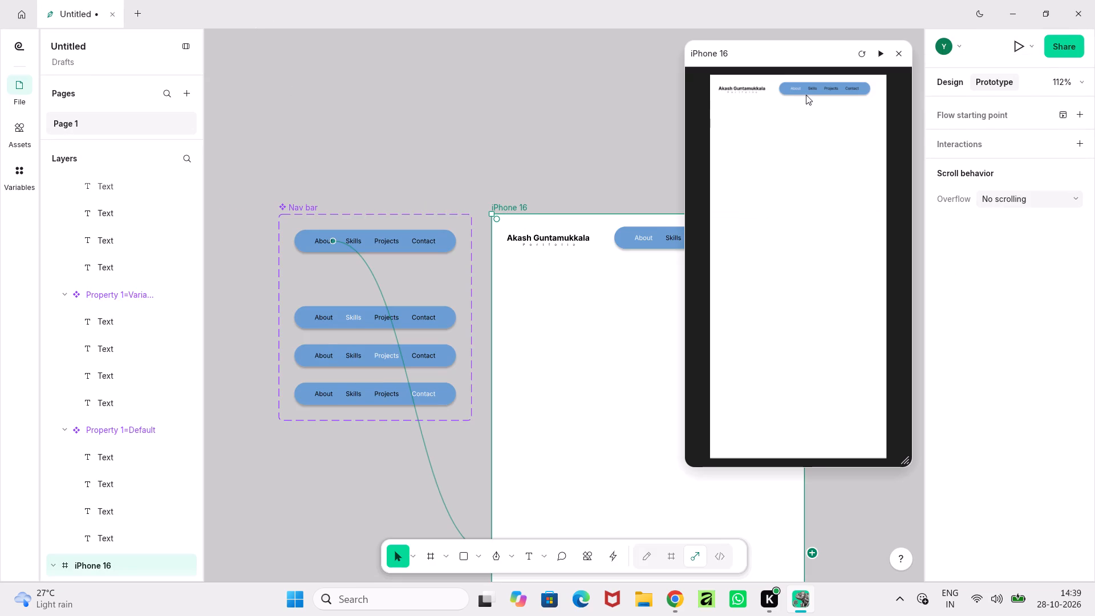
left_click(794, 90)
left_click(902, 57)
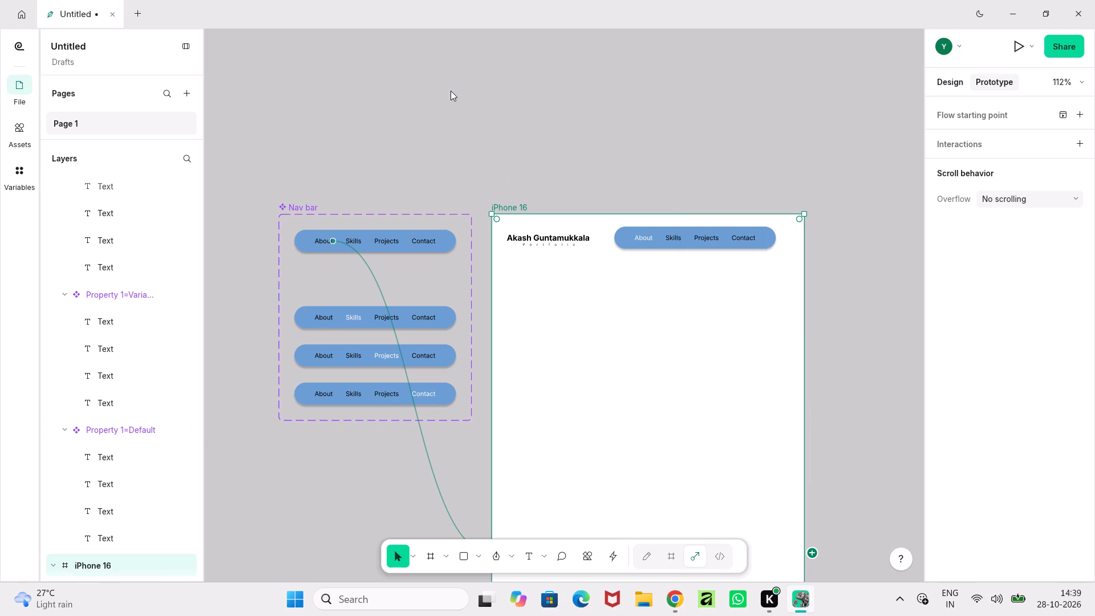
Delete the Default menu pill from the Nav bar component set.
left_click(383, 247)
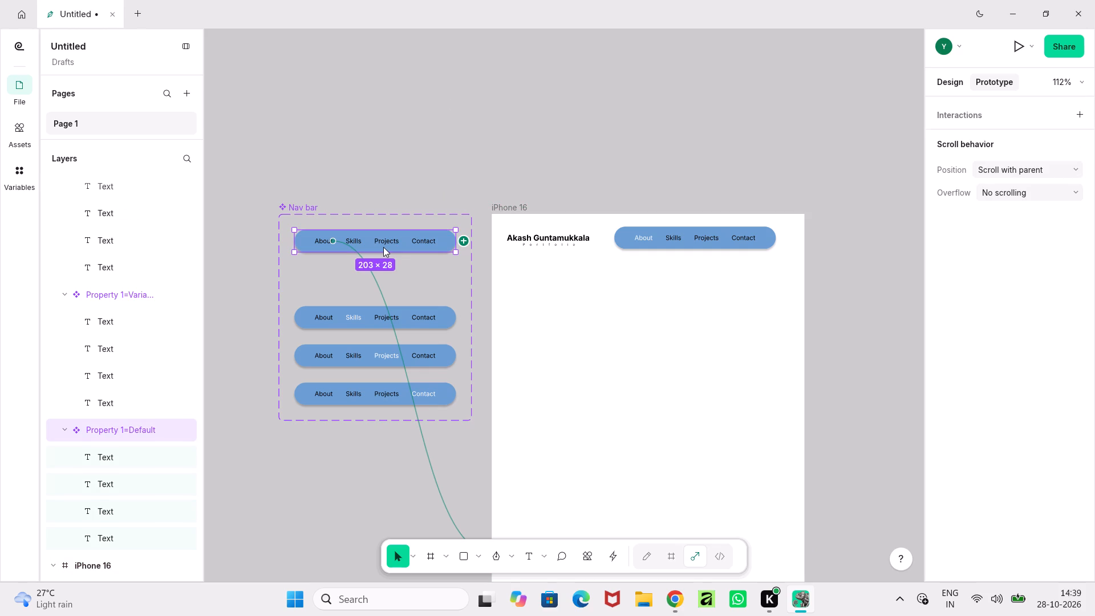
key("Delete")
left_click(383, 247)
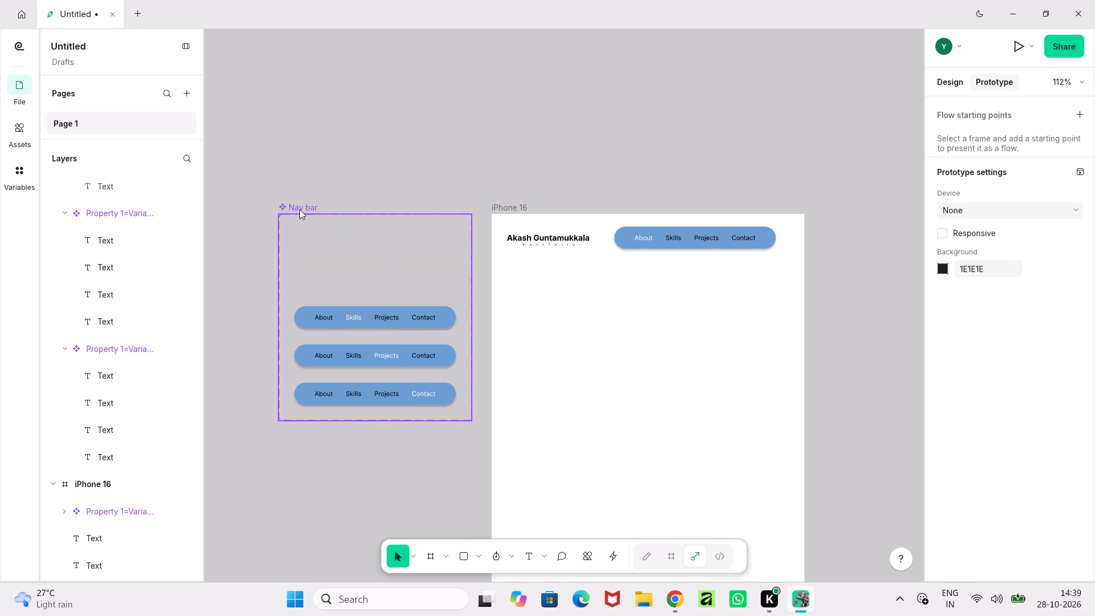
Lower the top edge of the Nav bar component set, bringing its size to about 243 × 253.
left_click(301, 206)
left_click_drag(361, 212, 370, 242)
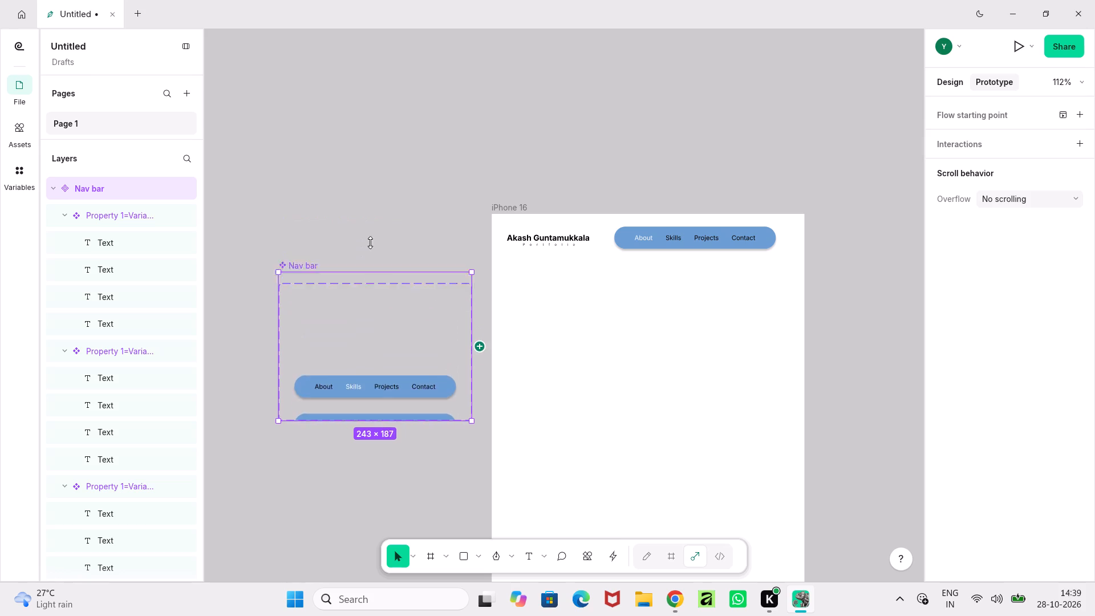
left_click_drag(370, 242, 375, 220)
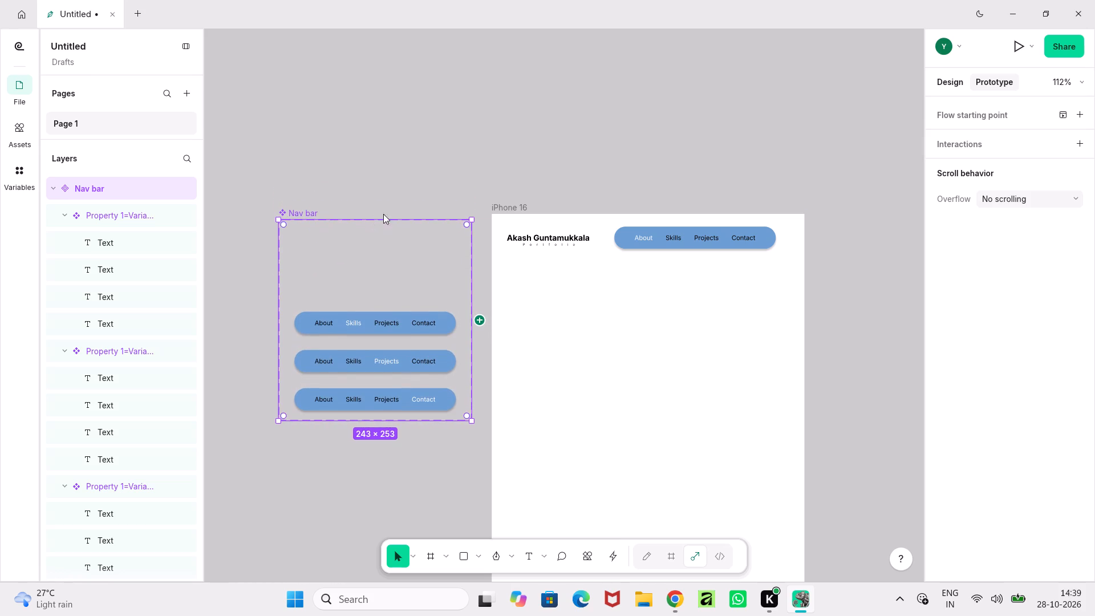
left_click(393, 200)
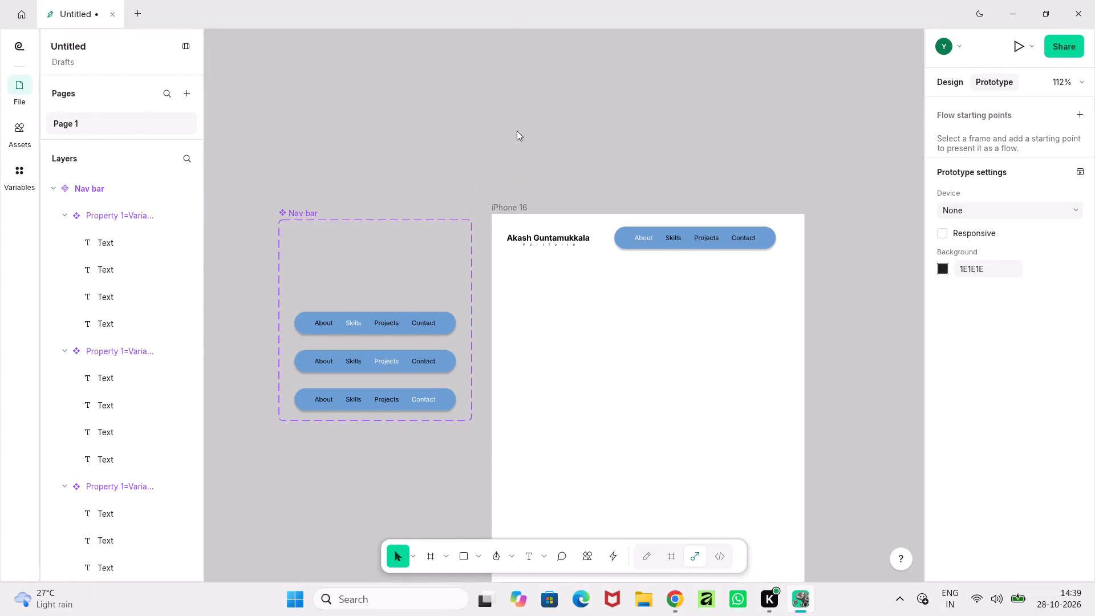
Resize the Nav bar component set to fit its three menu pills using Resize to fit.
middle_click_drag(517, 131, 401, 59)
middle_click_drag(445, 102, 607, 98)
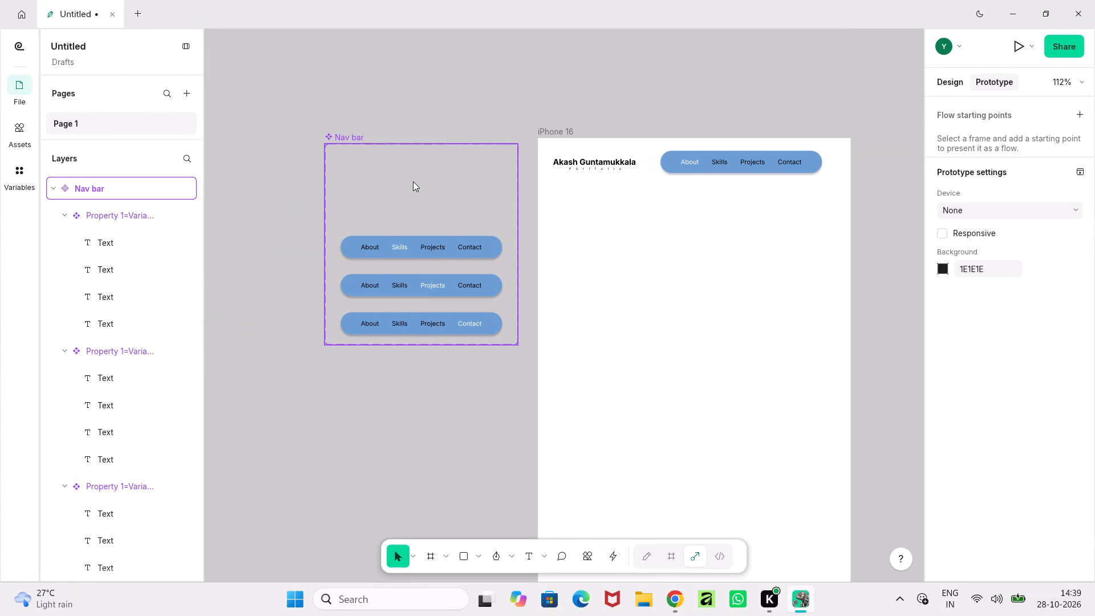
left_click(409, 197)
left_click(351, 136)
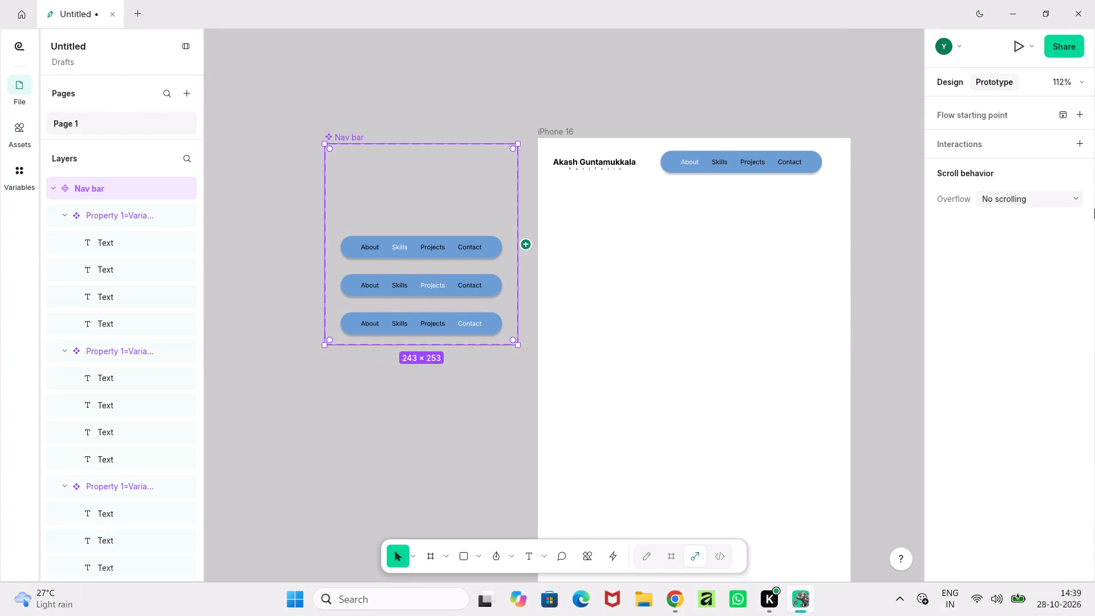
left_click(939, 82)
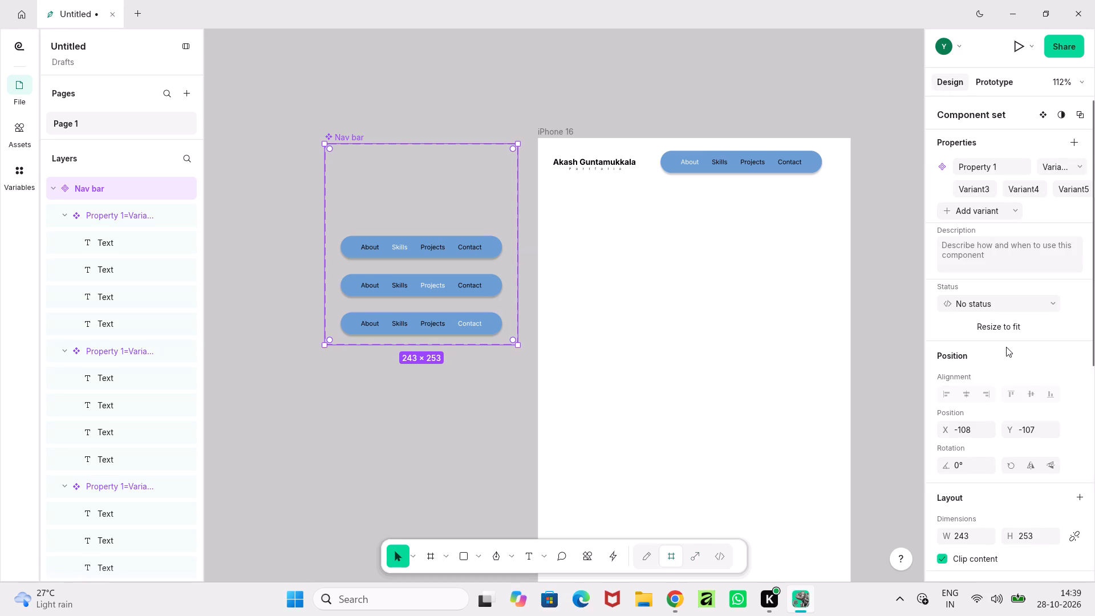
left_click(1012, 329)
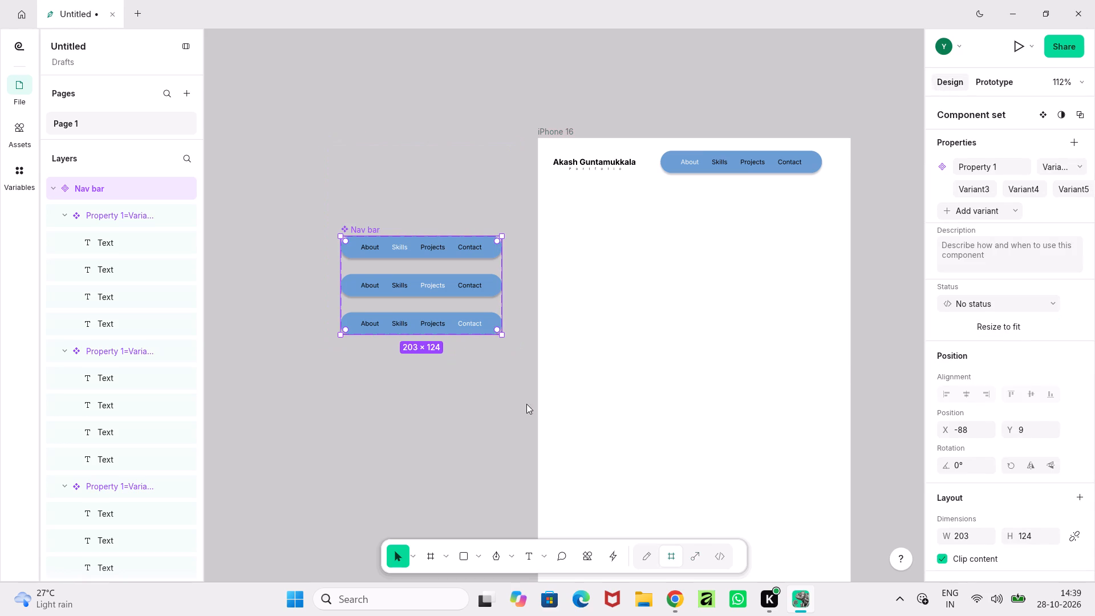
left_click(430, 457)
Move the Nav bar component set up beside the iPhone 16 frame, with its top edge level with the frame's top.
middle_click_drag(486, 411, 445, 355)
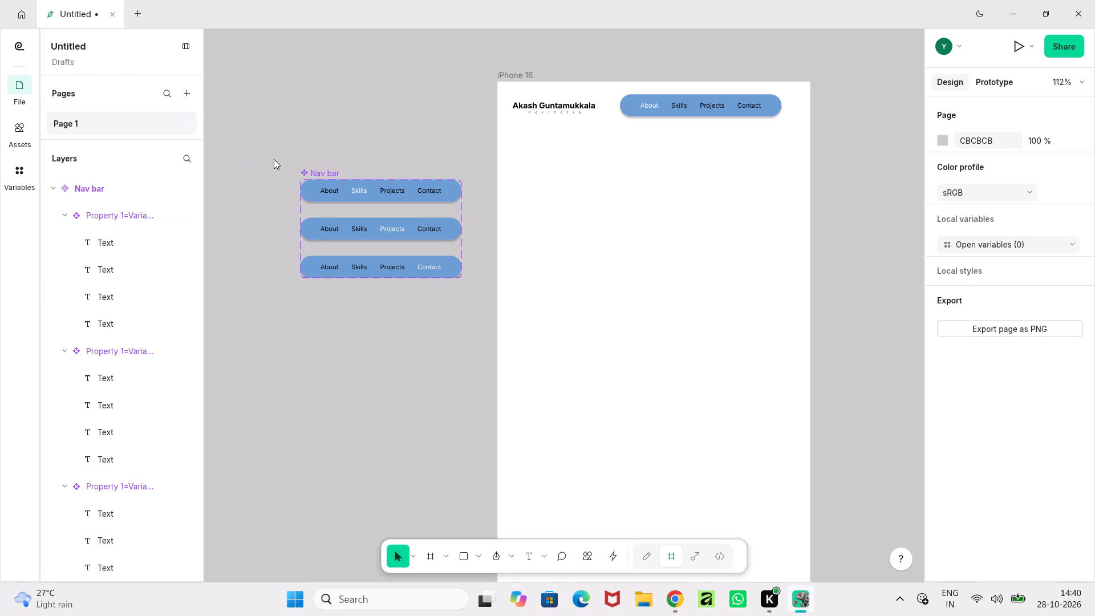
left_click(317, 168)
left_click_drag(358, 206, 380, 124)
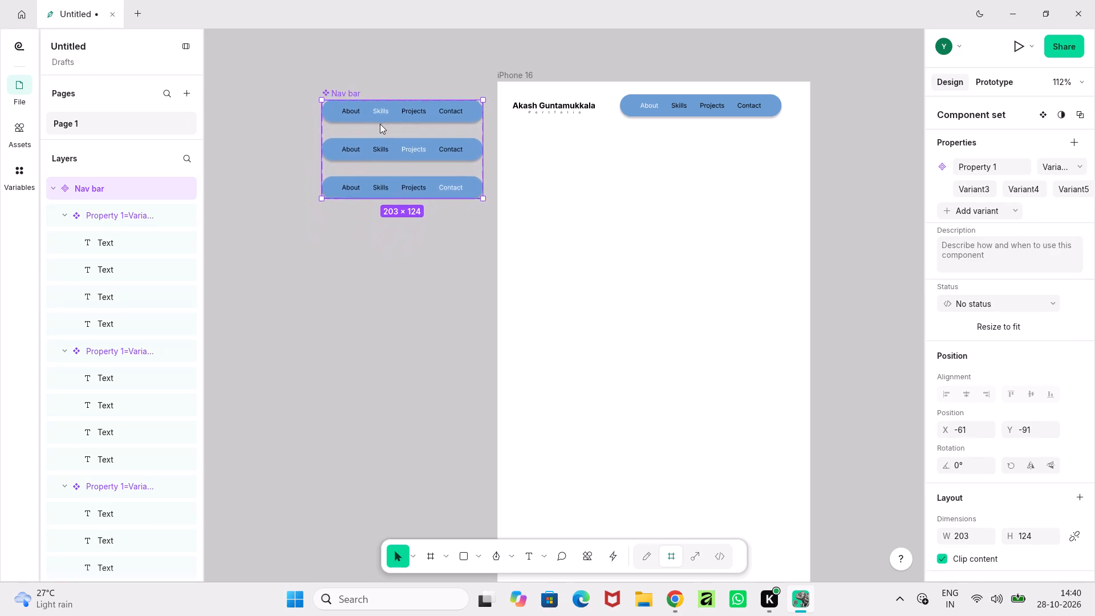
left_click_drag(380, 124, 375, 107)
left_click(405, 274)
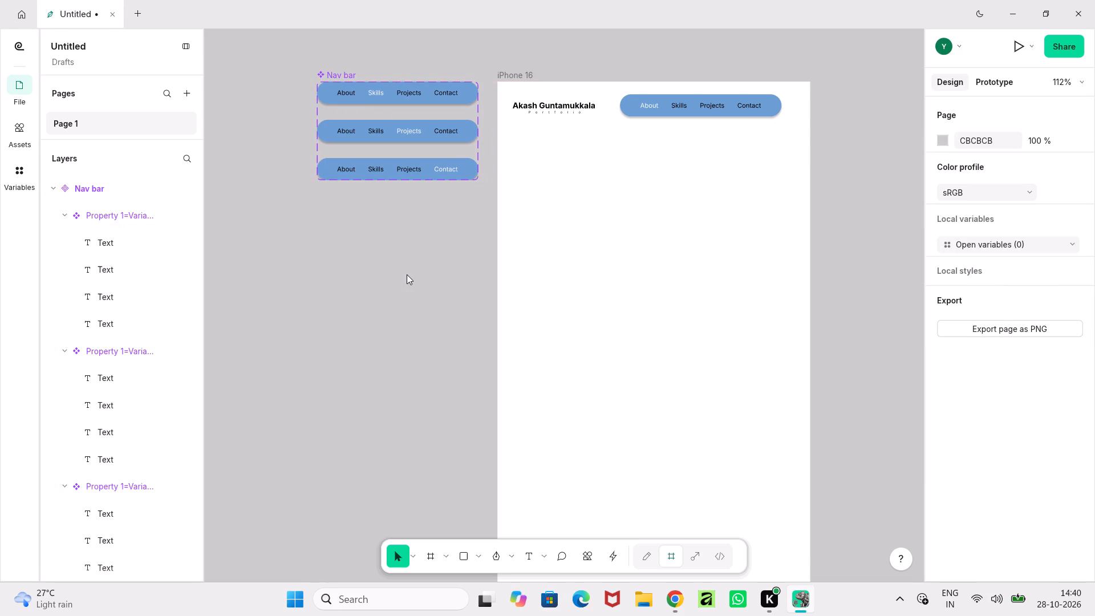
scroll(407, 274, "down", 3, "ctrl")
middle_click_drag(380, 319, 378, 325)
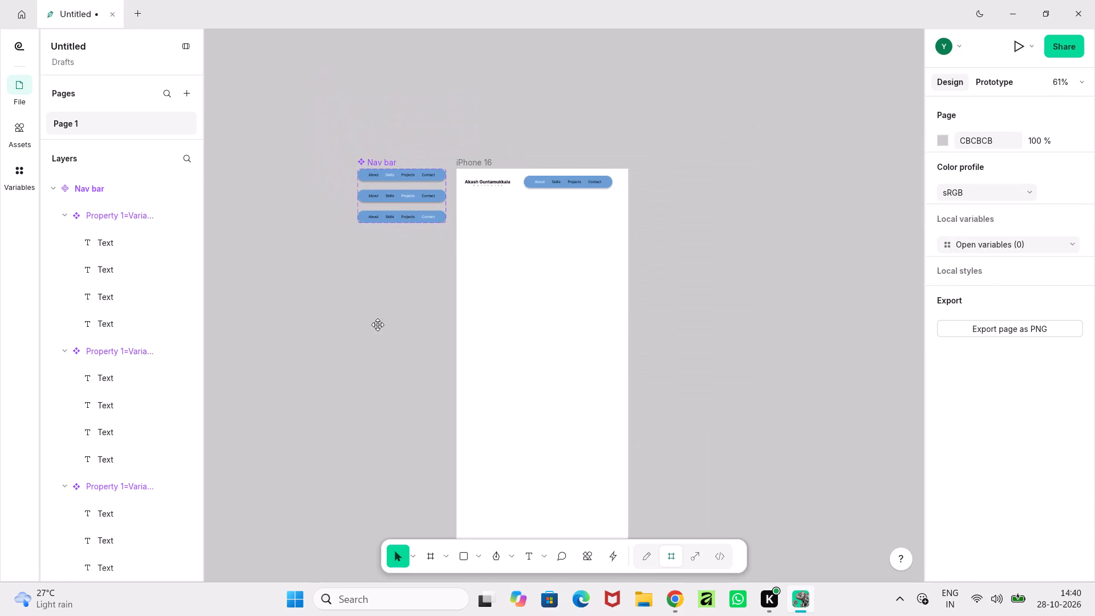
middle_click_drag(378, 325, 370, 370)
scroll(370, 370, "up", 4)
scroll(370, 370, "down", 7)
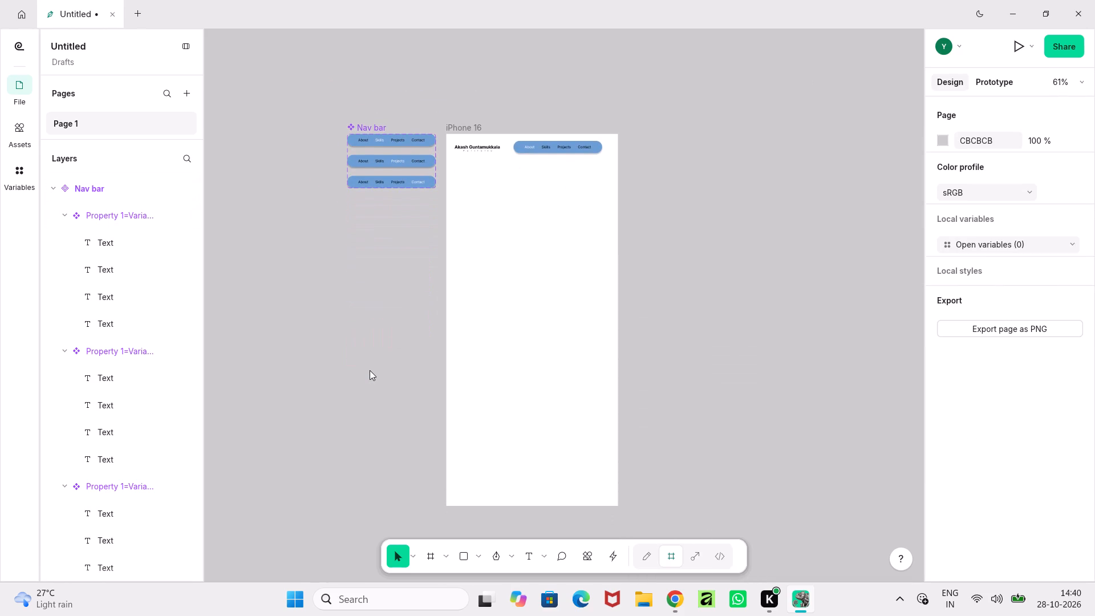
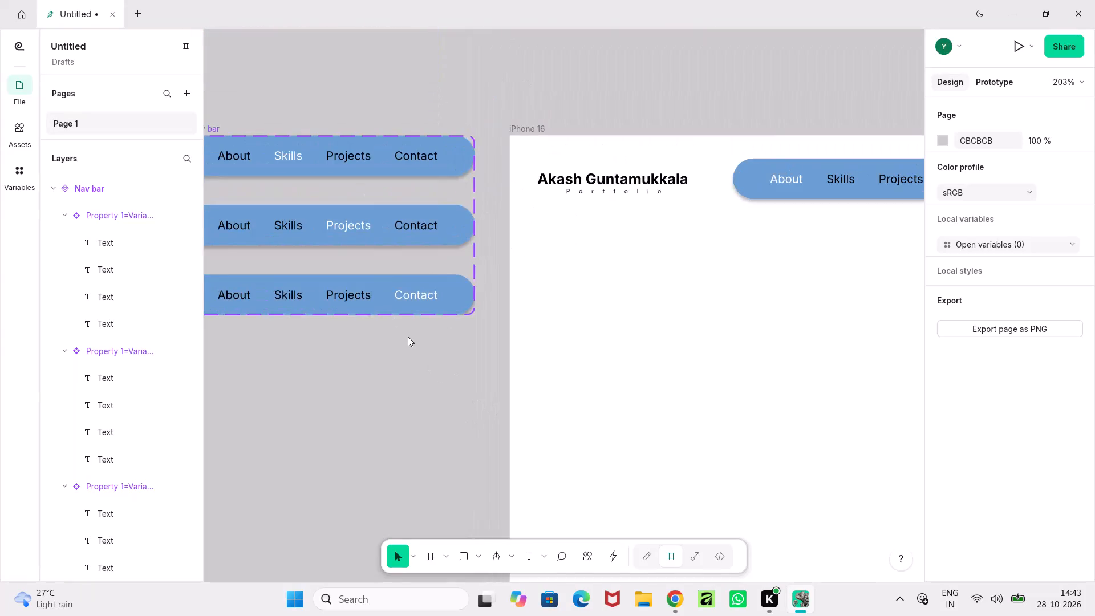
Examine the Nav bar component set beside the iPhone 16 frame and the frame's header up close.
scroll(408, 337, "up", 3)
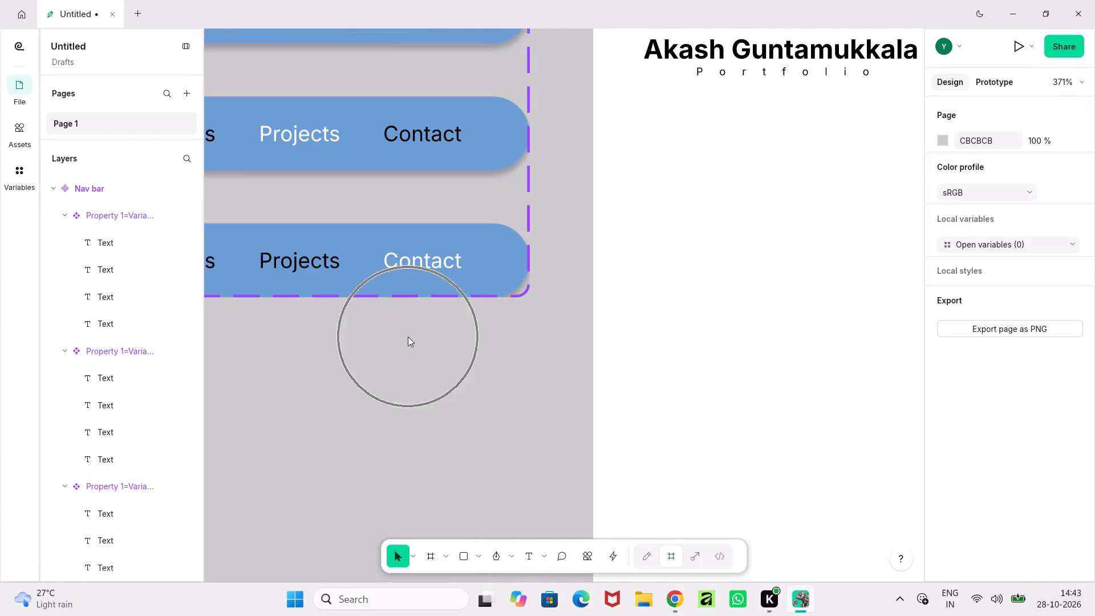
scroll(408, 337, "down", 4, "ctrl")
middle_click_drag(408, 337, 497, 338)
scroll(498, 338, "up", 5, "ctrl")
middle_click_drag(498, 338, 541, 442)
scroll(520, 396, "down", 5, "ctrl")
middle_click_drag(520, 396, 267, 334)
scroll(431, 302, "up", 5, "ctrl")
middle_click_drag(431, 302, 466, 394)
scroll(466, 394, "down", 4, "ctrl")
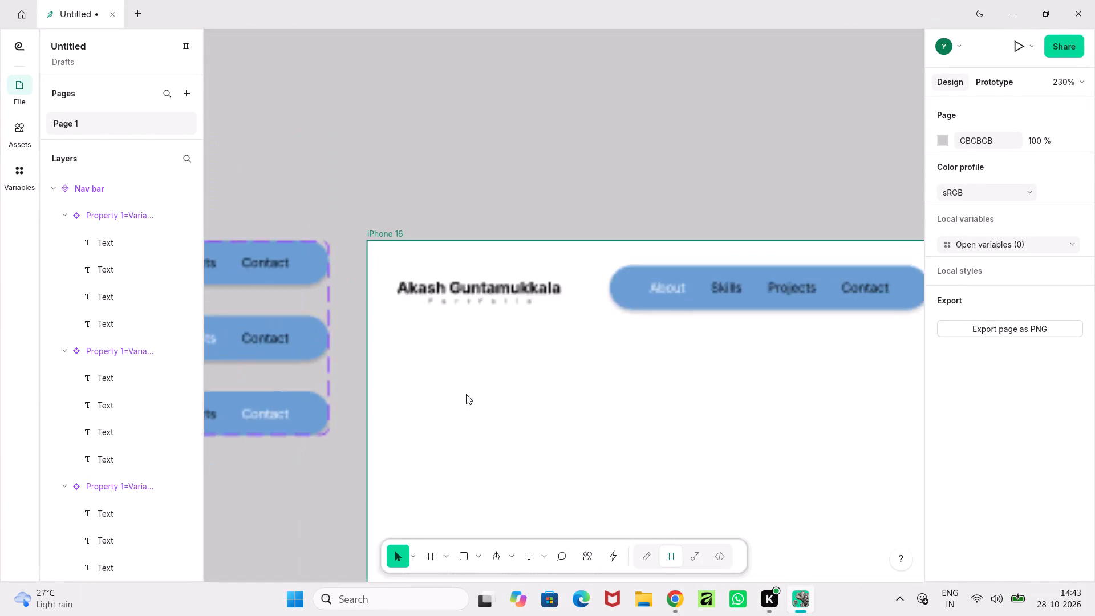
scroll(466, 394, "down", 3, "ctrl")
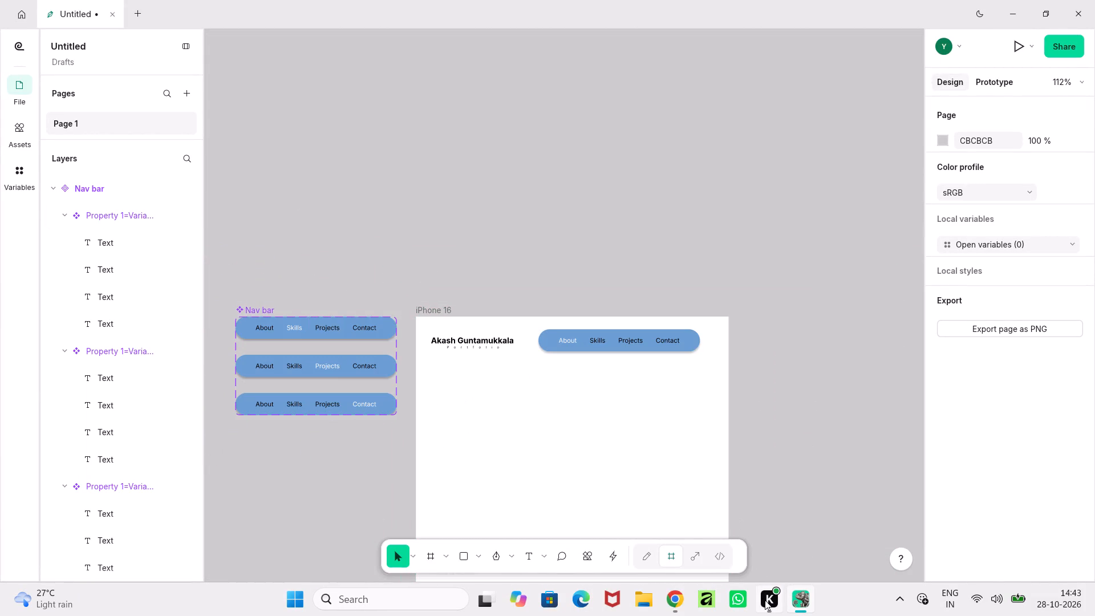
double_click(757, 374)
scroll(757, 374, "down", 3, "ctrl")
scroll(757, 374, "up", 5, "ctrl")
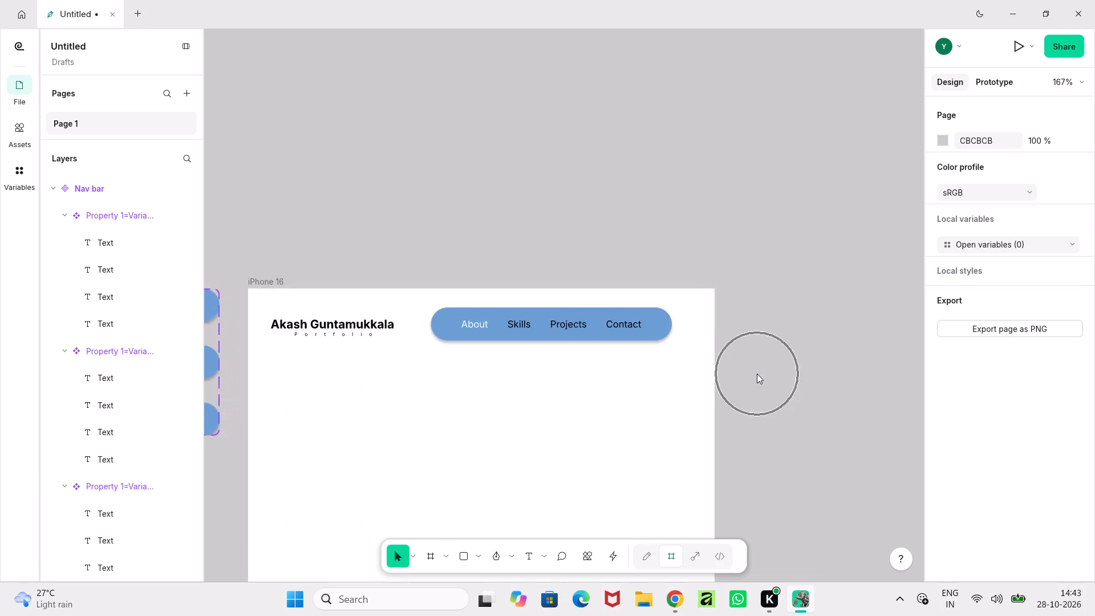
scroll(757, 374, "up", 4, "ctrl")
scroll(761, 375, "down", 4, "ctrl")
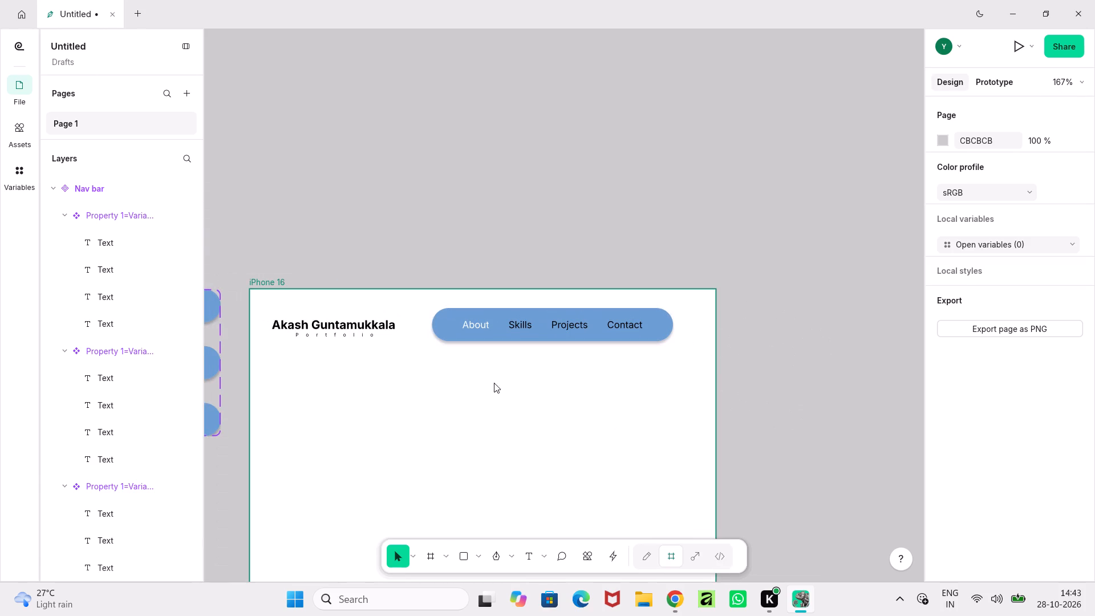
Preview the iPhone 16 frame as a prototype, first in the floating preview and then in a full presentation.
left_click(271, 284)
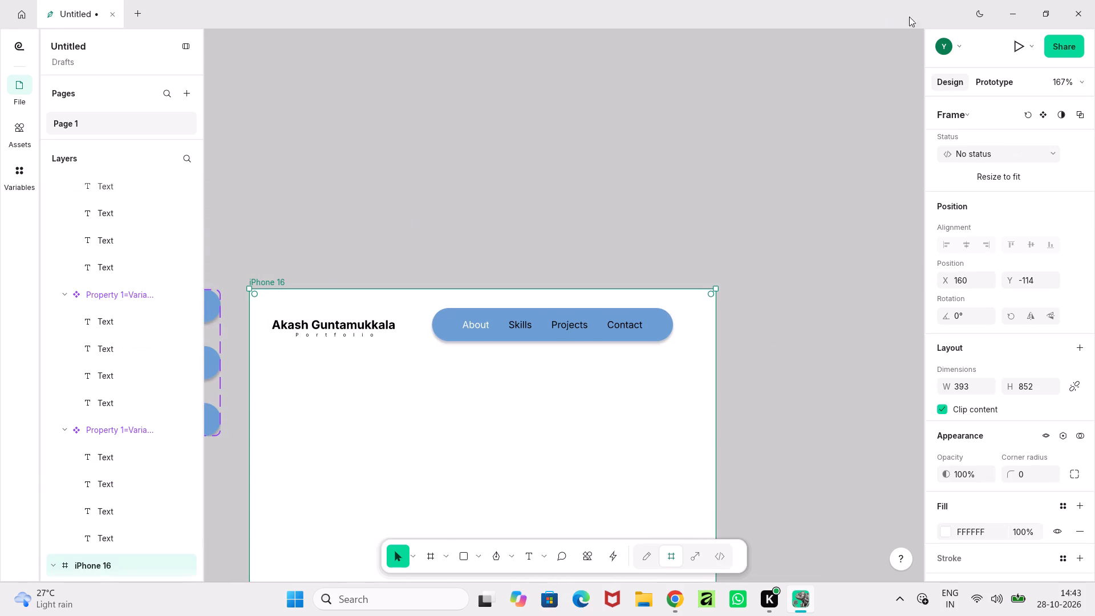
left_click(1029, 48)
left_click(970, 99)
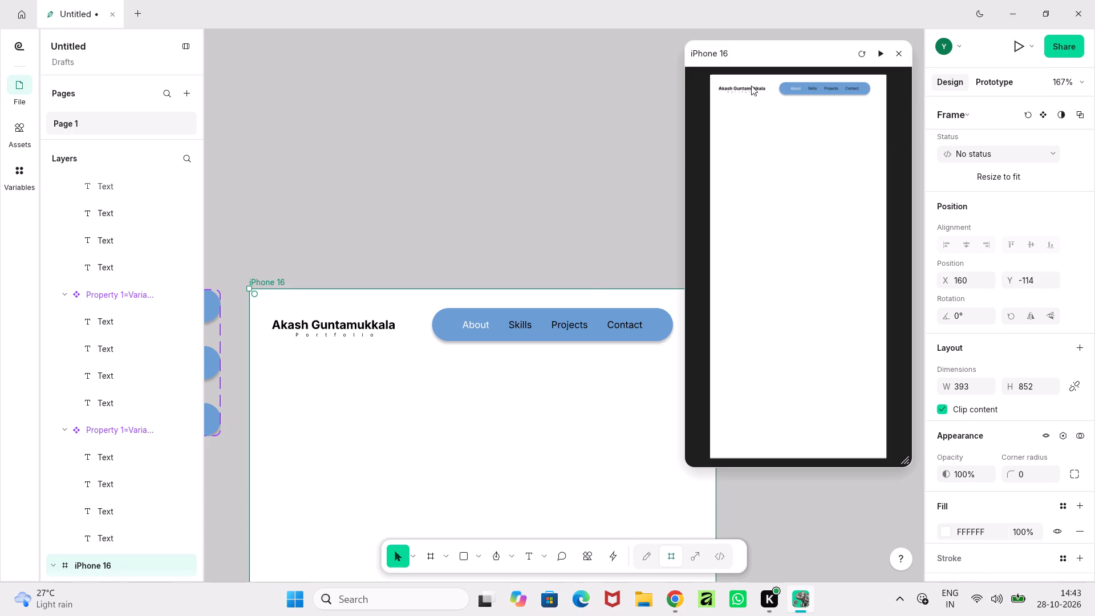
left_click(751, 86)
left_click(872, 52)
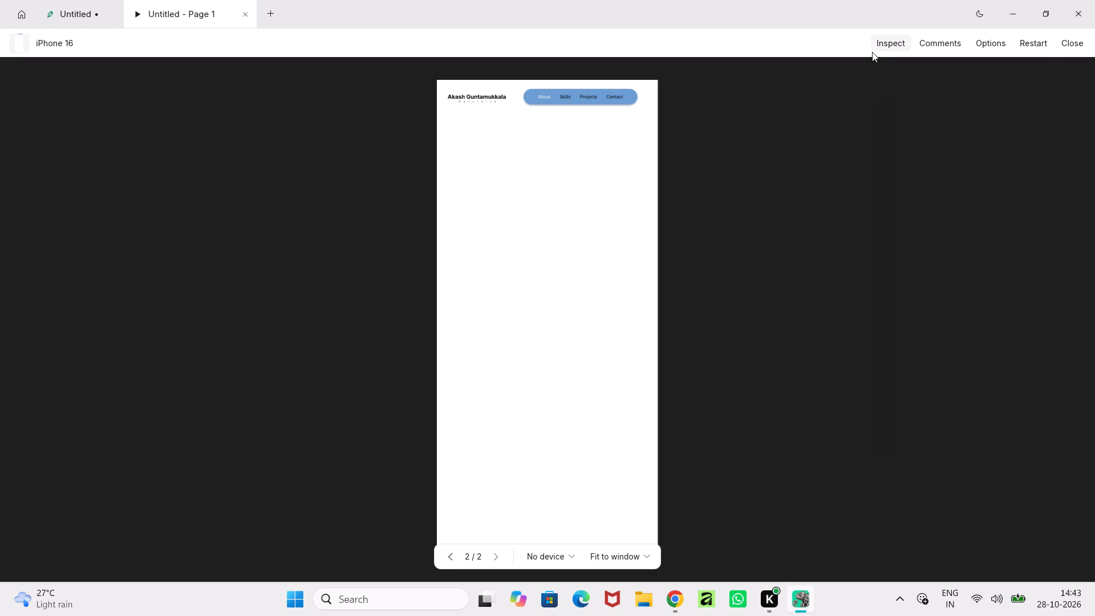
scroll(591, 147, "up", 5, "ctrl")
scroll(591, 147, "down", 5, "ctrl")
Set the presentation scaling to Fit width and look over the portfolio page from top to bottom.
left_click(616, 551)
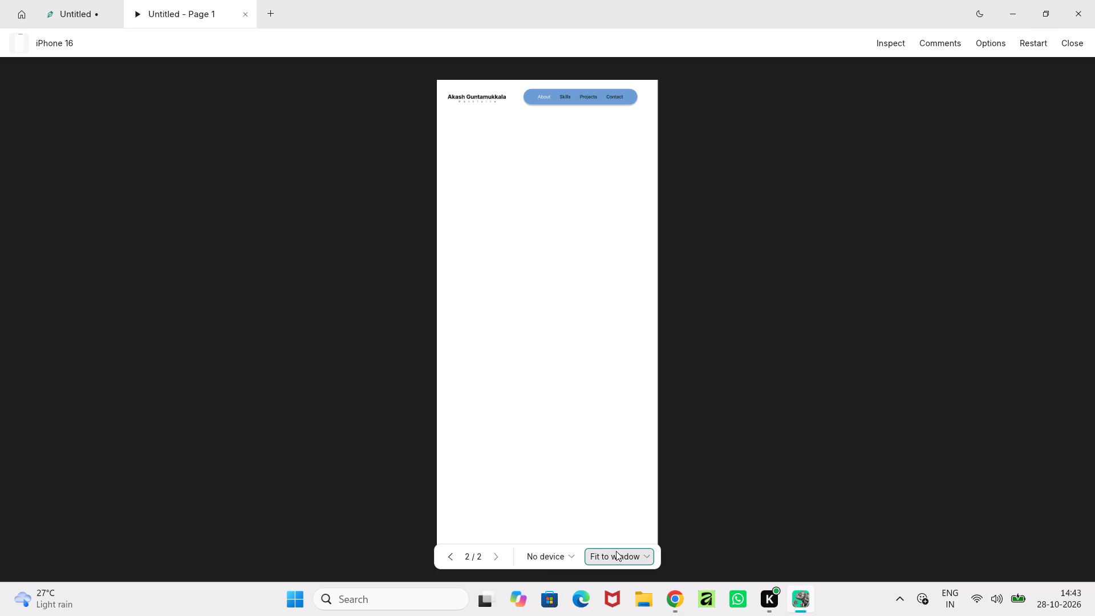
left_click(646, 495)
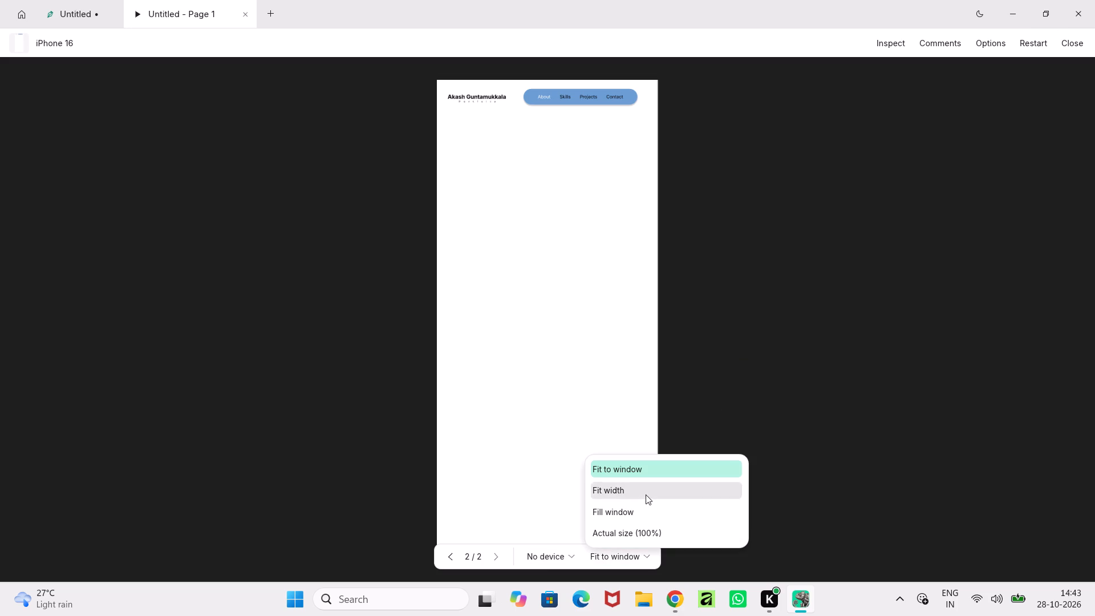
scroll(451, 304, "down", 3, "ctrl")
scroll(451, 304, "up", 3, "ctrl")
scroll(451, 304, "down", 5, "ctrl")
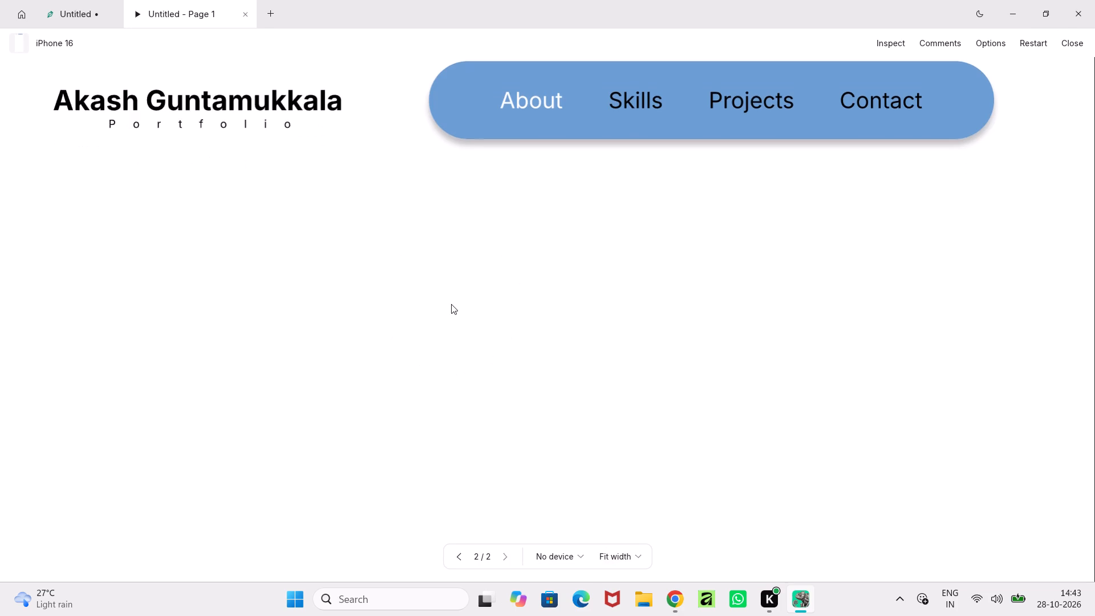
scroll(611, 185, "down", 11)
scroll(611, 185, "up", 17)
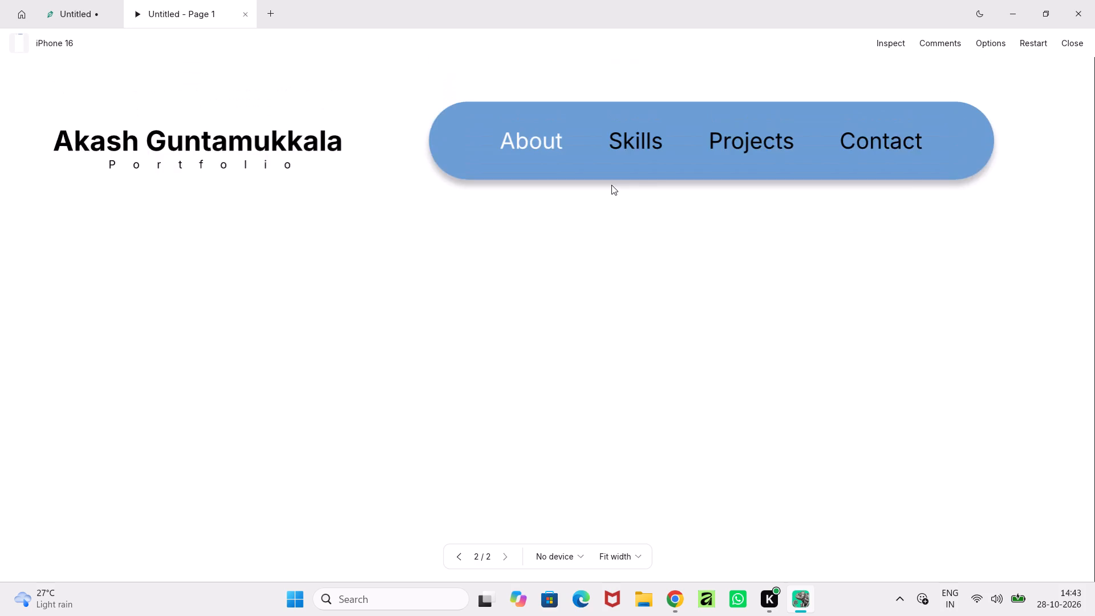
scroll(611, 185, "down", 4)
scroll(611, 185, "up", 5)
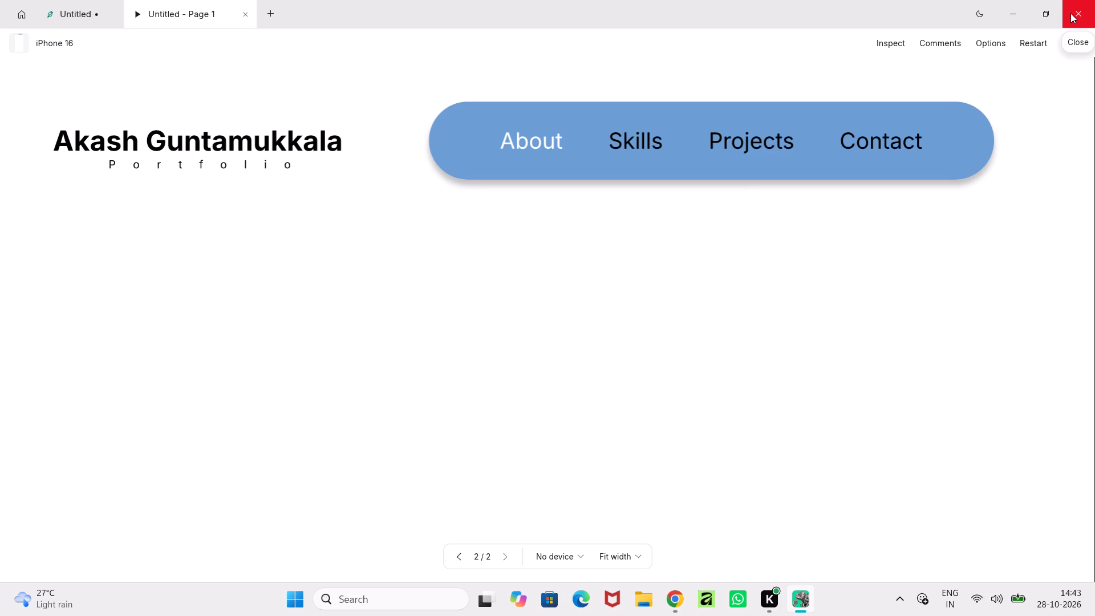
Test the Skills, Projects and Contact items of the menu in the presentation, and close it.
left_click(607, 144)
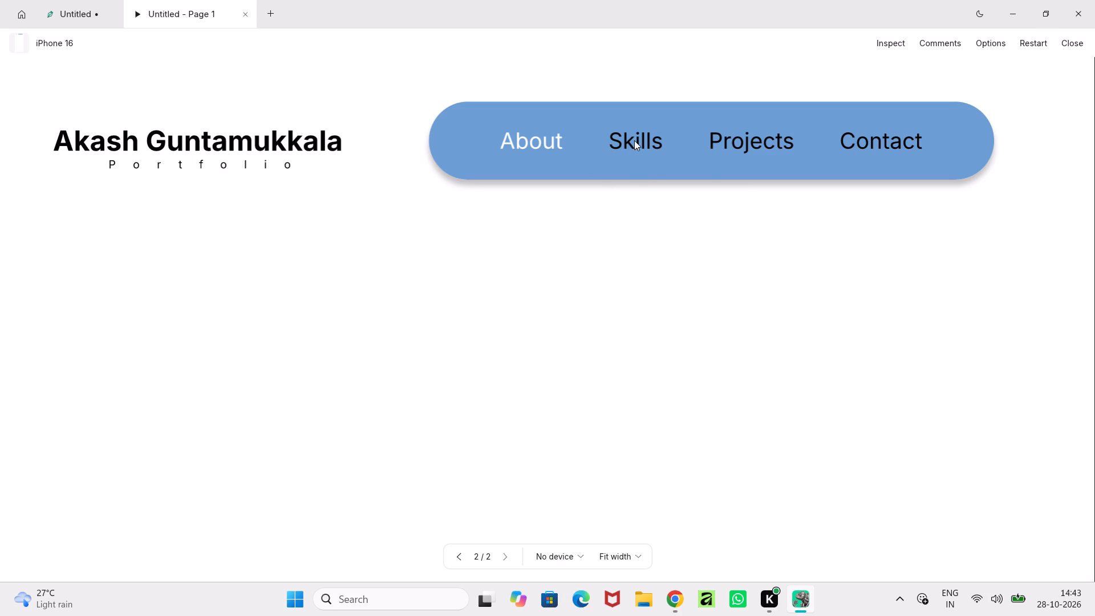
left_click(634, 140)
left_click(609, 133)
left_click(729, 133)
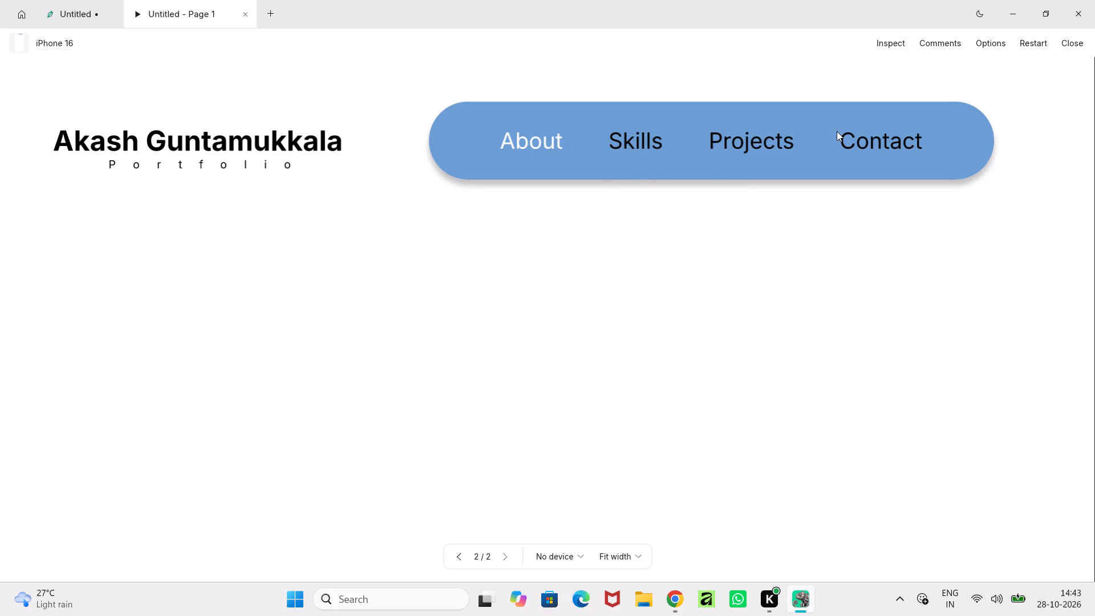
left_click(842, 132)
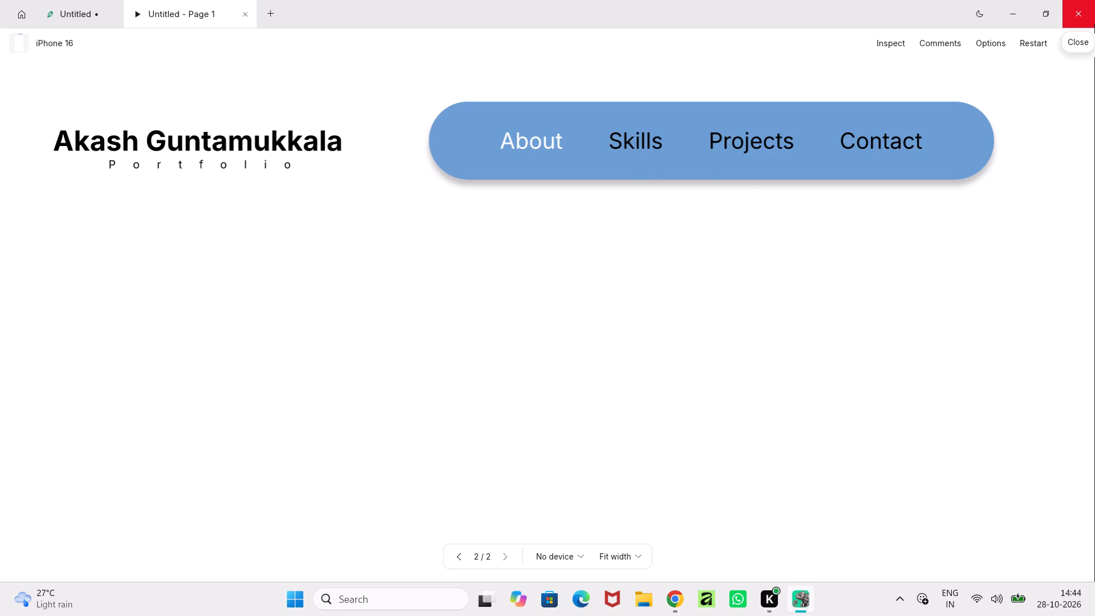
left_click(1089, 46)
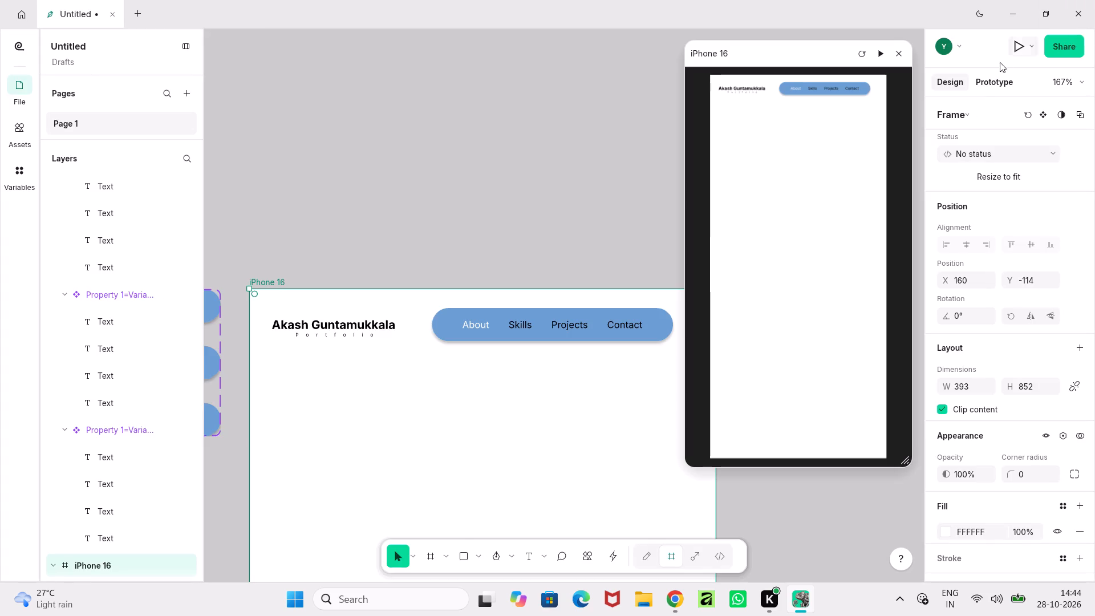
Move the floating iPhone 16 preview clear of the frame on the canvas.
left_click_drag(764, 50, 779, 82)
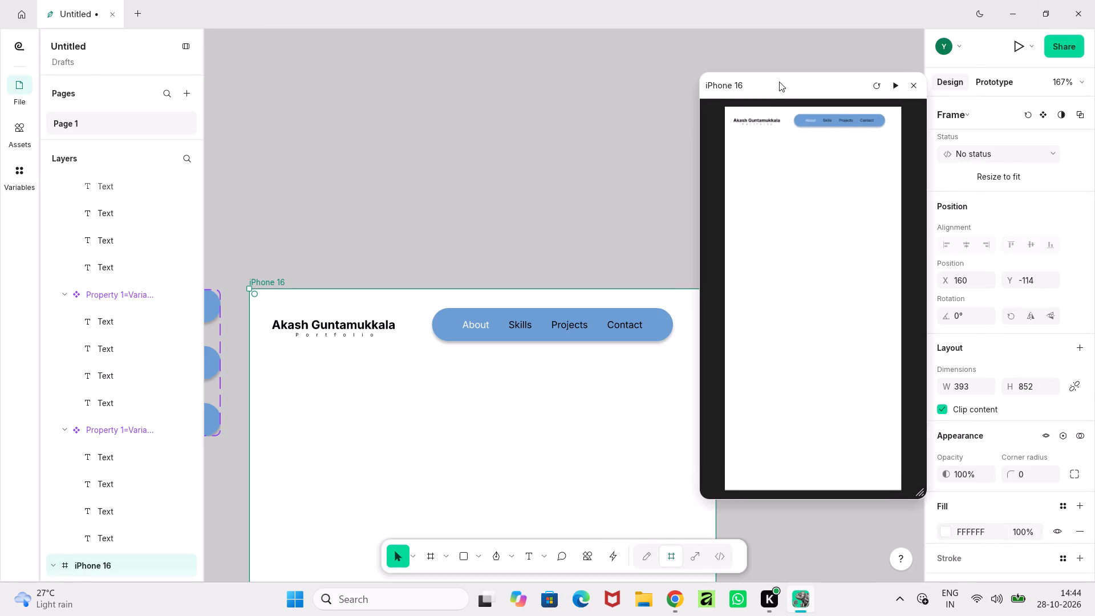
left_click_drag(779, 82, 827, 65)
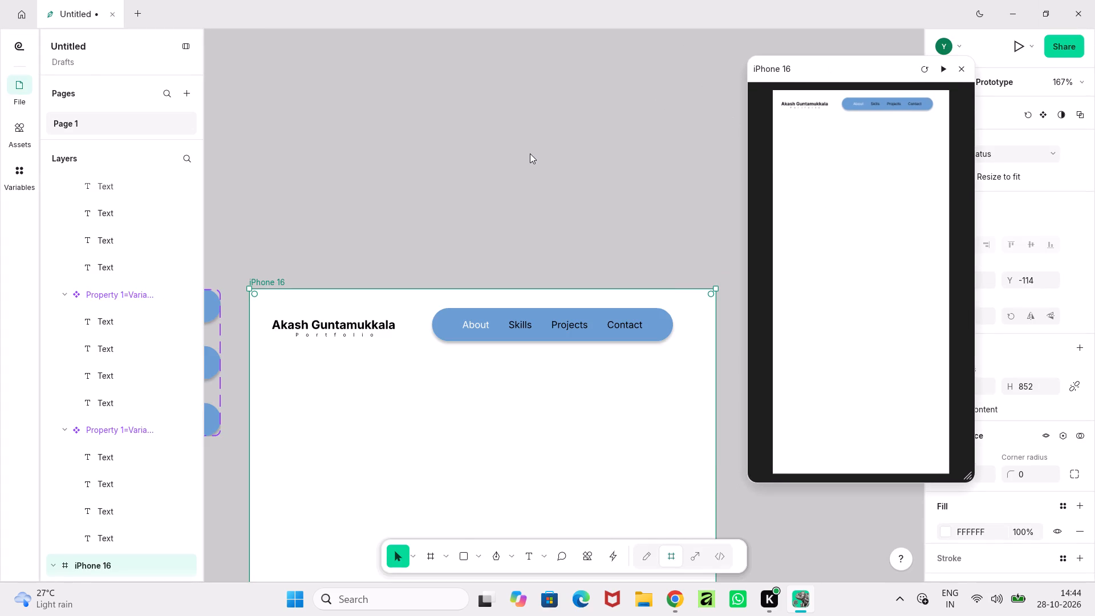
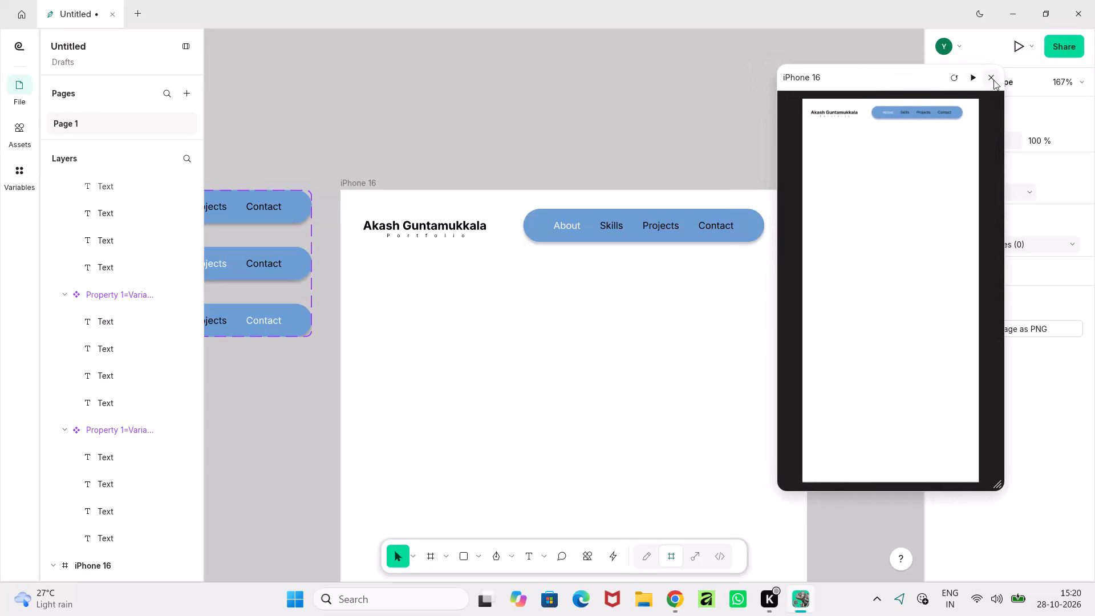
Narrow the floating iPhone 16 preview to uncover the frame beneath it, and close the preview.
left_click(774, 241)
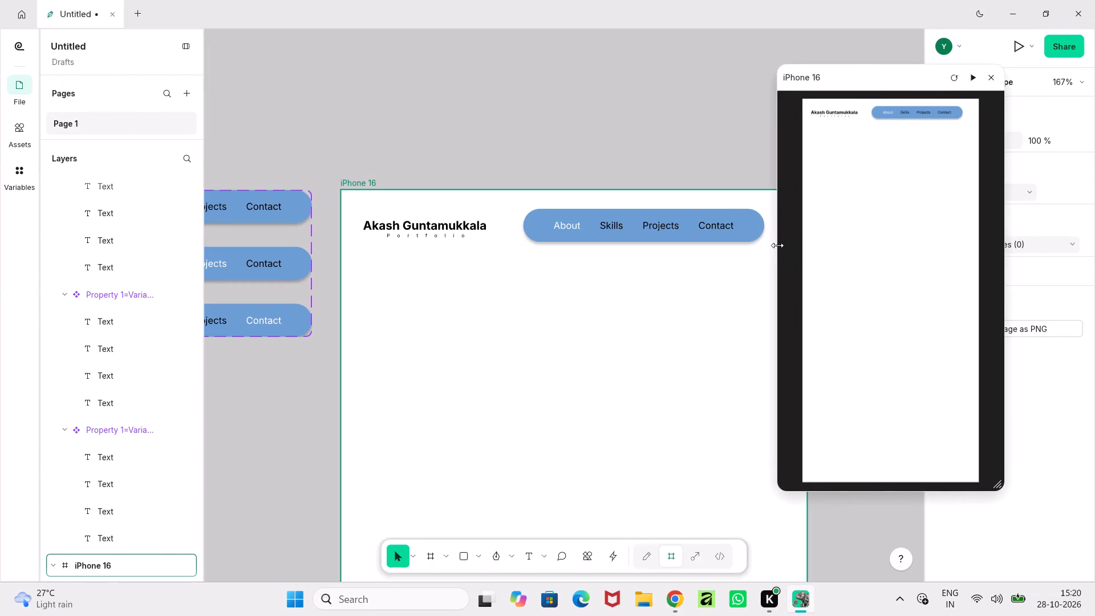
left_click_drag(777, 245, 861, 253)
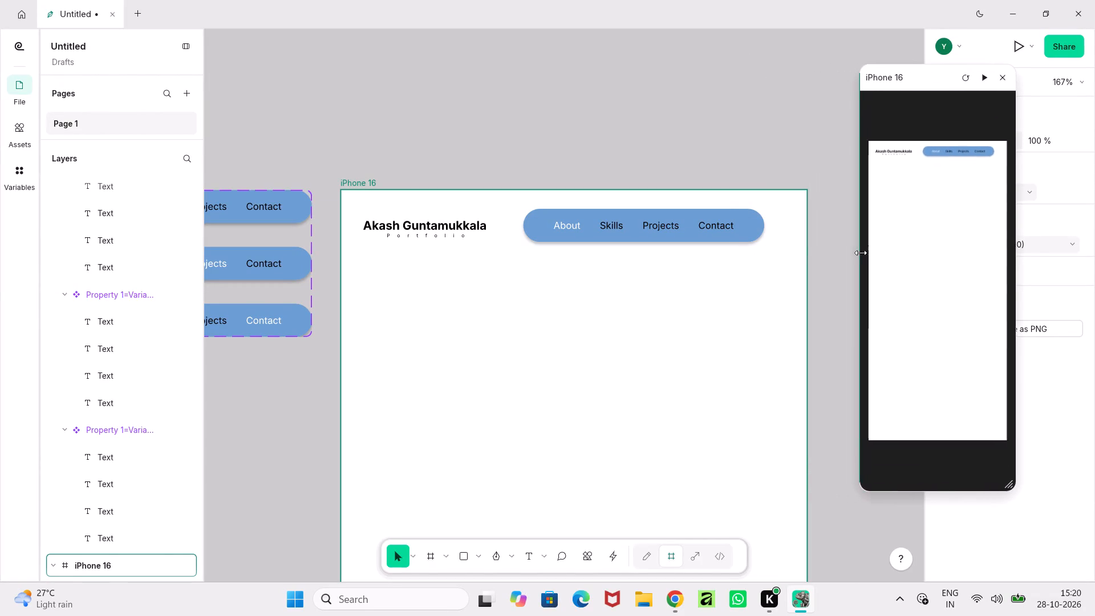
left_click_drag(861, 253, 983, 261)
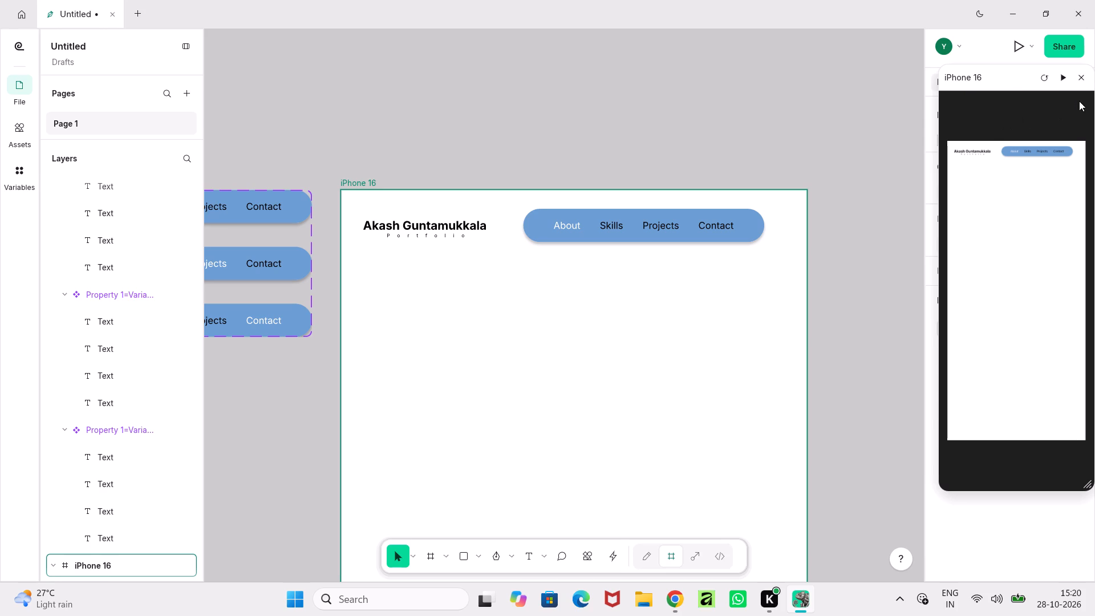
left_click(1090, 80)
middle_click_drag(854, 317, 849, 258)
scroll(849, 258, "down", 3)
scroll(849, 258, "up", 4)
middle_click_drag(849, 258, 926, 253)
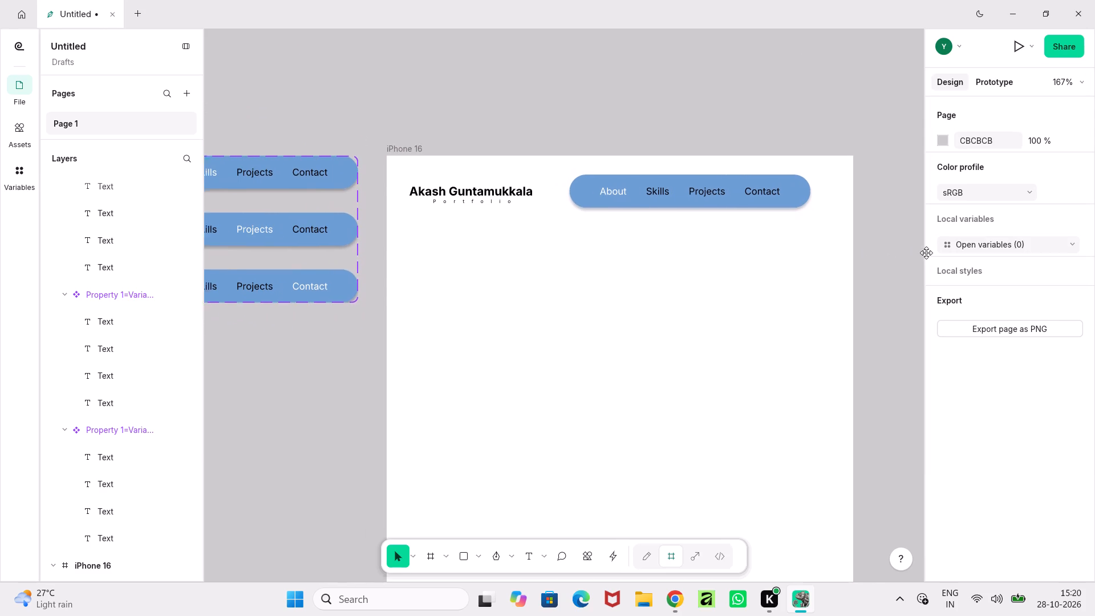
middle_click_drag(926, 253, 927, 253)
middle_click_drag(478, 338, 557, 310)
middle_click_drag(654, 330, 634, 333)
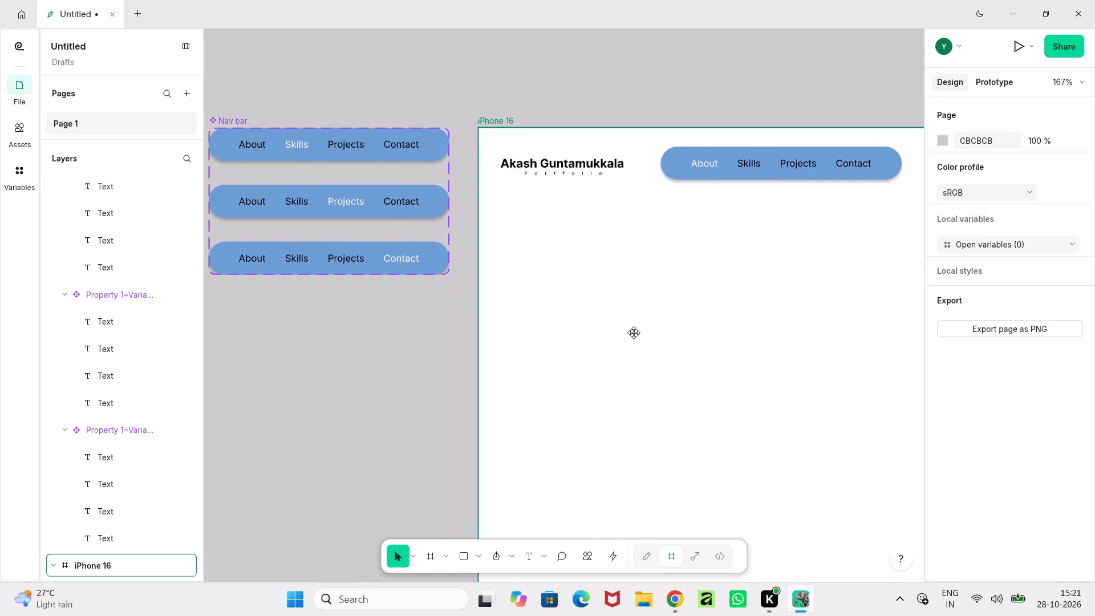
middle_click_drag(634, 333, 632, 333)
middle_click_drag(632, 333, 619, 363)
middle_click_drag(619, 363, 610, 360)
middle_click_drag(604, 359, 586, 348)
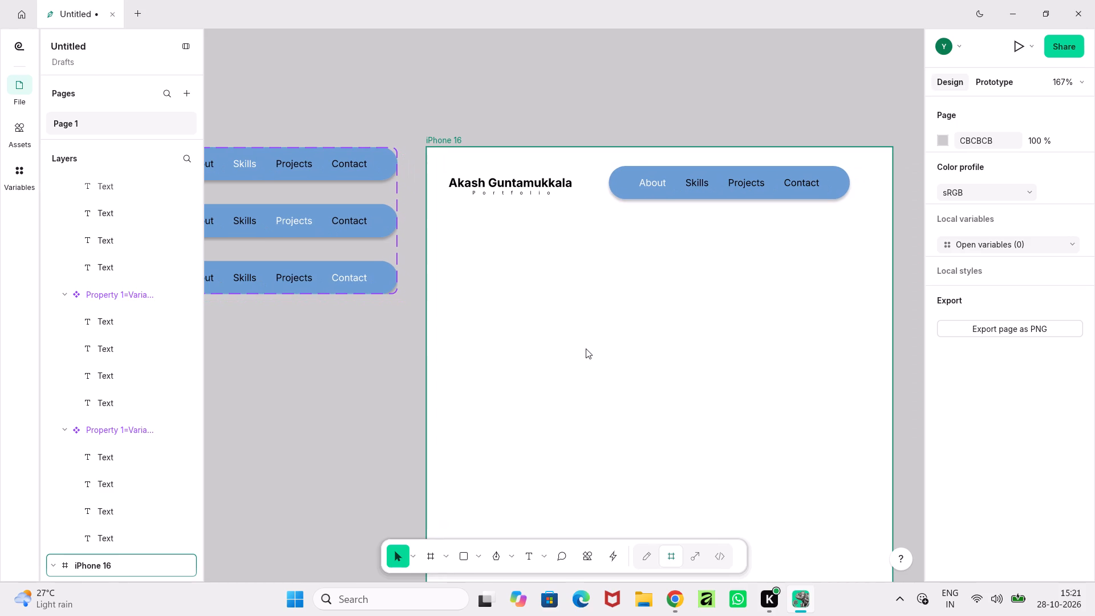
Undo the recent Nav bar edits back to before the Default variant was deleted and the About variant was moved onto the iPhone 16 frame.
left_click(647, 176)
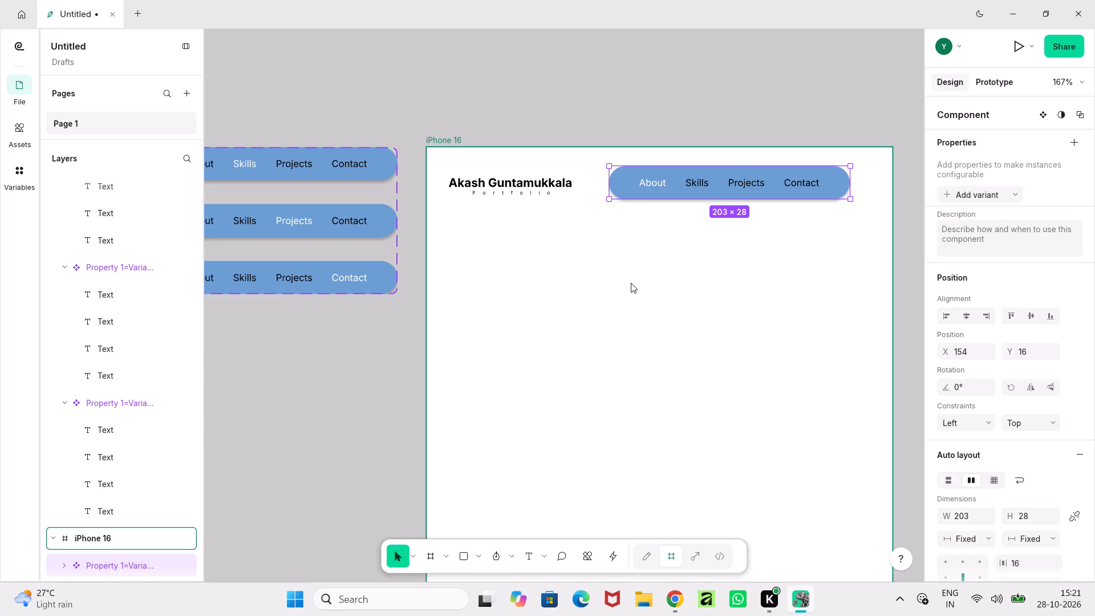
middle_click_drag(631, 283, 688, 314)
left_click(444, 198)
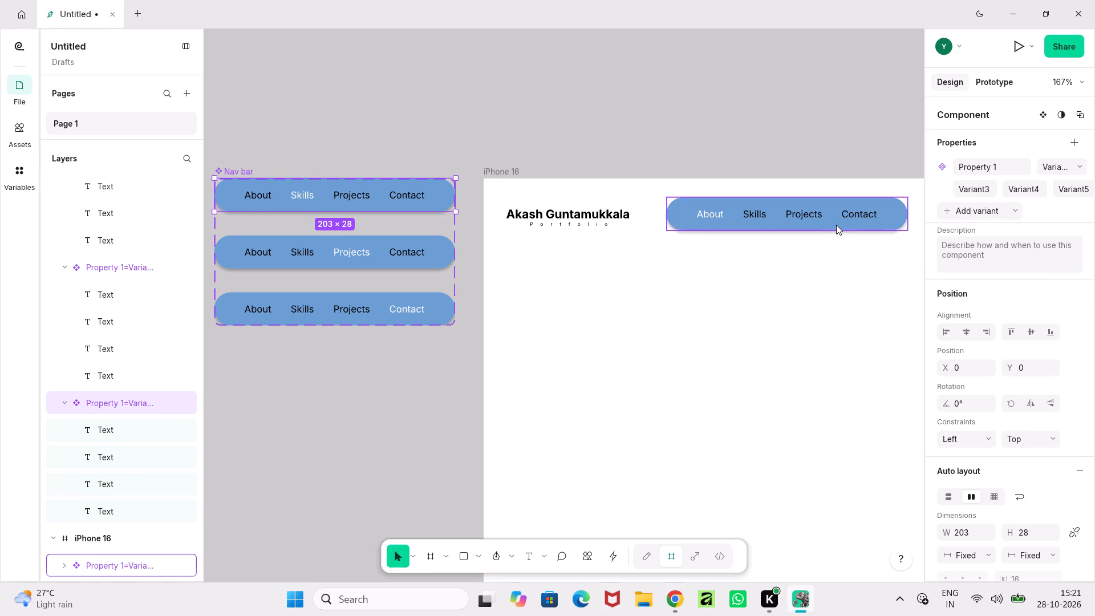
key("ctrl+z")
key("ctrl+z")
key("ctrl+z")
key("ctrl+z")
key("ctrl+z")
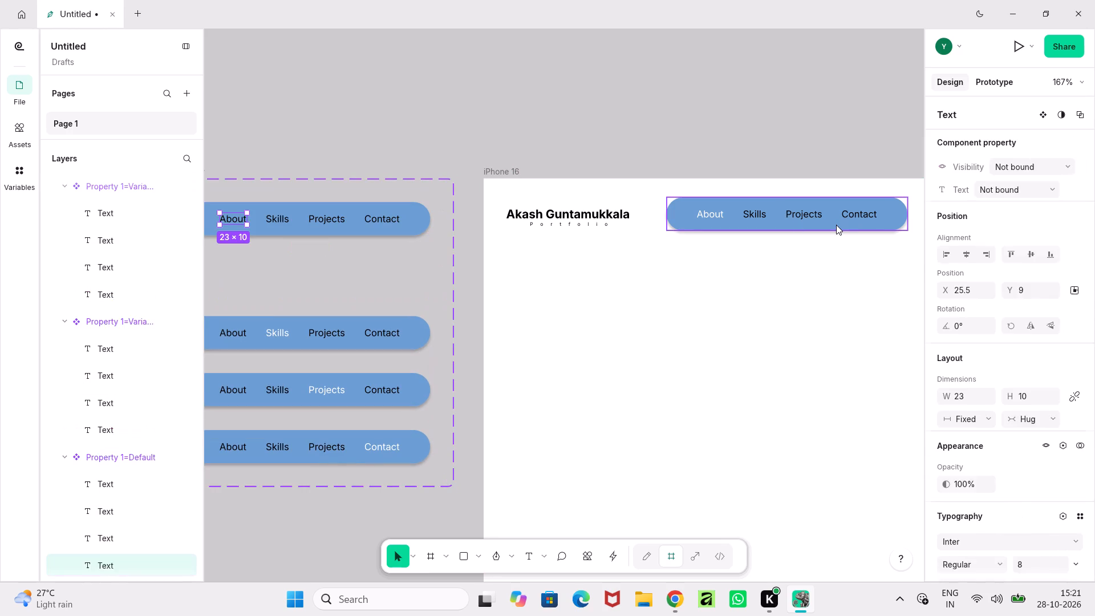
key("ctrl+z")
key("ctrl+z")
Delete the Default variant without a highlighted item from the Nav bar component set.
middle_click_drag(498, 124, 525, 125)
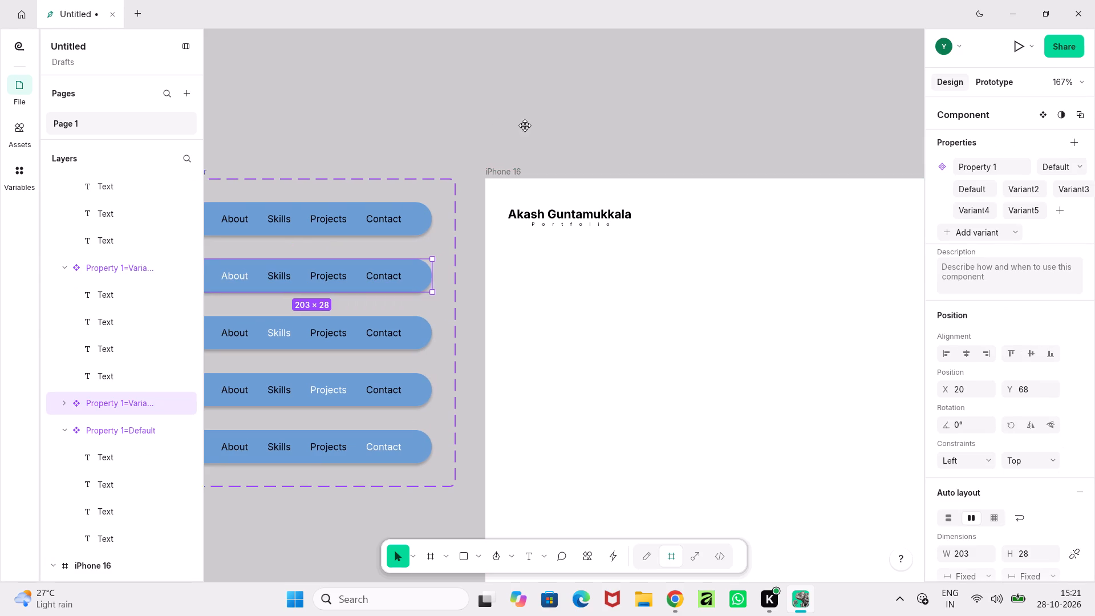
middle_click_drag(525, 125, 725, 123)
left_click(530, 210)
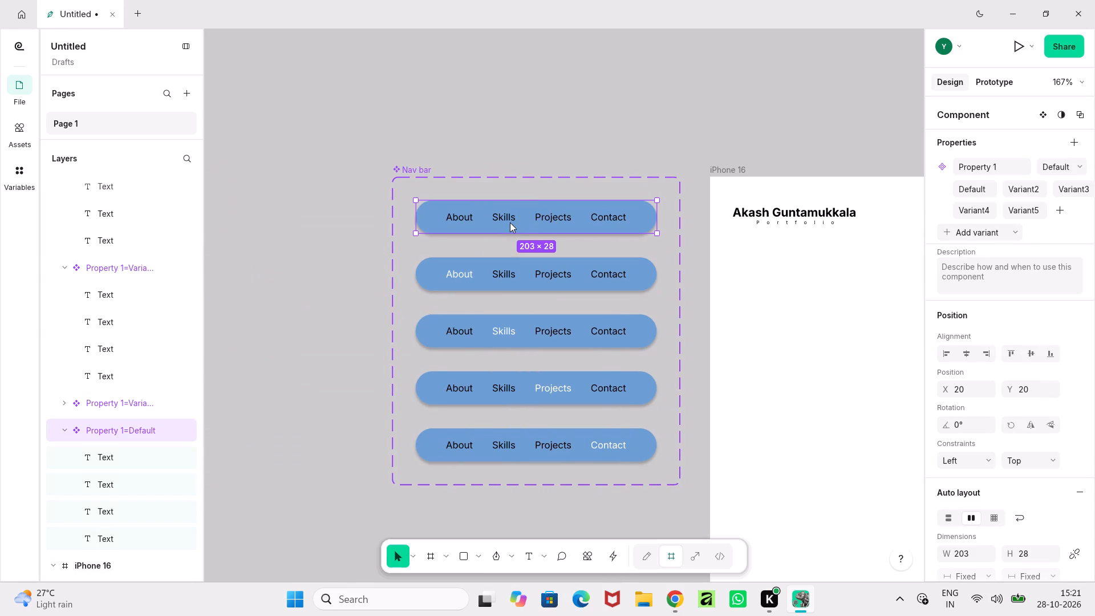
key("Delete")
left_click(515, 224)
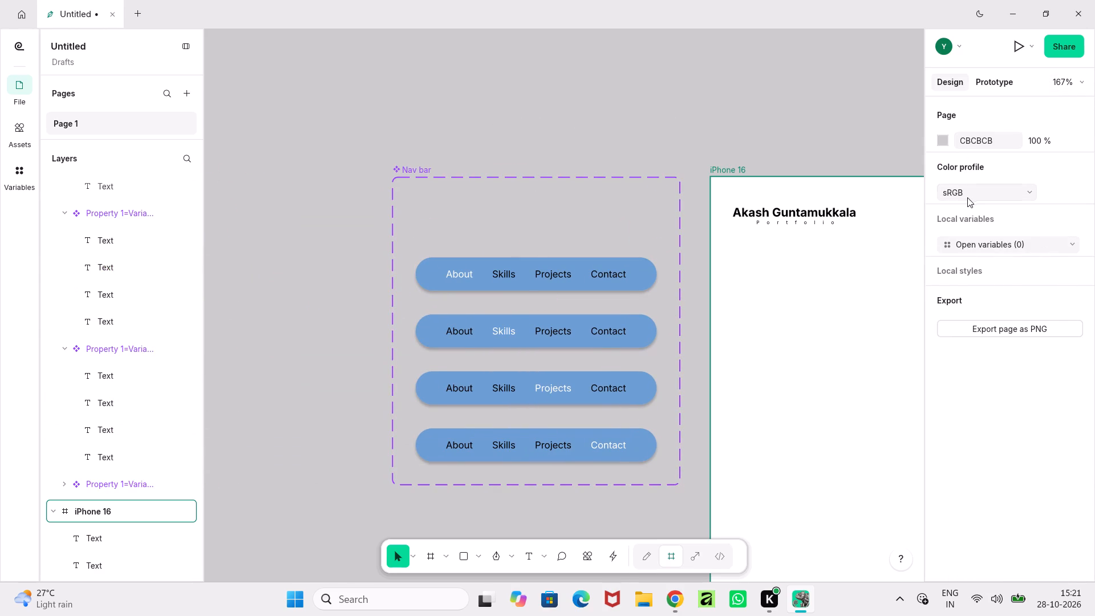
left_click(609, 220)
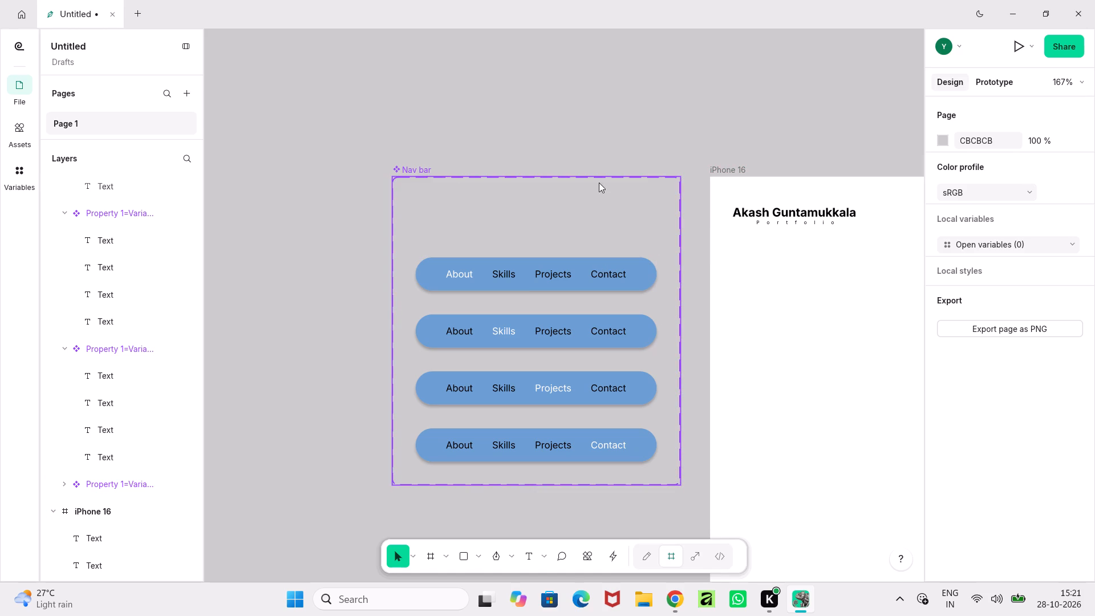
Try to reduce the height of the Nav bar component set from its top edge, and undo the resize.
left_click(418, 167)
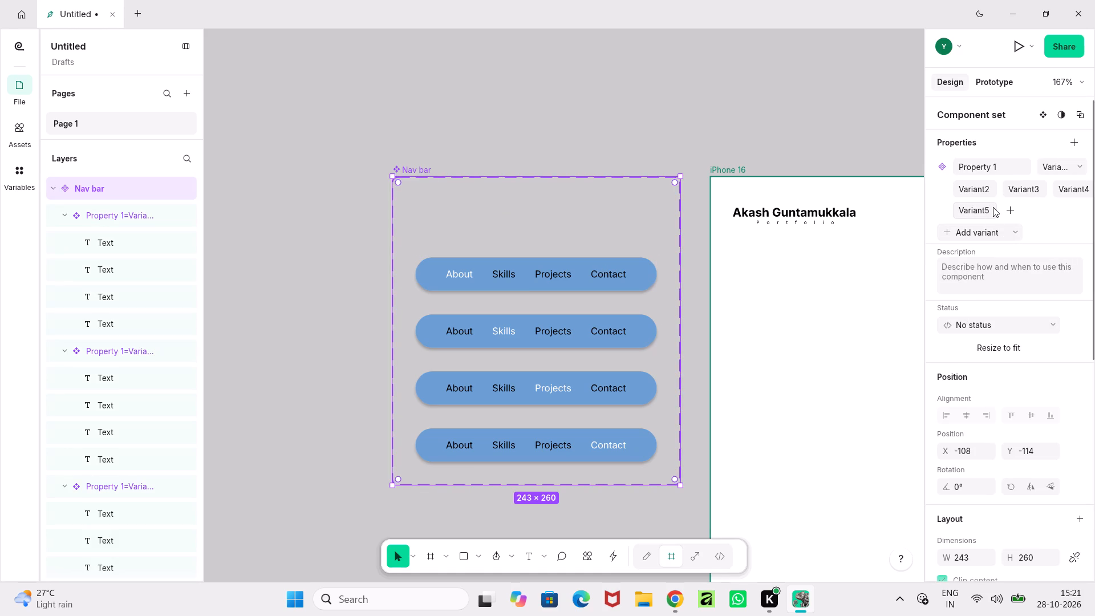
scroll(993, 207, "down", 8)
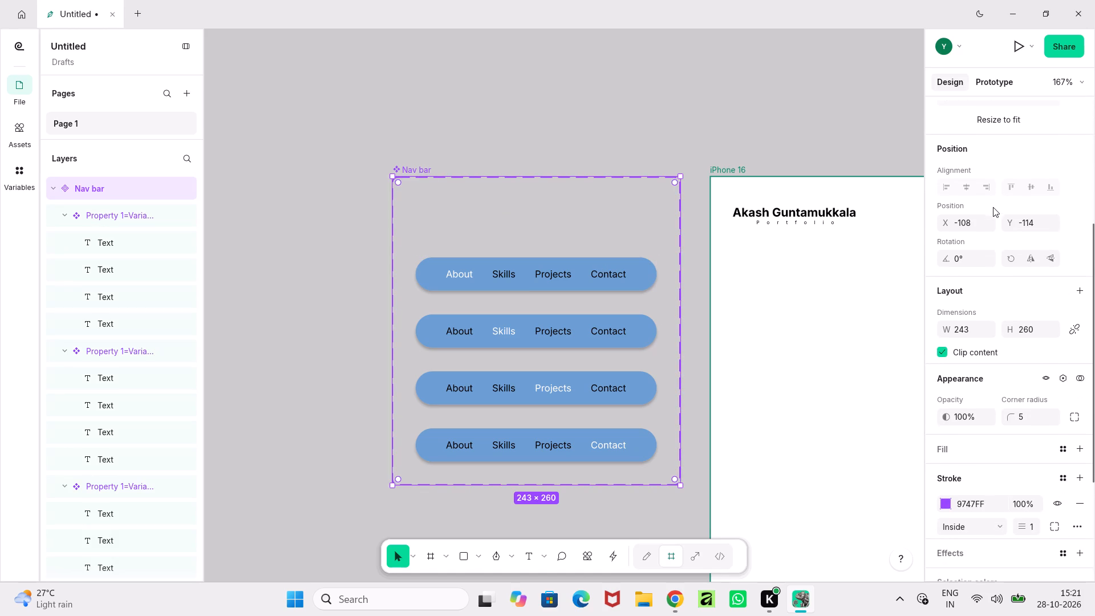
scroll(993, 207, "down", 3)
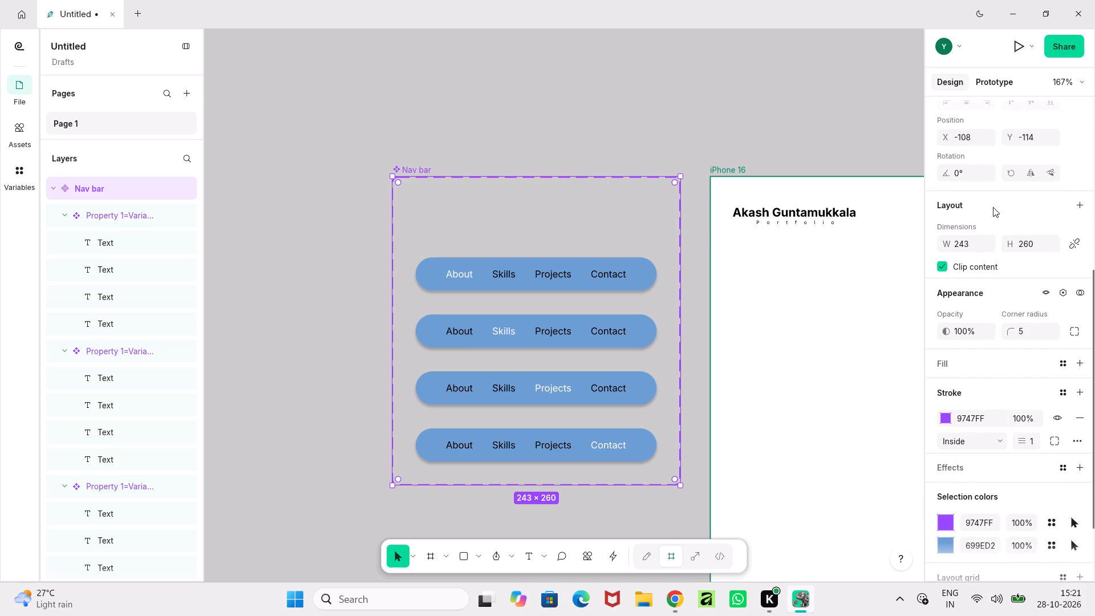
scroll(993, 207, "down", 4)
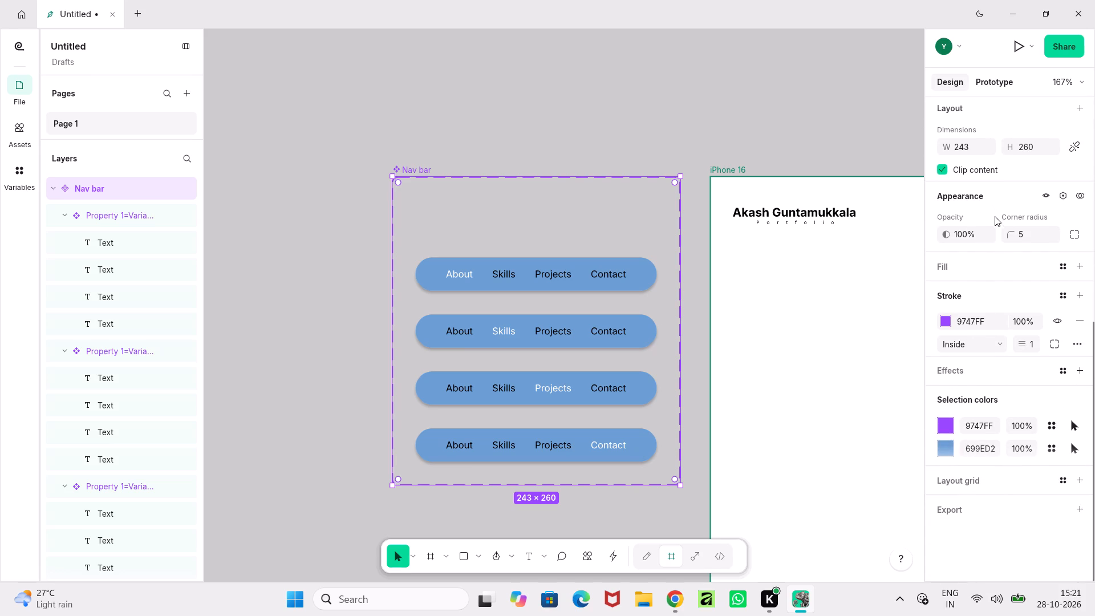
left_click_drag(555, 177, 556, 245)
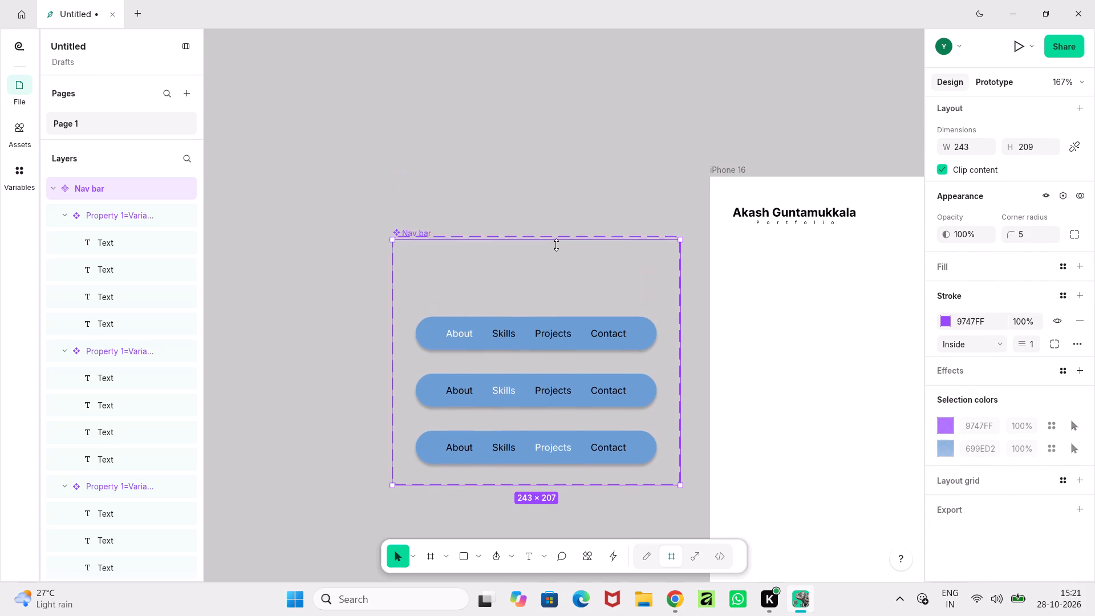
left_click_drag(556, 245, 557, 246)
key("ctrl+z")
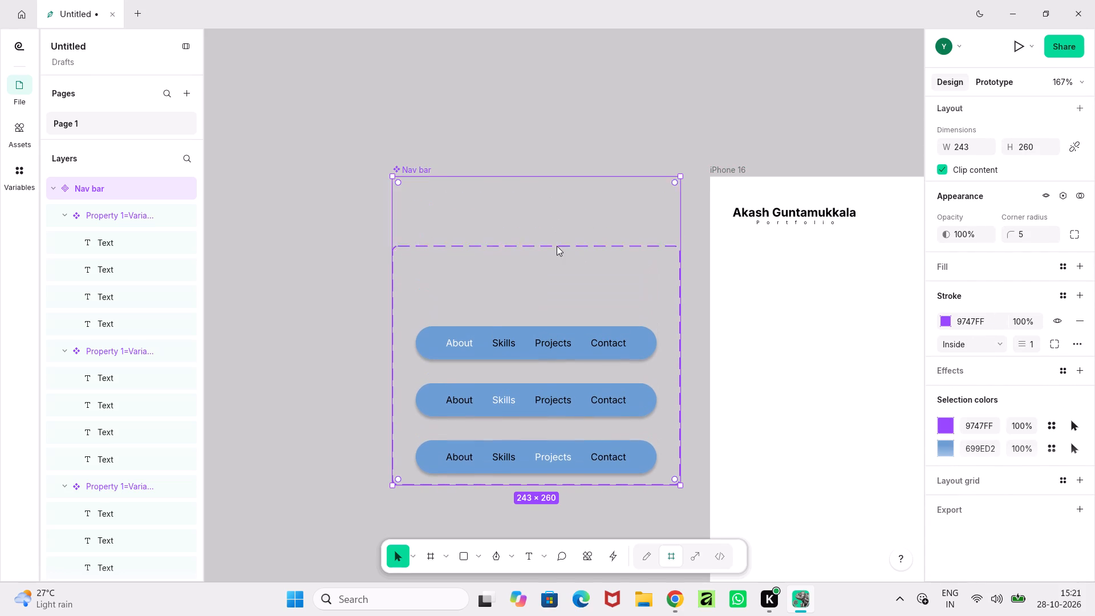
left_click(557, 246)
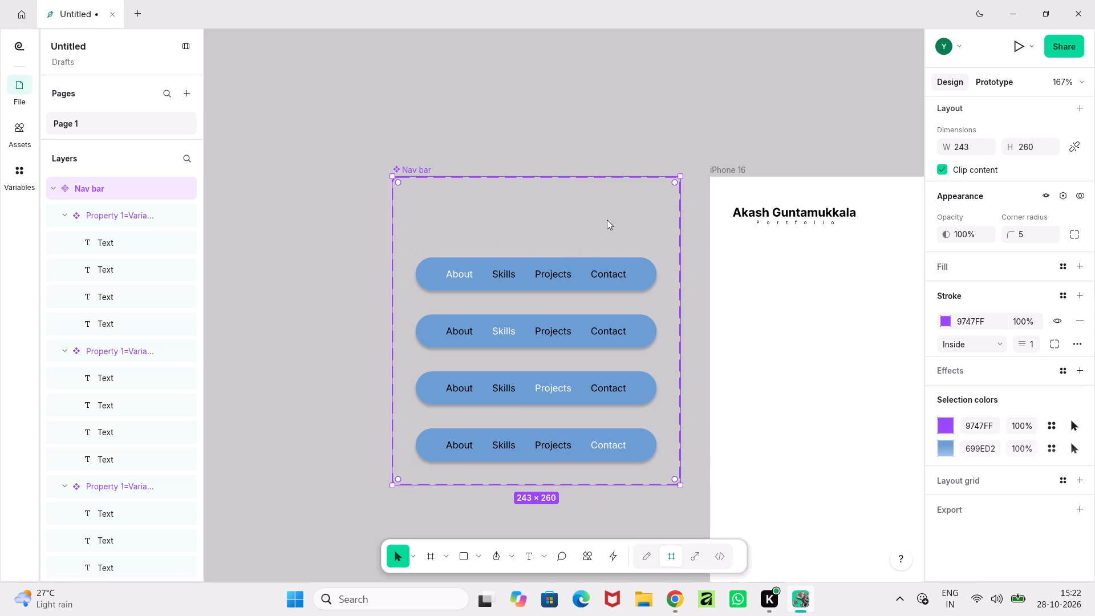
Set the corner radius of the Nav bar component set to 0.
left_click_drag(674, 183, 638, 258)
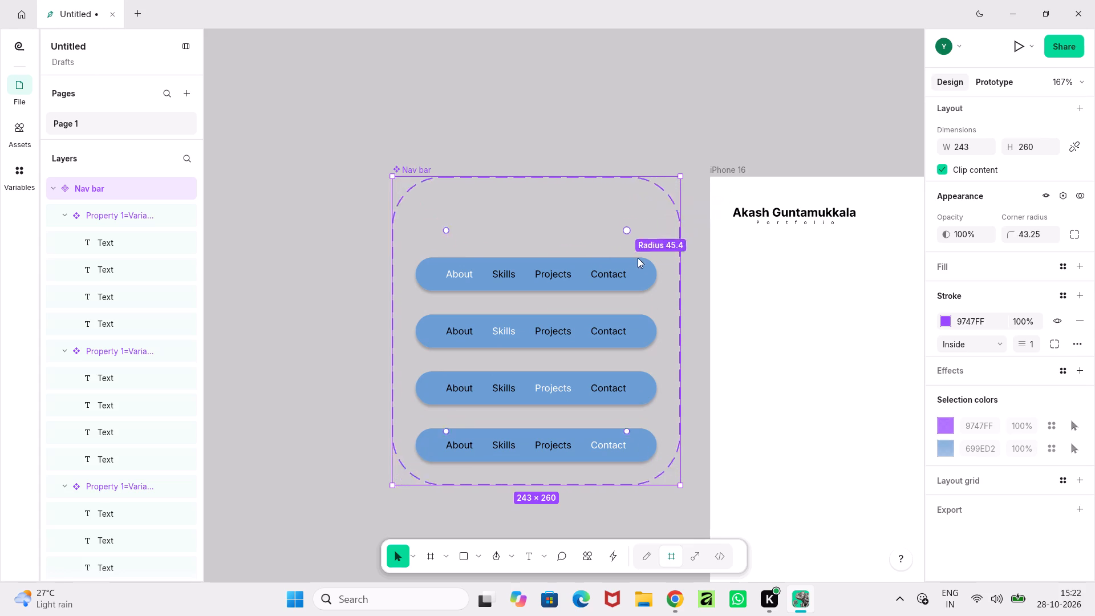
left_click_drag(638, 258, 648, 199)
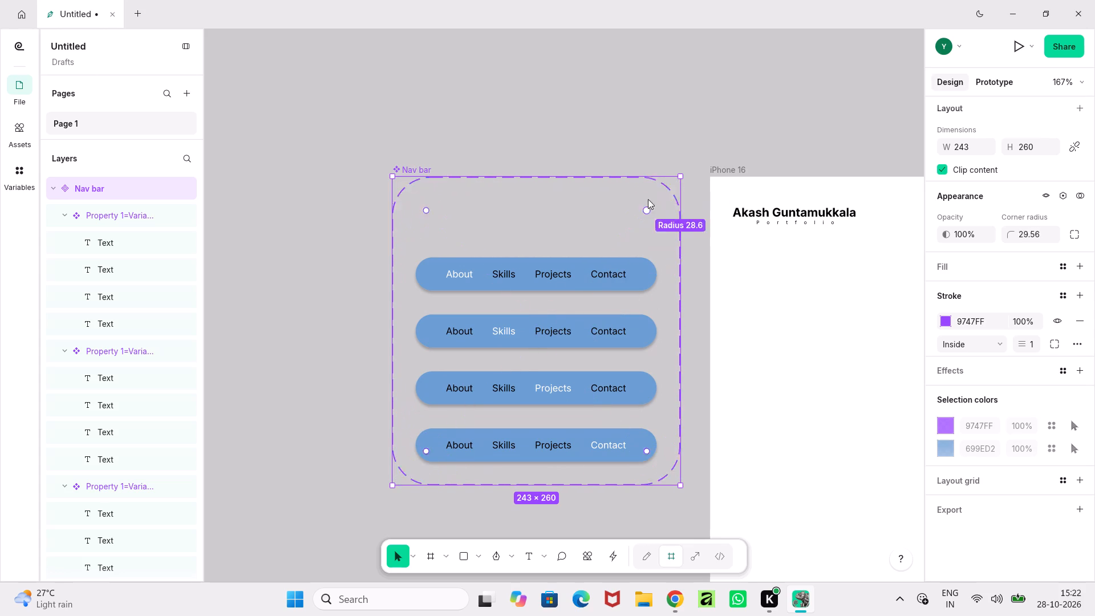
left_click_drag(648, 199, 700, 116)
Resize the Nav bar component set to fit its four remaining variants.
scroll(999, 238, "up", 3)
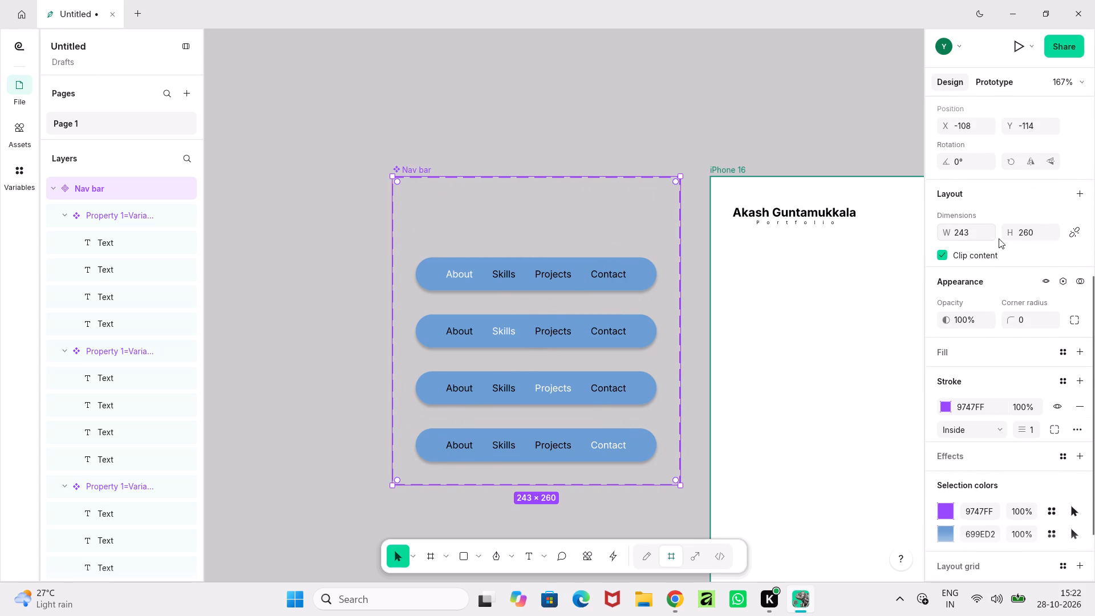
scroll(999, 238, "up", 9)
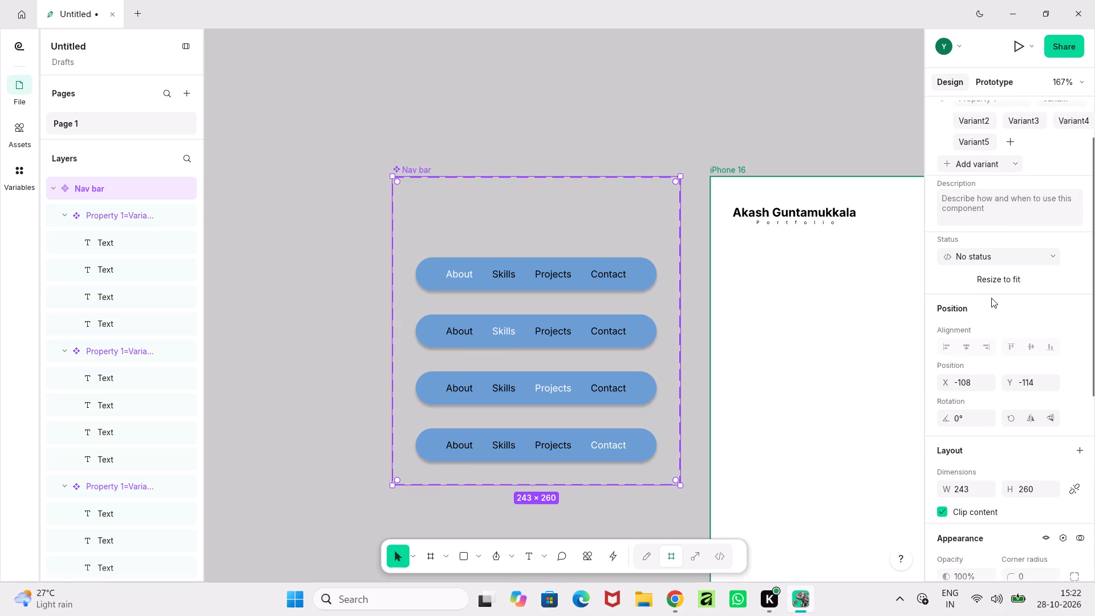
left_click(994, 287)
left_click(624, 194)
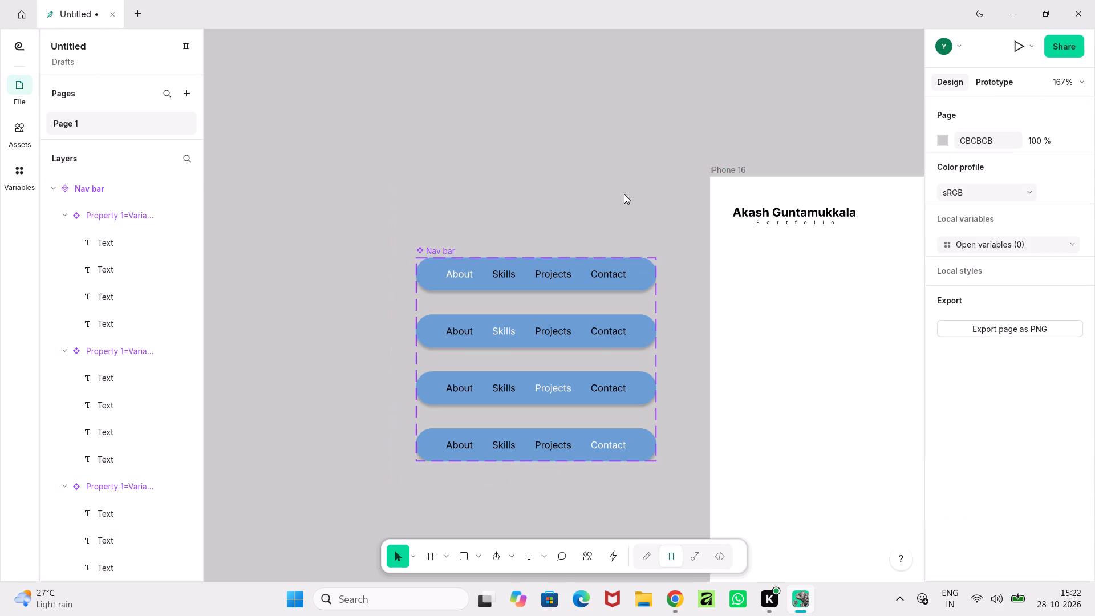
Wrap the Nav bar variant with Skills highlighted in its own frame using Frame selection.
left_click(455, 275)
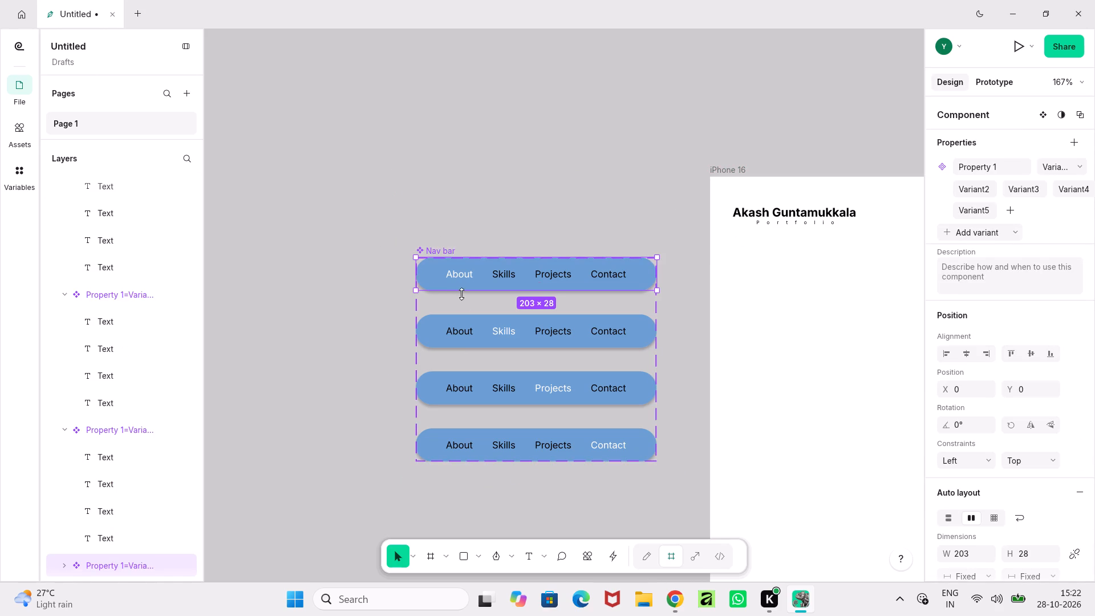
left_click(474, 334)
left_click(405, 334)
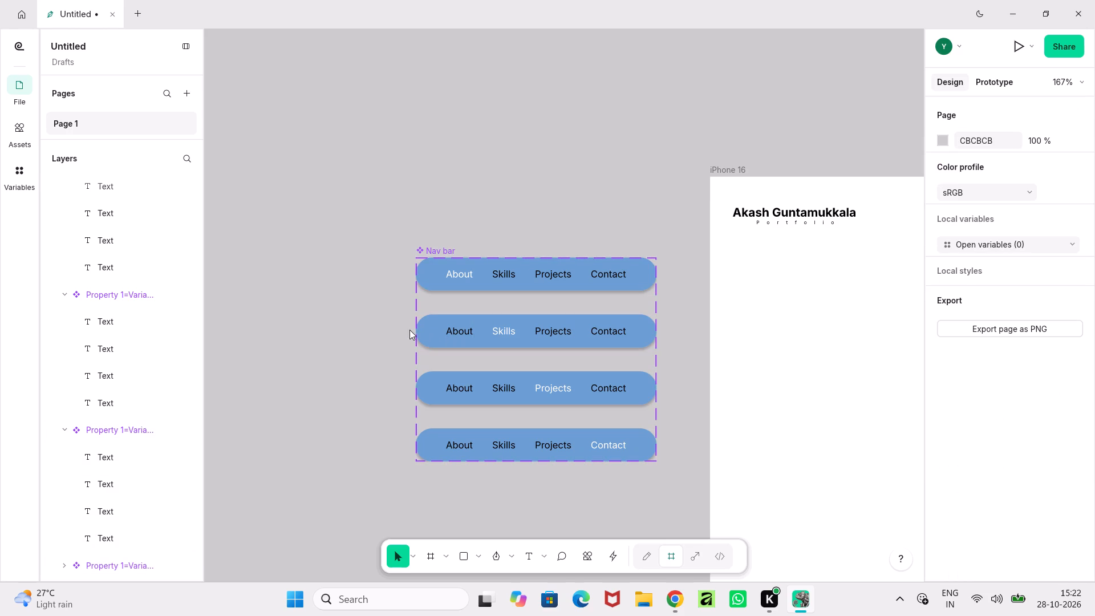
left_click(411, 330)
left_click(429, 338)
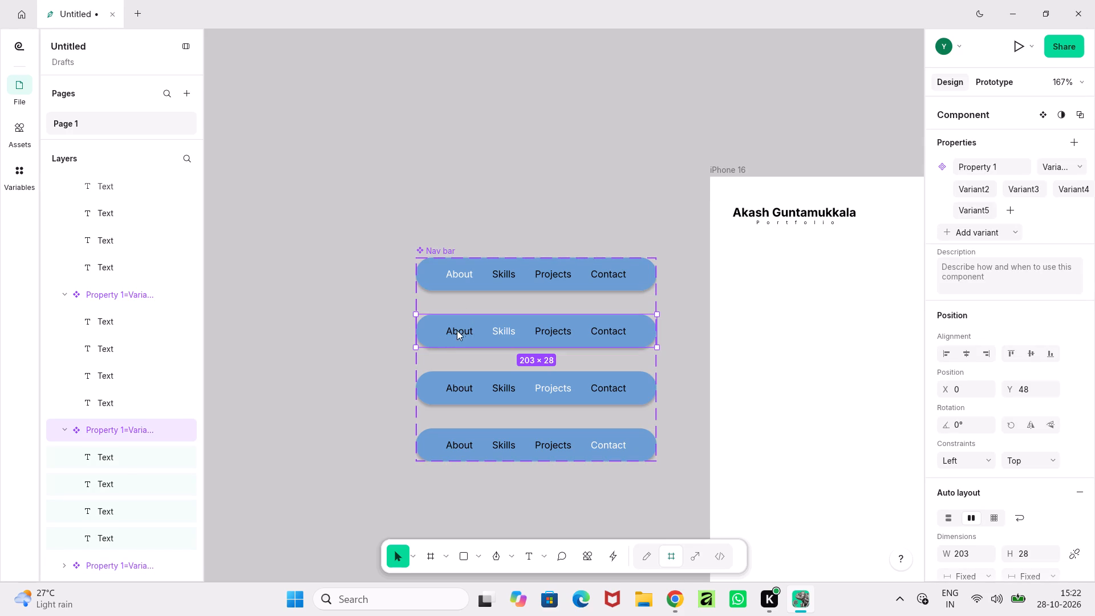
right_click(464, 329)
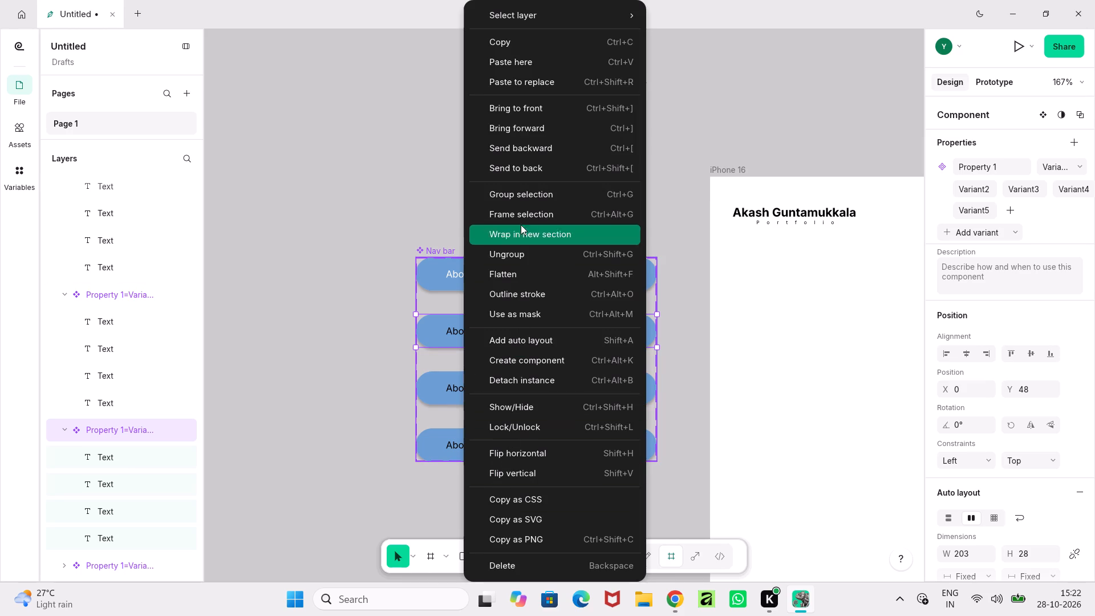
left_click(521, 209)
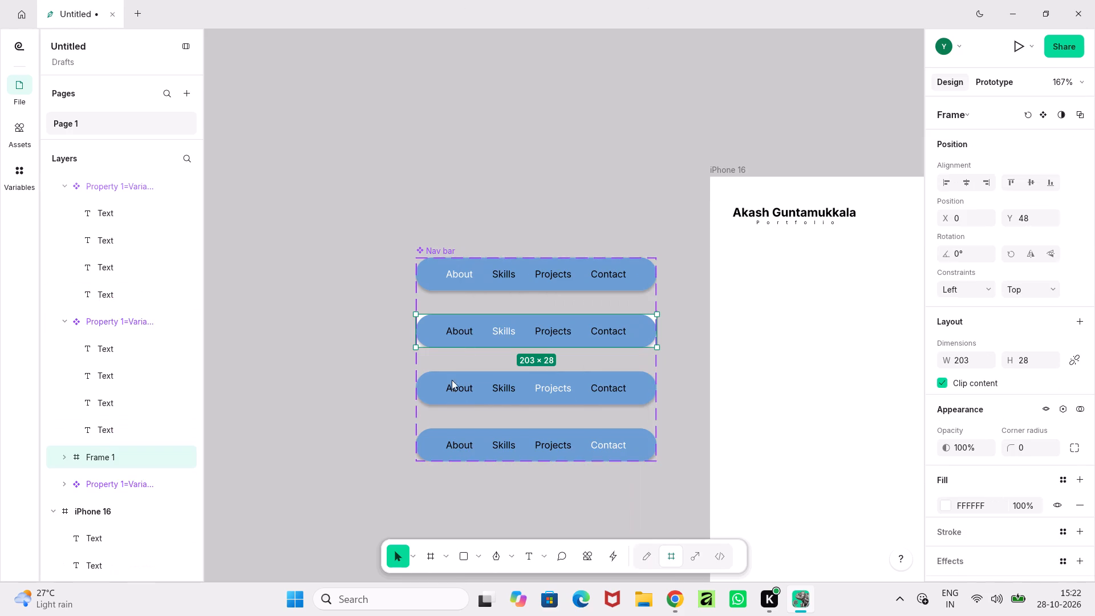
left_click(381, 375)
Wrap the Projects-highlighted and Contact-highlighted Nav bar variants each in their own frame.
left_click(428, 386)
right_click(428, 386)
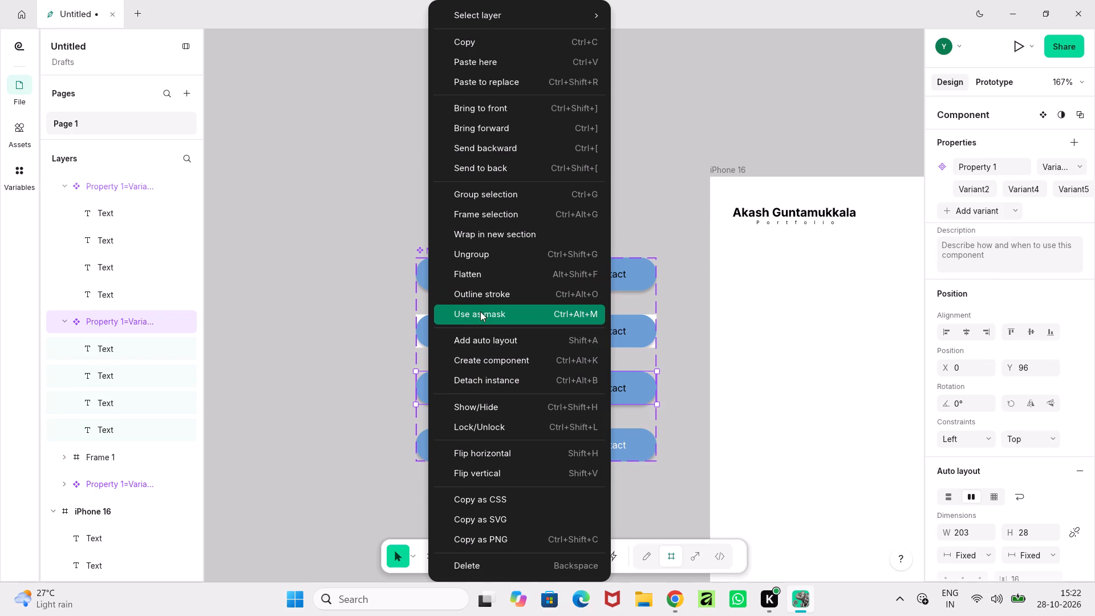
left_click(482, 224)
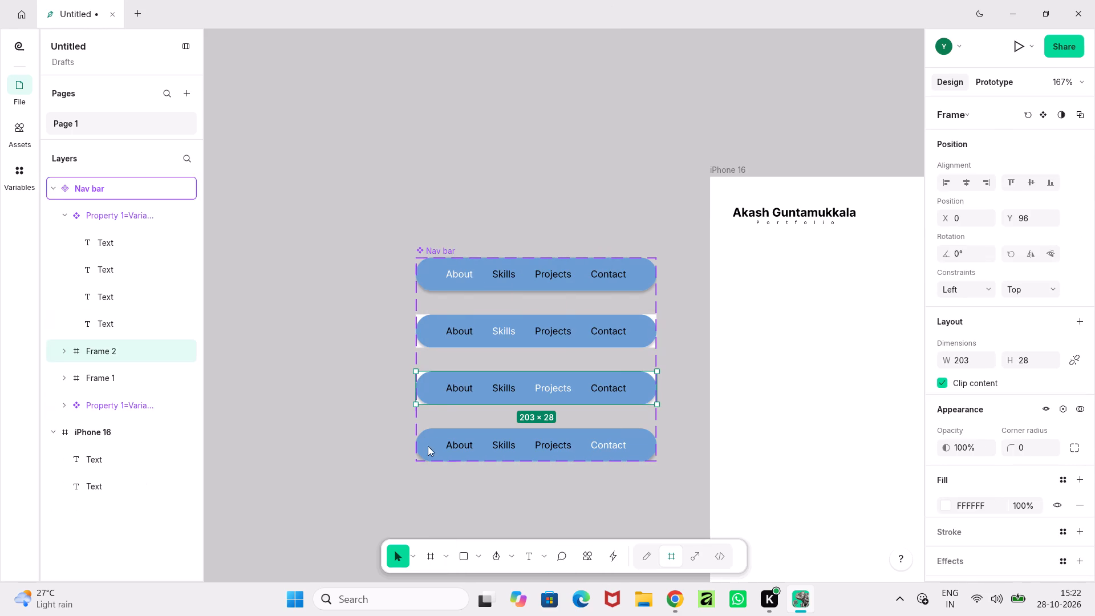
left_click(421, 451)
right_click(421, 451)
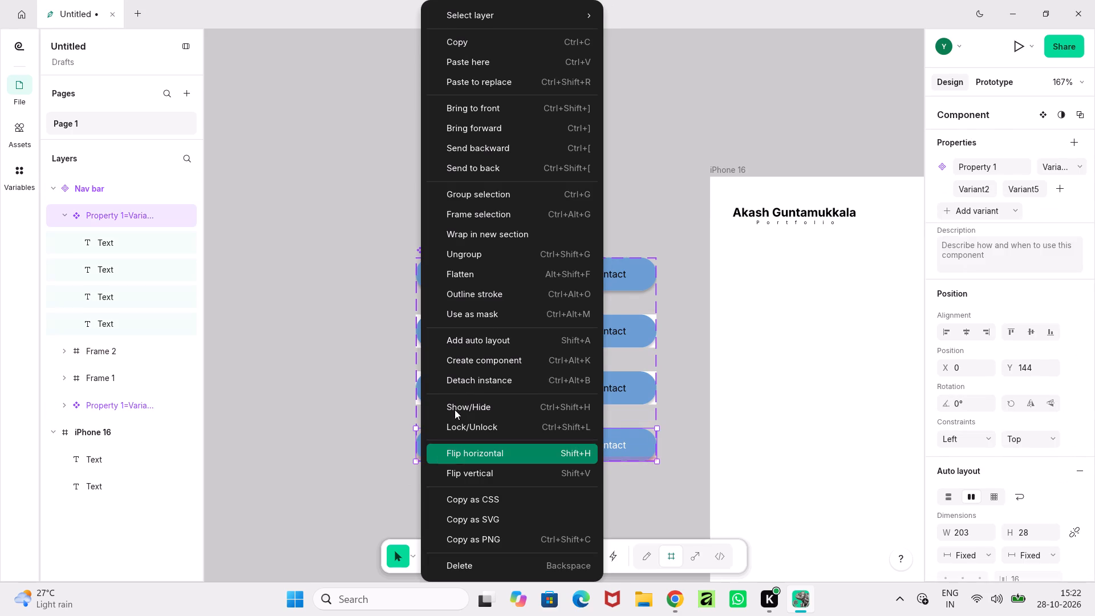
left_click(480, 216)
left_click(353, 395)
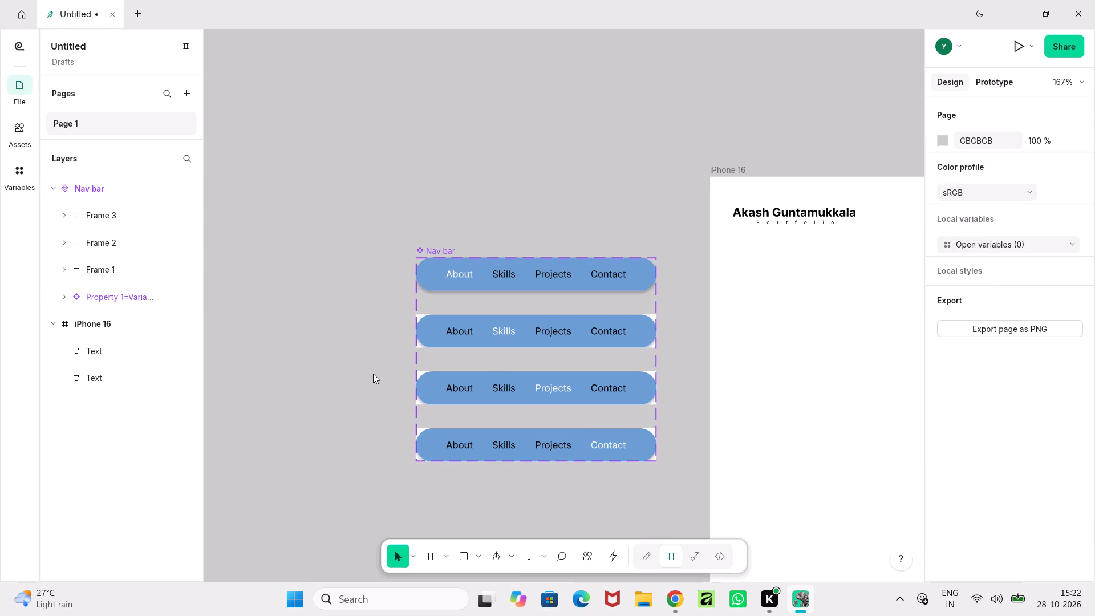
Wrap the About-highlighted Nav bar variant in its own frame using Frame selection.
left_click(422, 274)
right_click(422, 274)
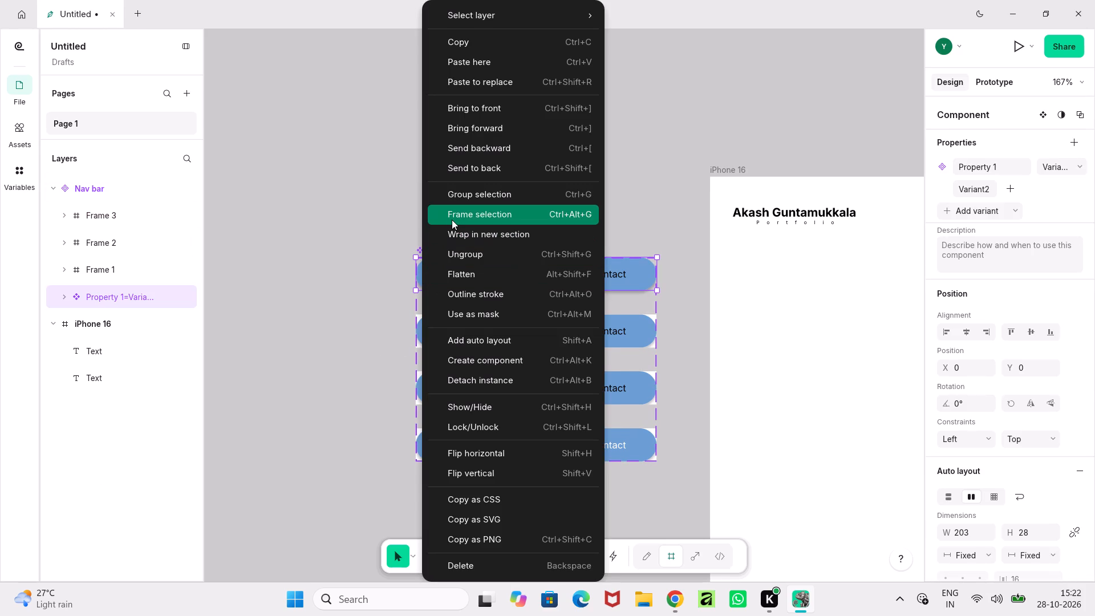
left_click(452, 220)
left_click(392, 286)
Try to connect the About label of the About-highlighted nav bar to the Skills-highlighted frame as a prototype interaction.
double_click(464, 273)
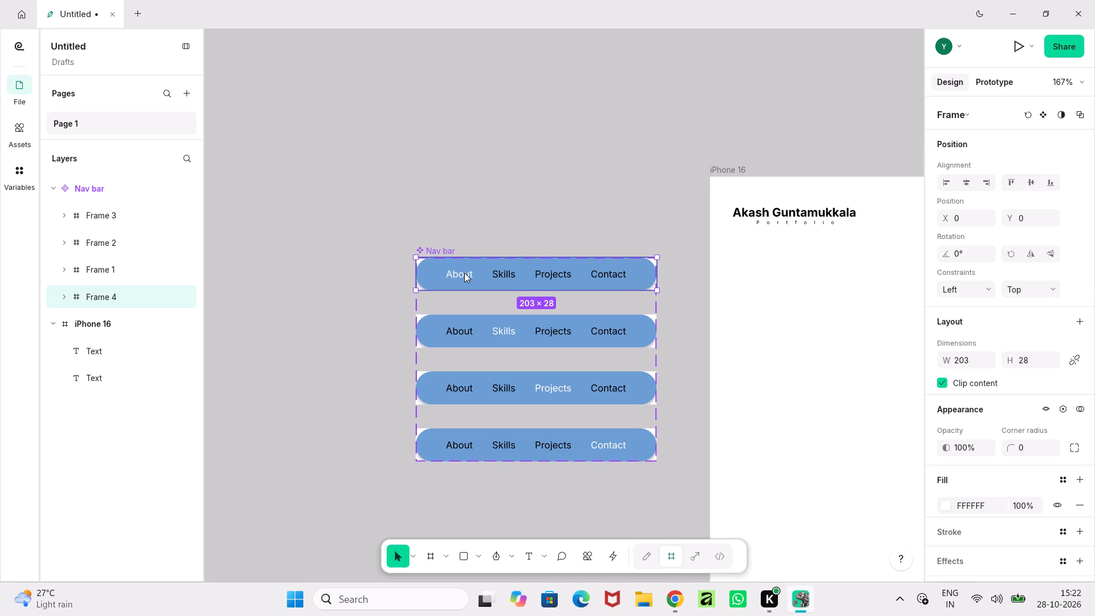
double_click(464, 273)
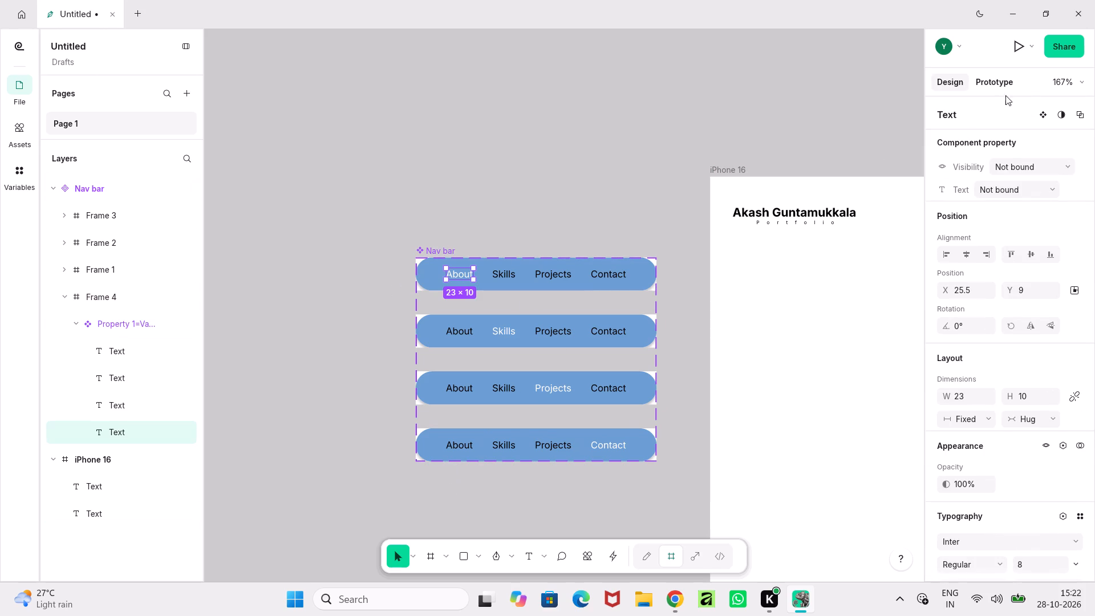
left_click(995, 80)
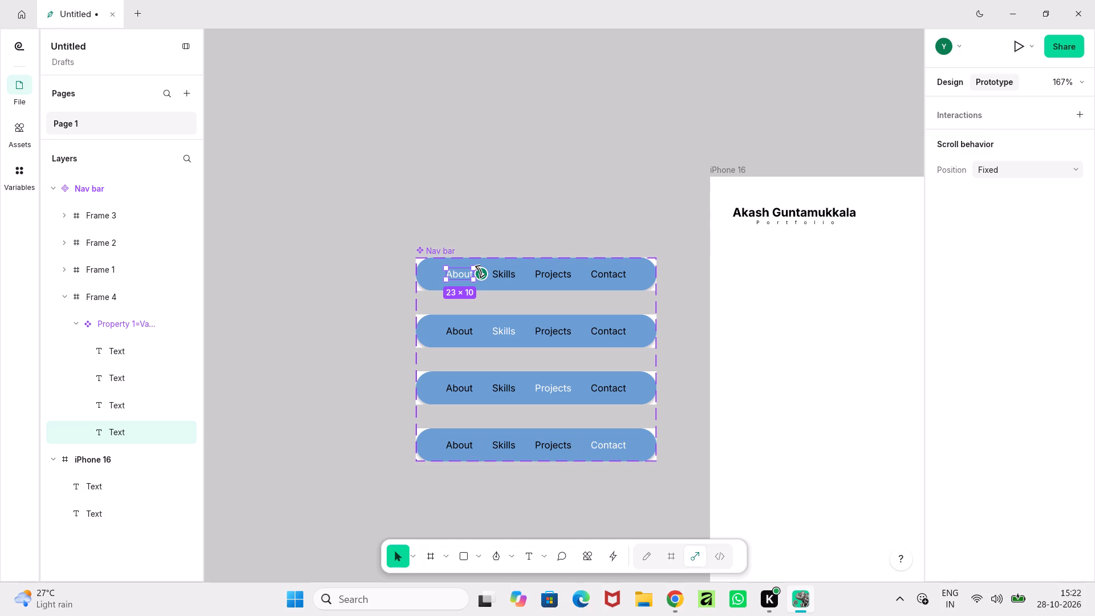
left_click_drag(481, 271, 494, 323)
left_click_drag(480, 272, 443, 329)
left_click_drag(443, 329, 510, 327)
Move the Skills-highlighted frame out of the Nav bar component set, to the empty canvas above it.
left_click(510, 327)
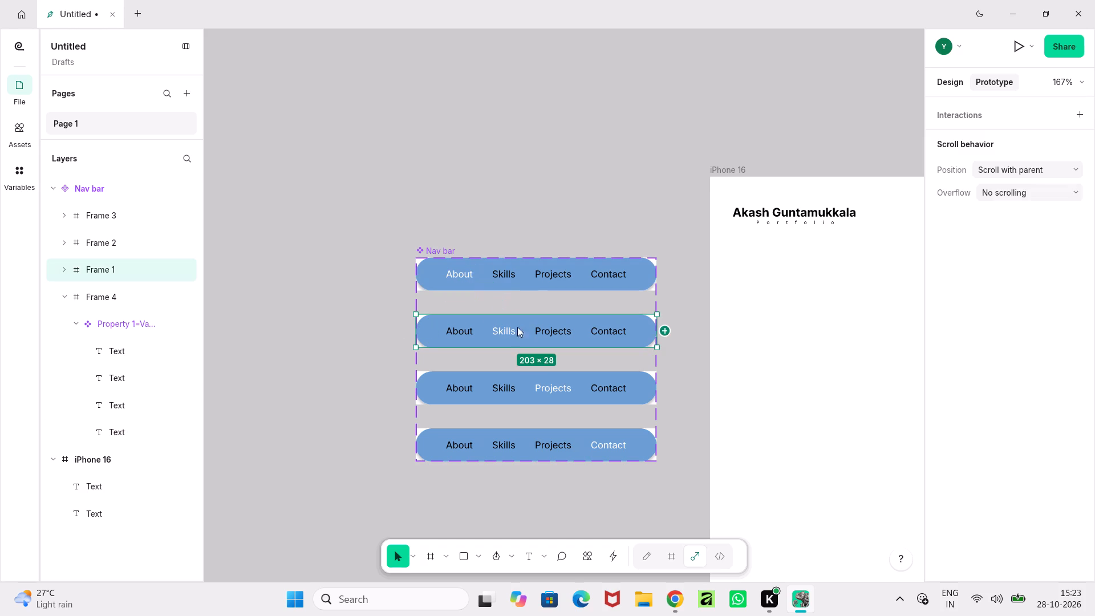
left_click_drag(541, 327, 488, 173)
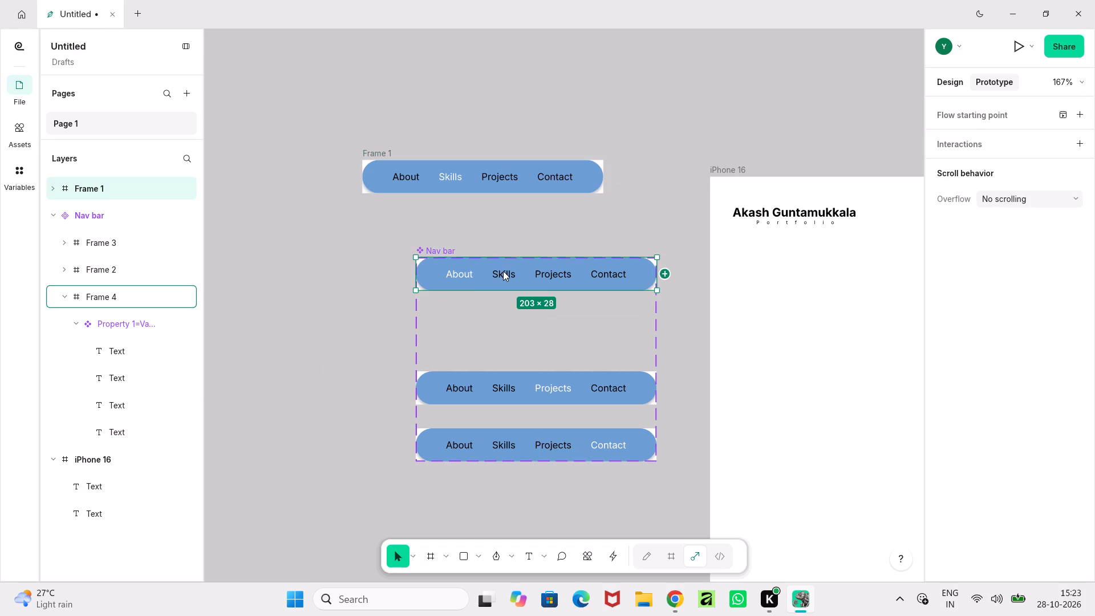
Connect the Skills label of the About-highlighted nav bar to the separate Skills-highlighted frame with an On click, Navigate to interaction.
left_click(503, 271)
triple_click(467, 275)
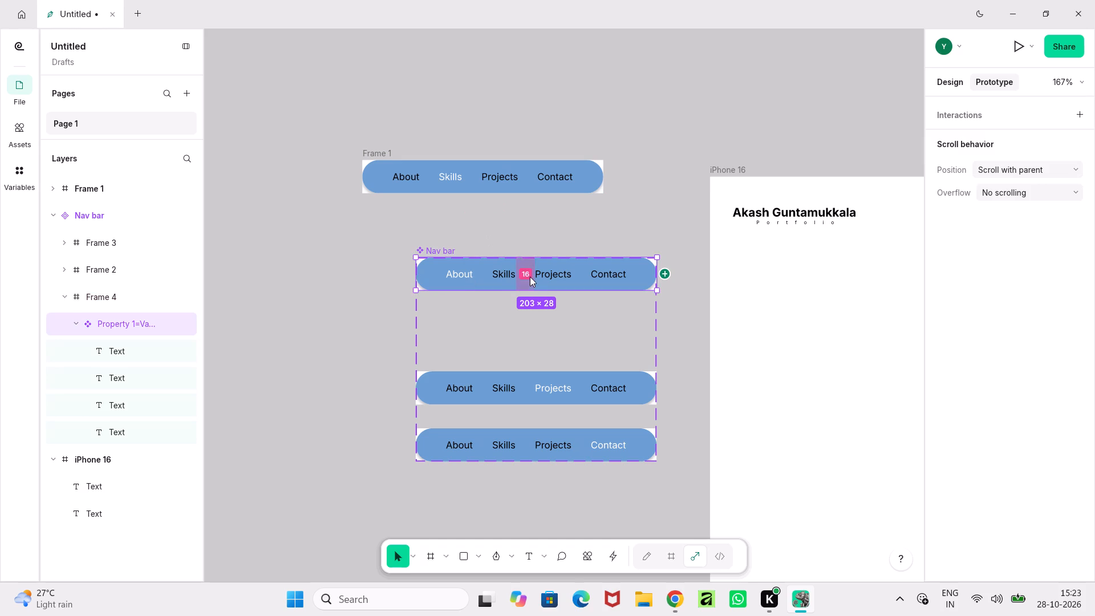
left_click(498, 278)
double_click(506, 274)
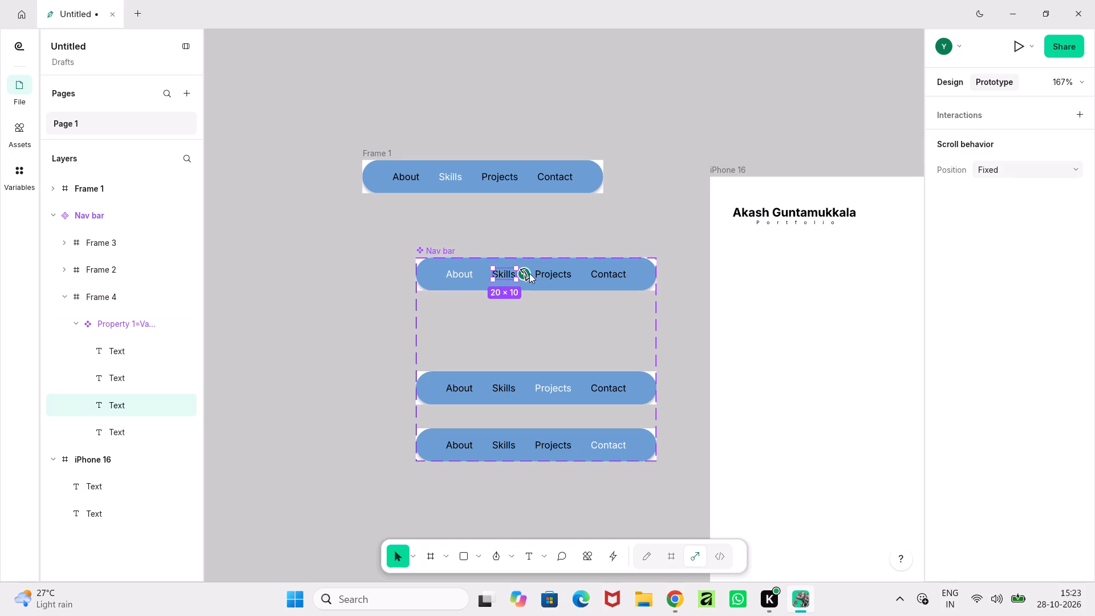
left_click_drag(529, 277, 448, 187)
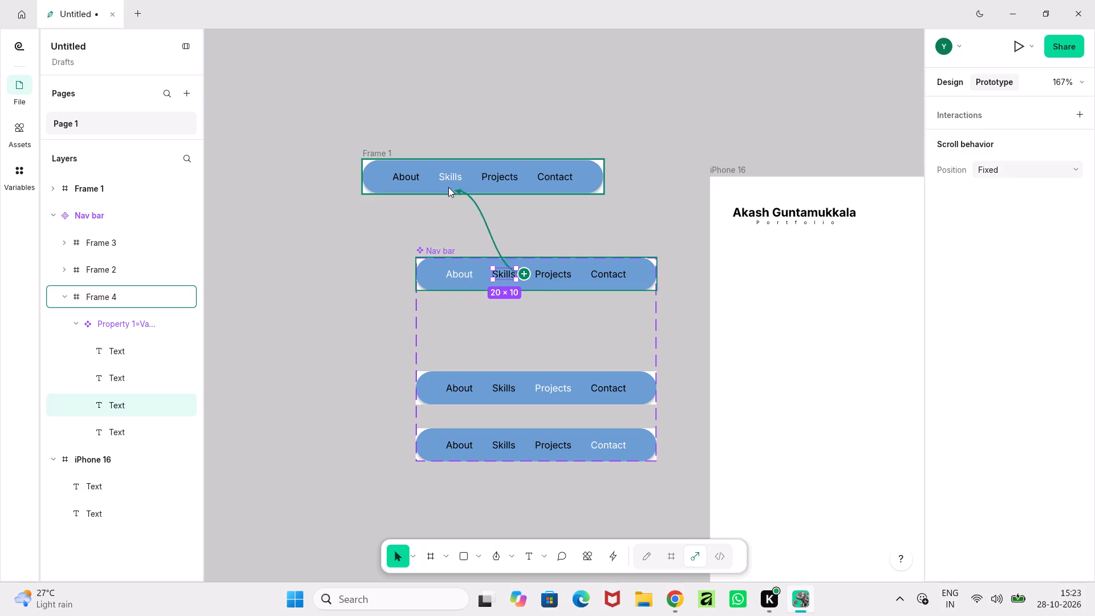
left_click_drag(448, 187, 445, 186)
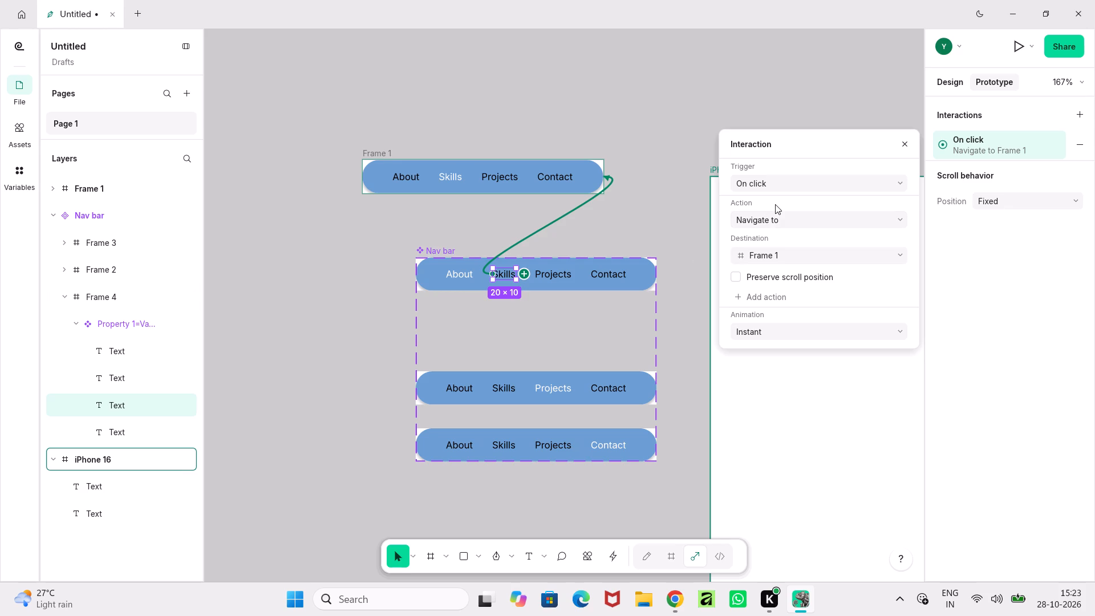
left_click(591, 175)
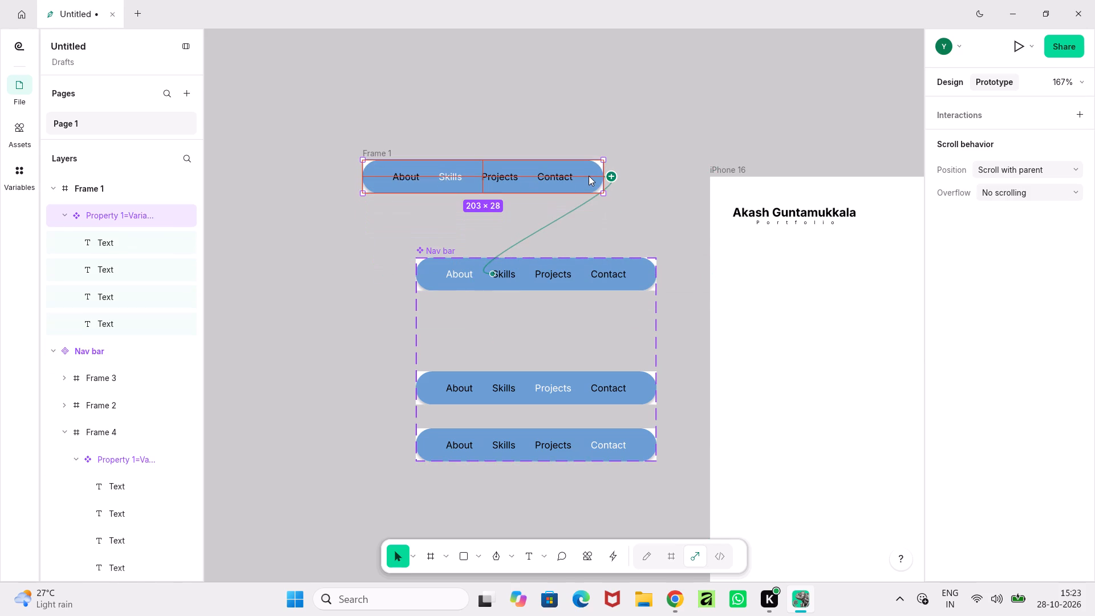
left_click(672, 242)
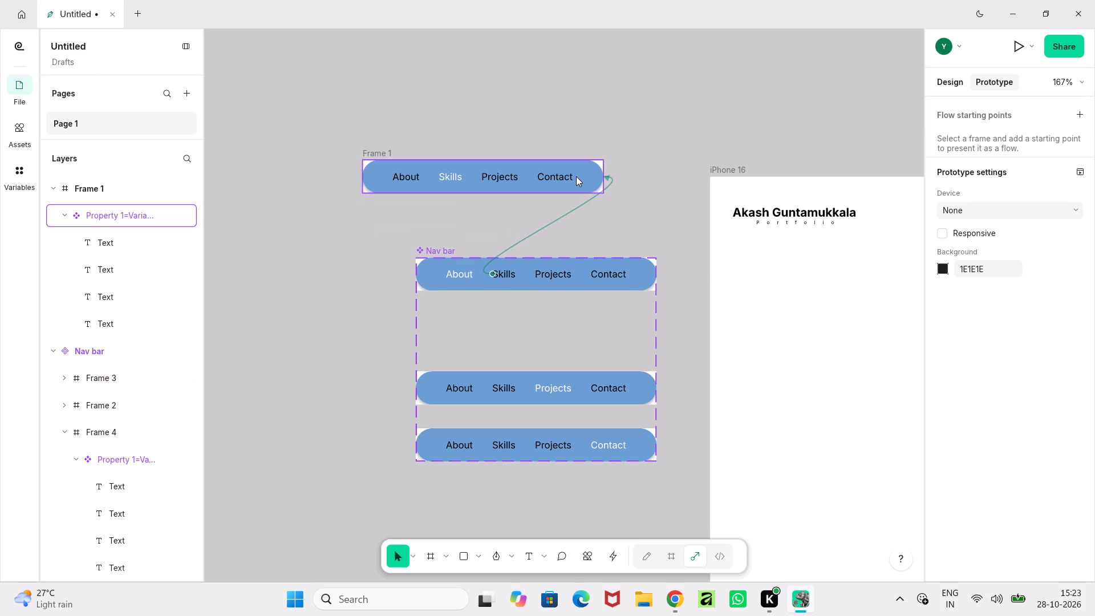
Undo the prototype link, frame wrapping, resizing, corner radius change and variant removal, back to the five-variant Nav bar component set.
key("ctrl+z")
key("ctrl+z")
key("ctrl+z")
key("ctrl+z")
key("ctrl+z")
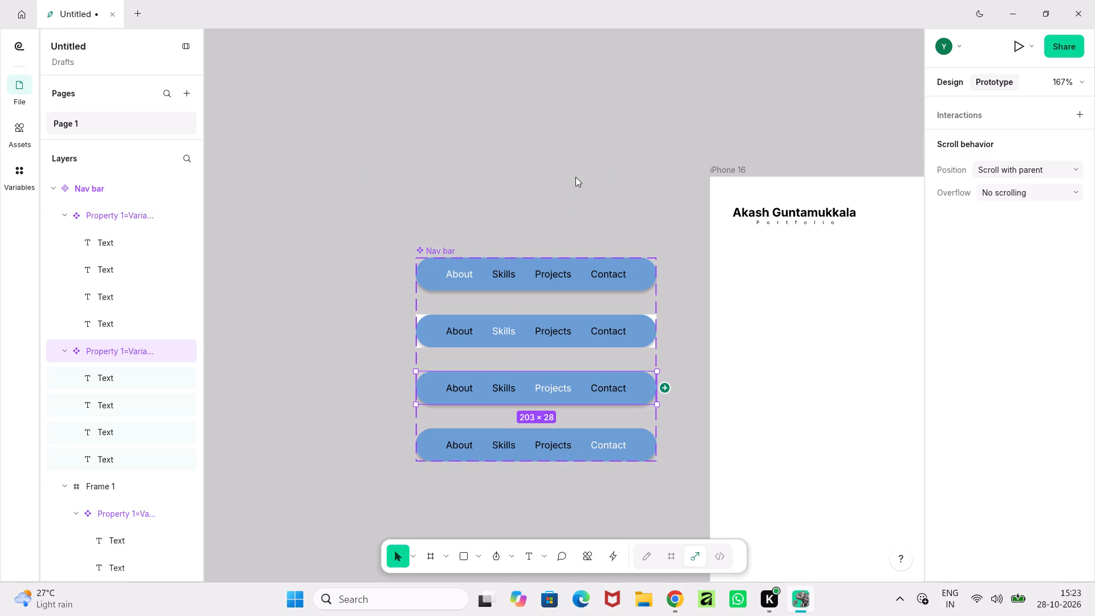
key("ctrl+z")
key("ctrl+z")
key("ctrl+z")
key("ctrl+z")
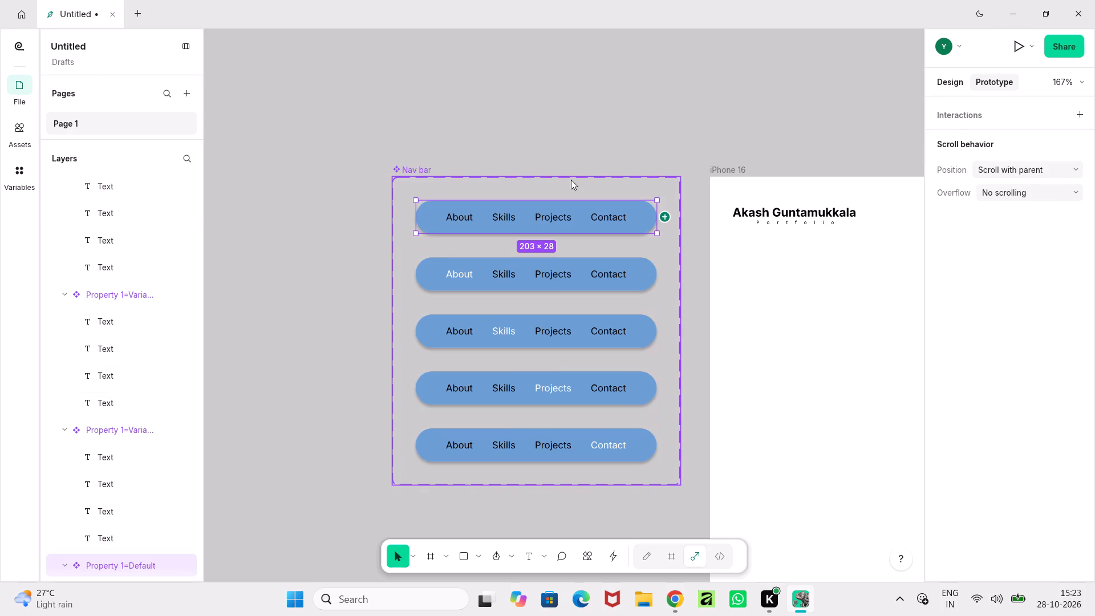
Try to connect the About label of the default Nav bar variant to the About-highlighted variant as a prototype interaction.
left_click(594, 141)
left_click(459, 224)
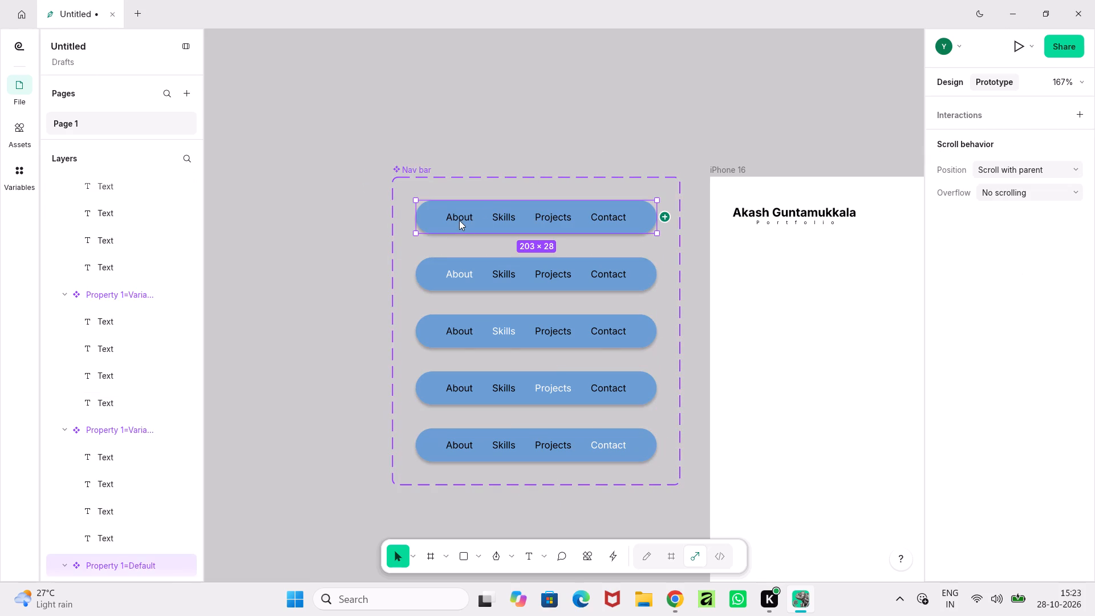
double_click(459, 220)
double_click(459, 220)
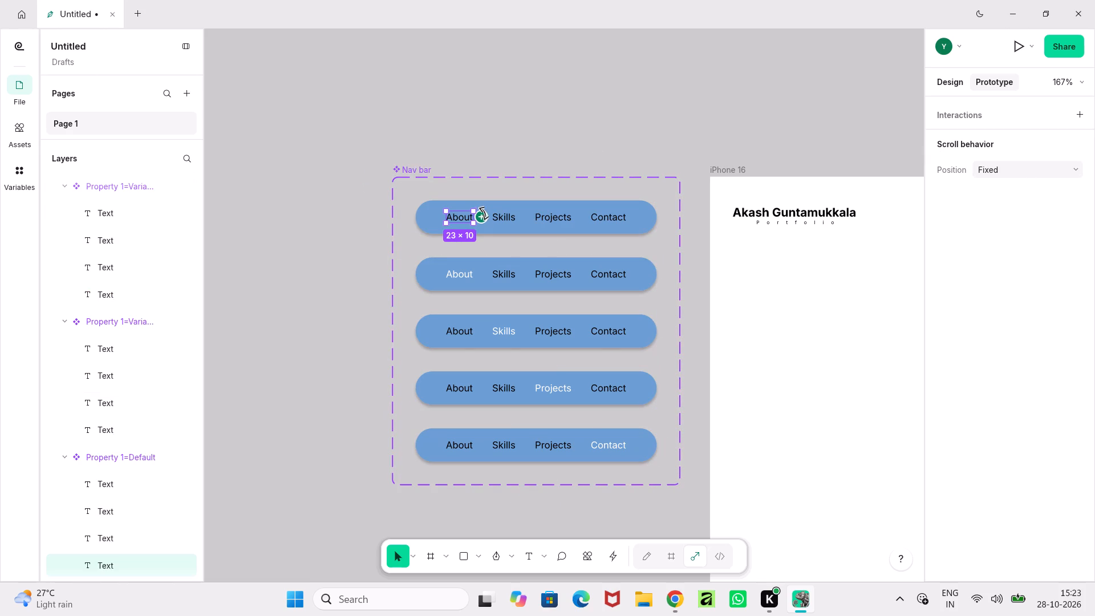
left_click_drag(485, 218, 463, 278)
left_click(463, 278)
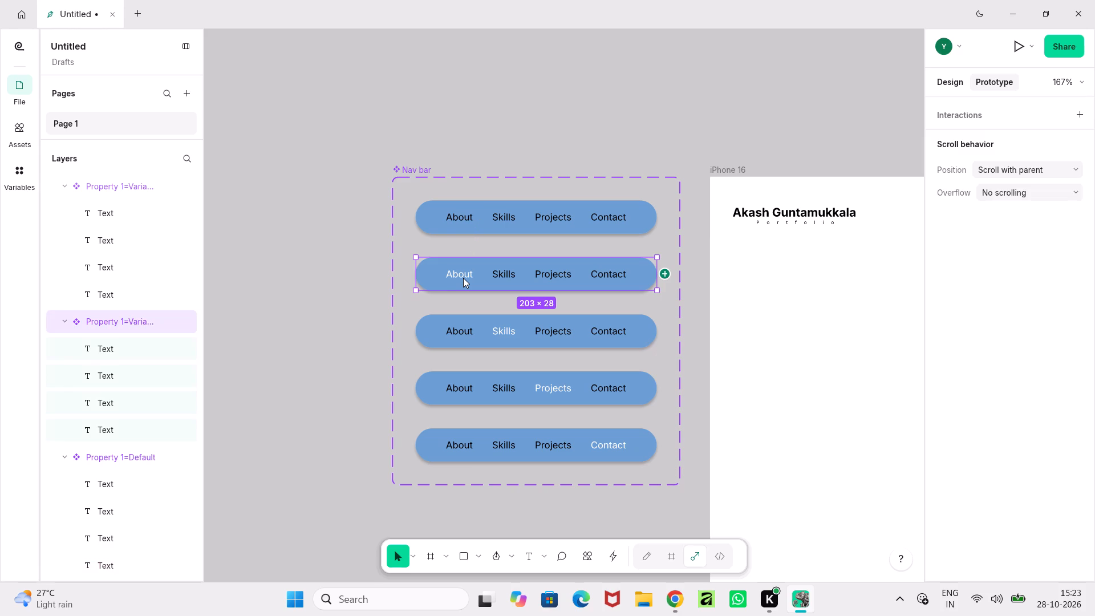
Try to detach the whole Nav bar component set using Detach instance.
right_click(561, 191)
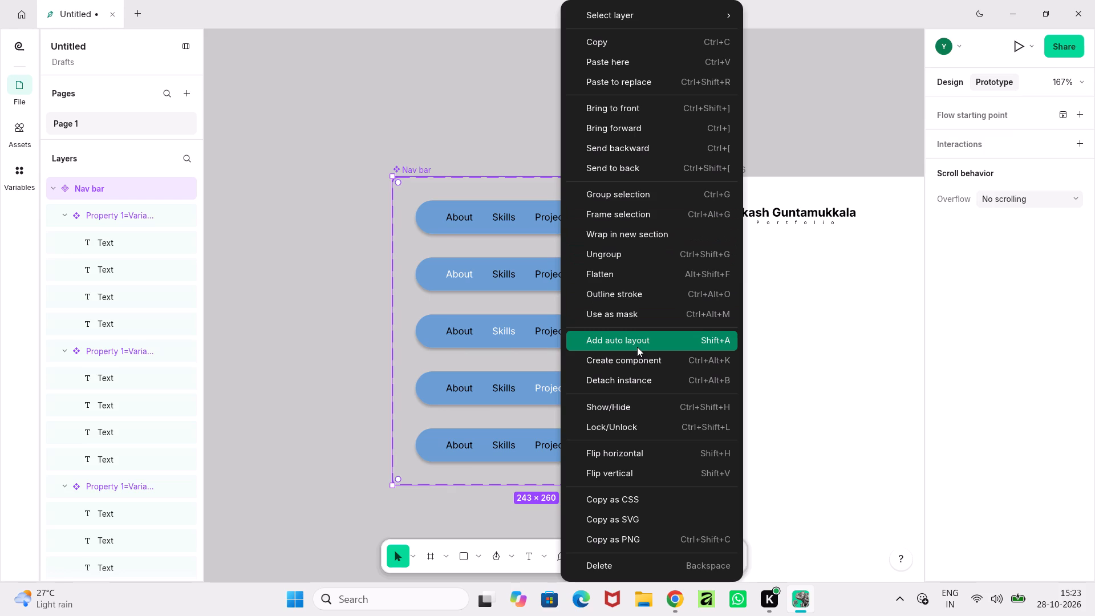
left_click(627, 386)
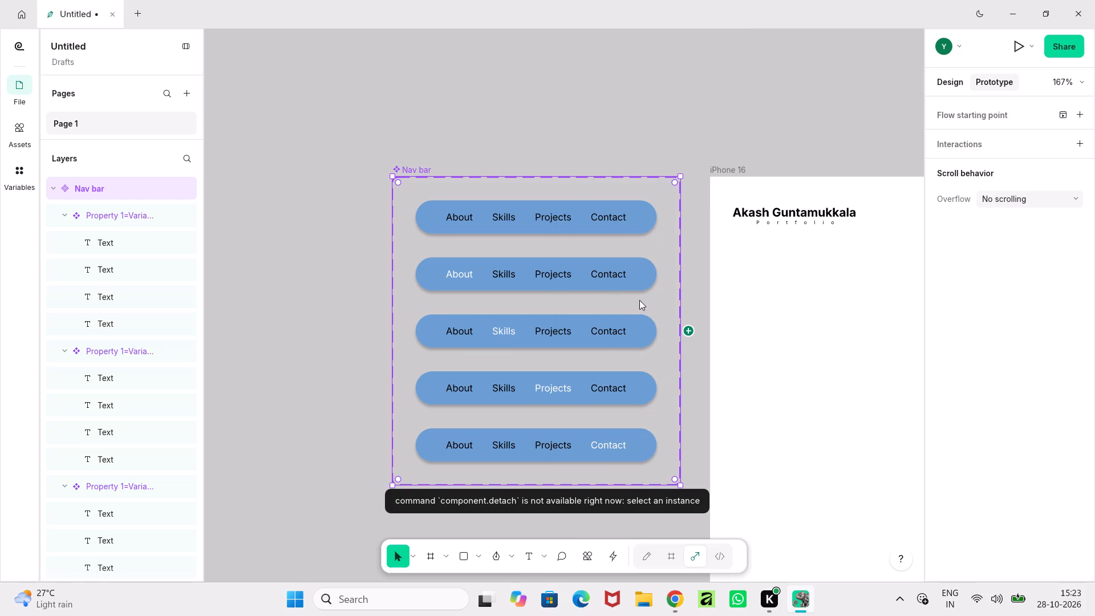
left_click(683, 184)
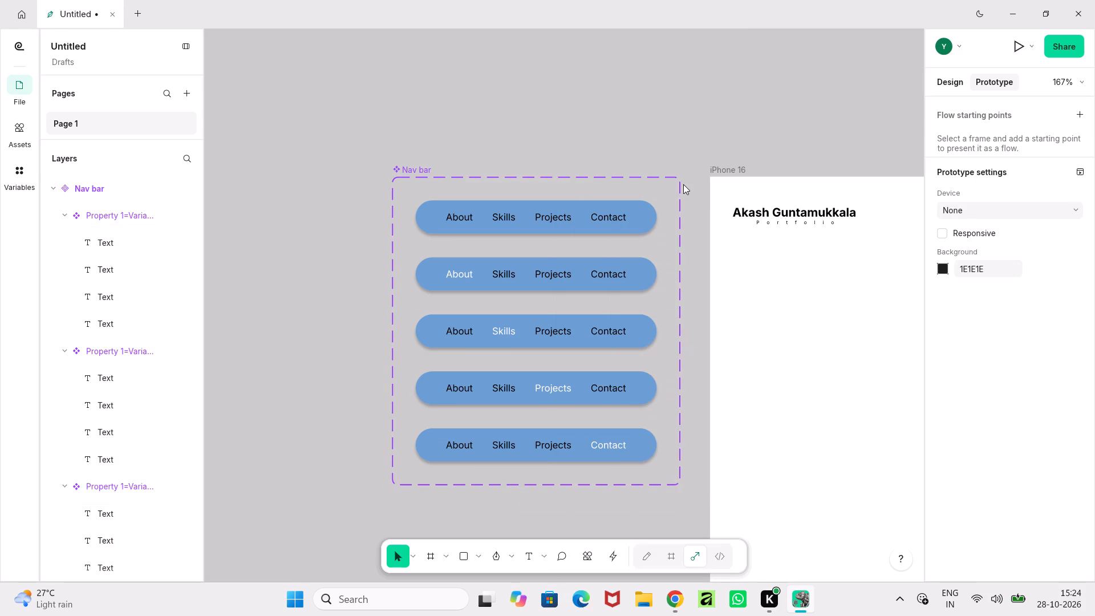
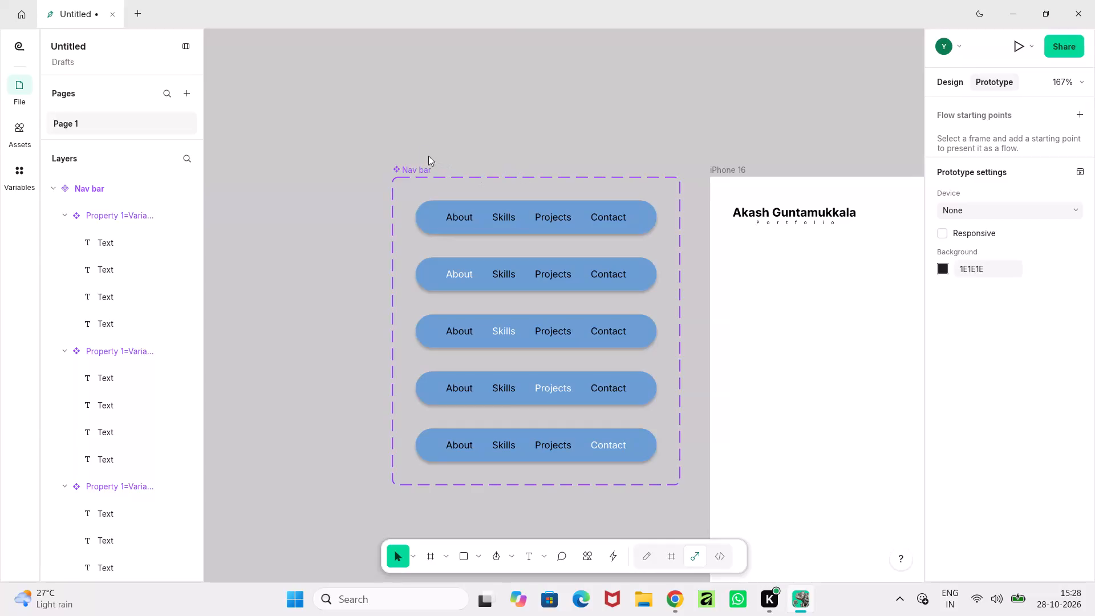
Collapse the Nav bar variants' layers and move all five variants out of the component set to the page's top level.
left_click(416, 167)
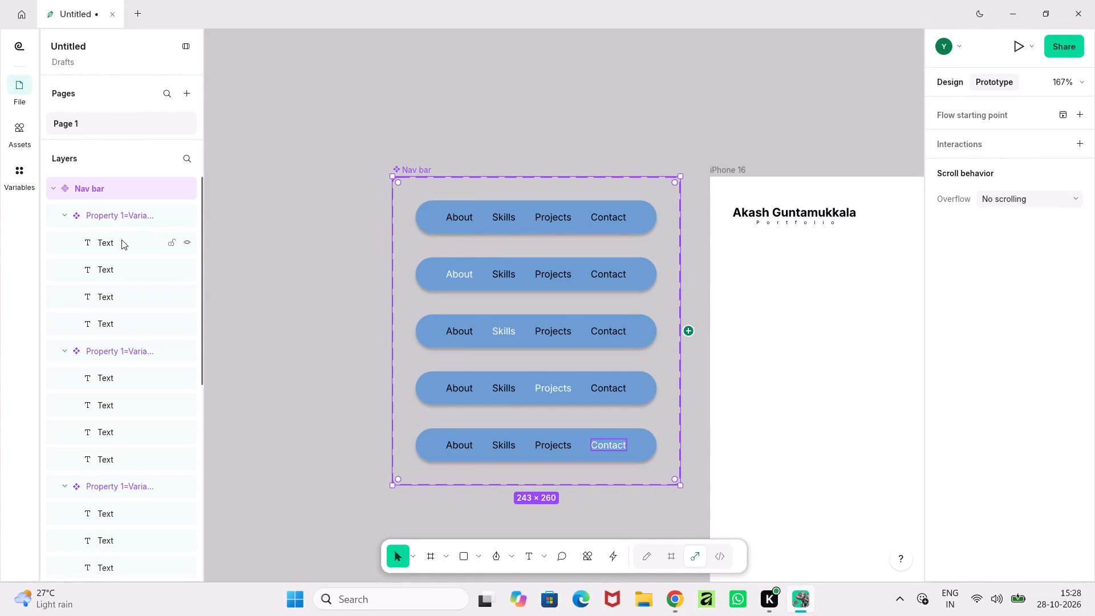
left_click(60, 213)
left_click(60, 245)
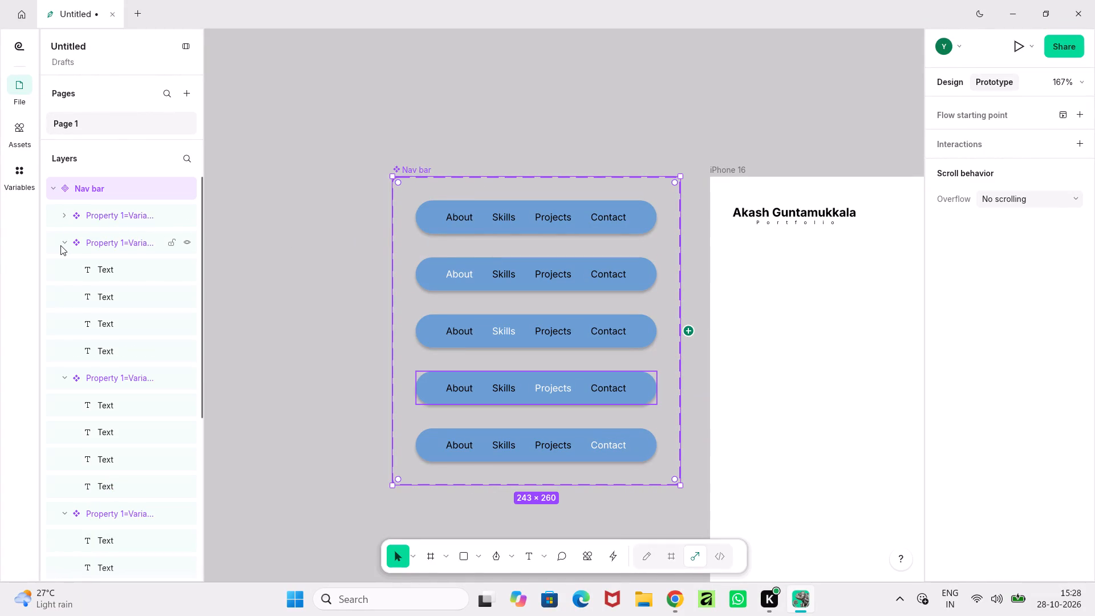
left_click(63, 270)
left_click(63, 295)
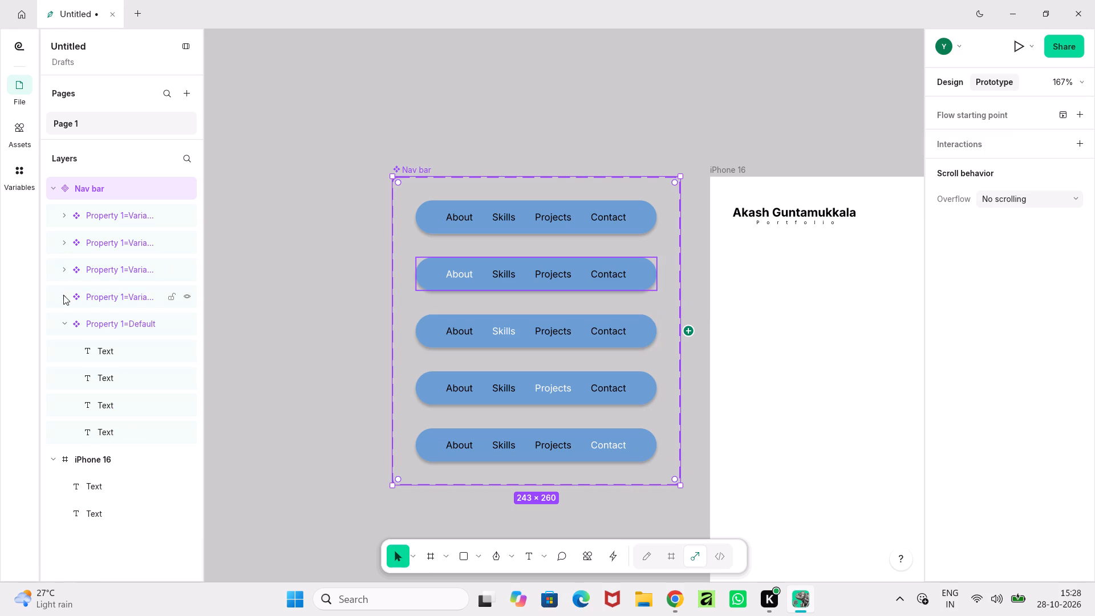
left_click(64, 324)
left_click_drag(123, 222, 128, 179)
left_click_drag(115, 238, 117, 203)
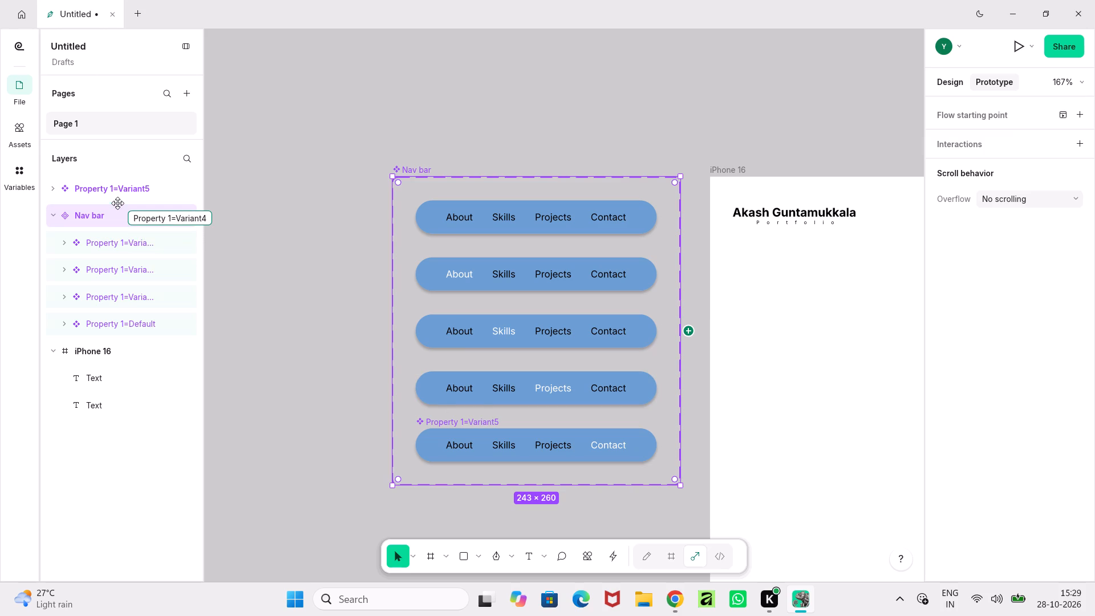
left_click_drag(117, 203, 117, 209)
left_click_drag(107, 265, 108, 261)
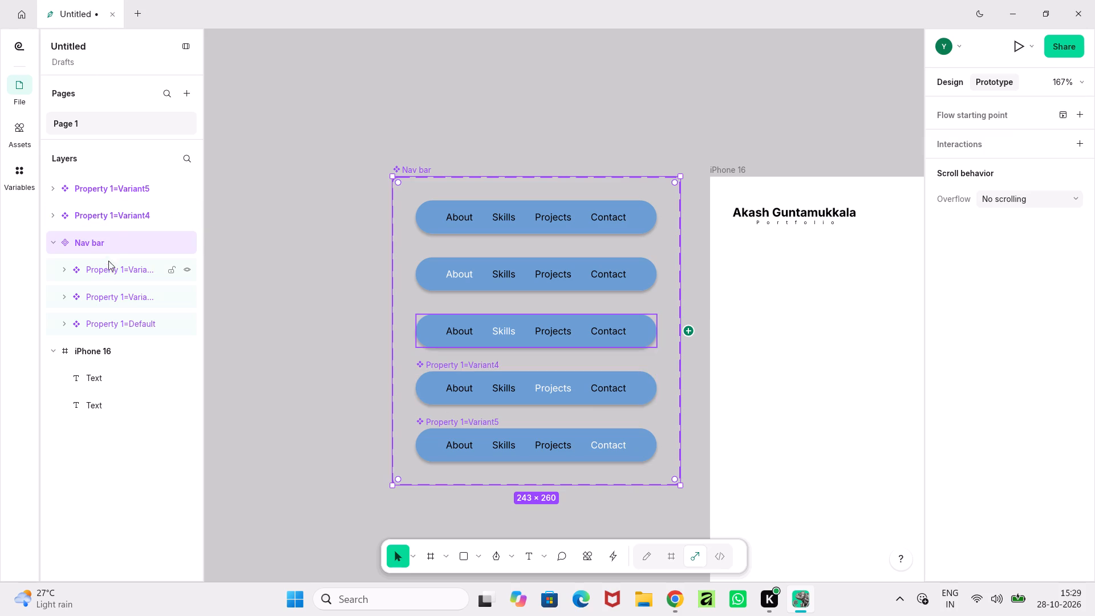
left_click_drag(108, 261, 109, 234)
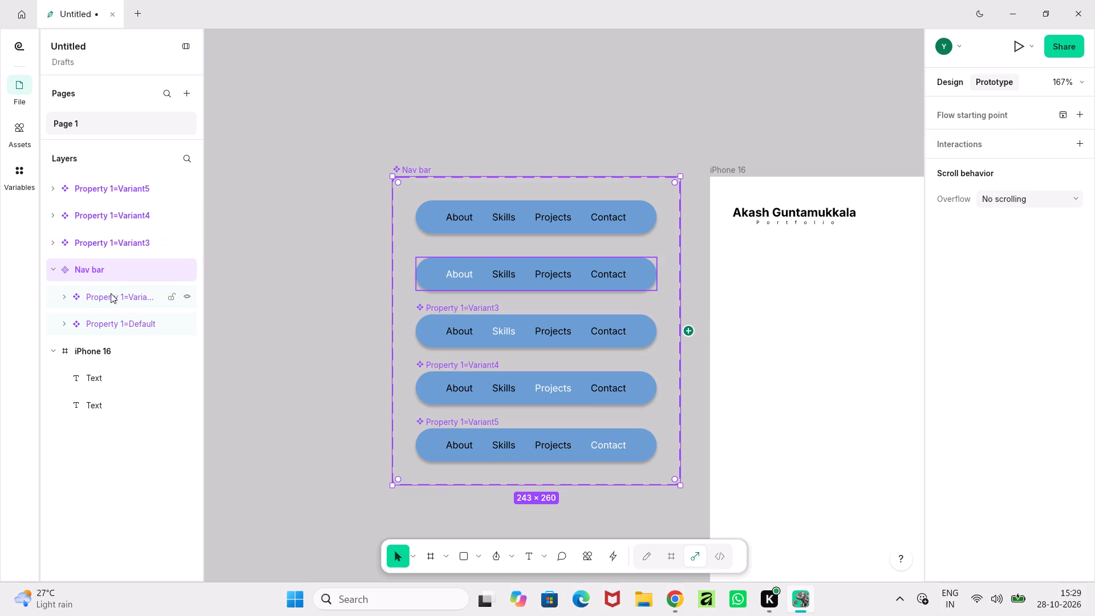
left_click_drag(111, 293, 109, 261)
left_click_drag(115, 322, 115, 306)
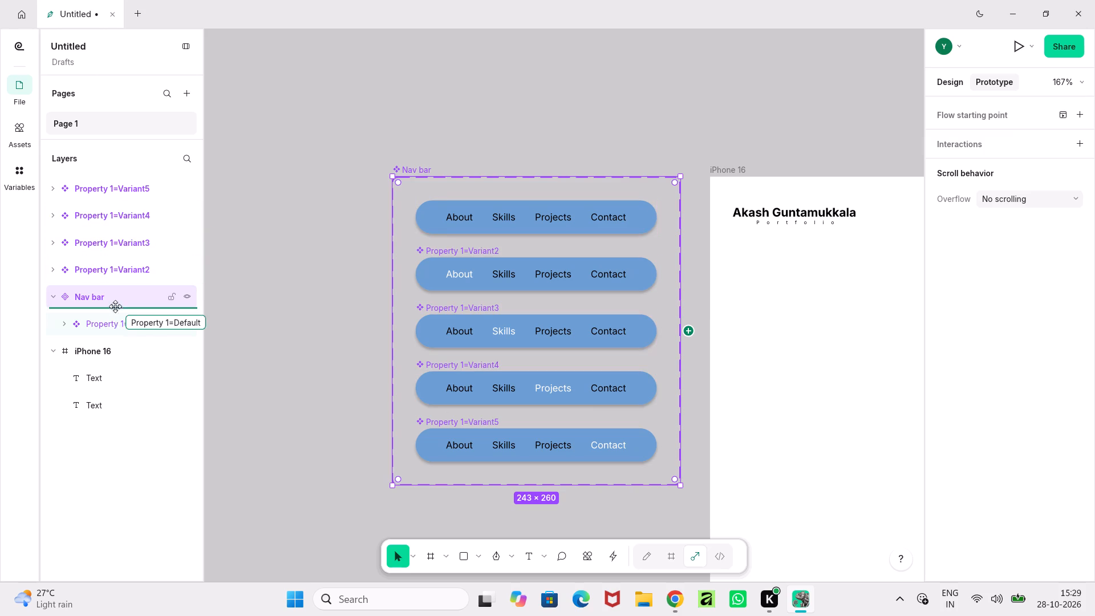
left_click_drag(115, 306, 117, 288)
Delete the emptied Nav bar component set.
left_click(107, 319)
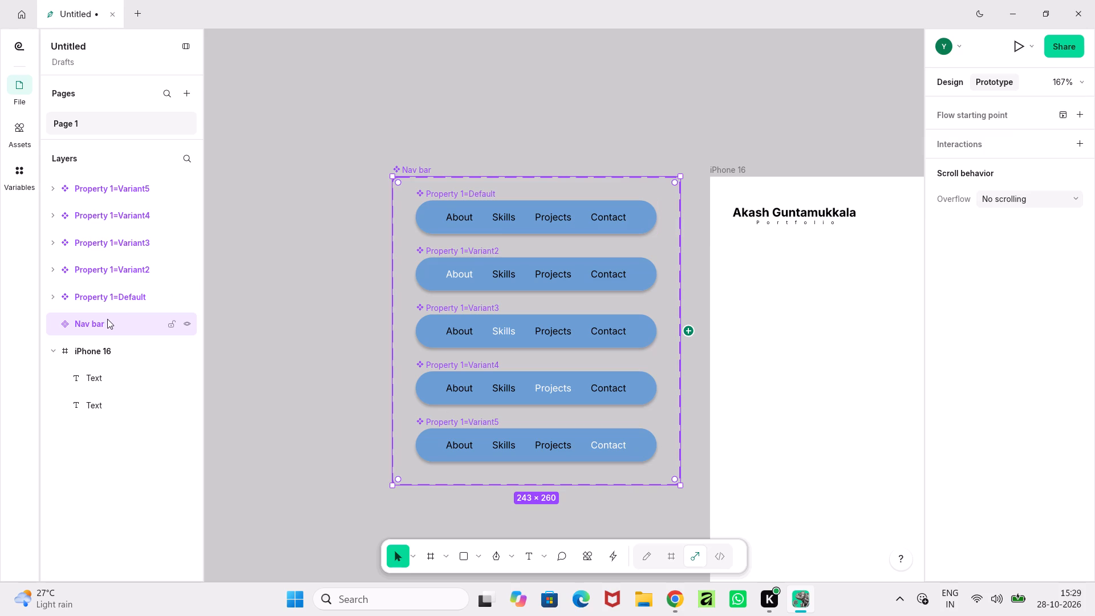
key("Delete")
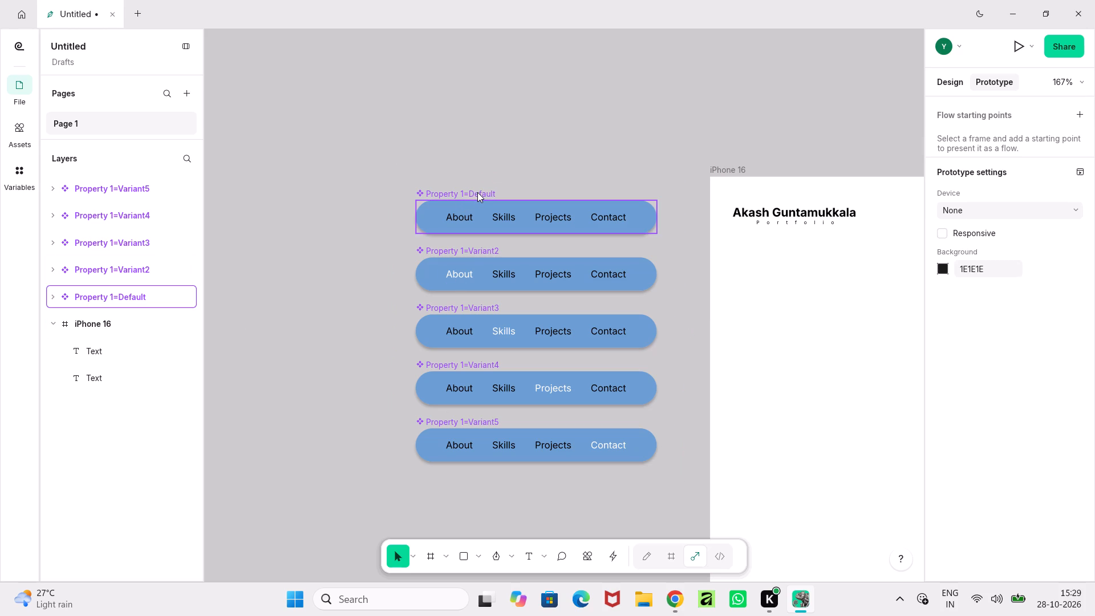
Delete the Property 1=Default nav bar, the one with no highlighted label.
double_click(125, 189)
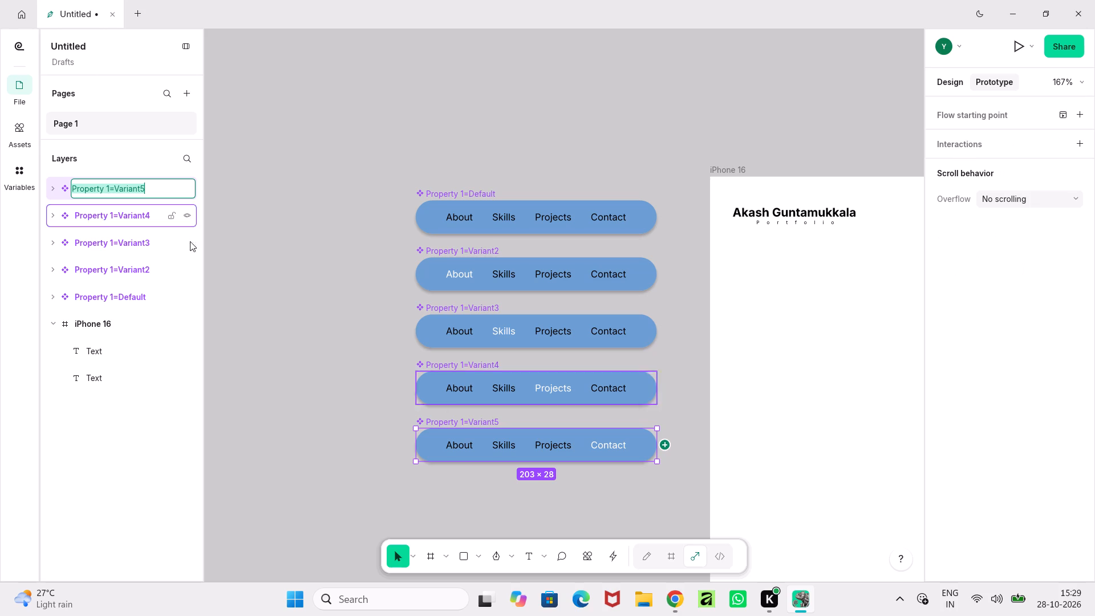
left_click(219, 272)
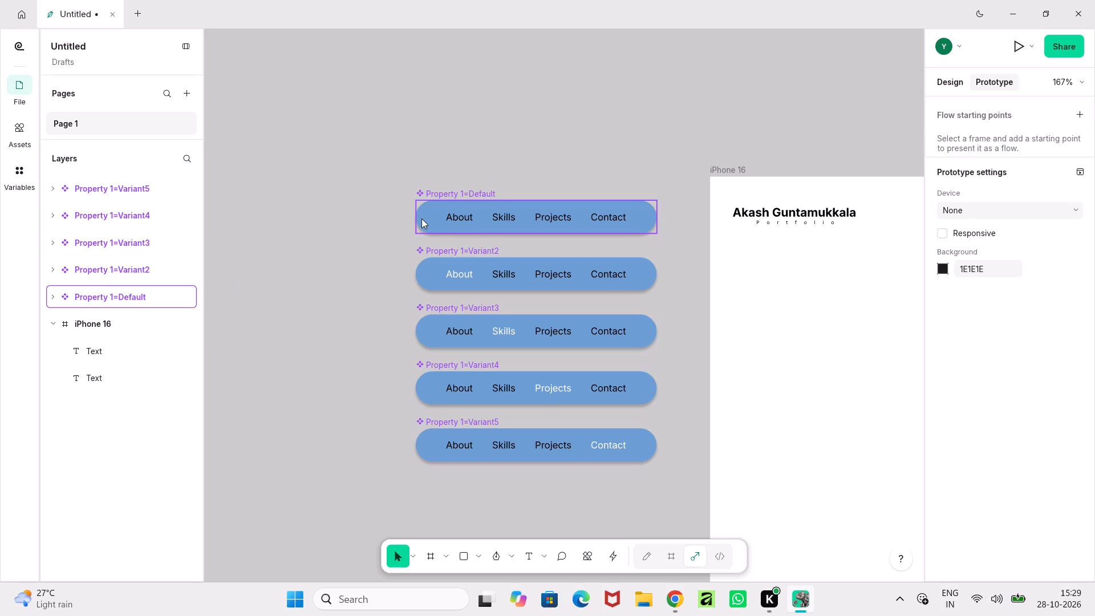
left_click(421, 218)
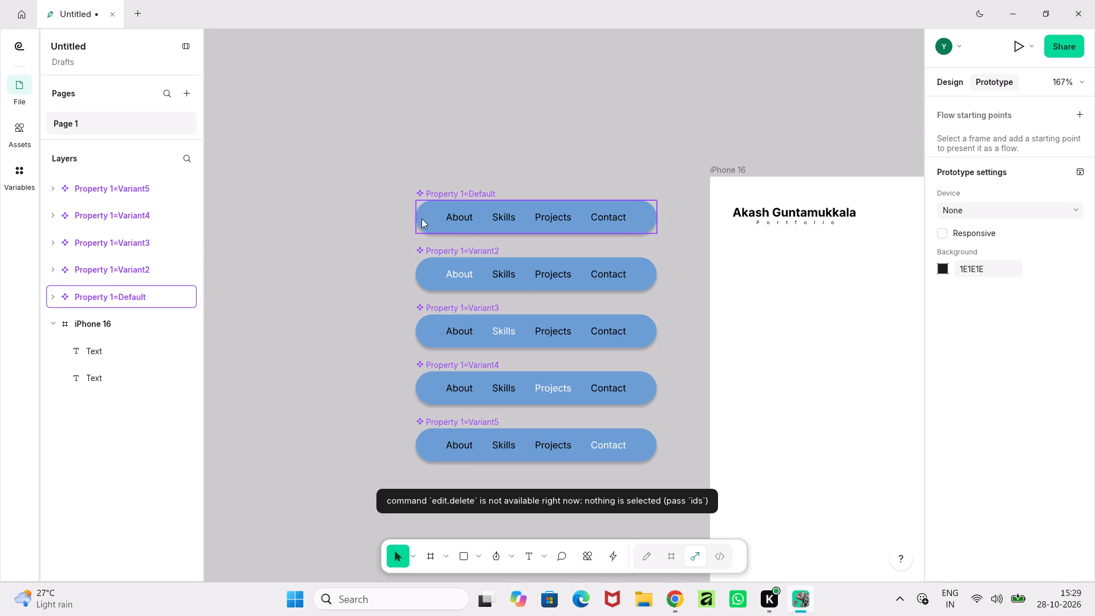
left_click(421, 218)
left_click(421, 218)
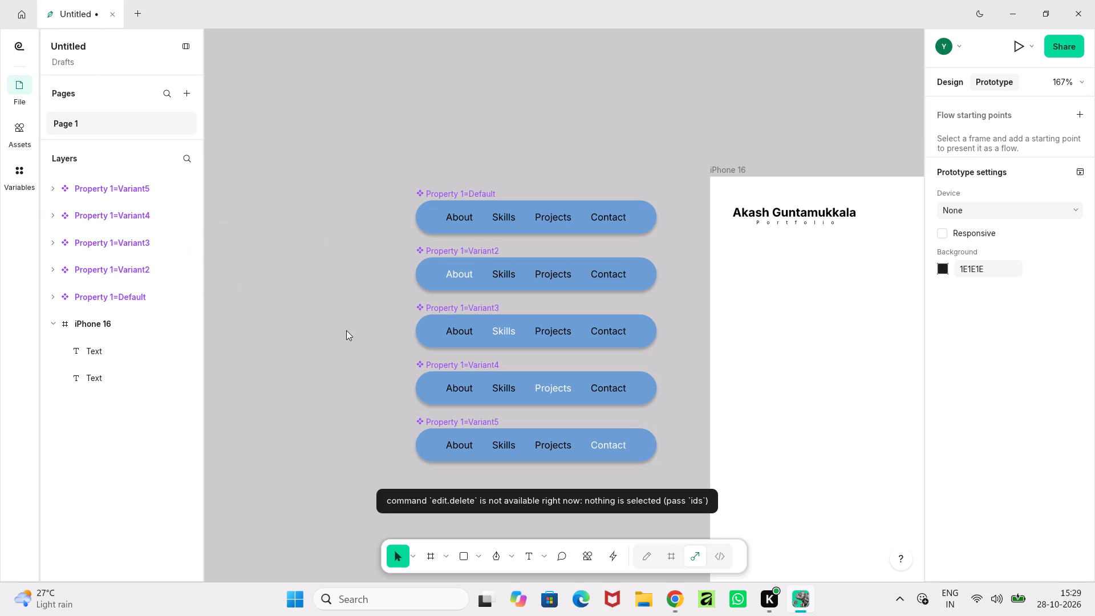
left_click(346, 330)
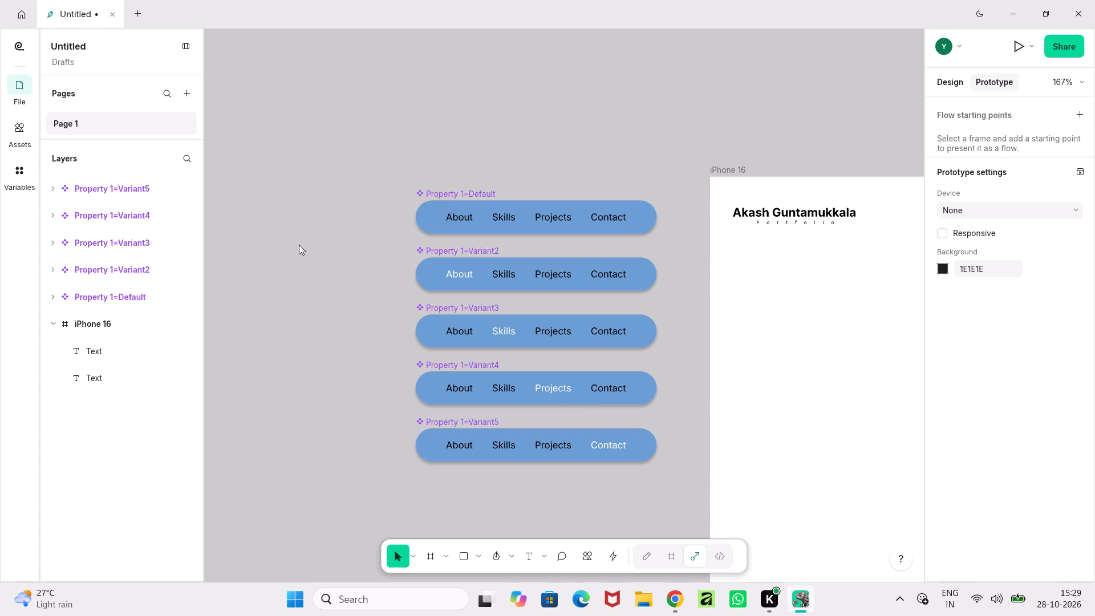
left_click(110, 305)
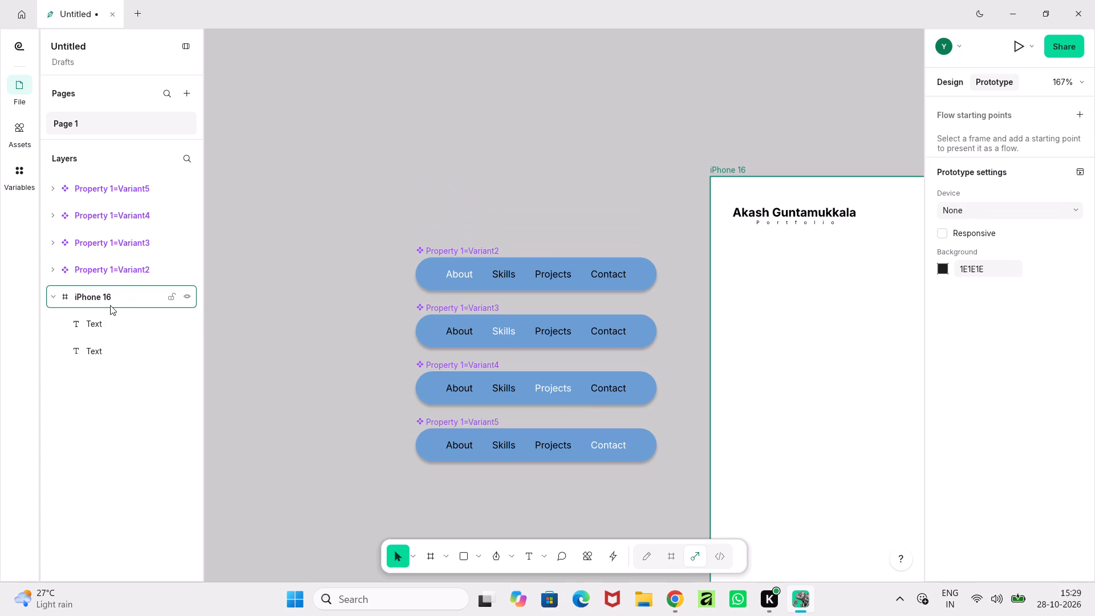
left_click(270, 293)
Wrap each of the four remaining nav bar components, Variant2 through Variant5, in its own frame using Frame selection.
left_click(417, 279)
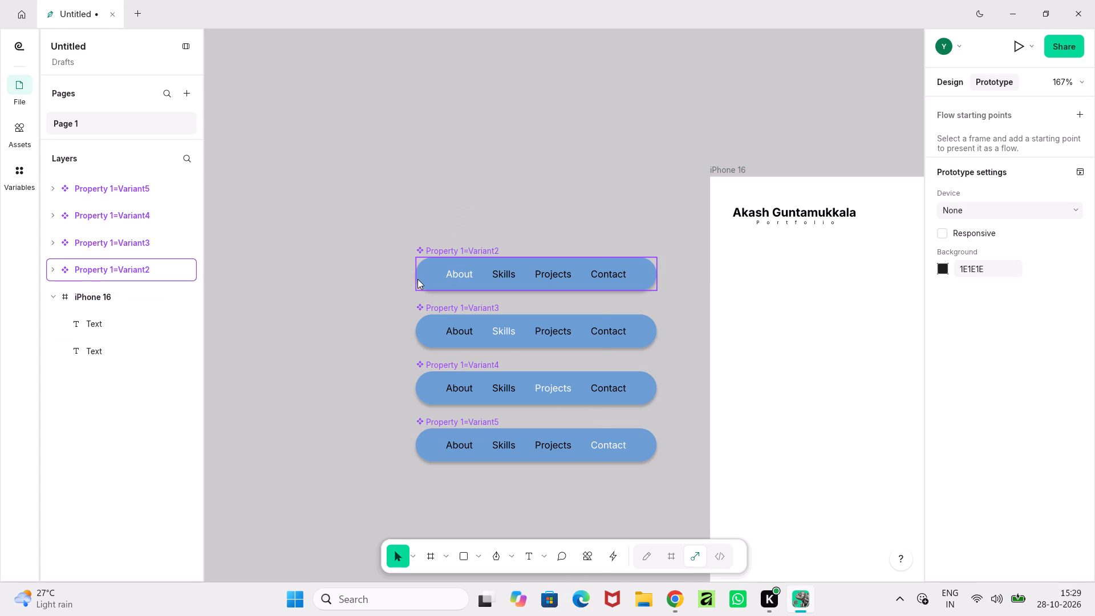
right_click(417, 279)
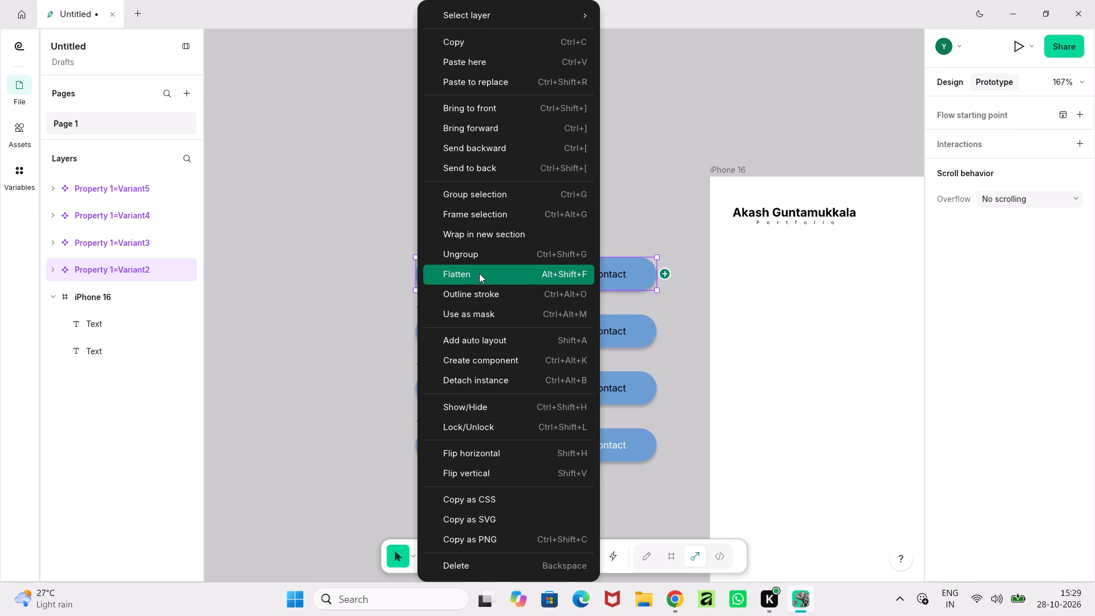
left_click(491, 218)
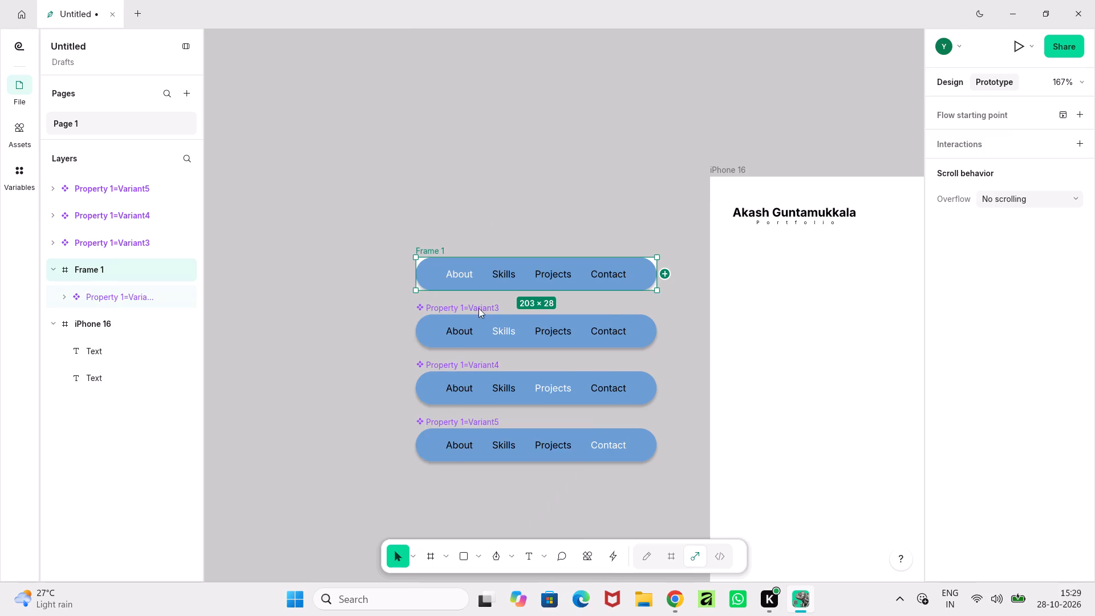
left_click(429, 335)
right_click(429, 335)
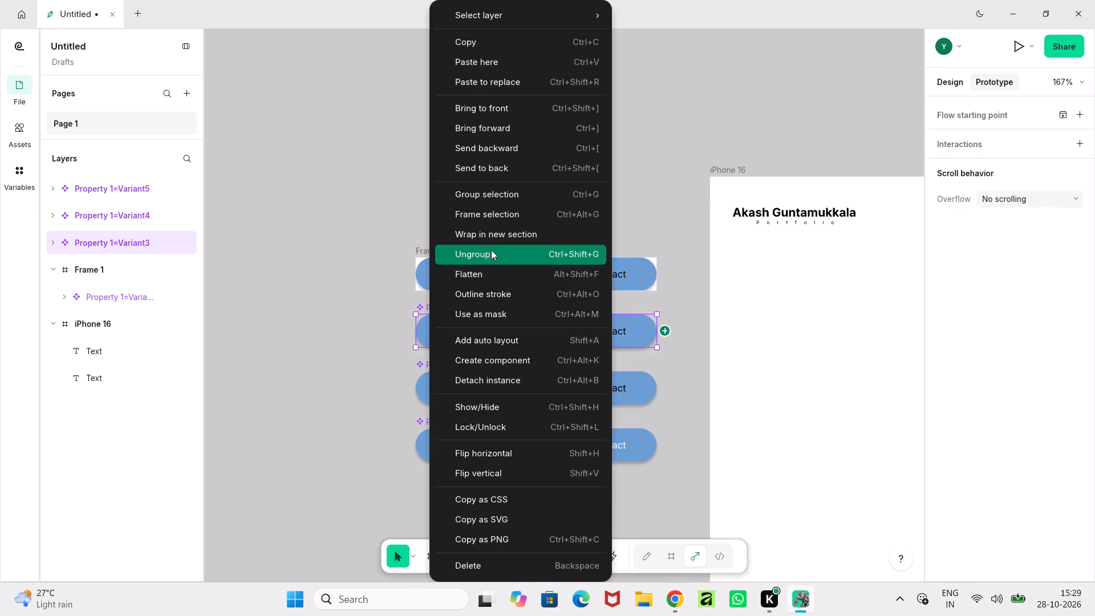
left_click(498, 215)
left_click(432, 399)
right_click(432, 399)
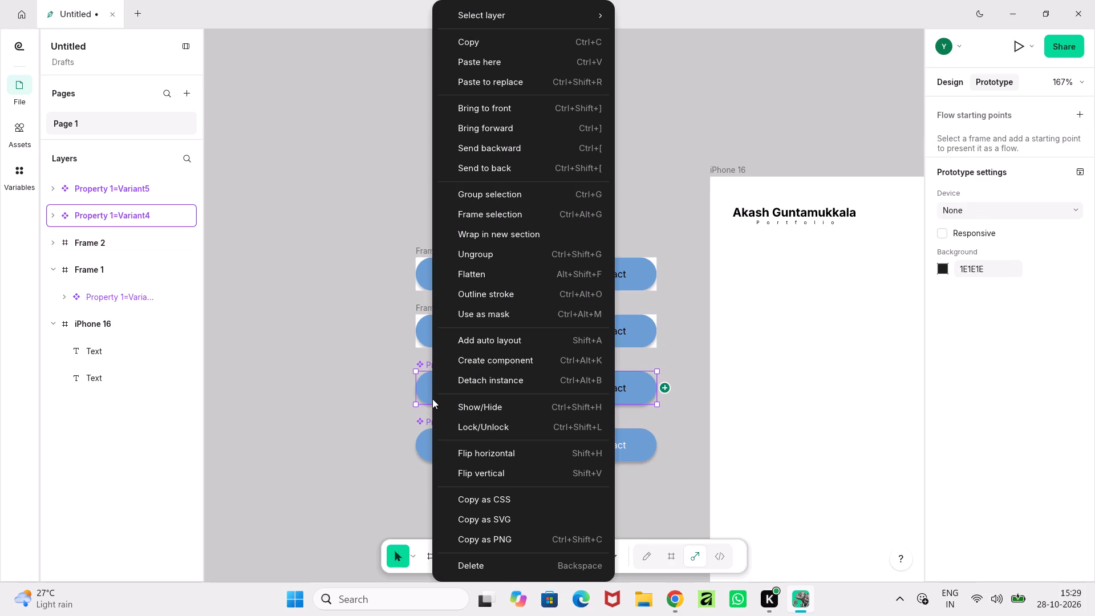
left_click(489, 224)
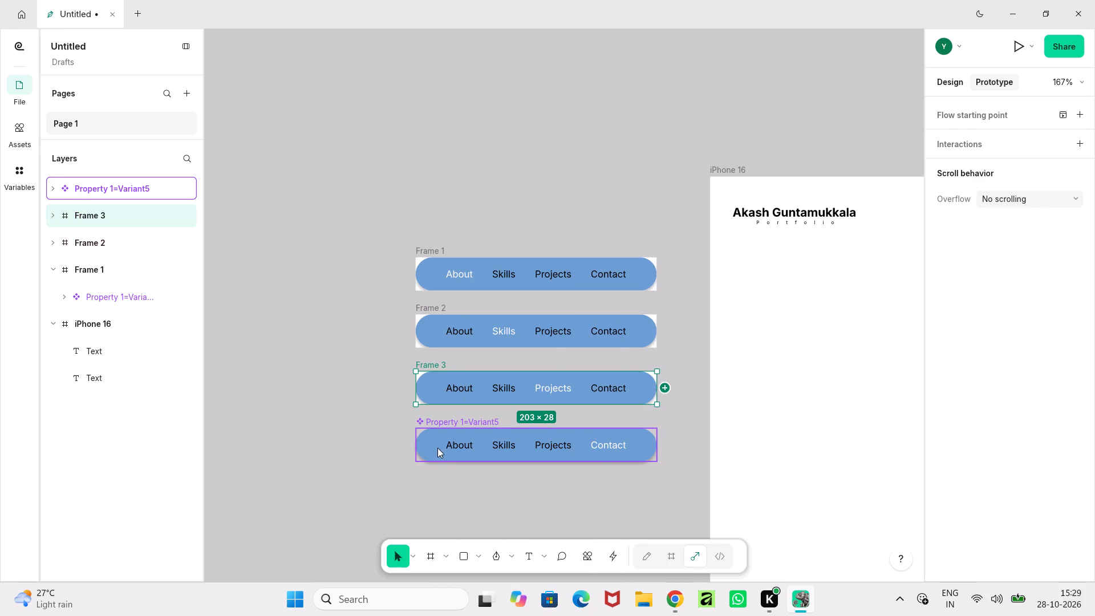
left_click(437, 448)
right_click(437, 448)
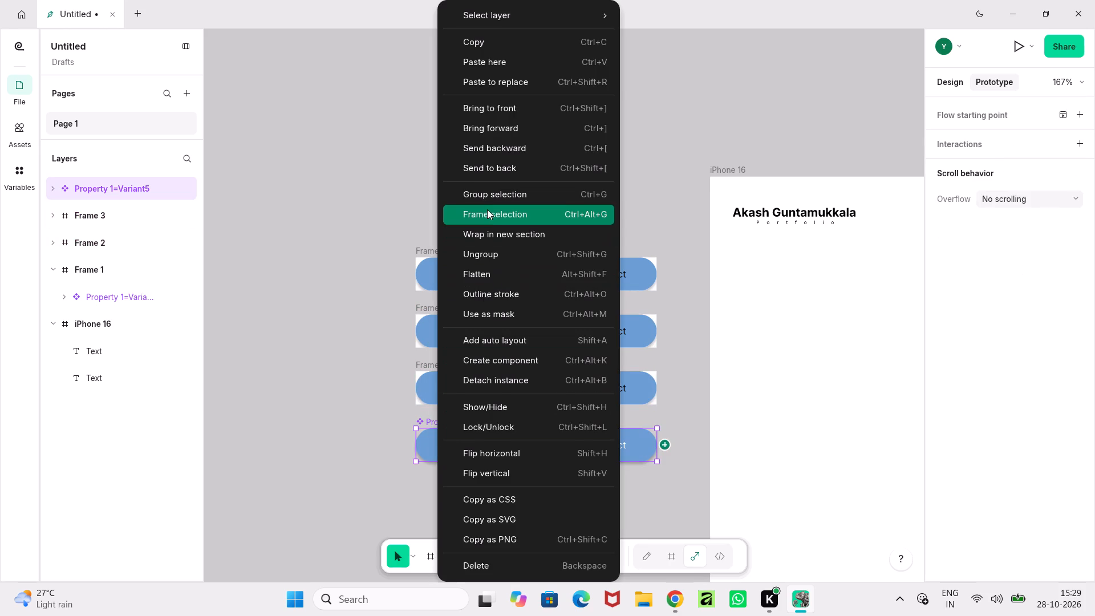
left_click(487, 209)
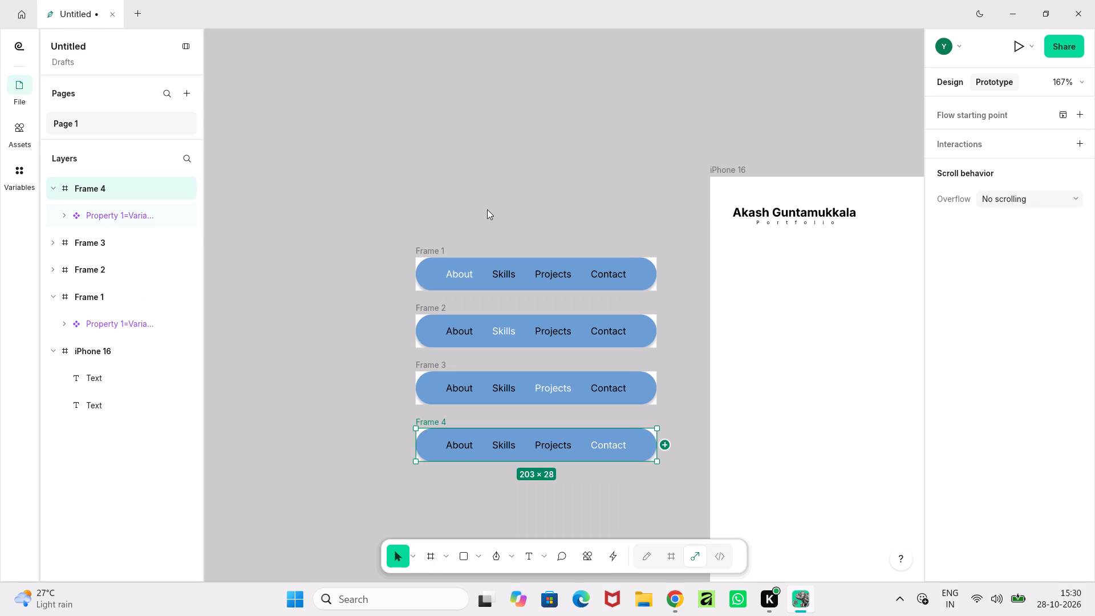
Rename the four nav bar frames about, skills, projects and contact, matching the label highlighted in each.
double_click(431, 248)
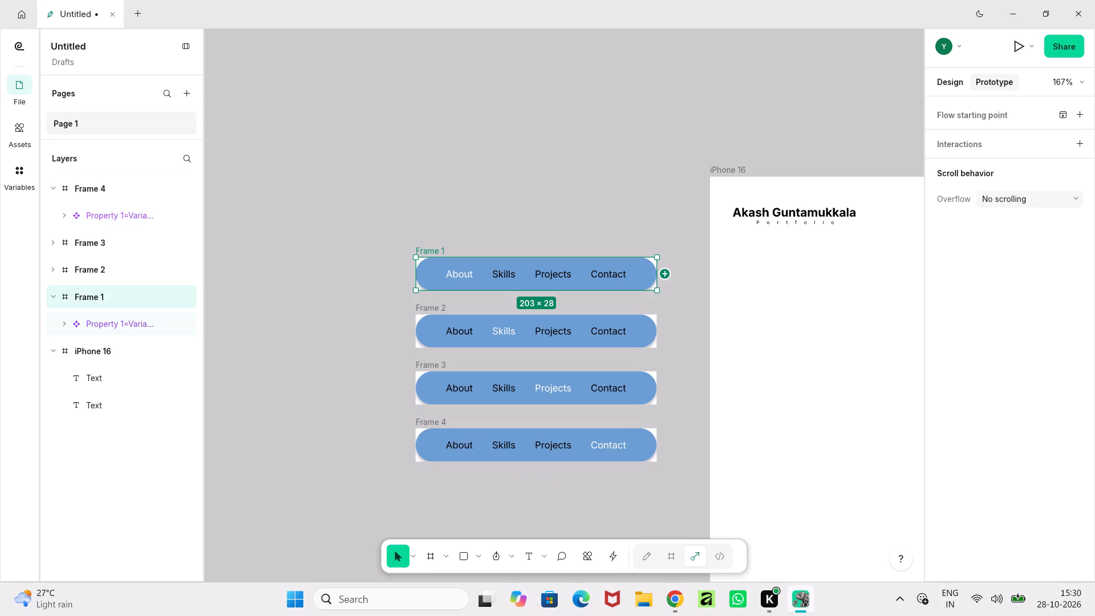
type("about")
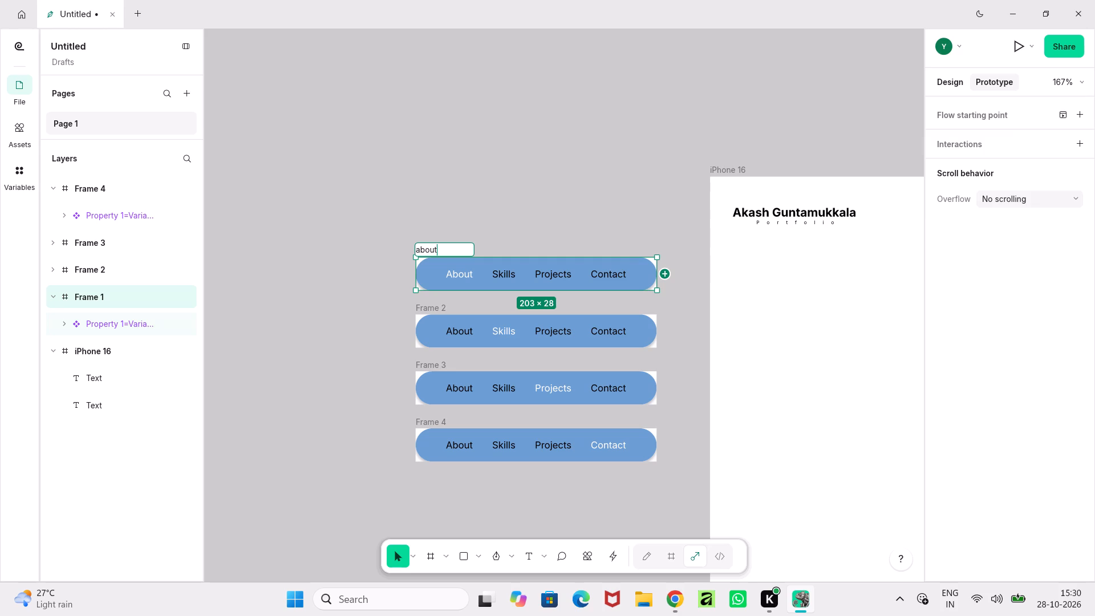
key("Return")
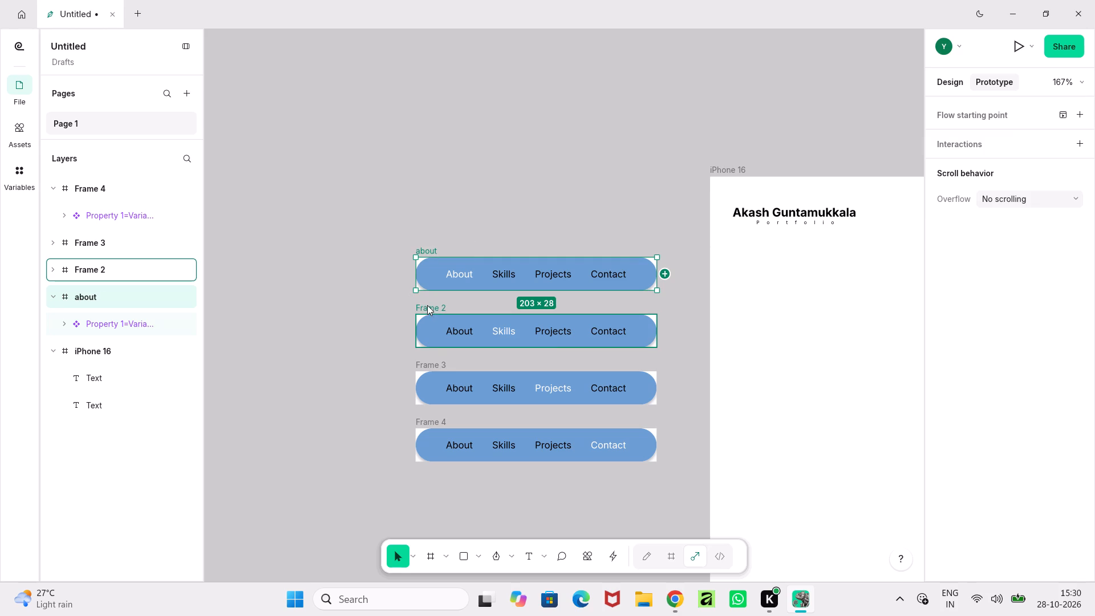
double_click(427, 305)
type("skills")
key("Return")
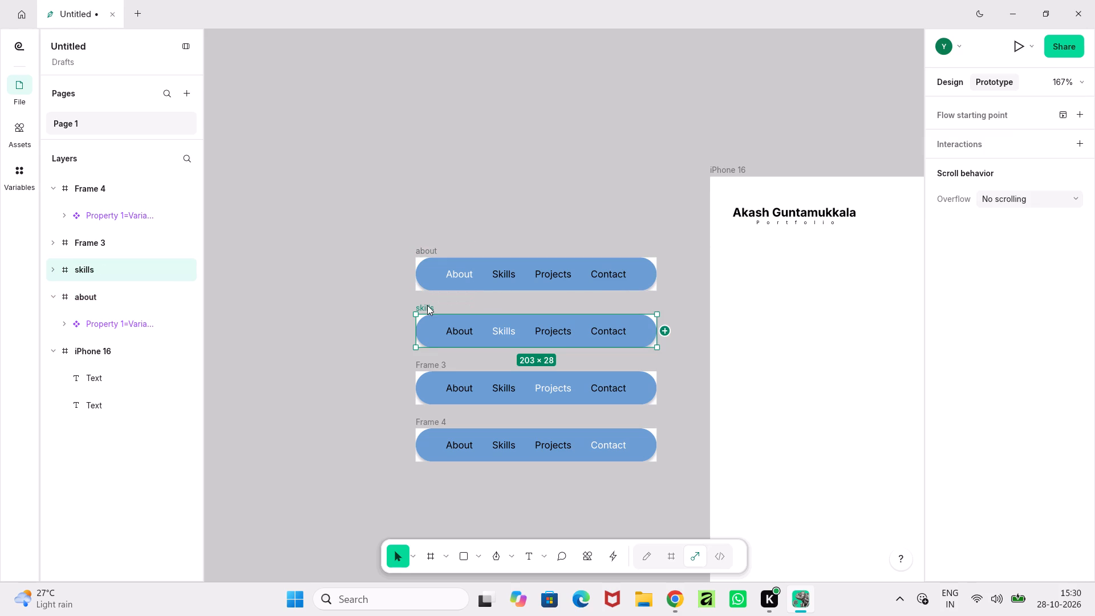
double_click(432, 363)
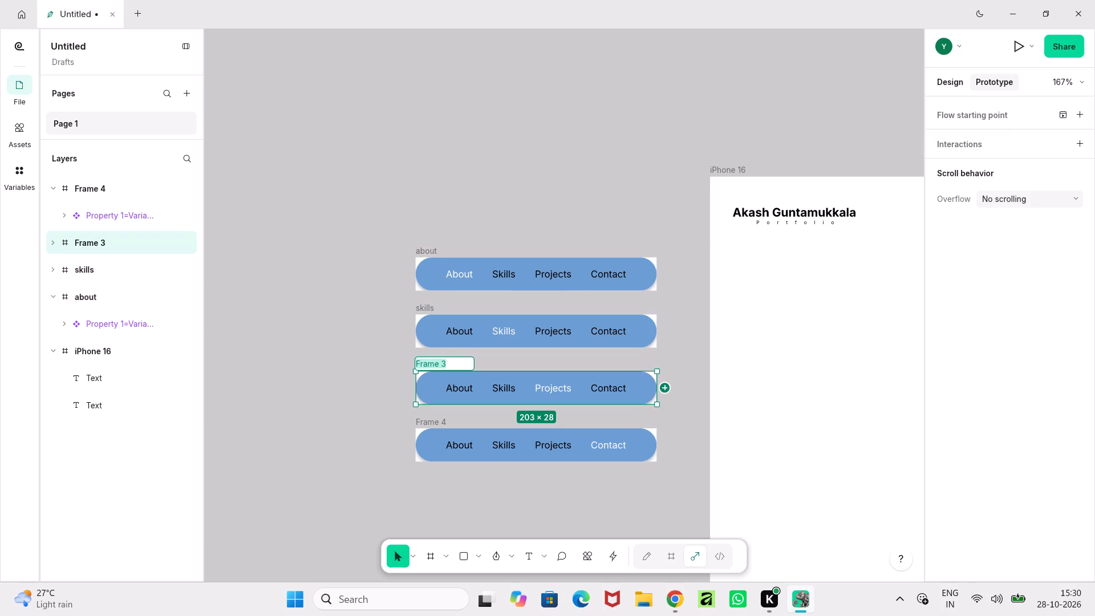
key("p")
type("rojects")
key("Return")
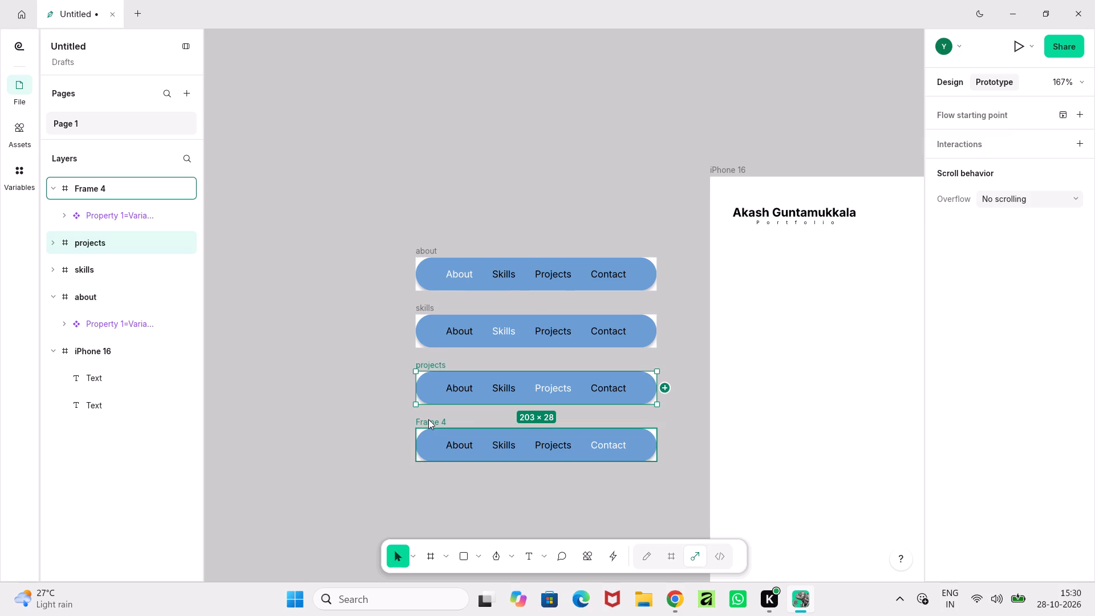
double_click(428, 419)
type("ci")
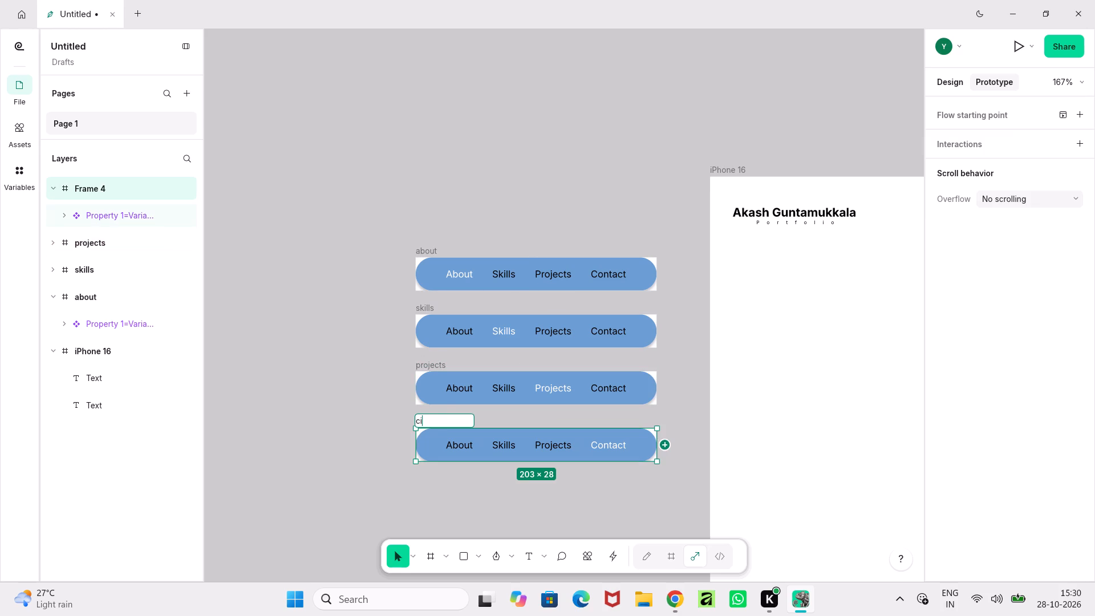
key("BackSpace")
type("ontact")
key("Return")
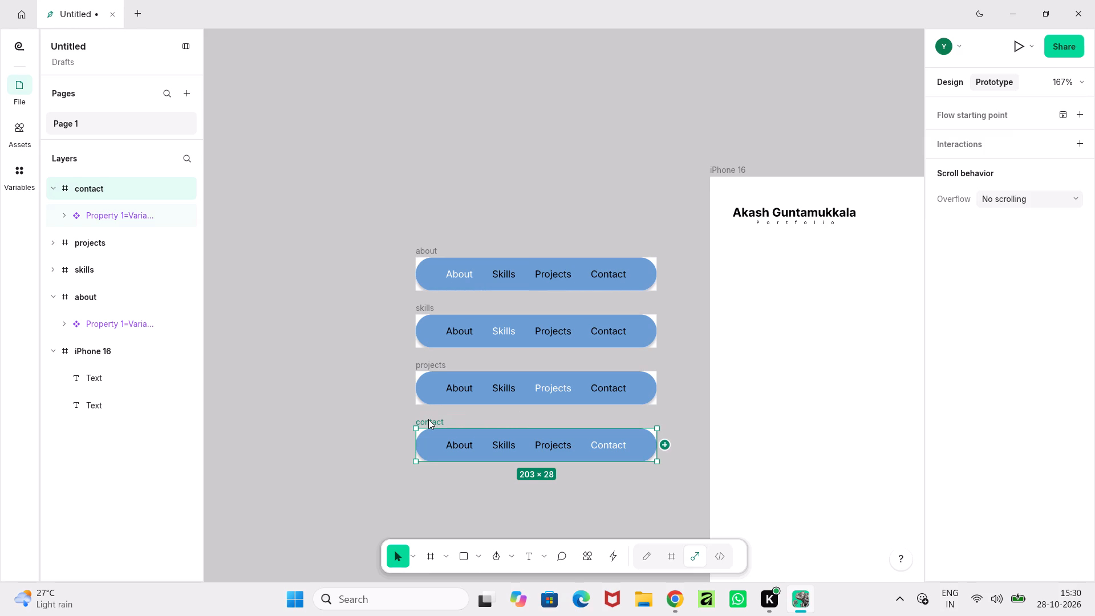
left_click(356, 441)
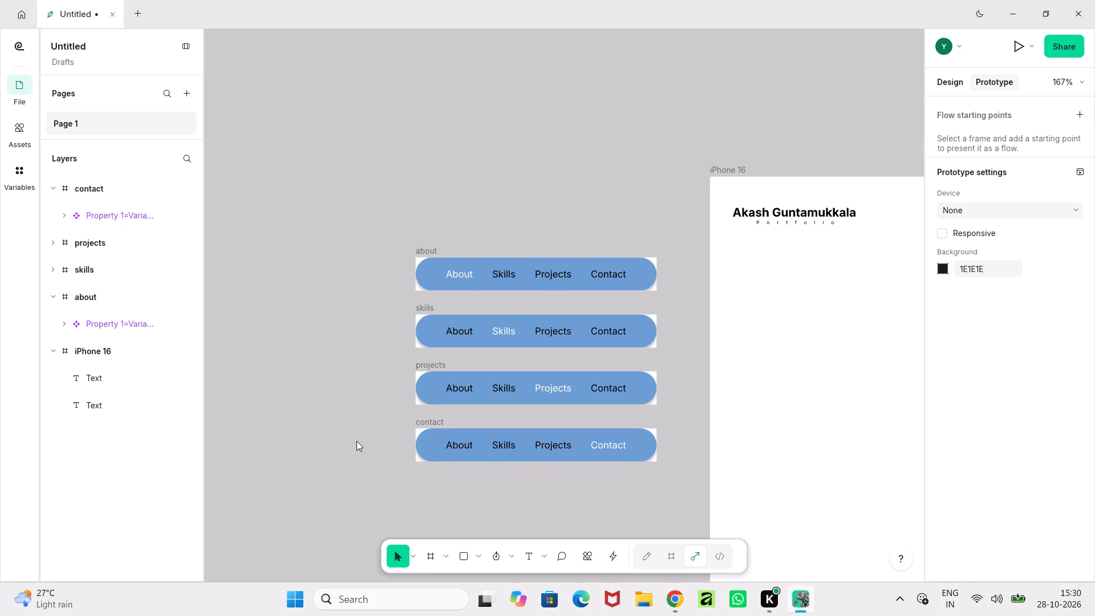
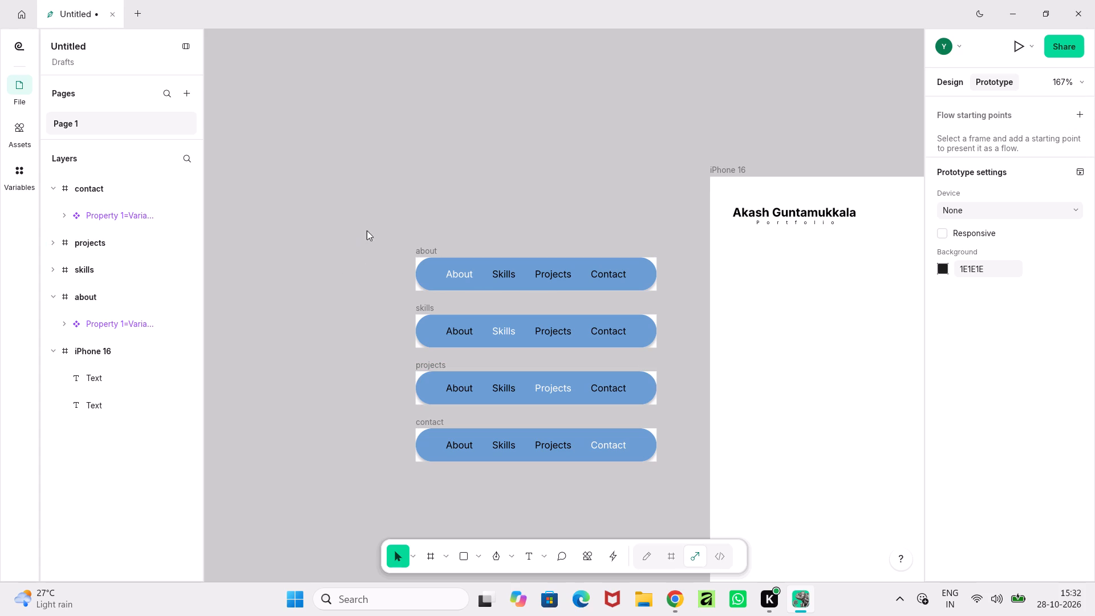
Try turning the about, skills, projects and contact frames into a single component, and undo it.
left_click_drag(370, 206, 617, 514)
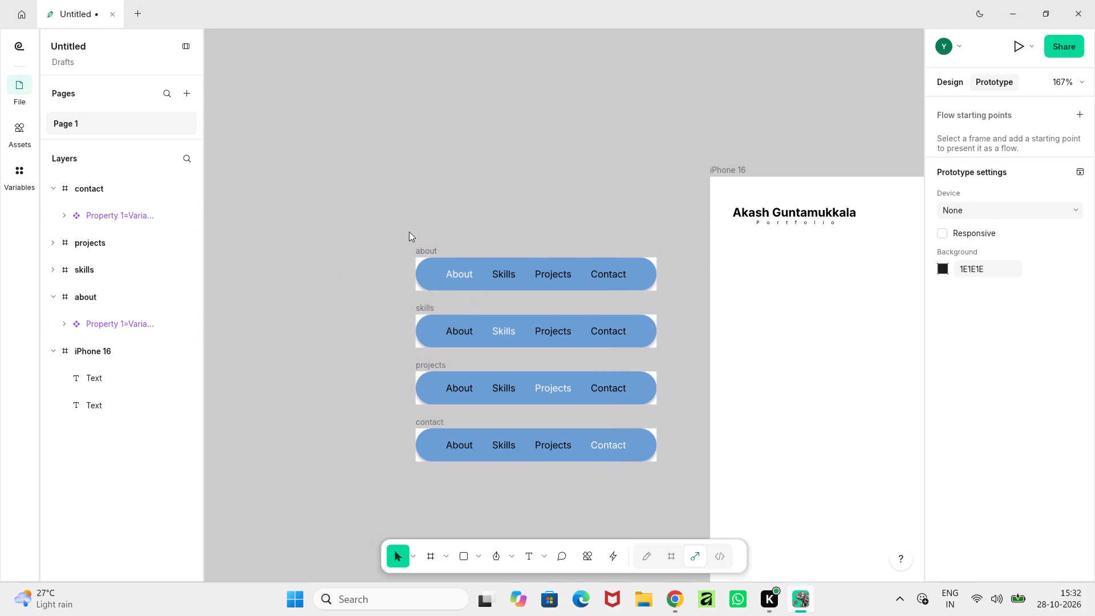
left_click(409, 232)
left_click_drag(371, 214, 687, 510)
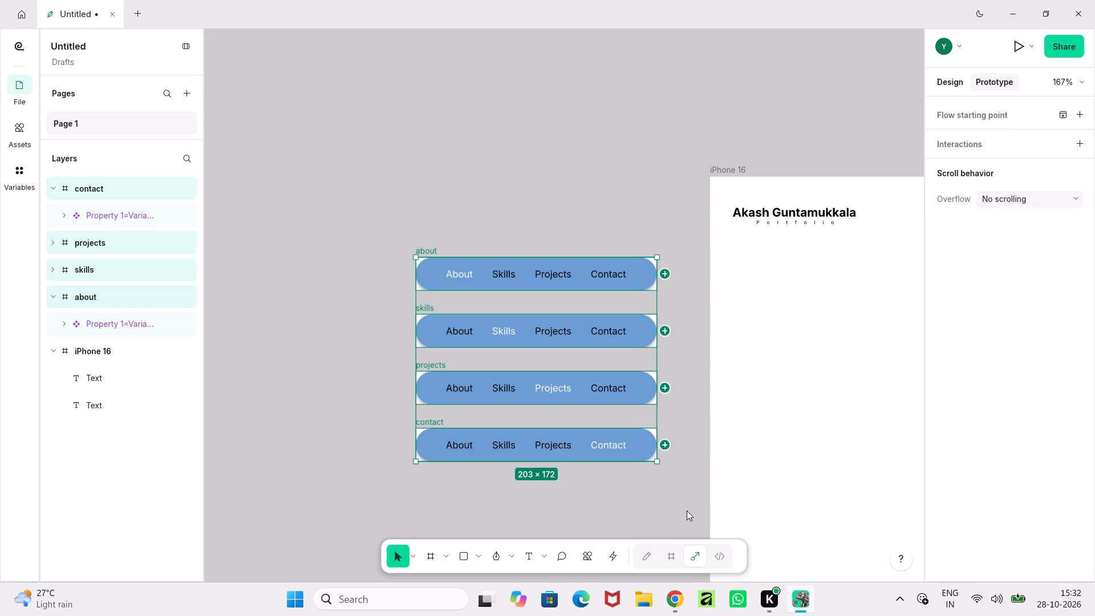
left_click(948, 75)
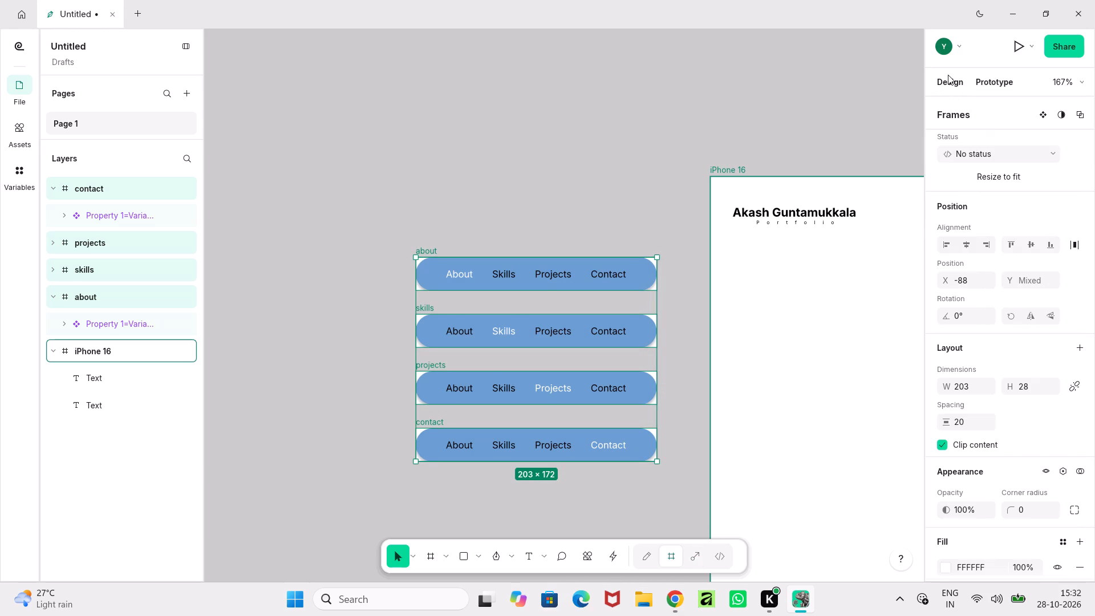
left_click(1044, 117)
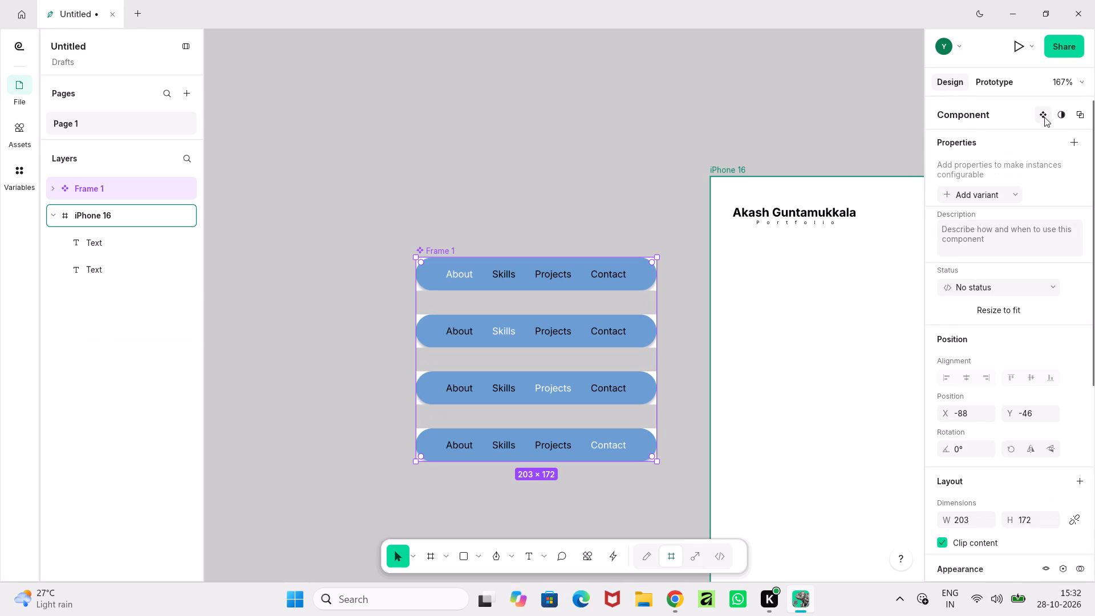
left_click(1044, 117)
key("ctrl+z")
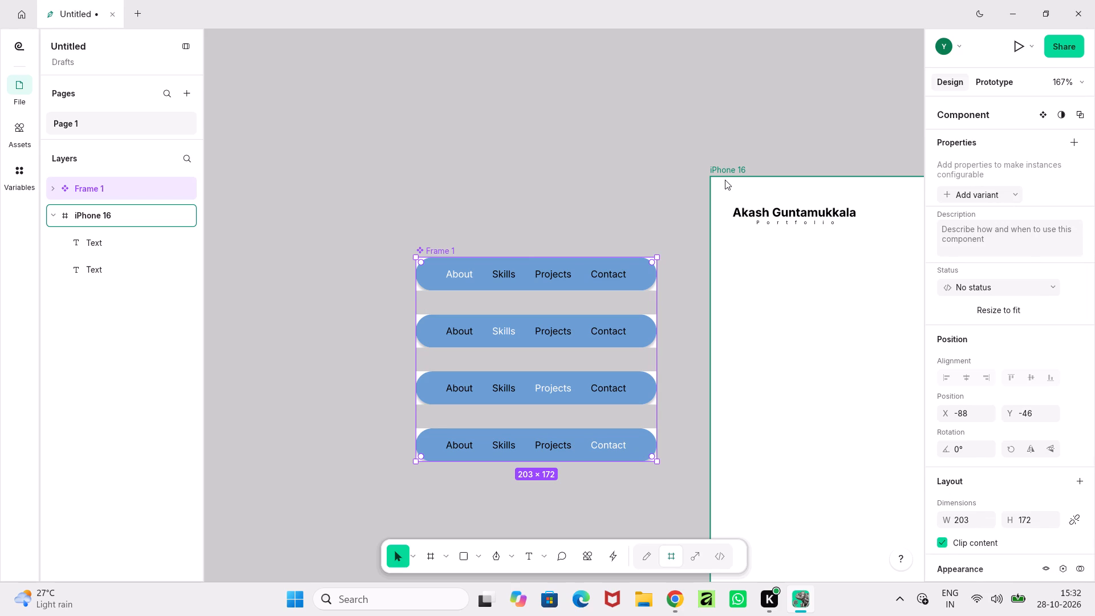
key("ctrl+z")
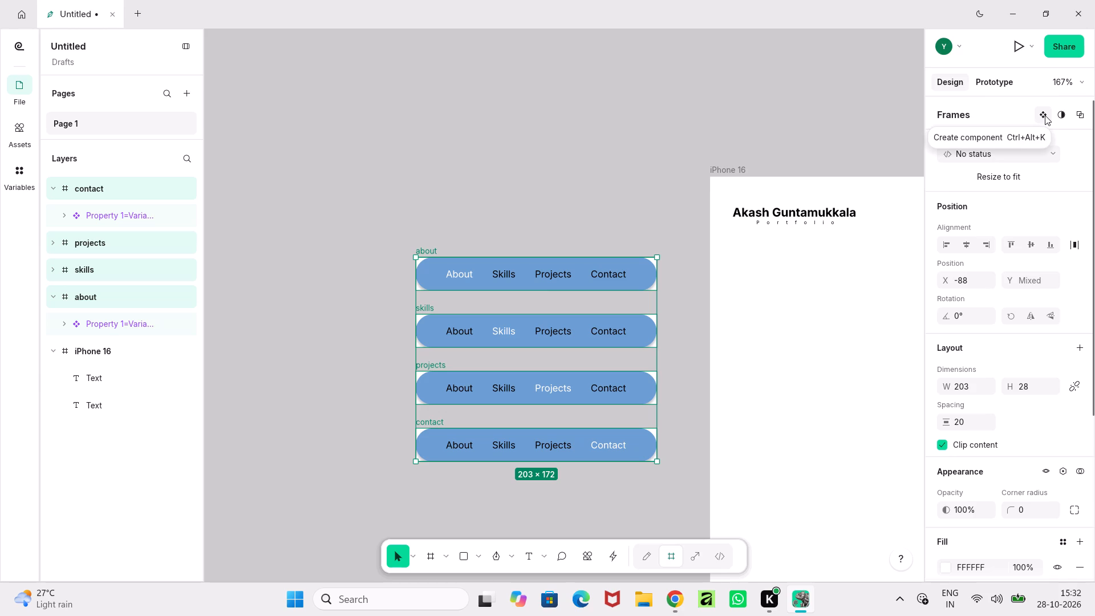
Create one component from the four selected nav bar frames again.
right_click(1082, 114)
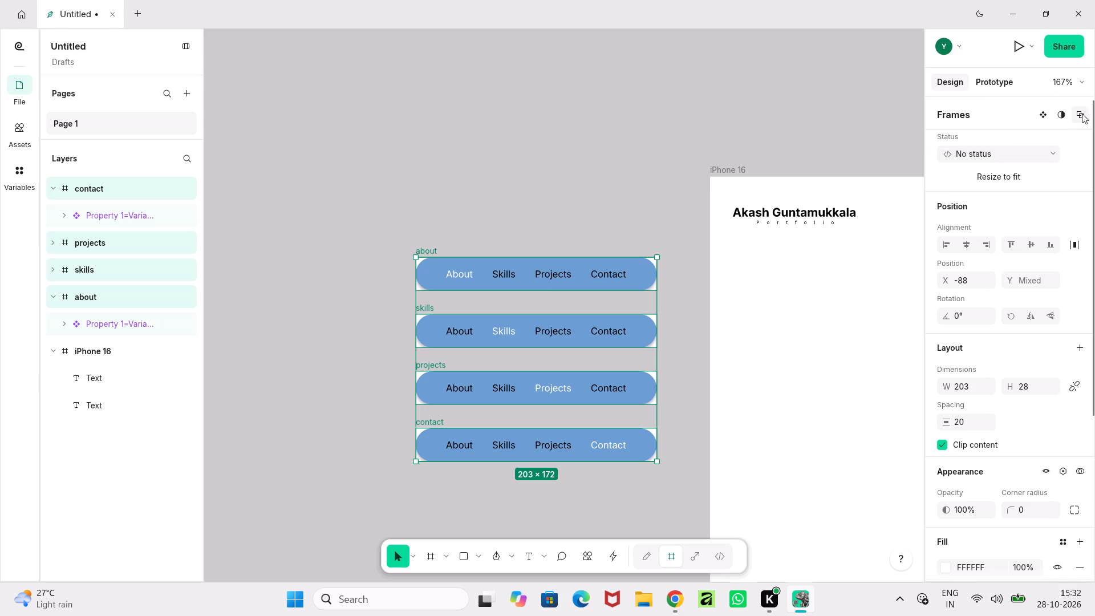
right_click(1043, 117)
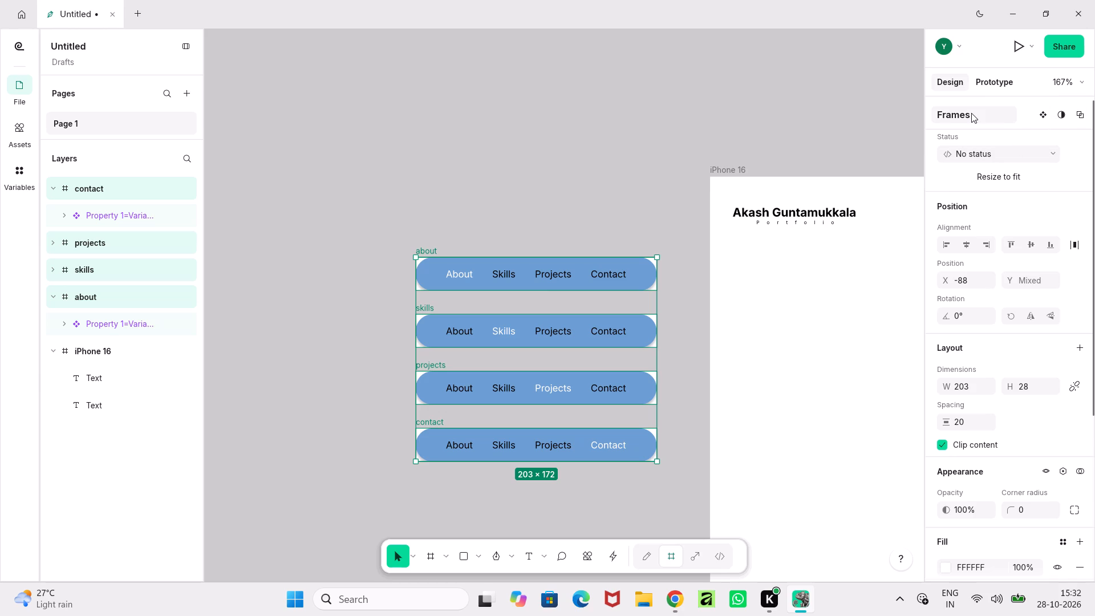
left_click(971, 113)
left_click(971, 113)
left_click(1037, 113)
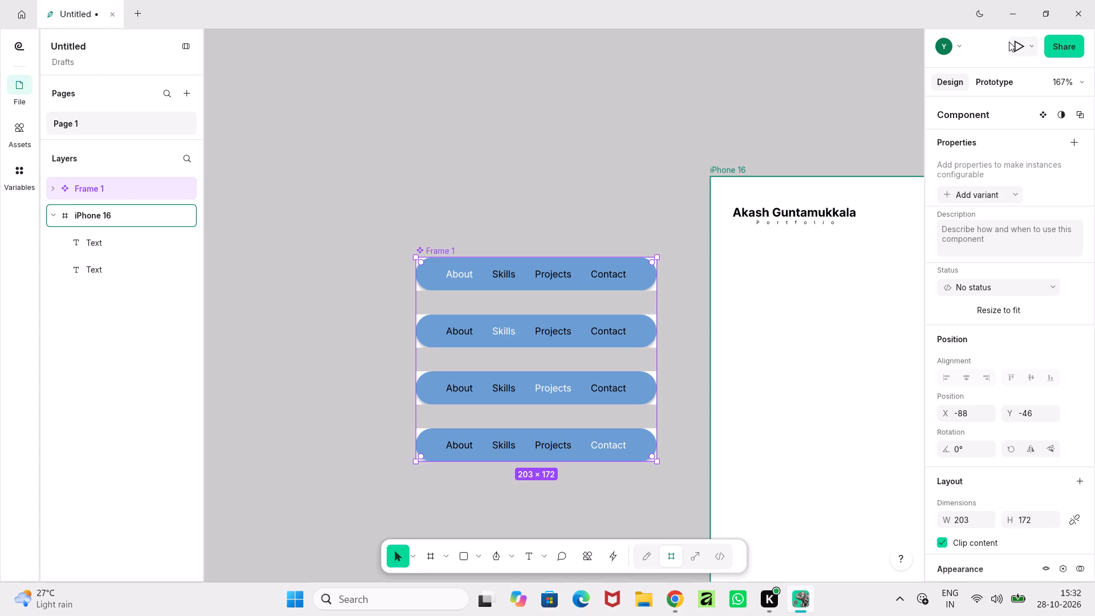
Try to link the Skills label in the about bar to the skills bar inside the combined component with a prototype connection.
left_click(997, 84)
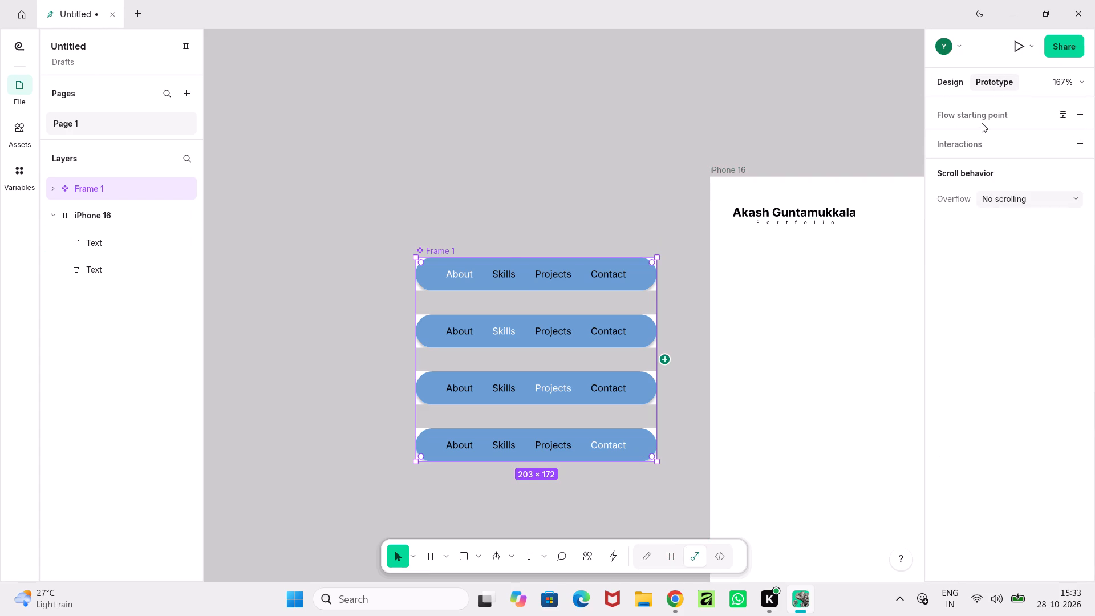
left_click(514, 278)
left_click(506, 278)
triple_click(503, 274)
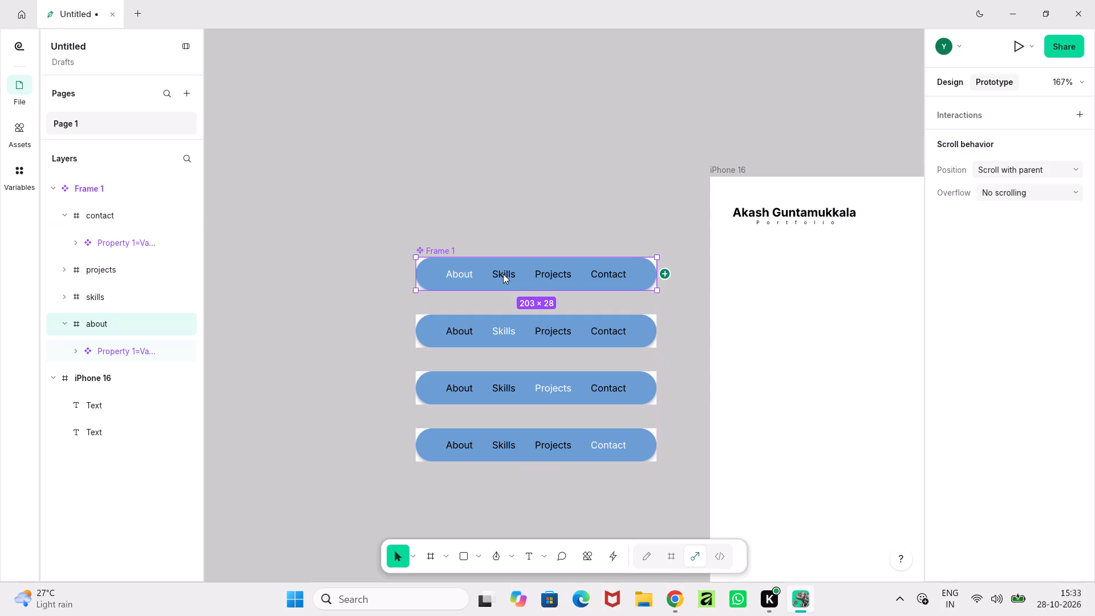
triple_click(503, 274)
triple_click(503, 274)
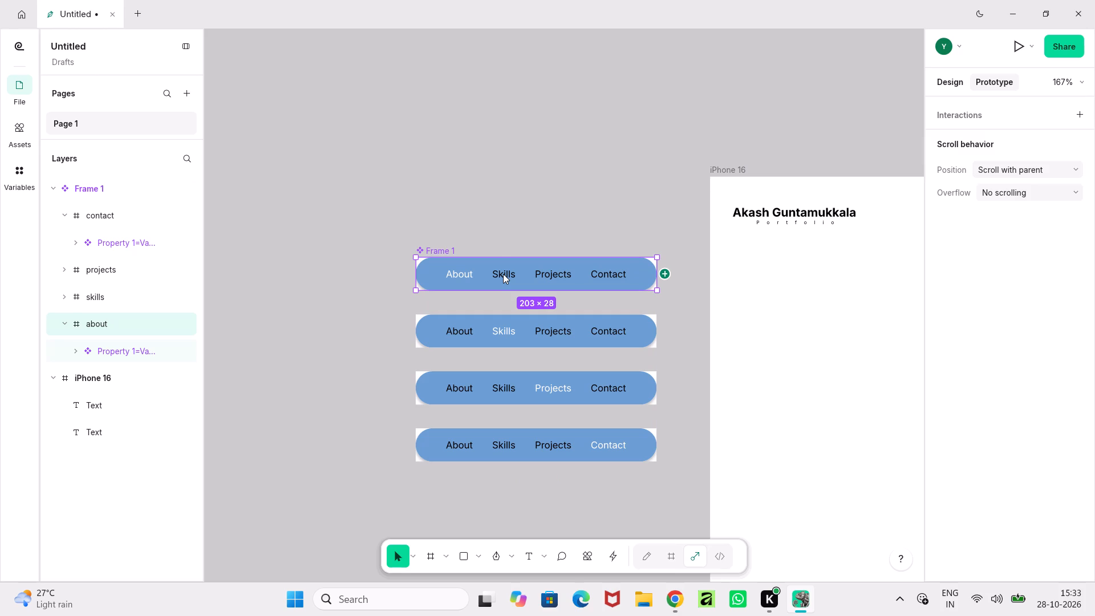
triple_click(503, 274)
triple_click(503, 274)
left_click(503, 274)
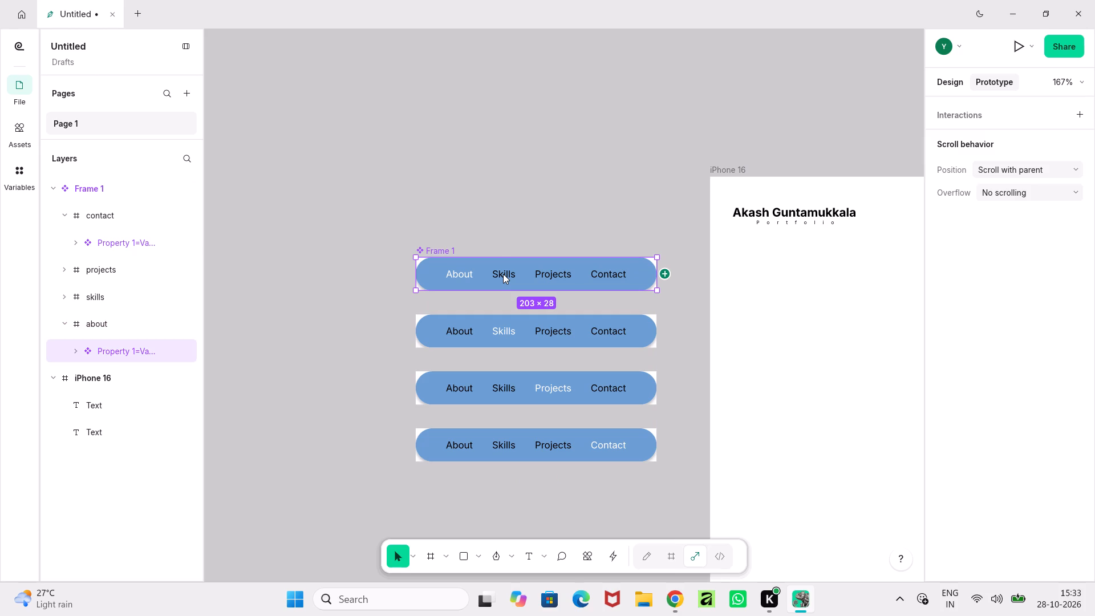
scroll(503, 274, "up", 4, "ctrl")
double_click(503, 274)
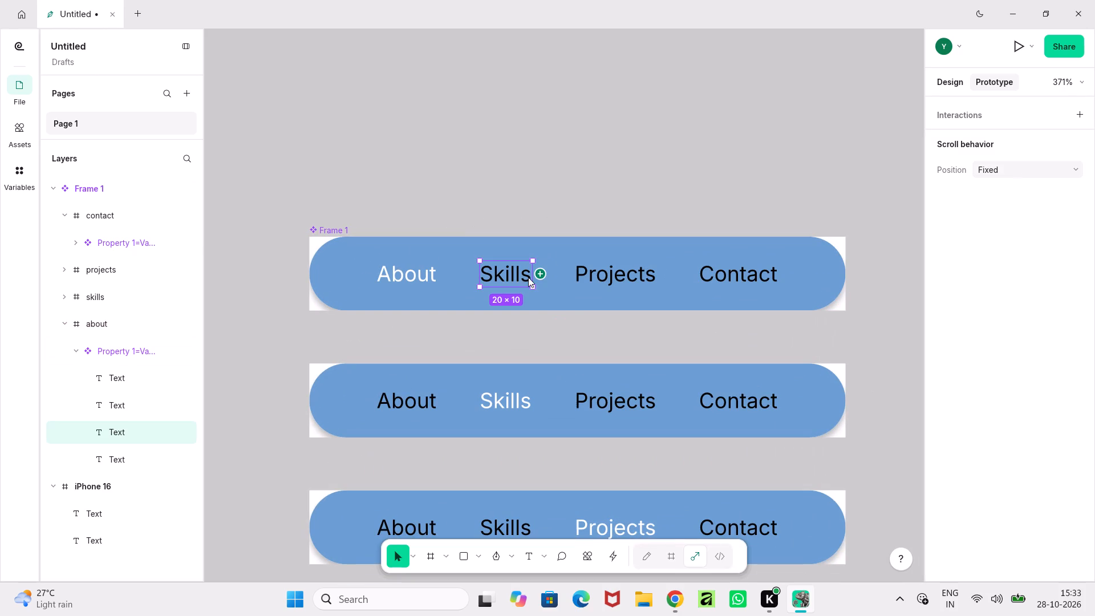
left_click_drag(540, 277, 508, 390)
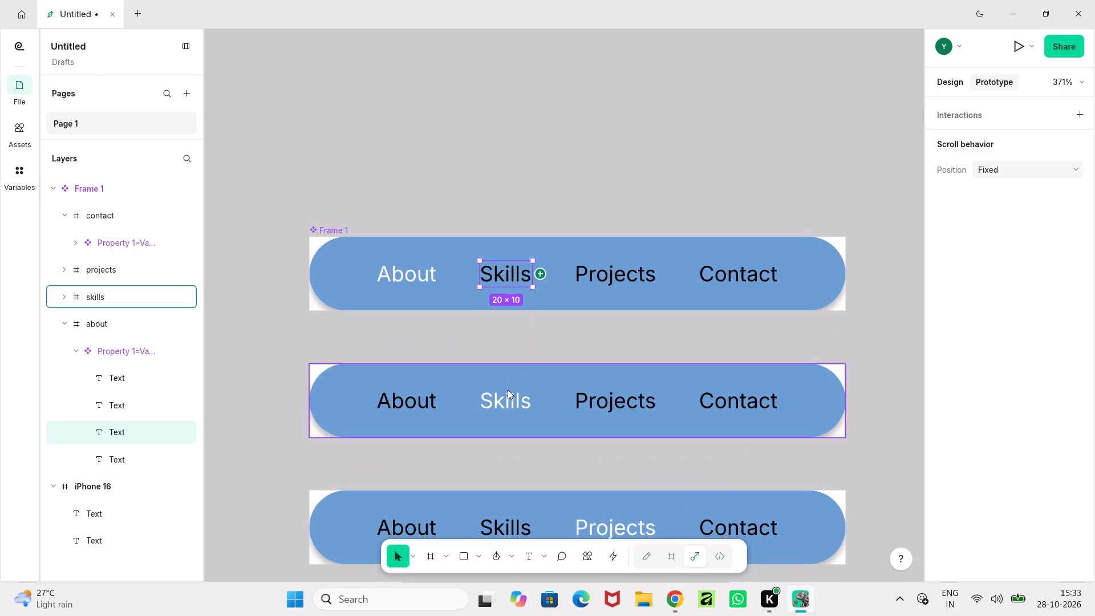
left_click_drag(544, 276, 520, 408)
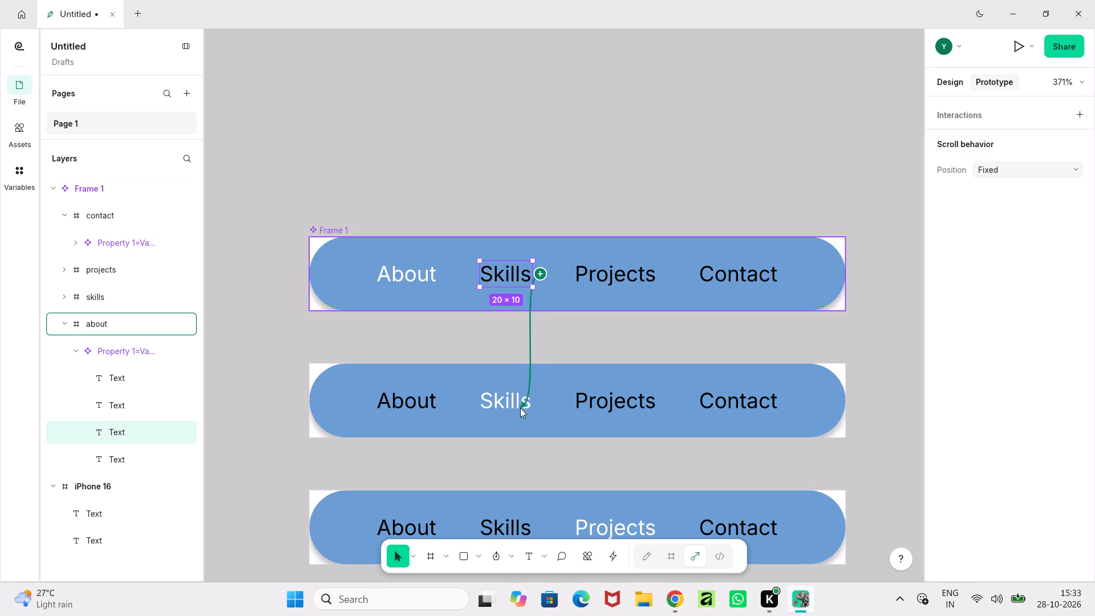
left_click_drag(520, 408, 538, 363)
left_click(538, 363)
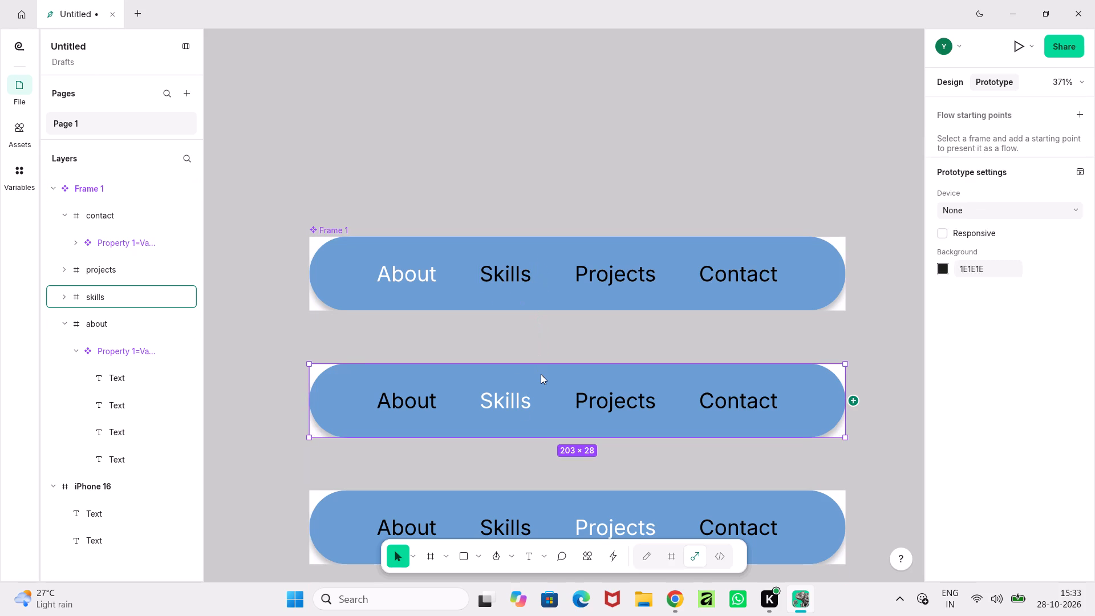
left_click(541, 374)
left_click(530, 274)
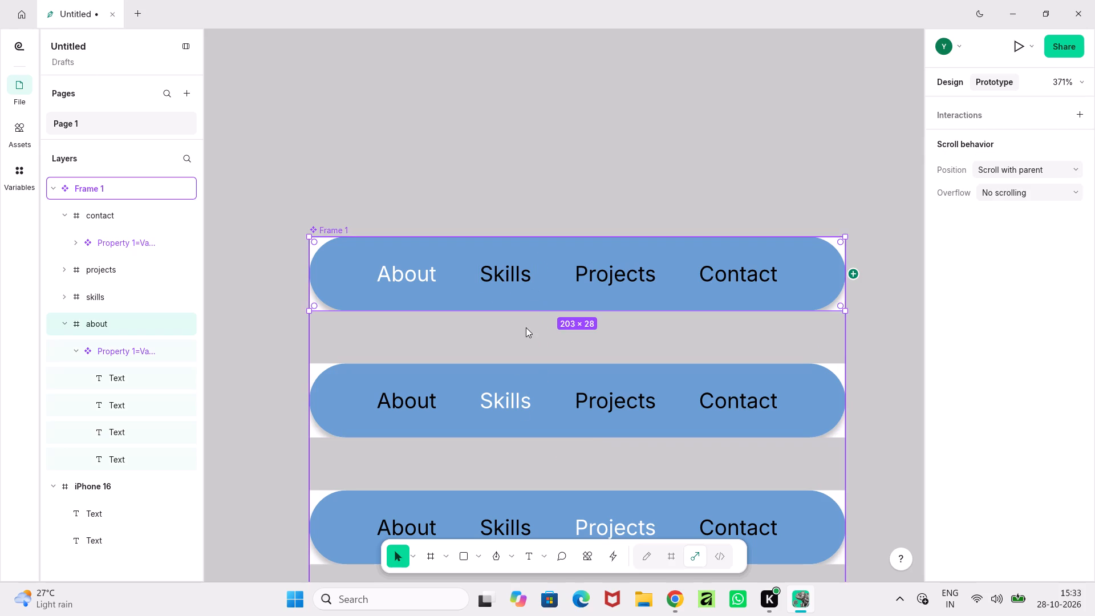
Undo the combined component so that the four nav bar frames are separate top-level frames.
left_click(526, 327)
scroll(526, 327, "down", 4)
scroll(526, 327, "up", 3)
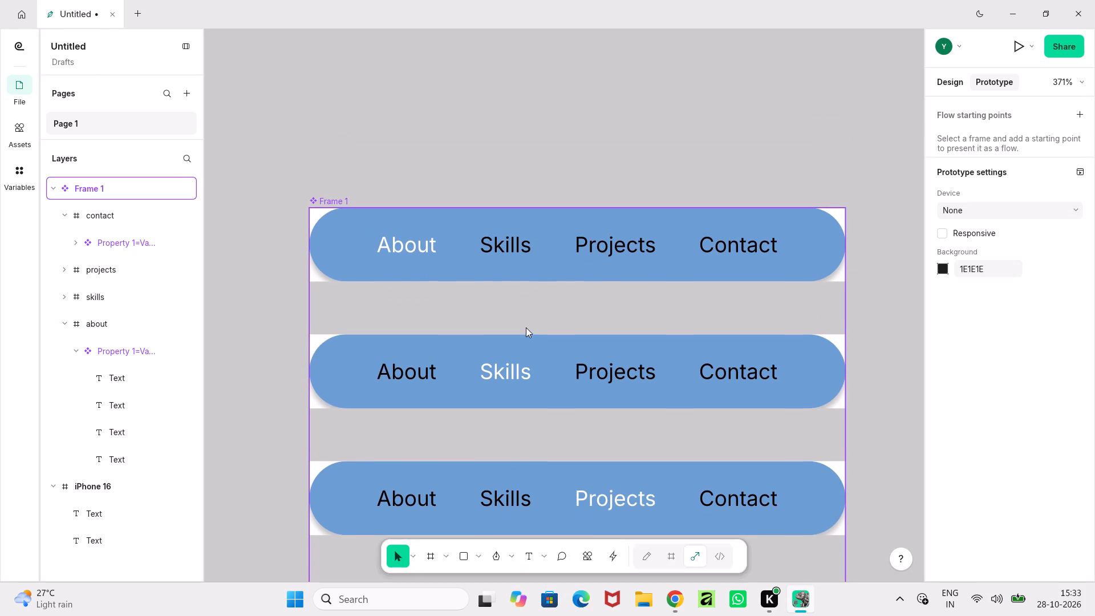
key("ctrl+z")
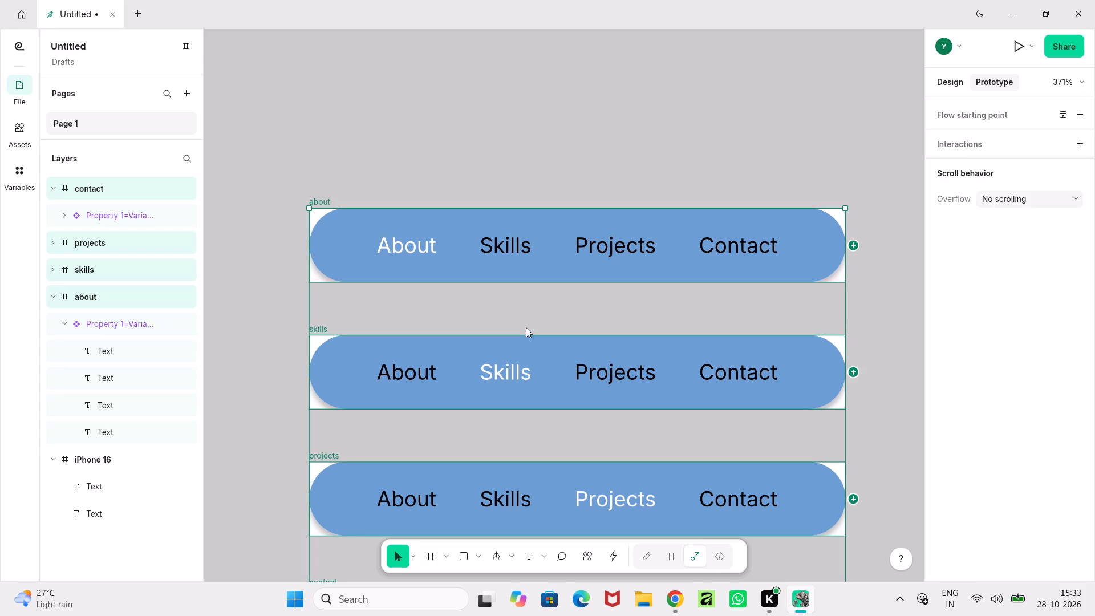
Connect the Skills label in the about frame to the skills frame with an On click, Navigate to interaction using Instant animation.
double_click(512, 245)
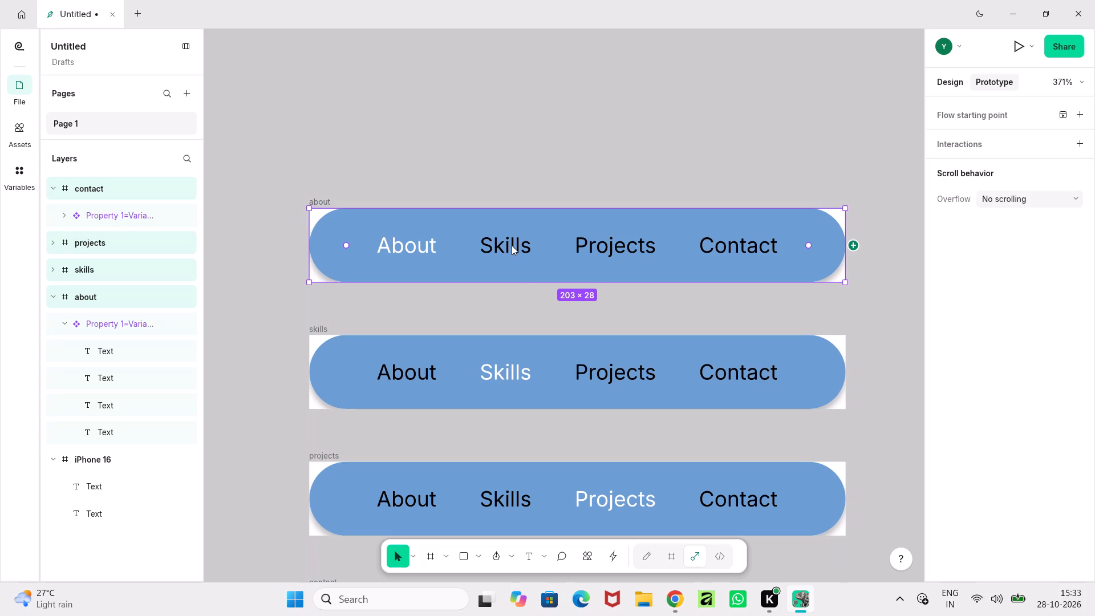
triple_click(512, 245)
double_click(512, 245)
left_click(527, 239)
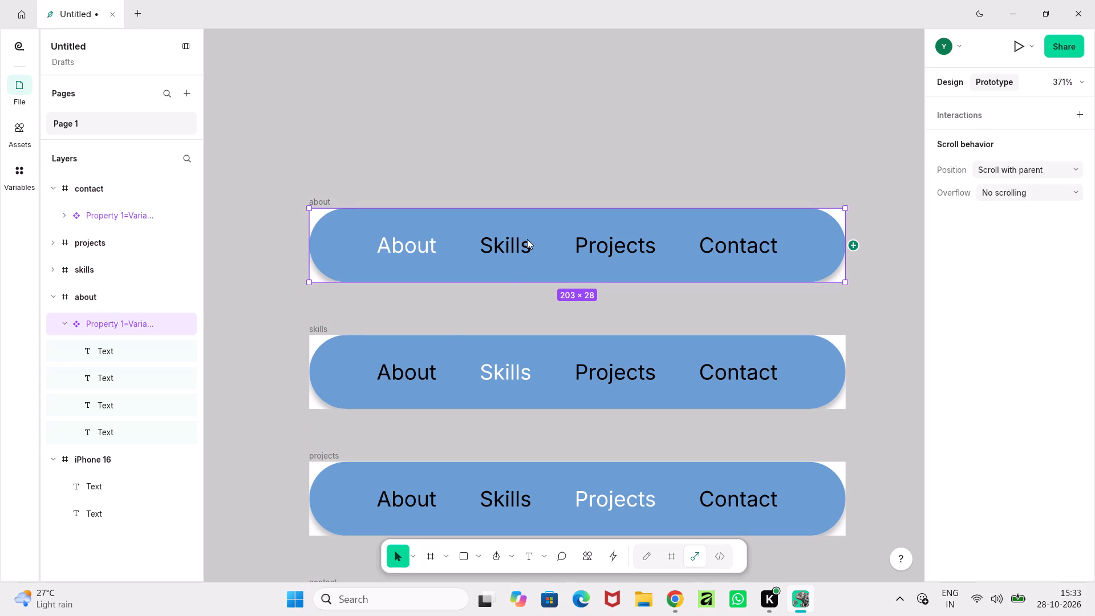
left_click_drag(527, 239, 520, 245)
triple_click(500, 250)
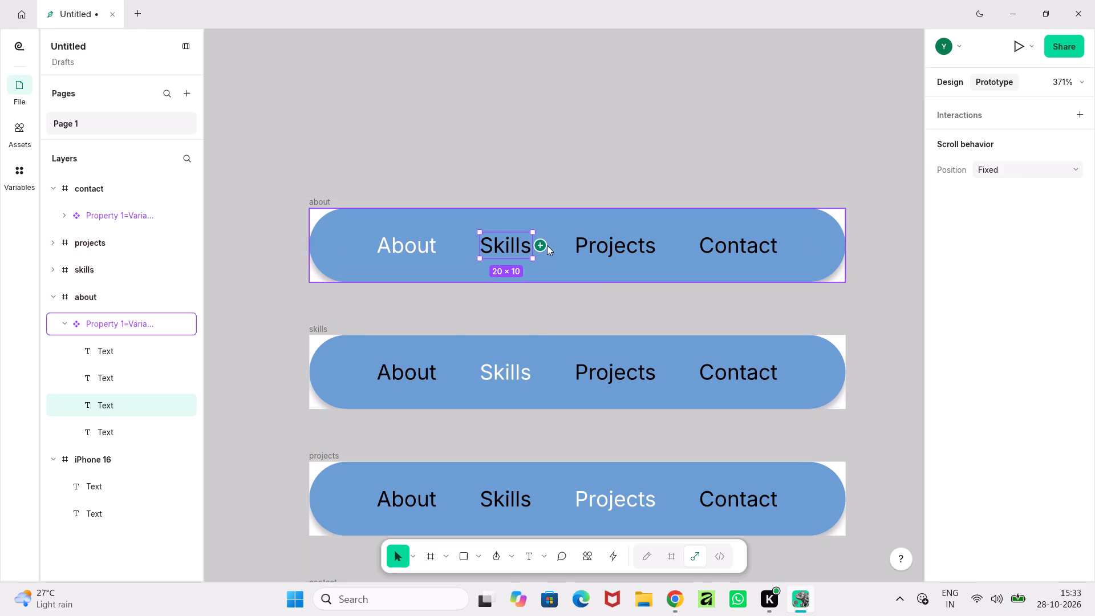
left_click_drag(543, 244, 521, 347)
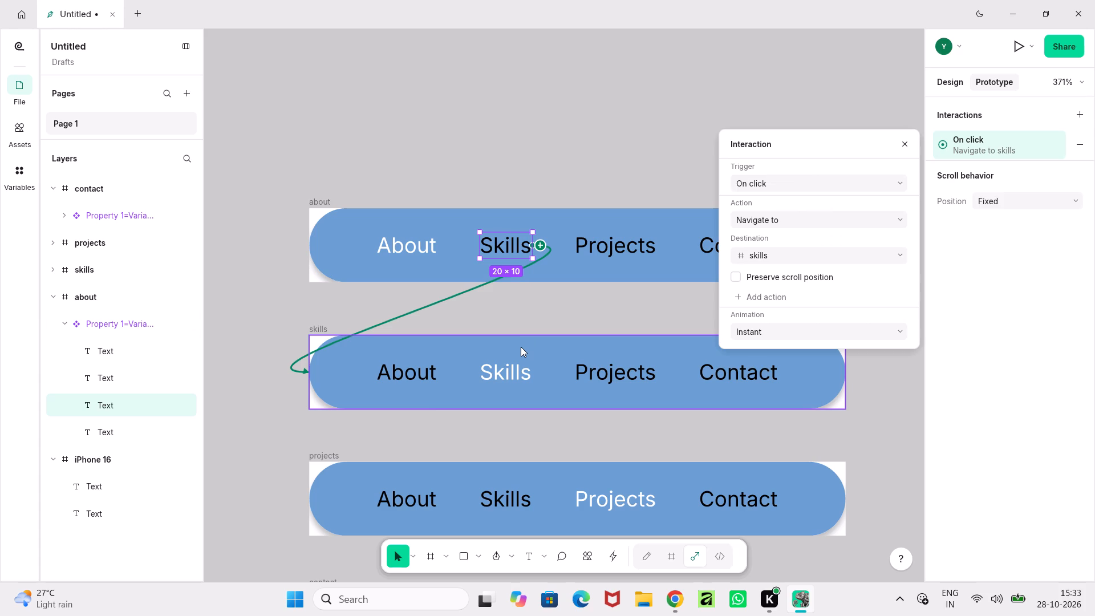
left_click(879, 219)
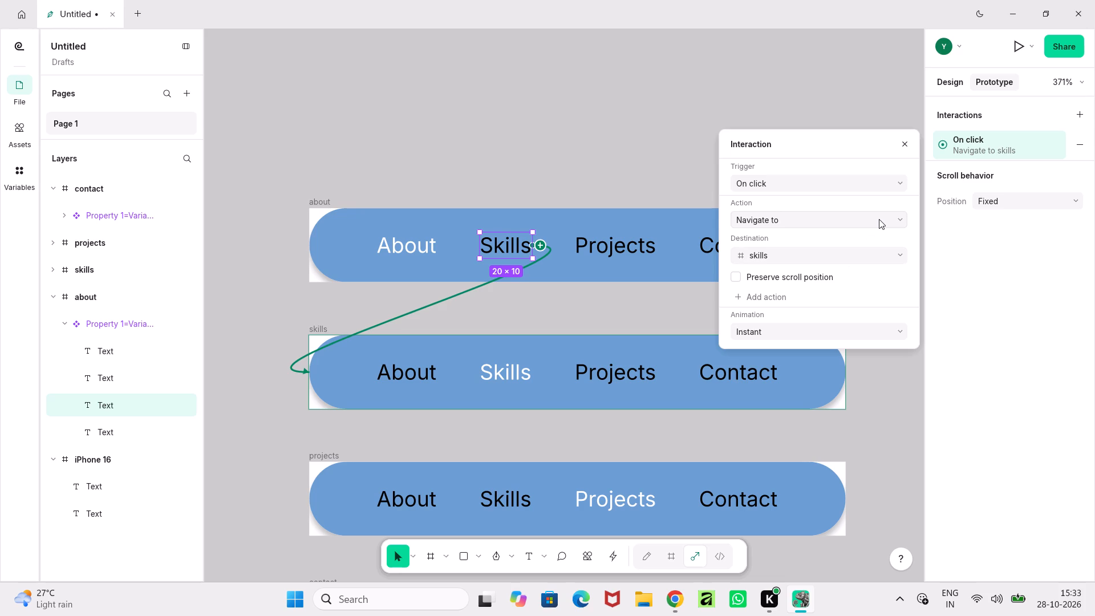
left_click(879, 219)
Connect the Projects label in the skills frame to the projects frame with an On click, Navigate to interaction.
left_click(607, 375)
double_click(607, 375)
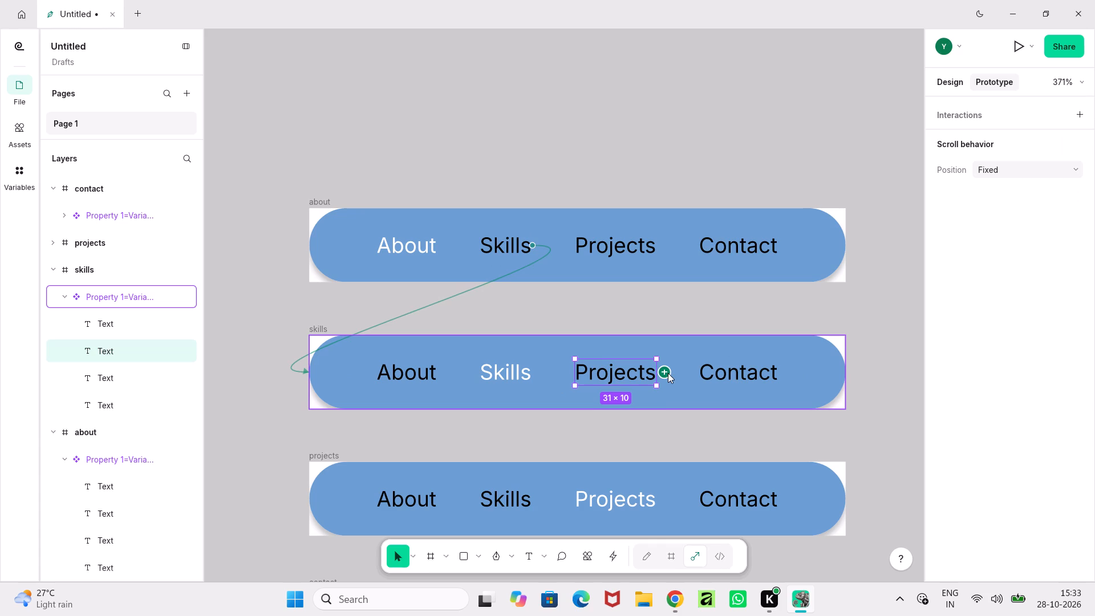
left_click_drag(668, 373, 644, 472)
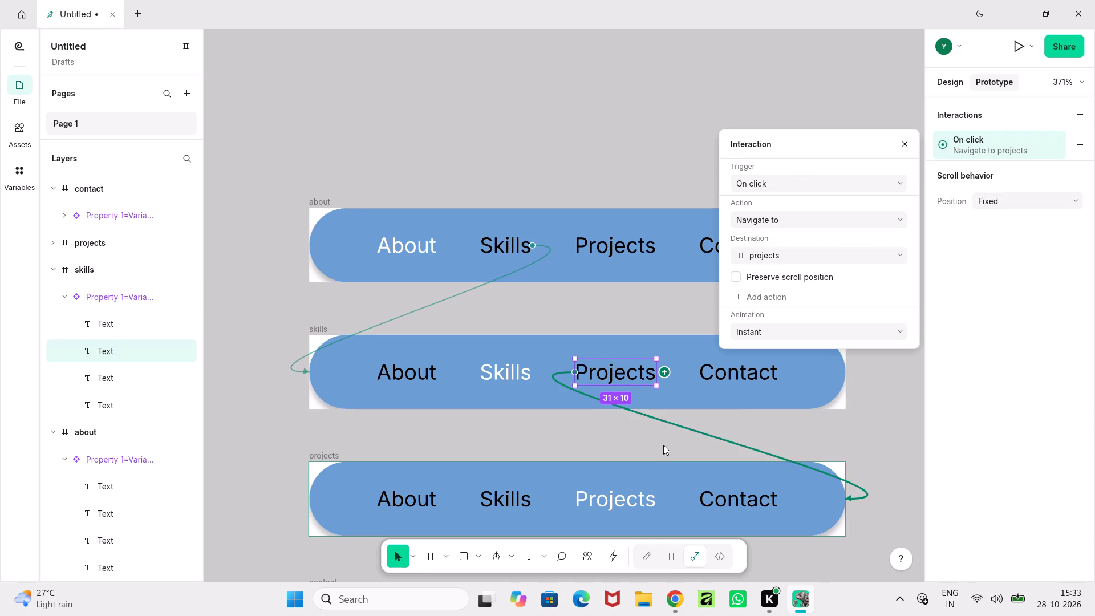
Connect the Contact label in the projects frame to the contact frame with an On click, Navigate to interaction.
scroll(663, 445, "down", 4)
double_click(724, 387)
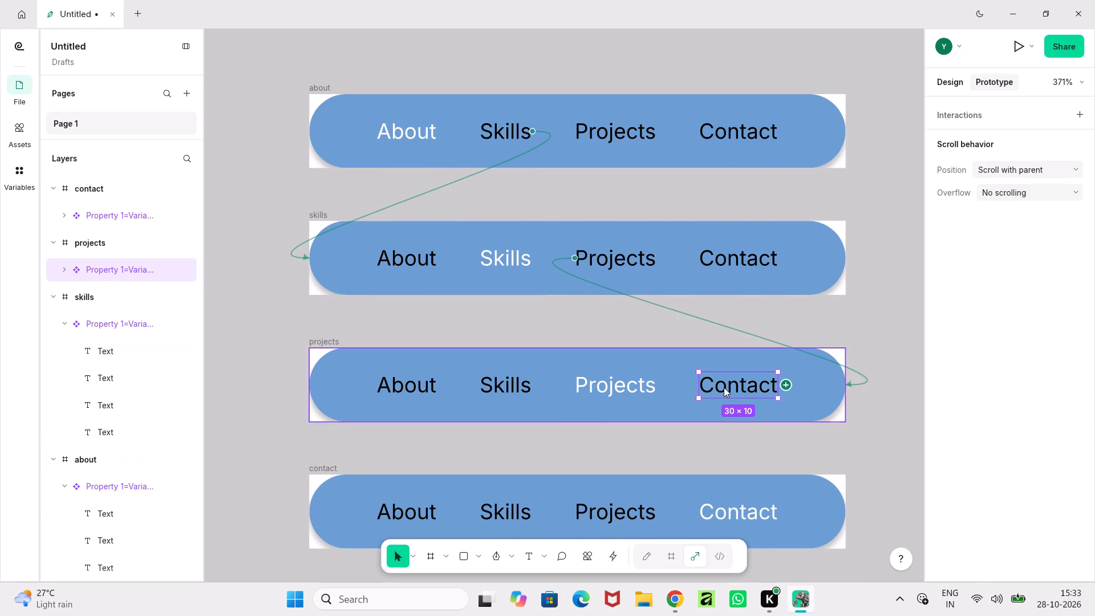
left_click_drag(788, 383, 763, 478)
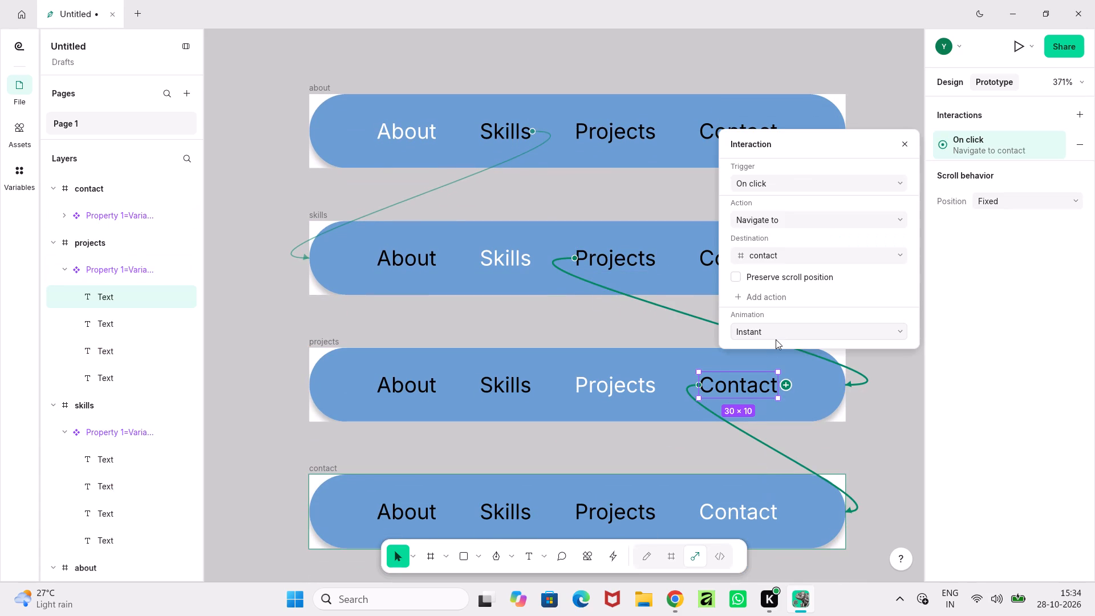
left_click(292, 395)
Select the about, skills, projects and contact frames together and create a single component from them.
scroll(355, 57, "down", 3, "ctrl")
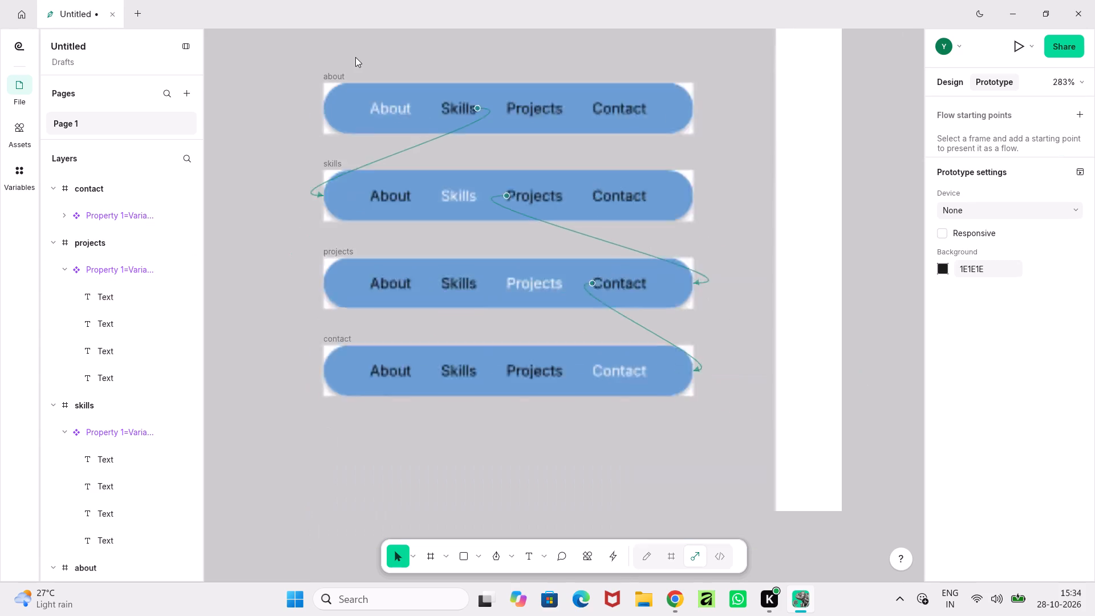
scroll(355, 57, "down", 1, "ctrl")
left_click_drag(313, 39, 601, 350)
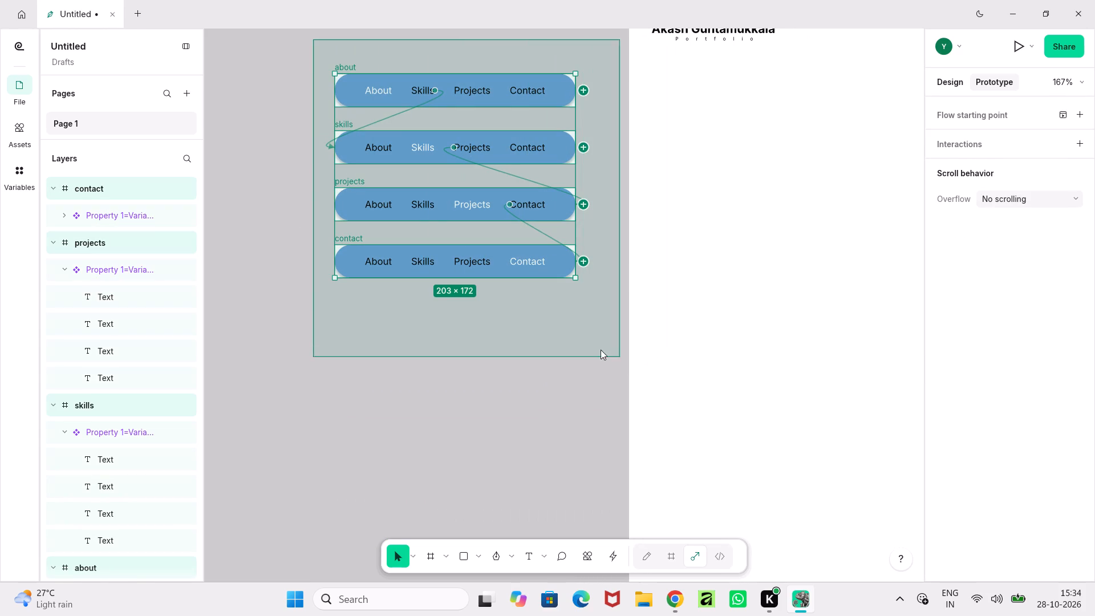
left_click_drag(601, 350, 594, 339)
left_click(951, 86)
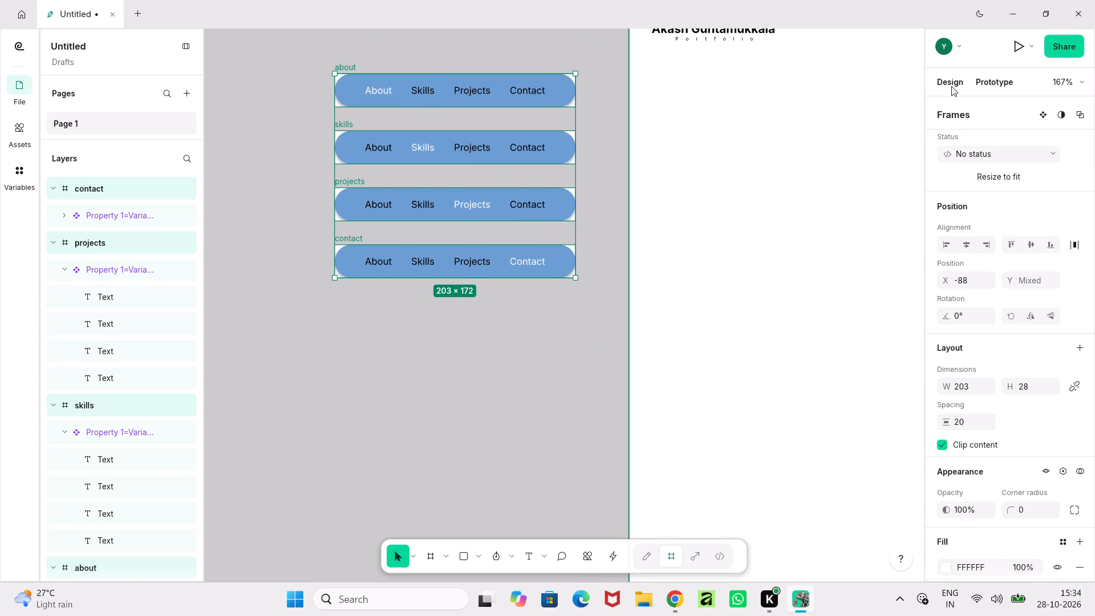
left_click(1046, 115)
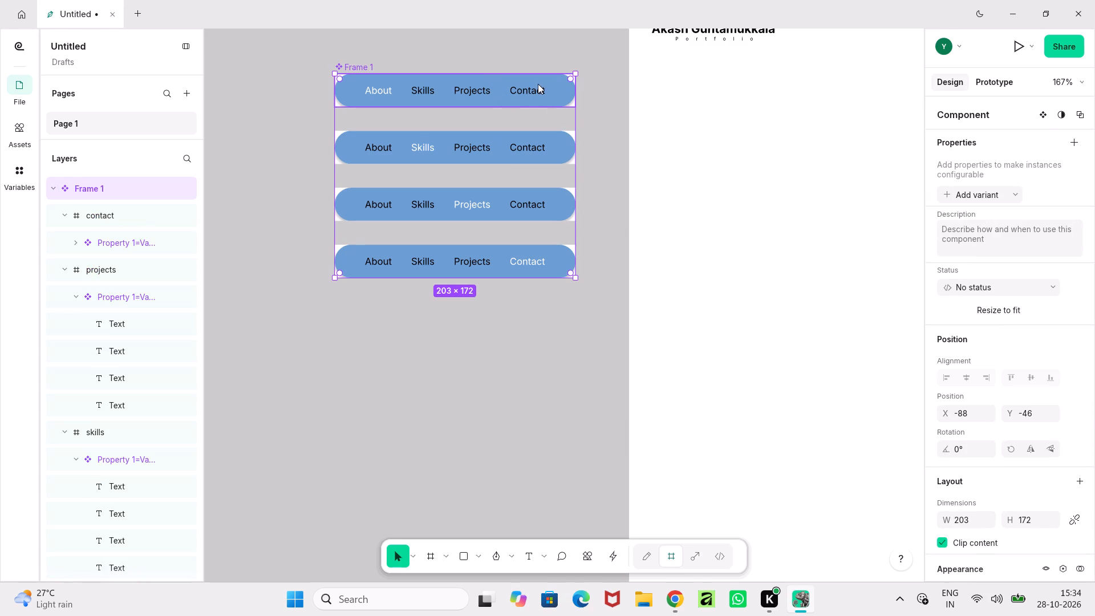
Preview the combined nav bar component, try its labels in the about and skills bars, and close the preview.
left_click(1031, 47)
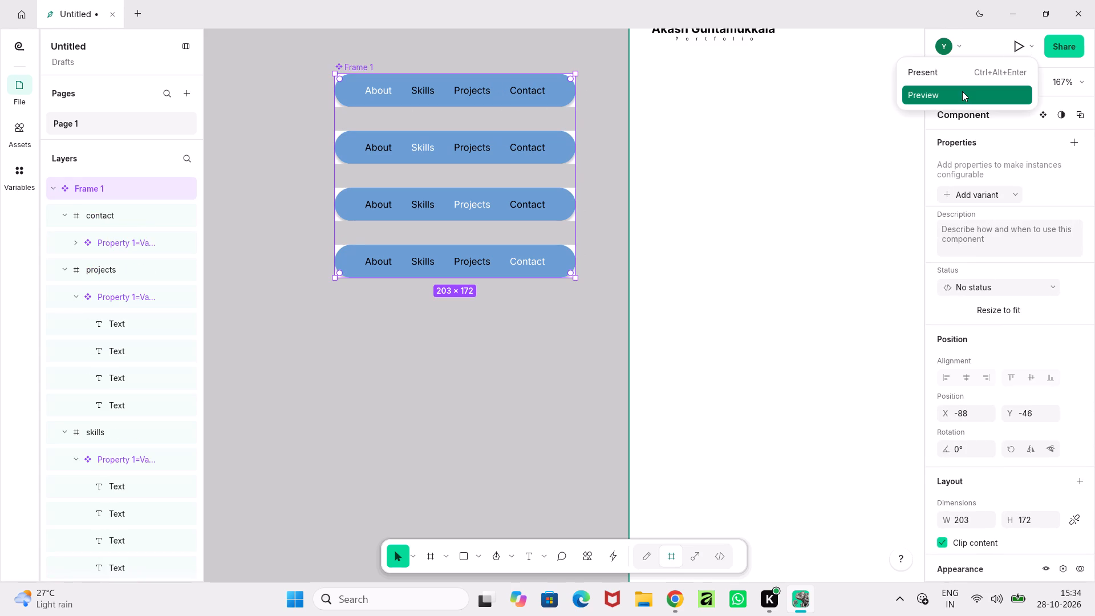
left_click(962, 91)
left_click(991, 244)
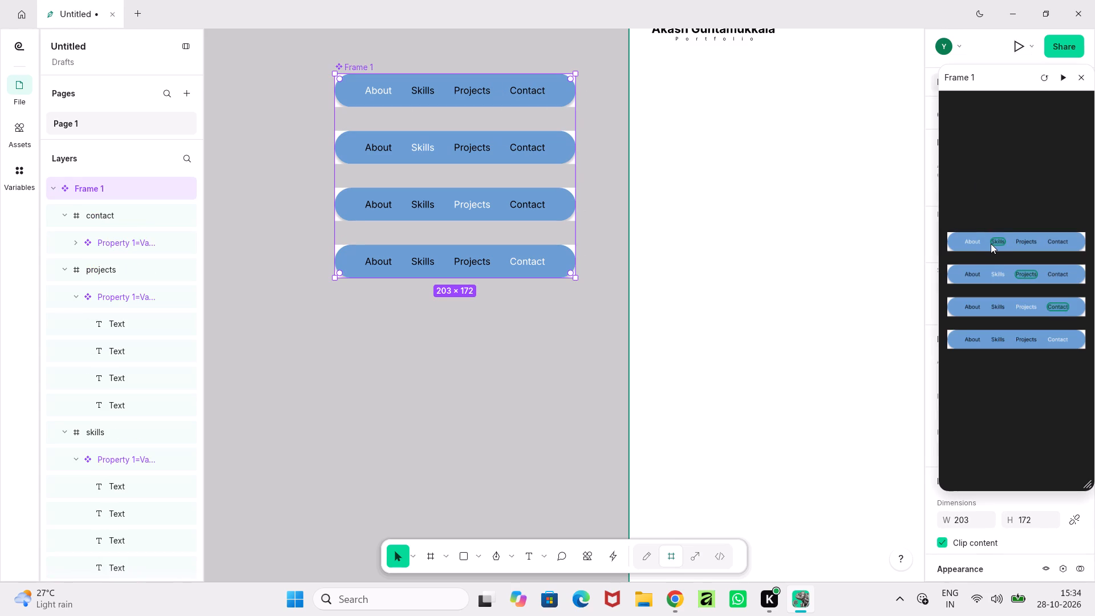
left_click(995, 242)
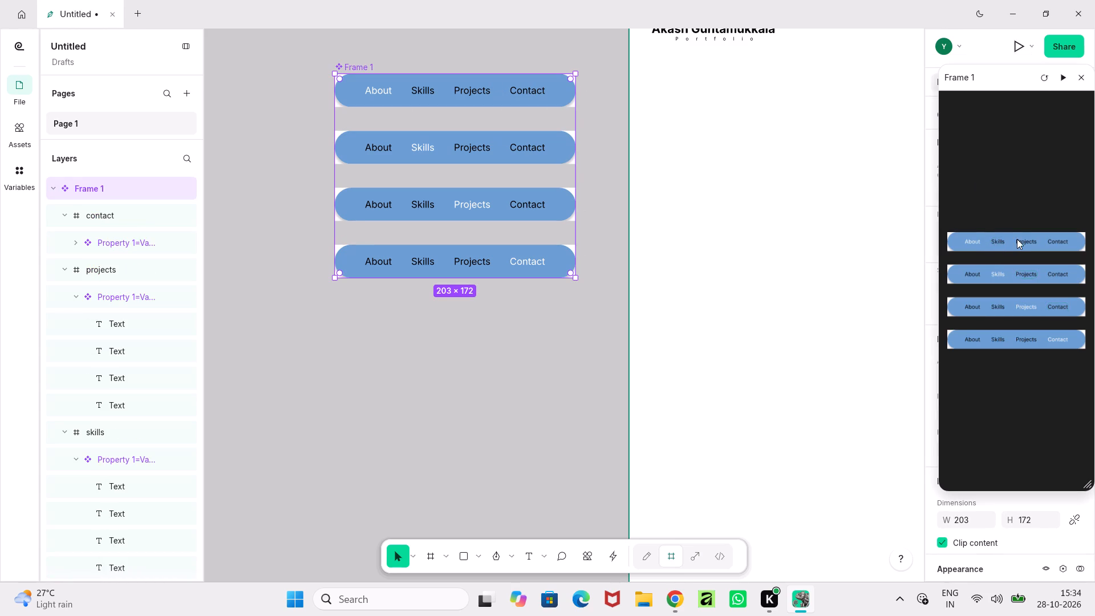
left_click(1019, 239)
left_click(1056, 240)
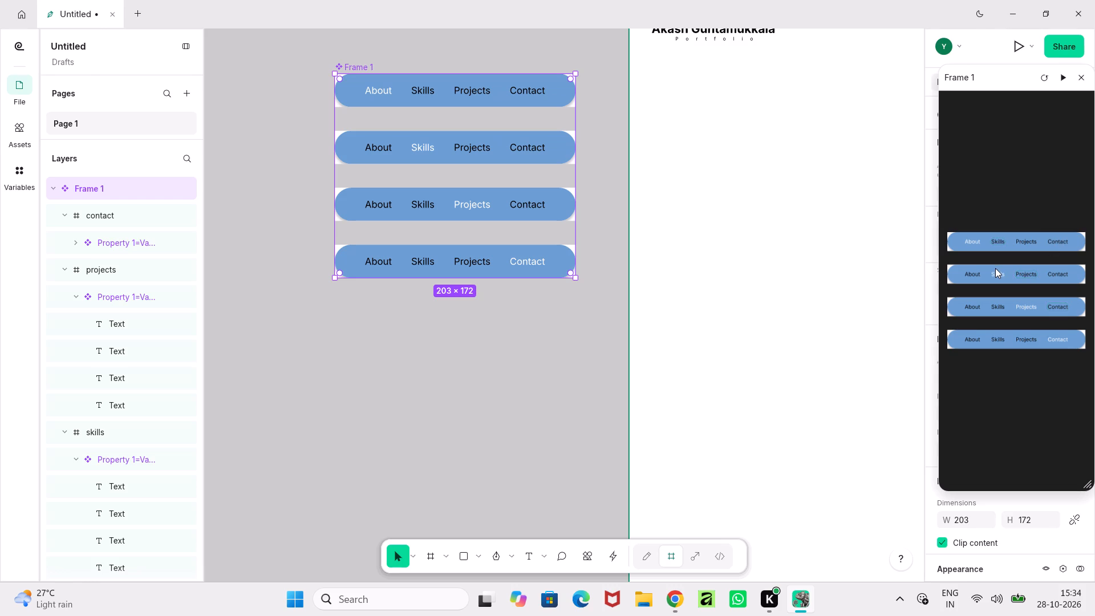
left_click(995, 268)
left_click(972, 271)
left_click(991, 271)
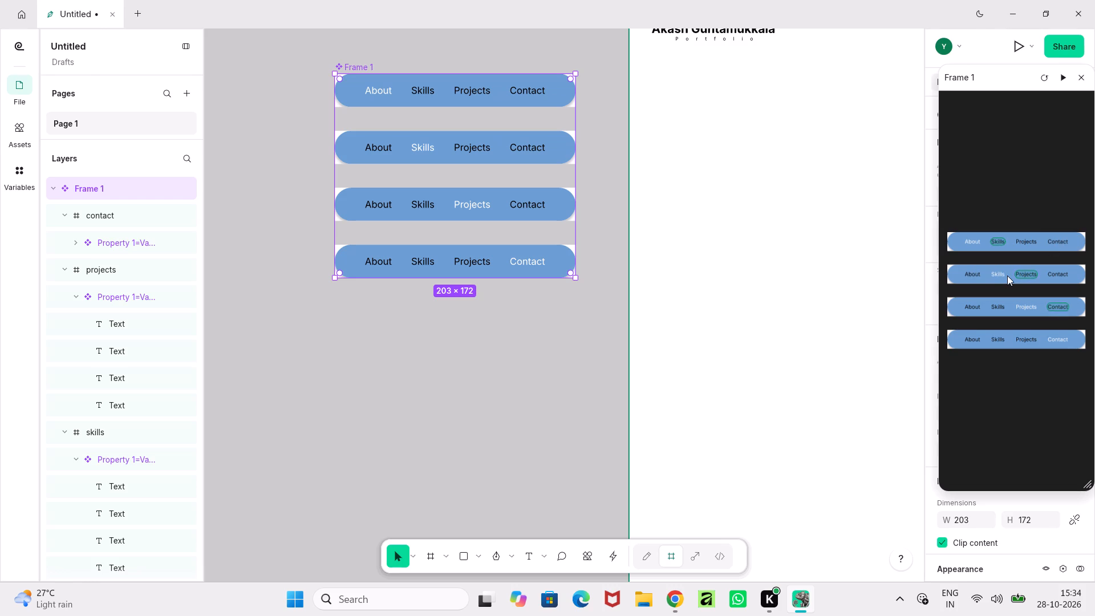
left_click(1009, 275)
left_click(1034, 275)
left_click(1034, 275)
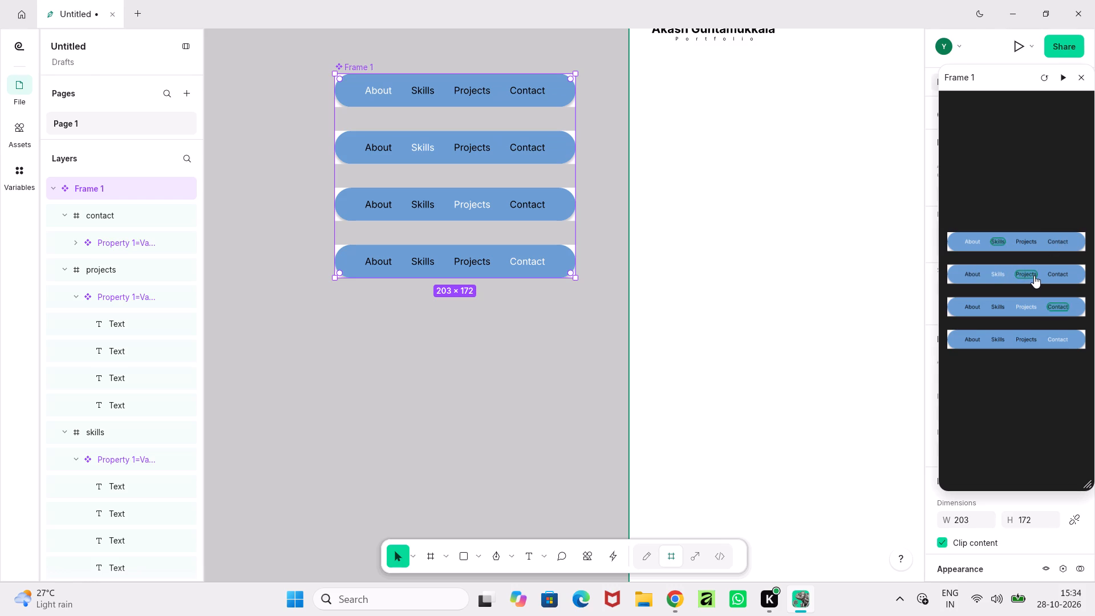
left_click(1034, 275)
left_click(1050, 274)
triple_click(1050, 274)
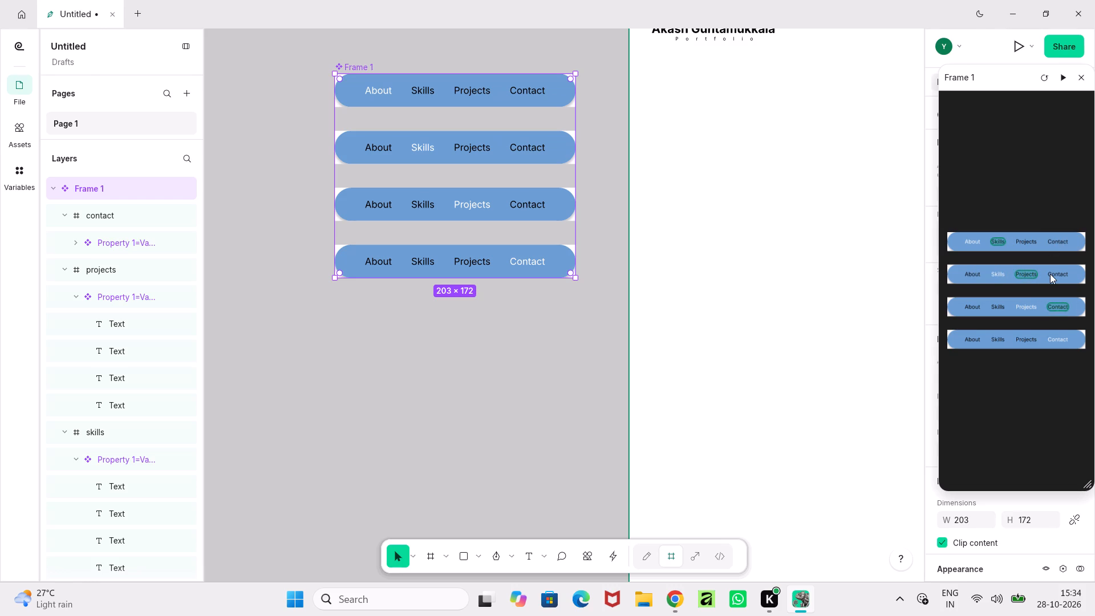
double_click(1050, 274)
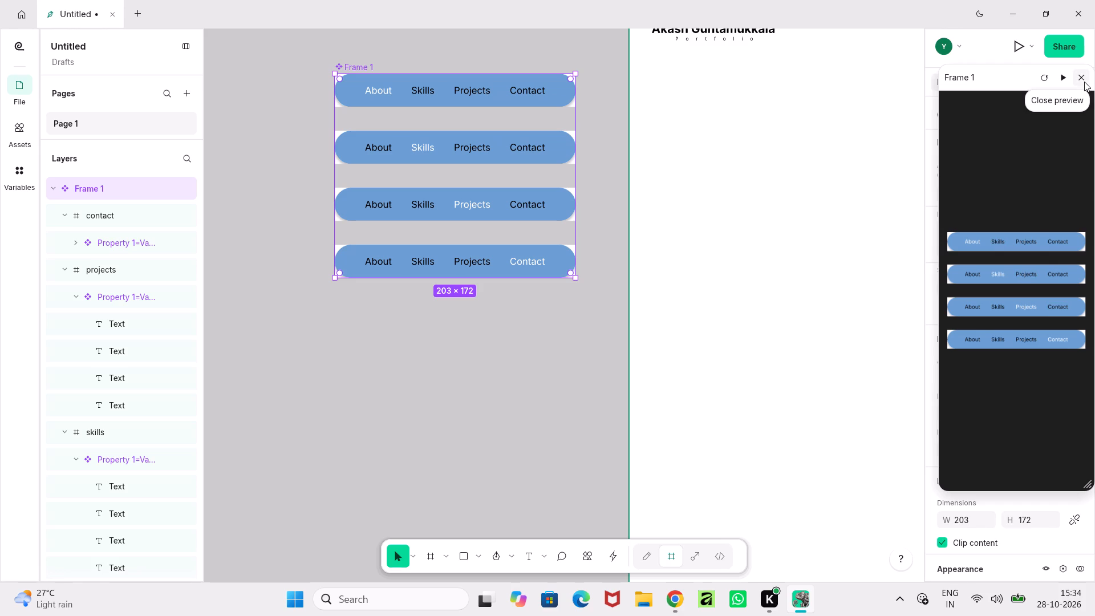
left_click(1084, 82)
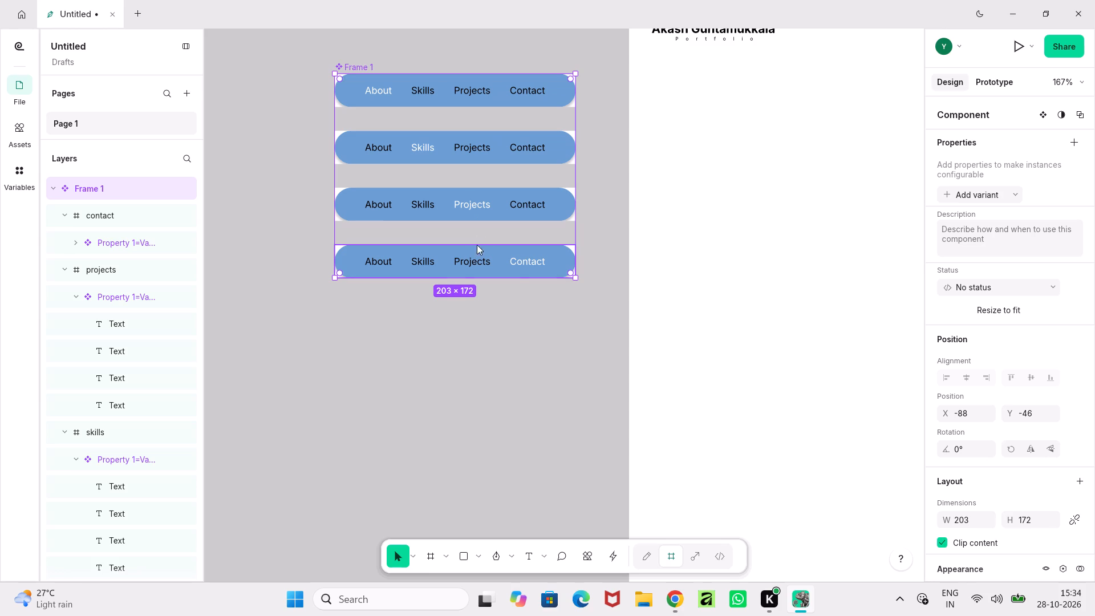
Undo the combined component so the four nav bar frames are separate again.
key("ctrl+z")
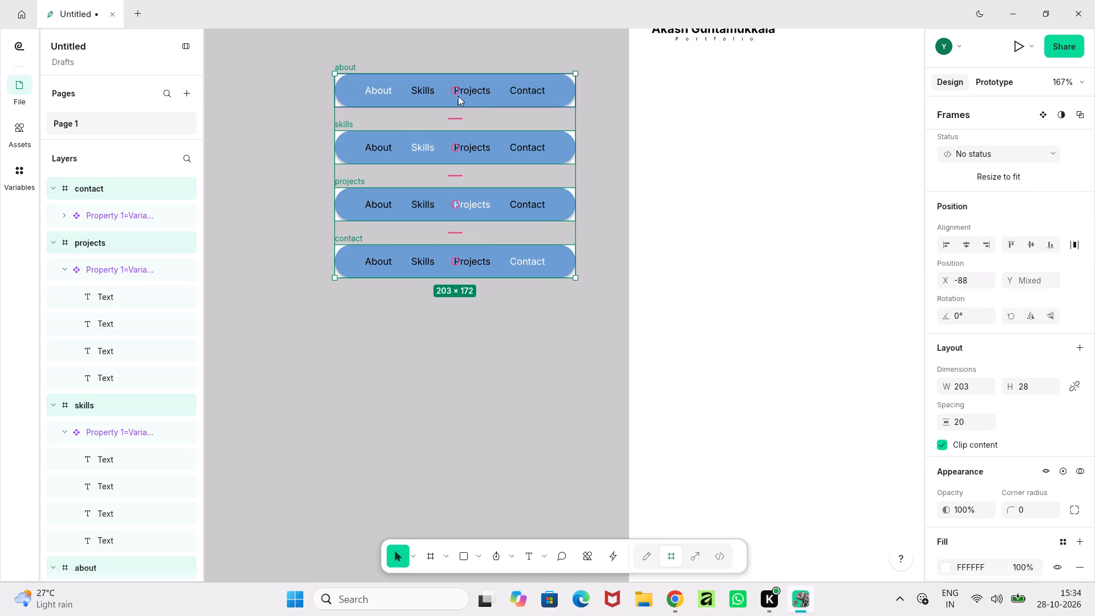
Widen the even vertical spacing between the four selected nav bar frames slightly, to an overall size of 203 × 178.
left_click(455, 120)
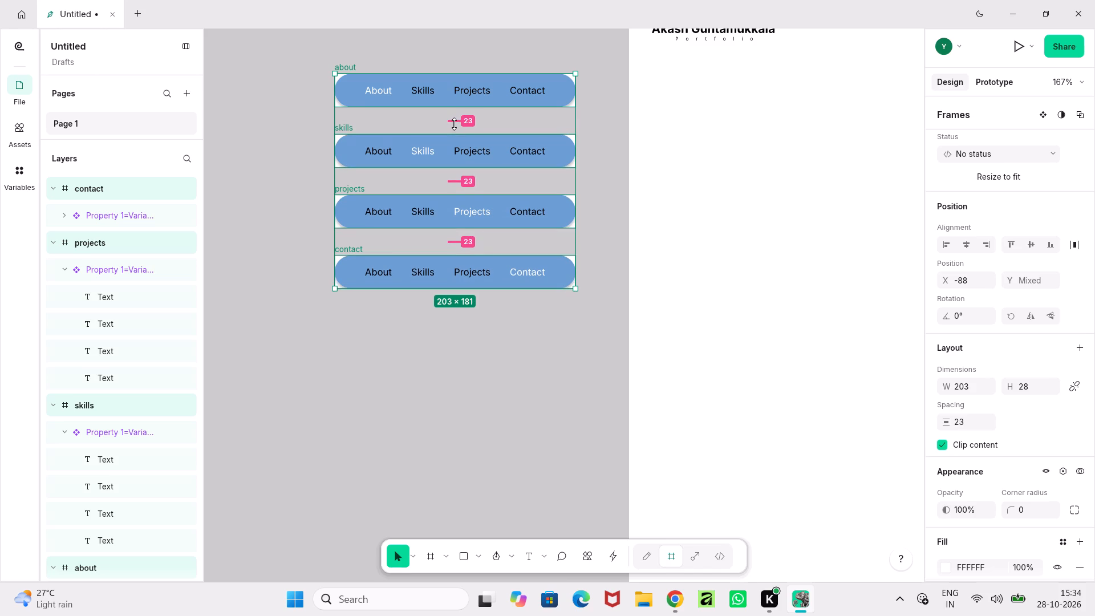
Connect the About label in the skills frame to the about frame with an On click, Navigate to interaction using Instant animation.
left_click(1004, 77)
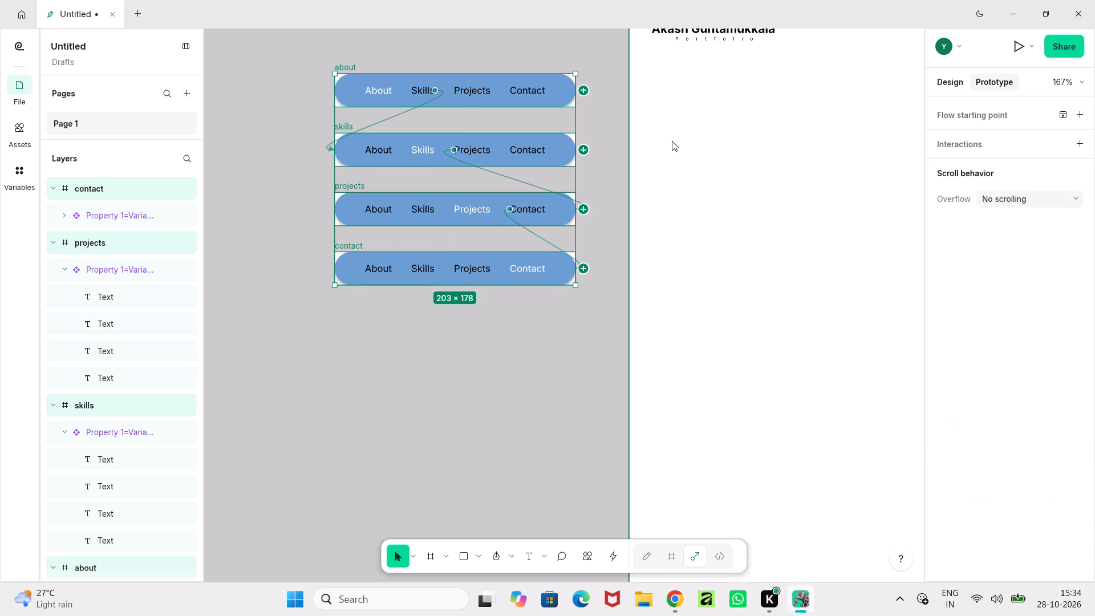
scroll(201, 149, "up", 4, "ctrl")
scroll(306, 149, "up", 3, "ctrl")
middle_click_drag(306, 149, 281, 282)
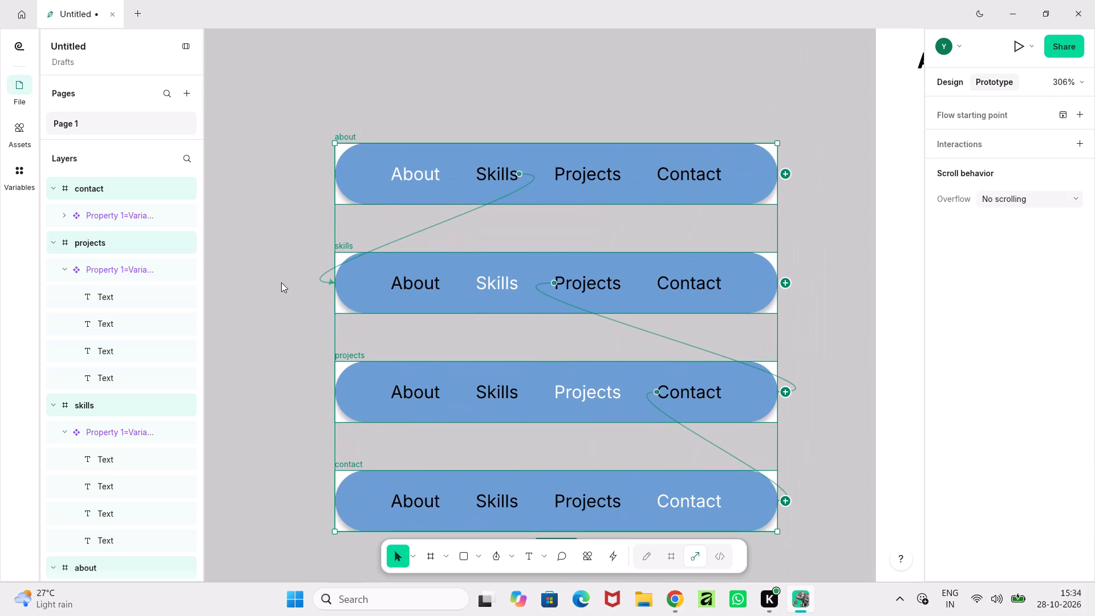
double_click(415, 285)
double_click(415, 285)
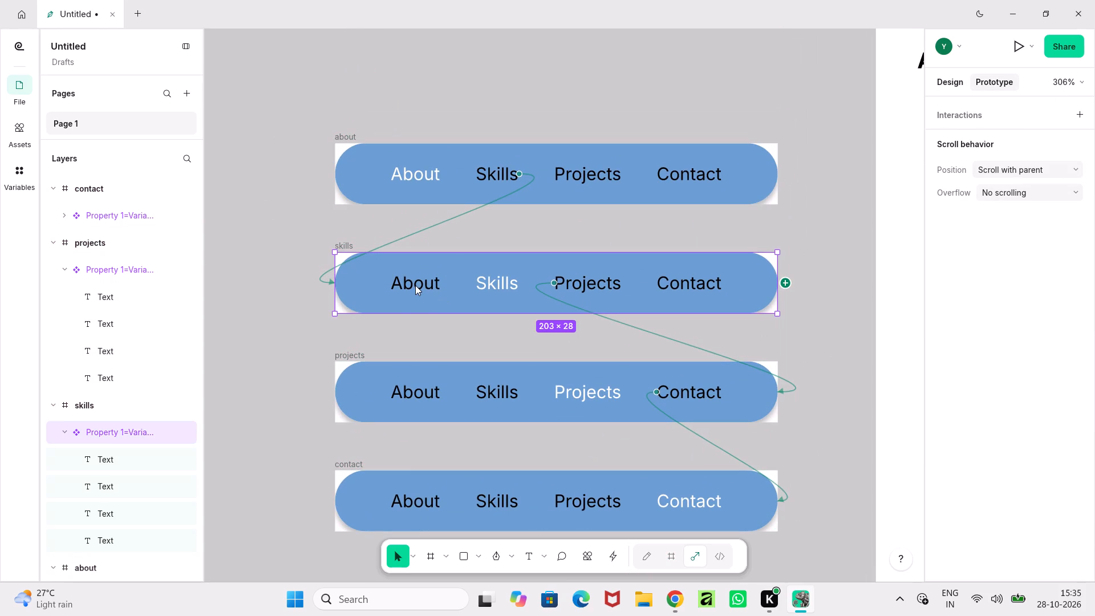
left_click_drag(452, 282, 429, 205)
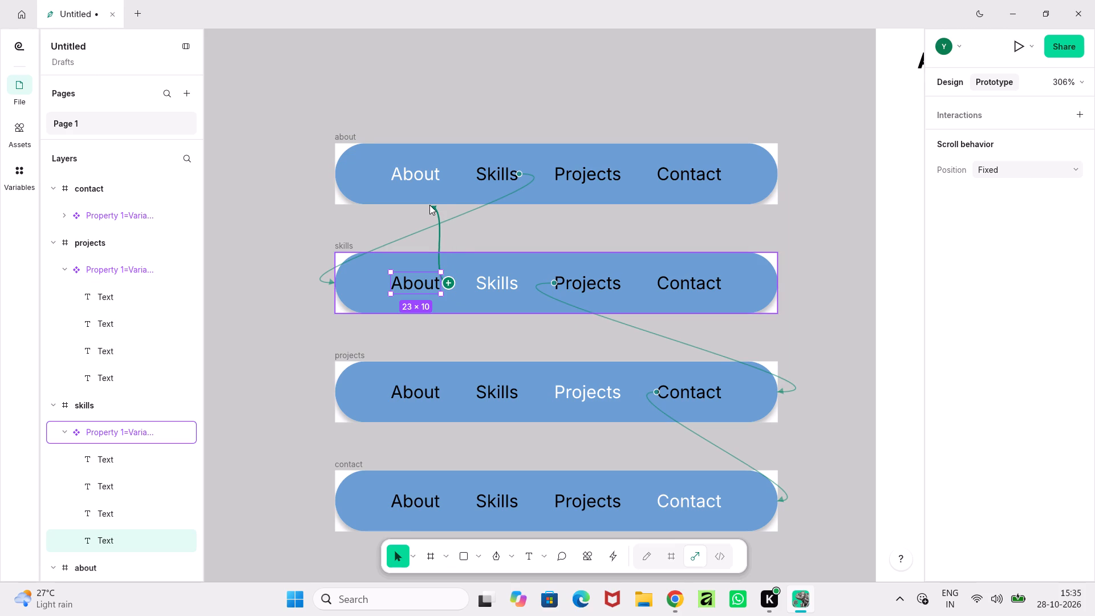
left_click_drag(429, 205, 429, 201)
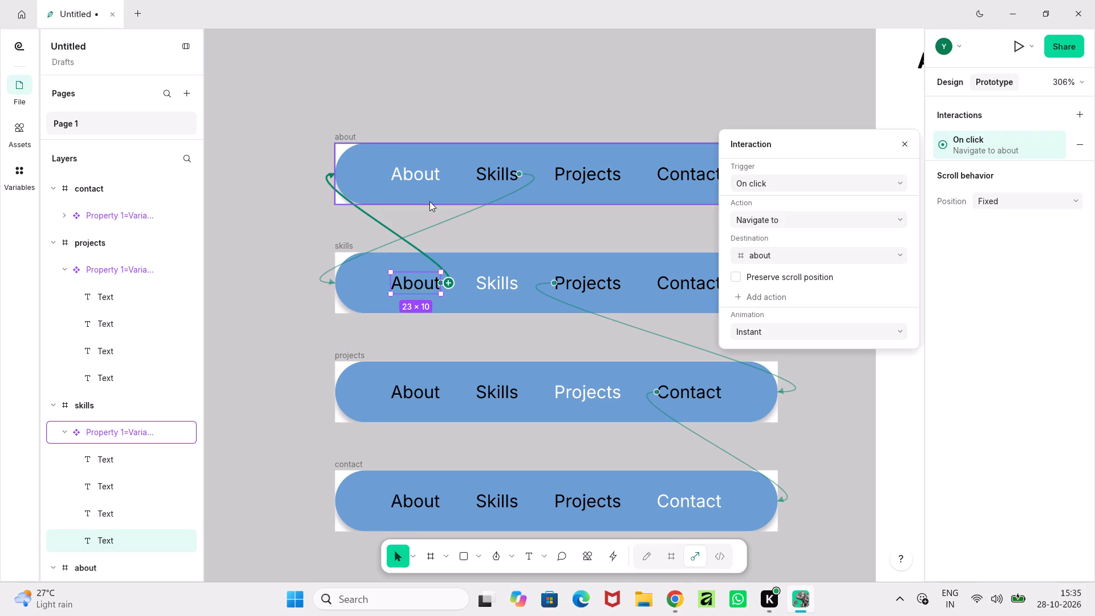
Add another On click, Navigate to interaction from the Projects label in the skills frame to the projects frame.
left_click(592, 288)
left_click_drag(629, 280, 599, 369)
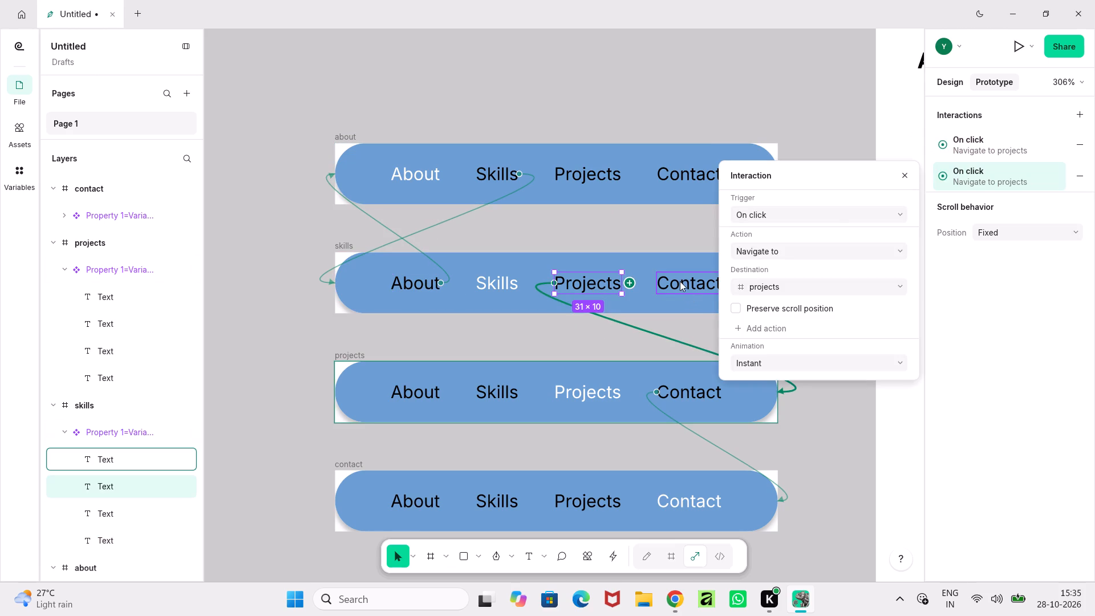
Connect the Contact label in the skills frame to the contact frame with an On click, Navigate to interaction using Instant animation.
left_click(680, 281)
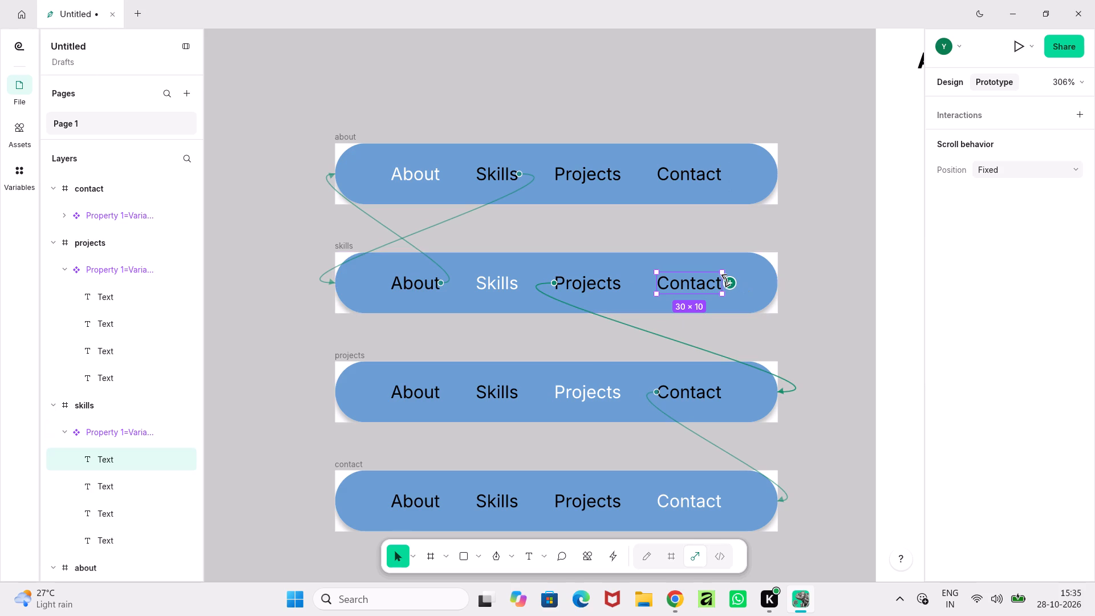
left_click_drag(732, 284, 707, 475)
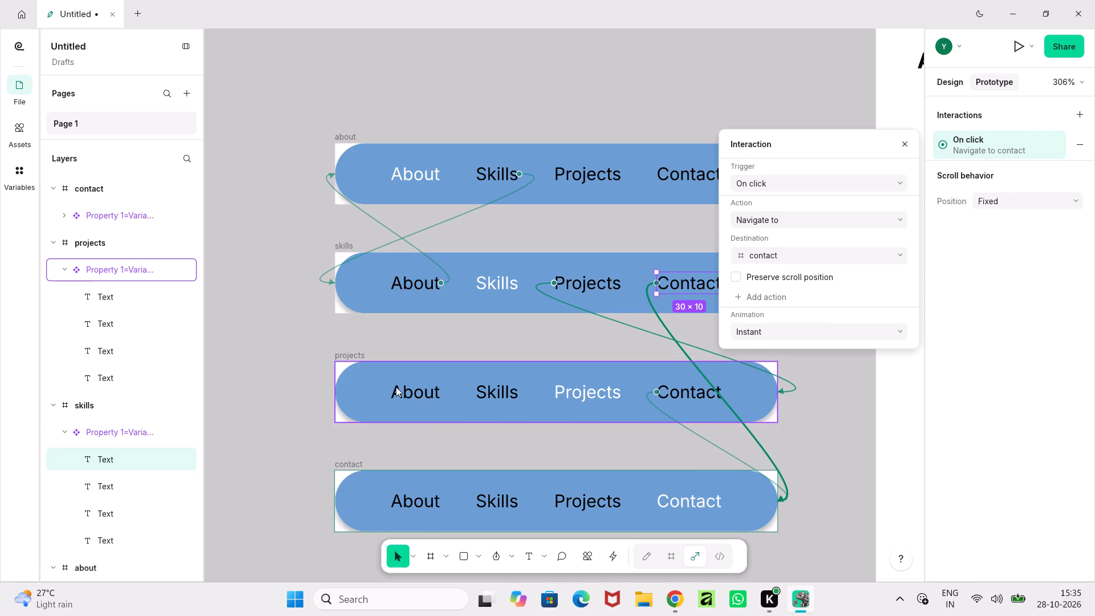
Connect the About label in the projects frame to the about frame with an On click, Navigate to interaction using Instant animation.
triple_click(415, 395)
triple_click(415, 395)
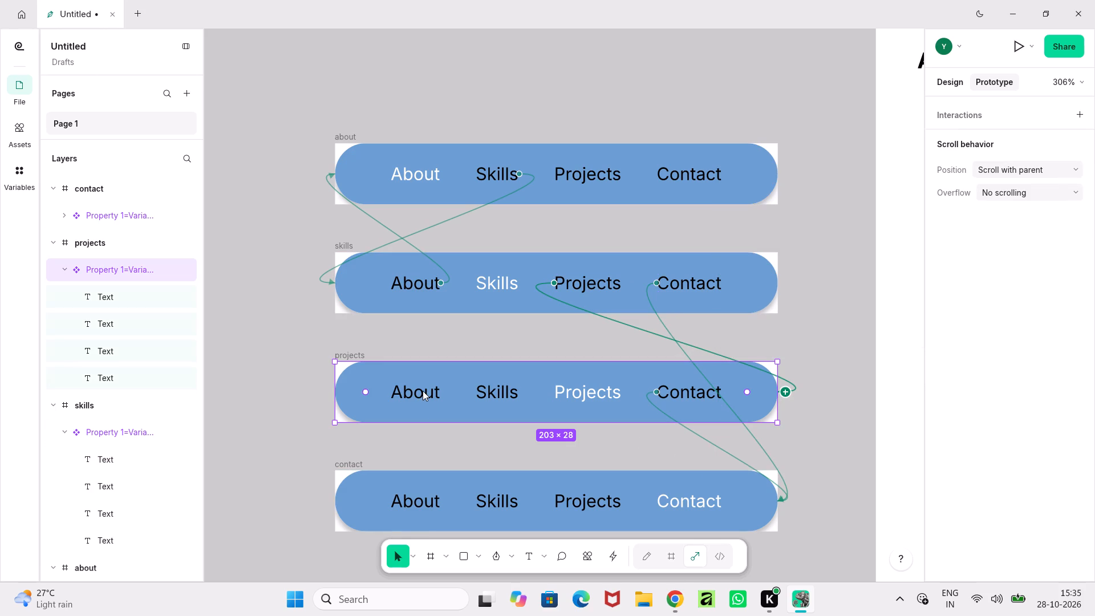
triple_click(423, 391)
triple_click(423, 391)
triple_click(417, 394)
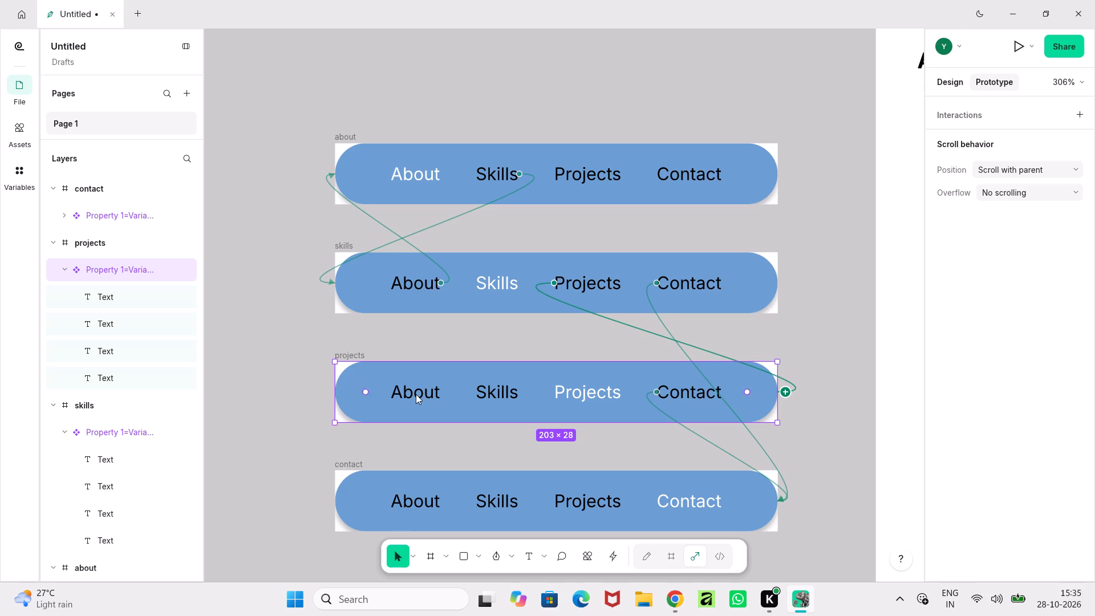
left_click(526, 392)
triple_click(422, 386)
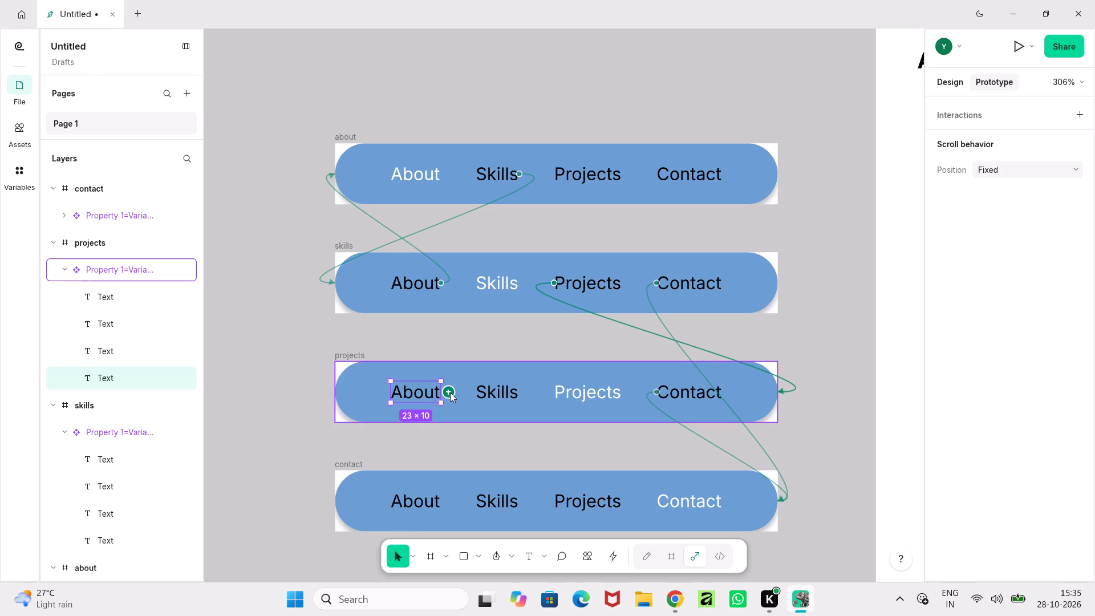
left_click_drag(449, 392, 431, 198)
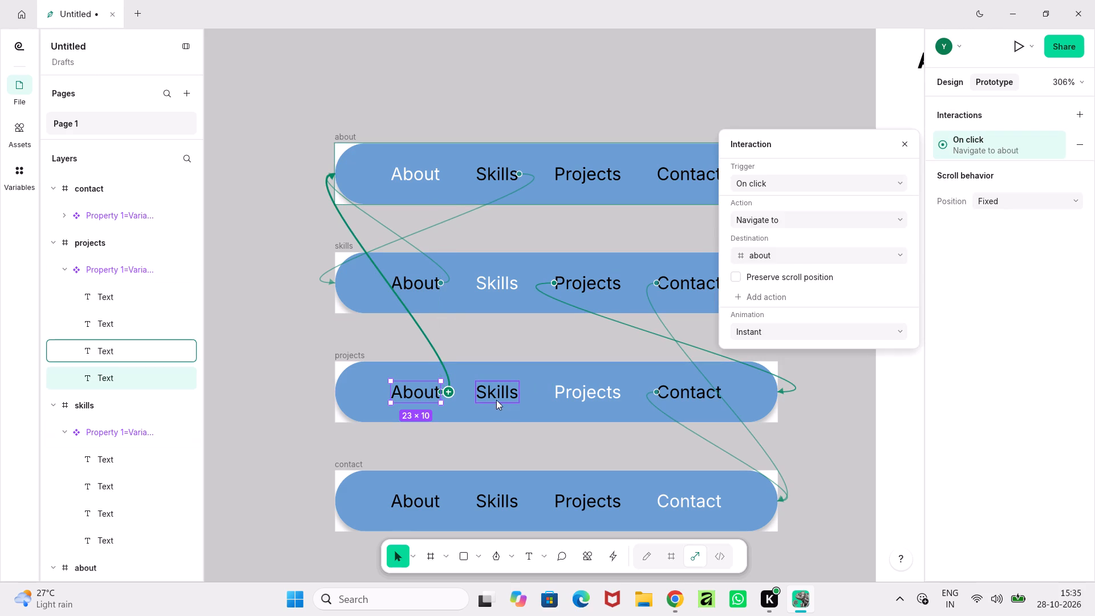
Connect the Skills label in the projects frame to the skills frame with a prototype interaction.
left_click(500, 392)
left_click_drag(530, 392, 525, 311)
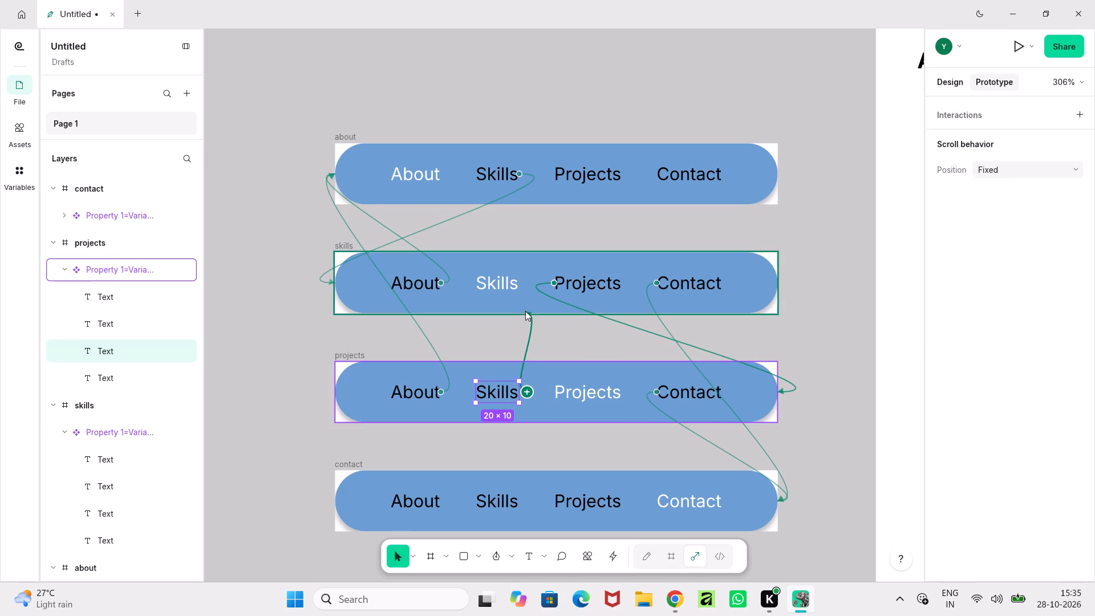
left_click_drag(525, 311, 525, 308)
Add another On click, Navigate to interaction from the Contact label in the projects frame to the contact frame.
left_click(576, 392)
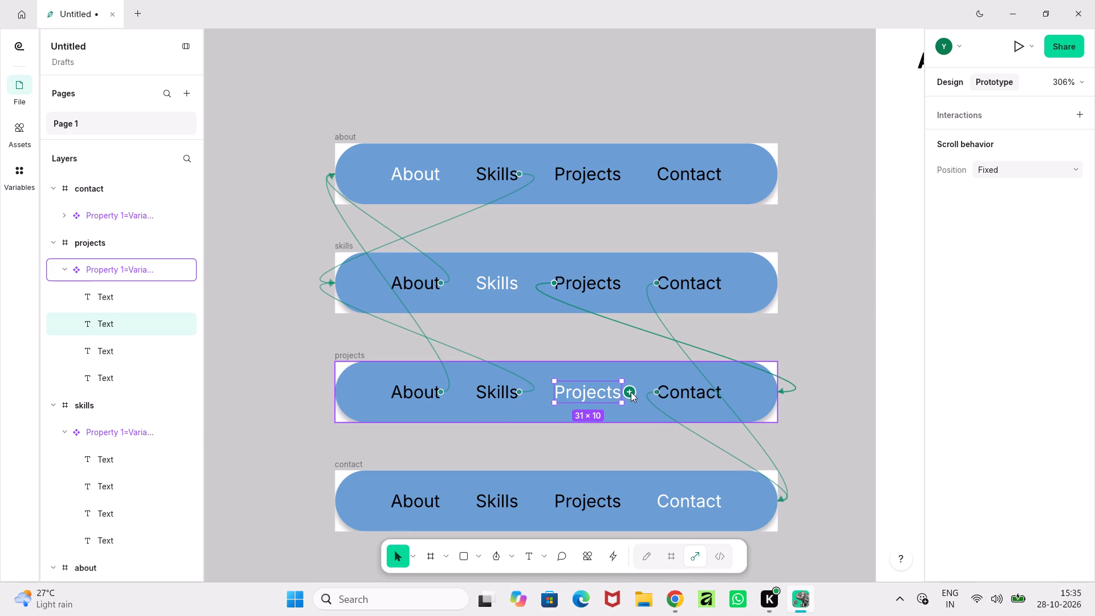
left_click(708, 388)
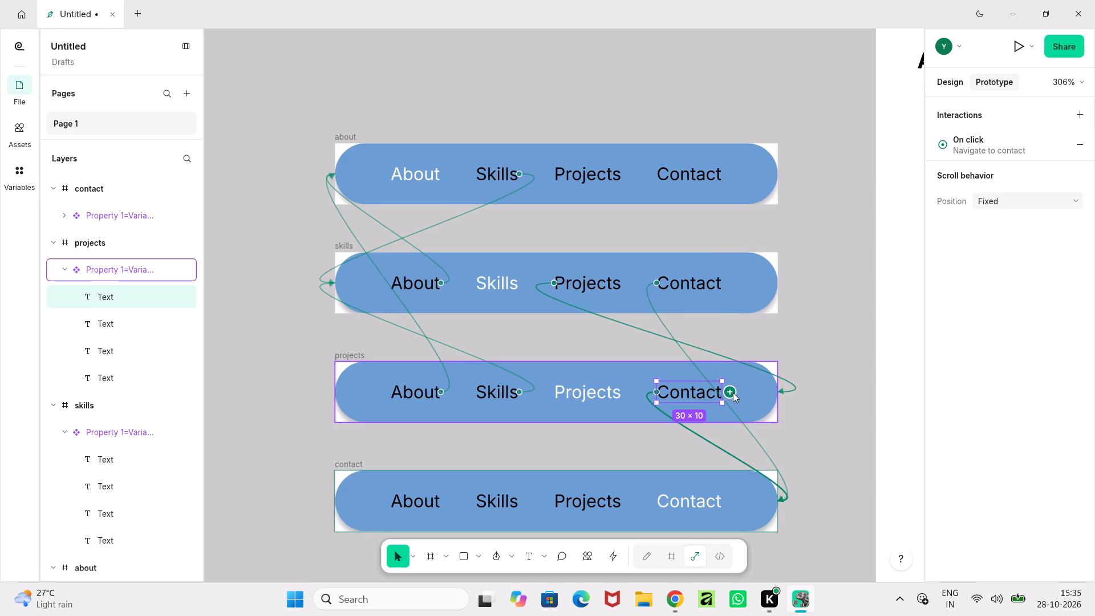
left_click_drag(732, 394, 712, 484)
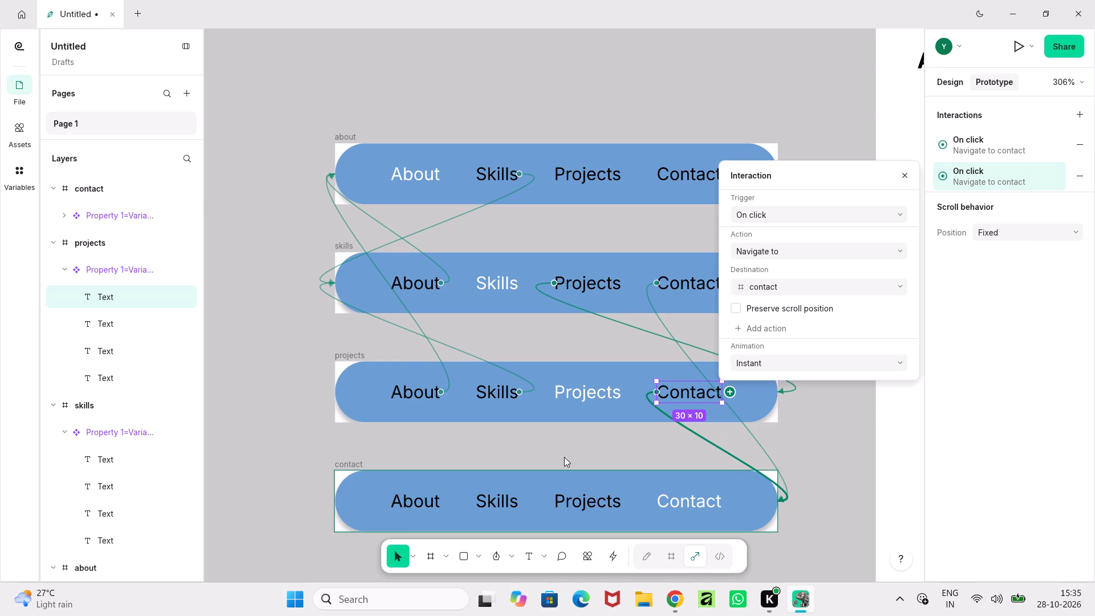
Connect the About label in the contact frame to the about frame with an On click, Navigate to interaction using Instant animation.
middle_click_drag(564, 457, 554, 379)
left_click(428, 426)
triple_click(421, 424)
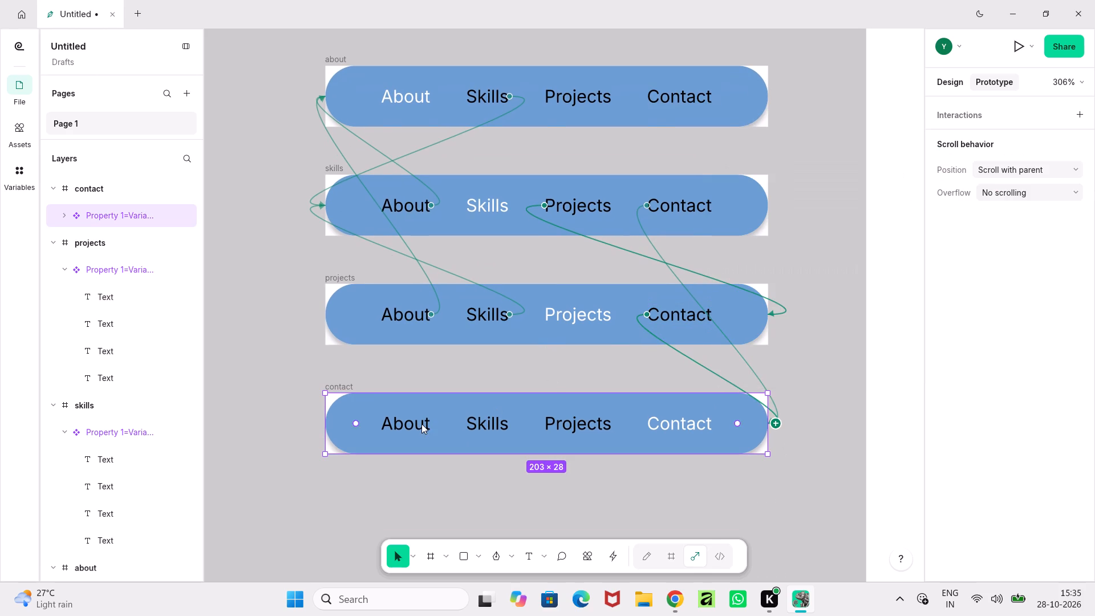
left_click(421, 424)
left_click(411, 422)
double_click(406, 423)
double_click(406, 423)
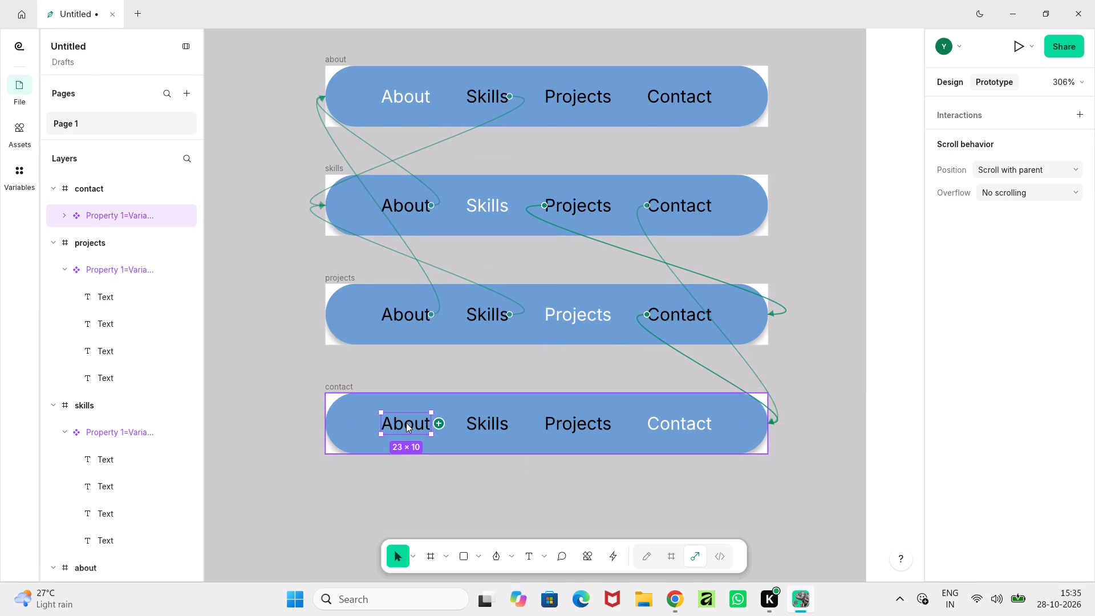
left_click_drag(442, 422, 441, 112)
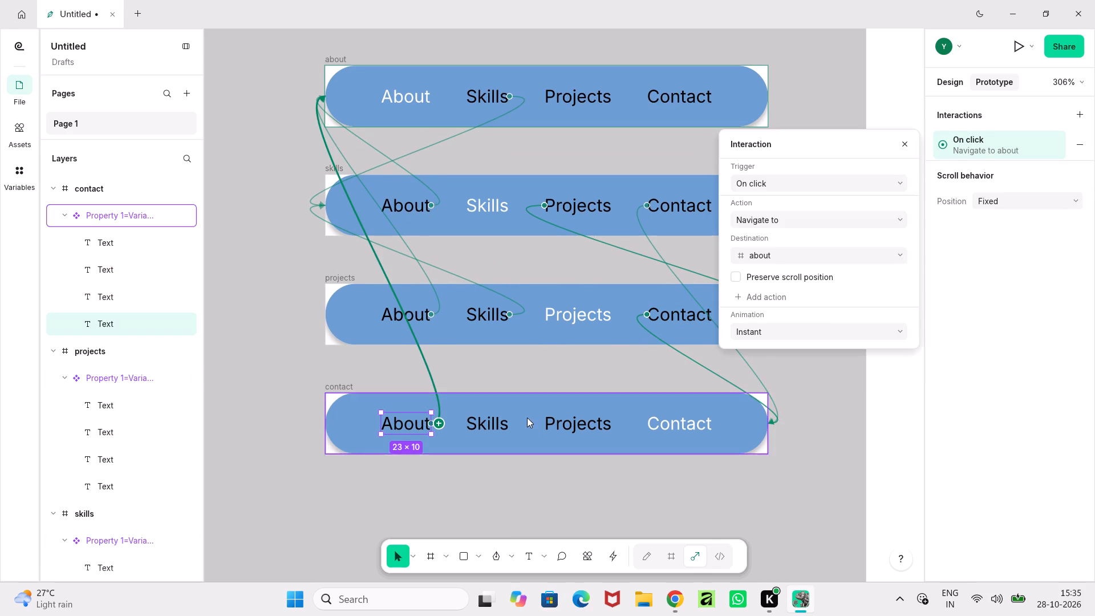
Connect the Skills label in the contact frame to the skills frame with a prototype interaction.
left_click(491, 416)
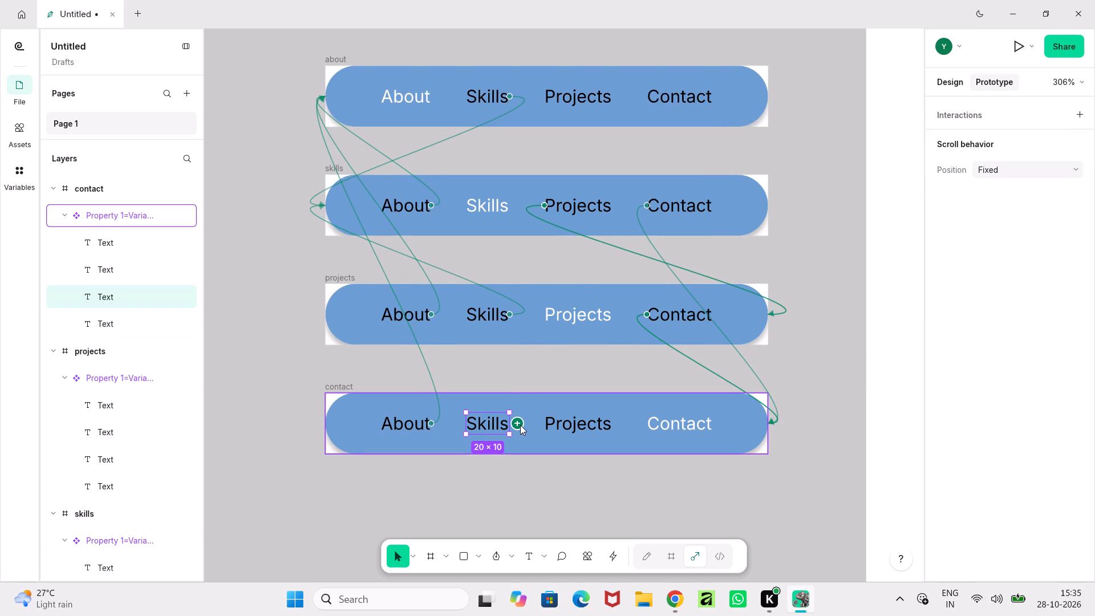
left_click_drag(520, 425, 512, 220)
Connect the Projects label in the contact frame to the projects frame with an On click, Navigate to interaction using Instant animation.
left_click(573, 430)
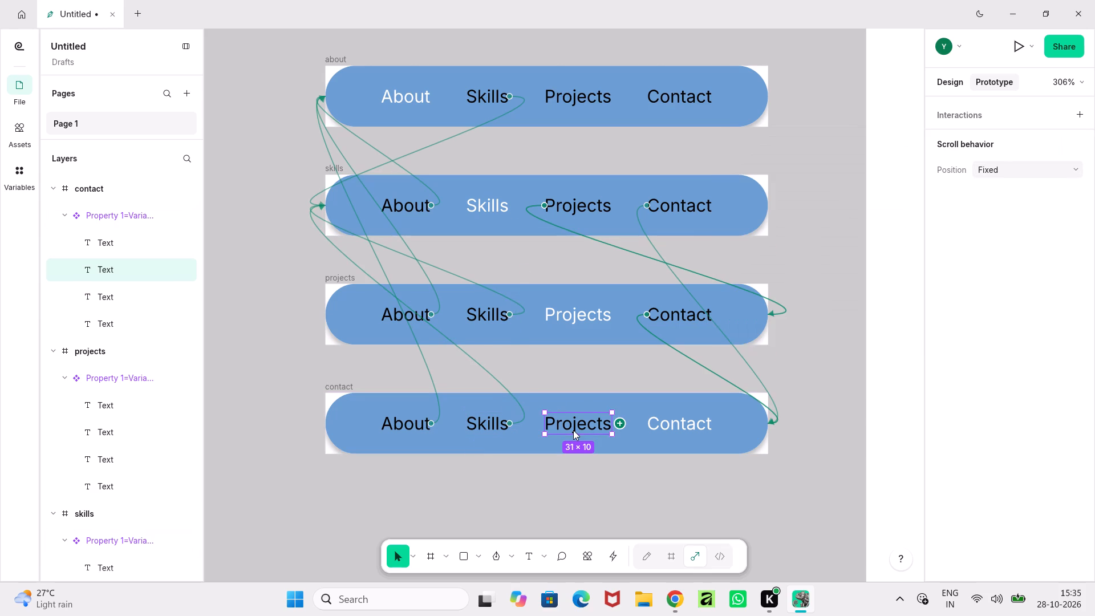
left_click_drag(622, 423, 573, 330)
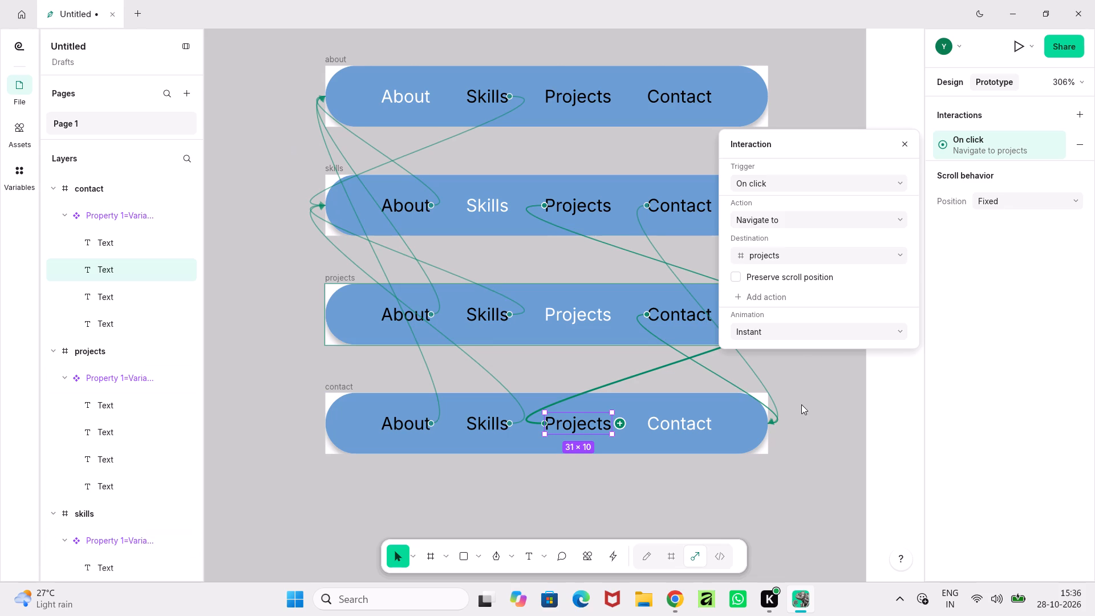
left_click(908, 141)
Combine the about, skills, projects and contact frames into a single component.
scroll(784, 321, "down", 3, "ctrl")
left_click_drag(468, 134, 731, 471)
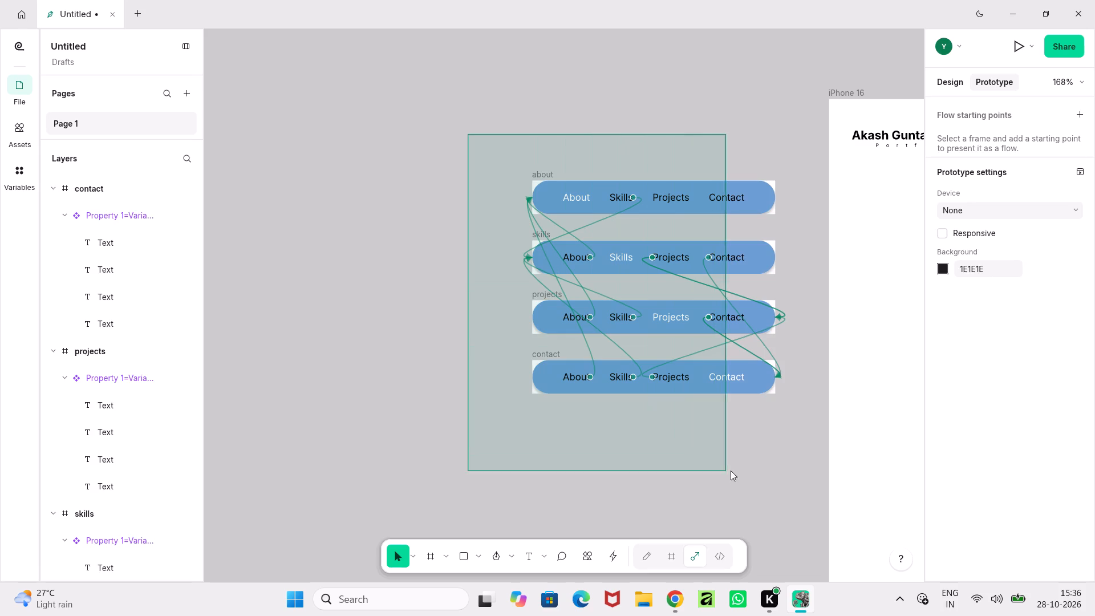
left_click_drag(731, 471, 802, 451)
left_click(957, 81)
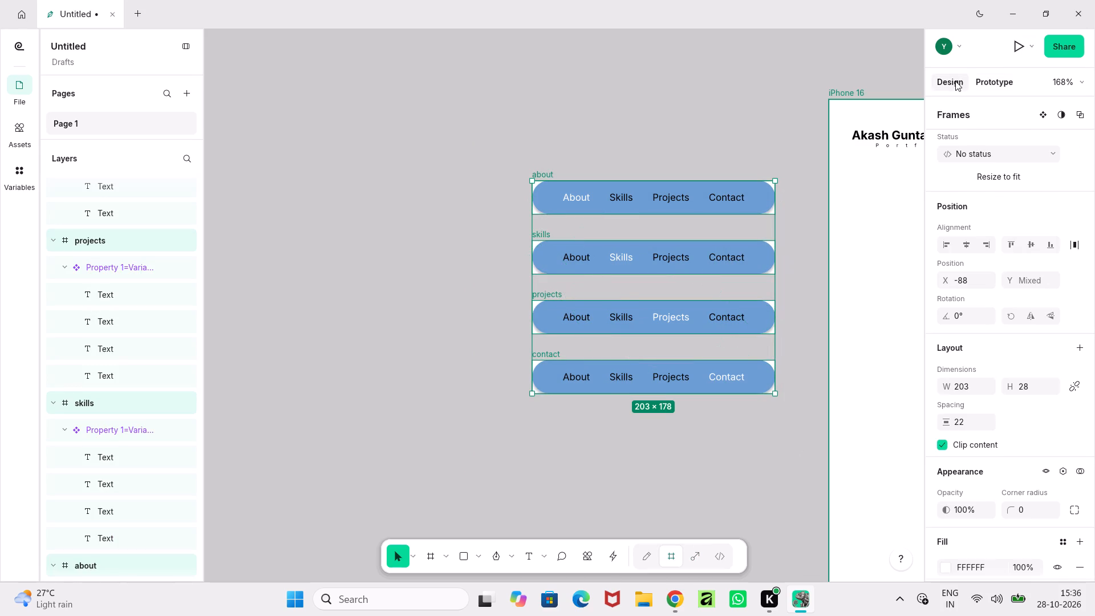
left_click(1036, 114)
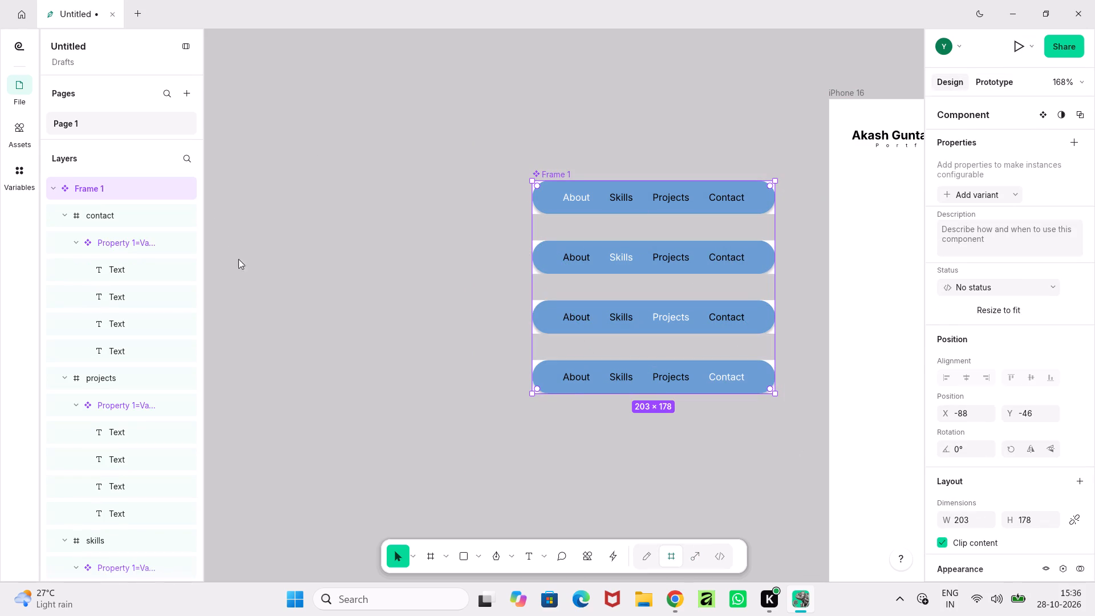
left_click(243, 269)
Examine the local components in the assets library and the four nav bars inside the new component on the canvas.
left_click(18, 128)
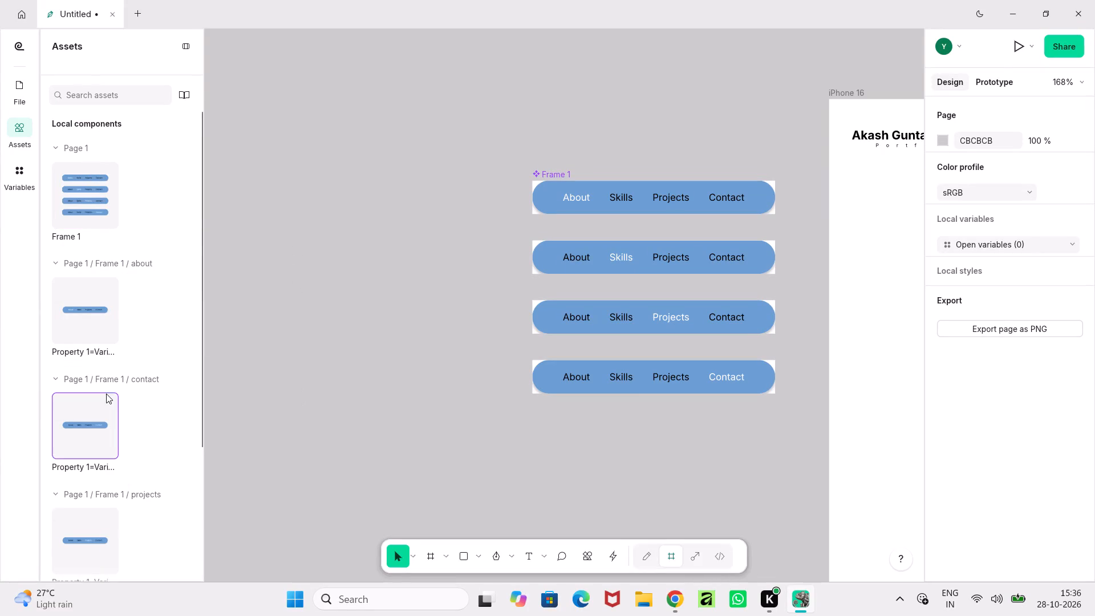
scroll(106, 396, "down", 7)
scroll(106, 396, "up", 5)
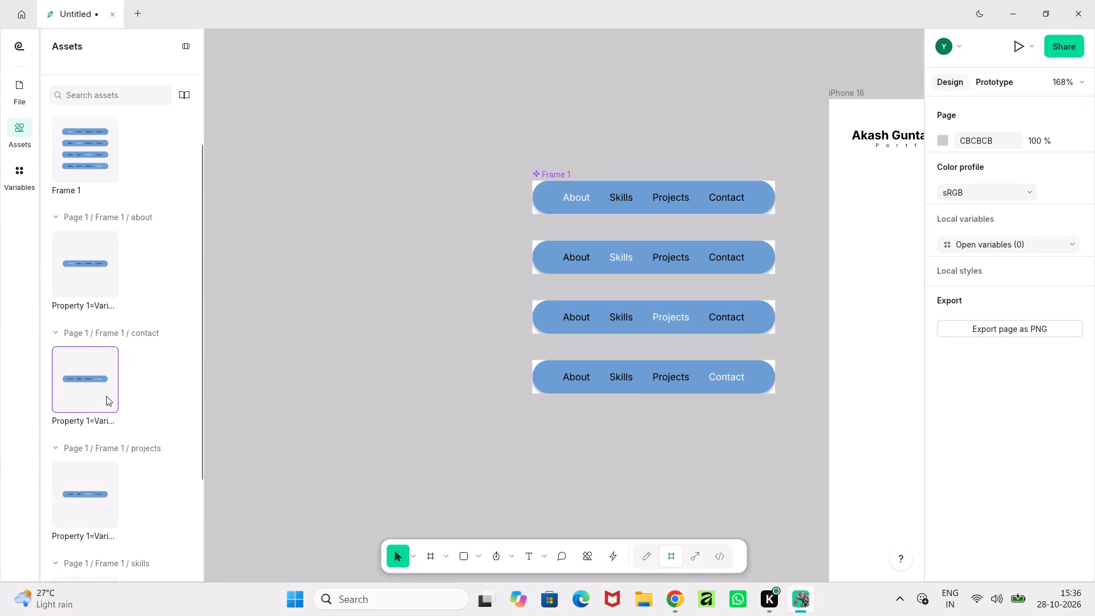
scroll(106, 396, "up", 1)
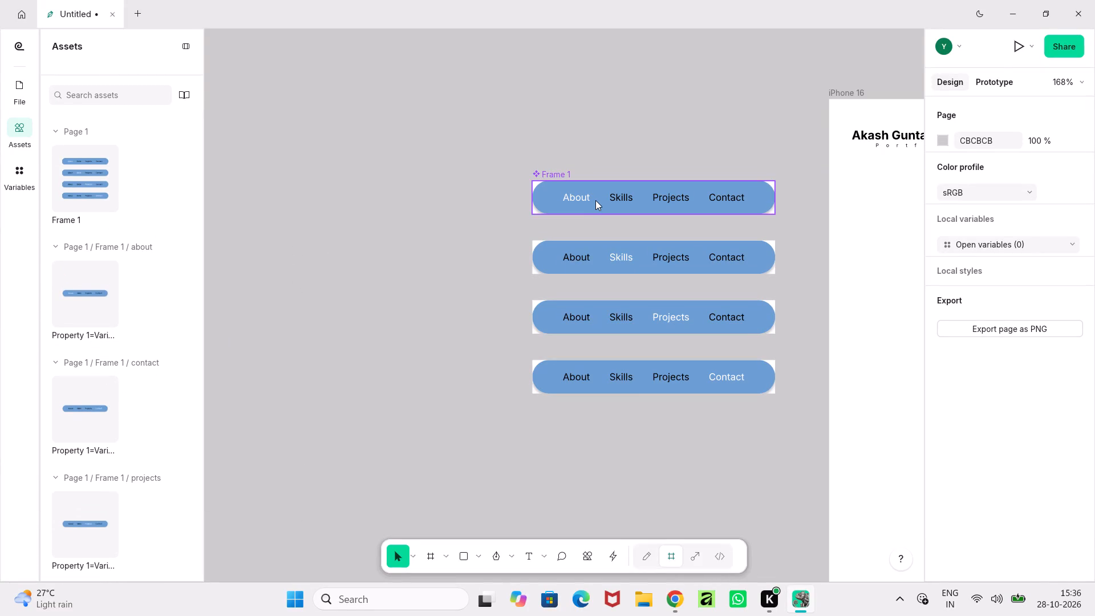
left_click(595, 200)
left_click(593, 266)
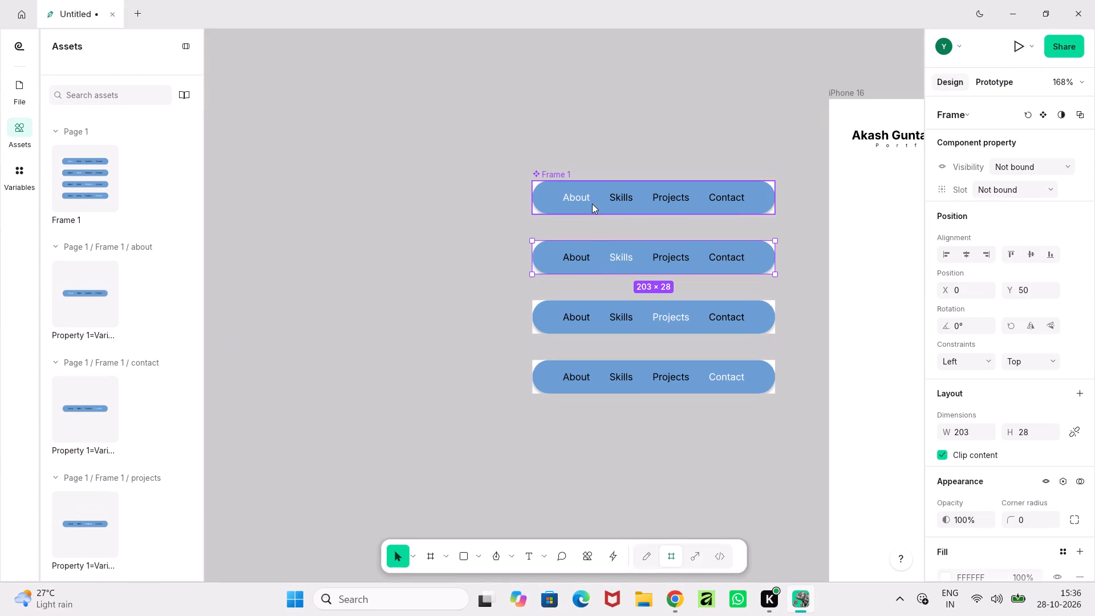
left_click(592, 204)
left_click(594, 250)
left_click(601, 326)
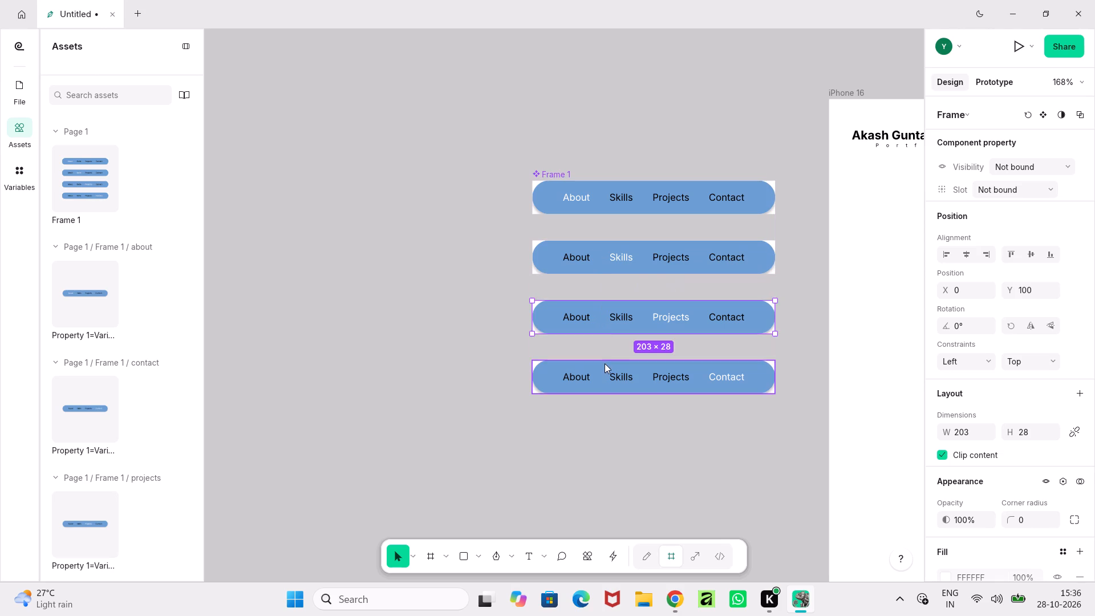
left_click(605, 363)
left_click(602, 315)
left_click(602, 241)
left_click(607, 205)
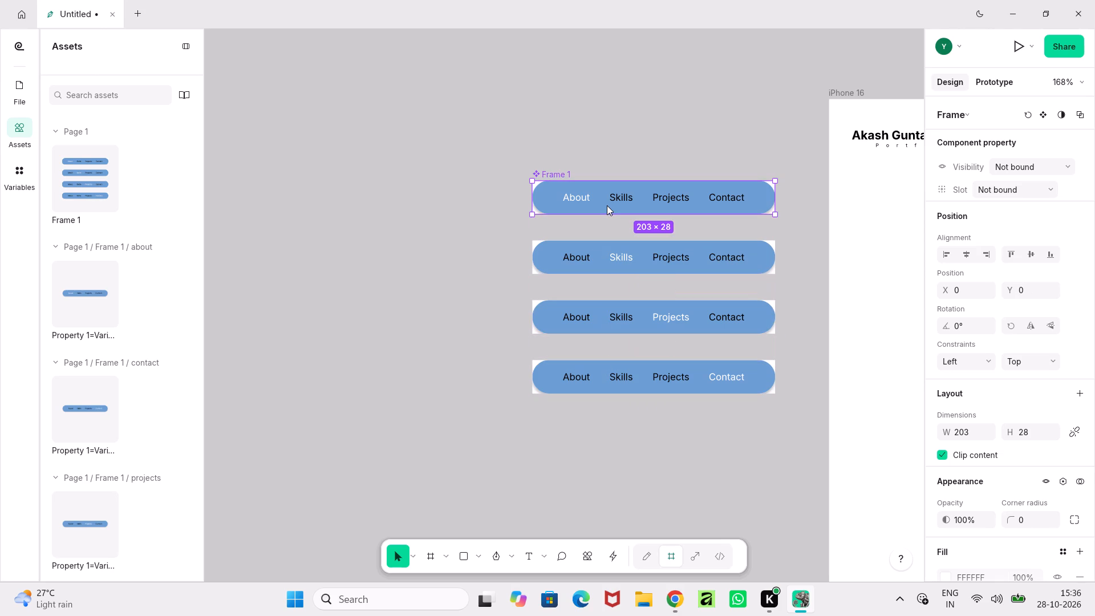
left_click(484, 274)
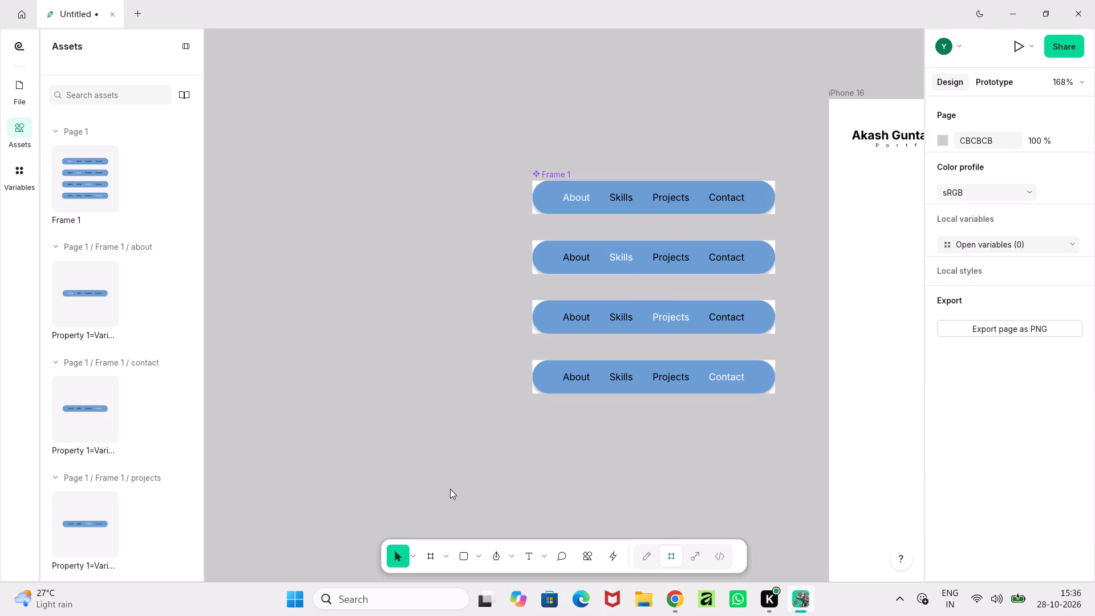
Draw a rectangle about 188 × 32 below the heading in the iPhone 16 frame and round its corners fully to radius 16.
left_click(462, 560)
middle_click_drag(473, 451, 388, 329)
middle_click_drag(569, 307, 333, 387)
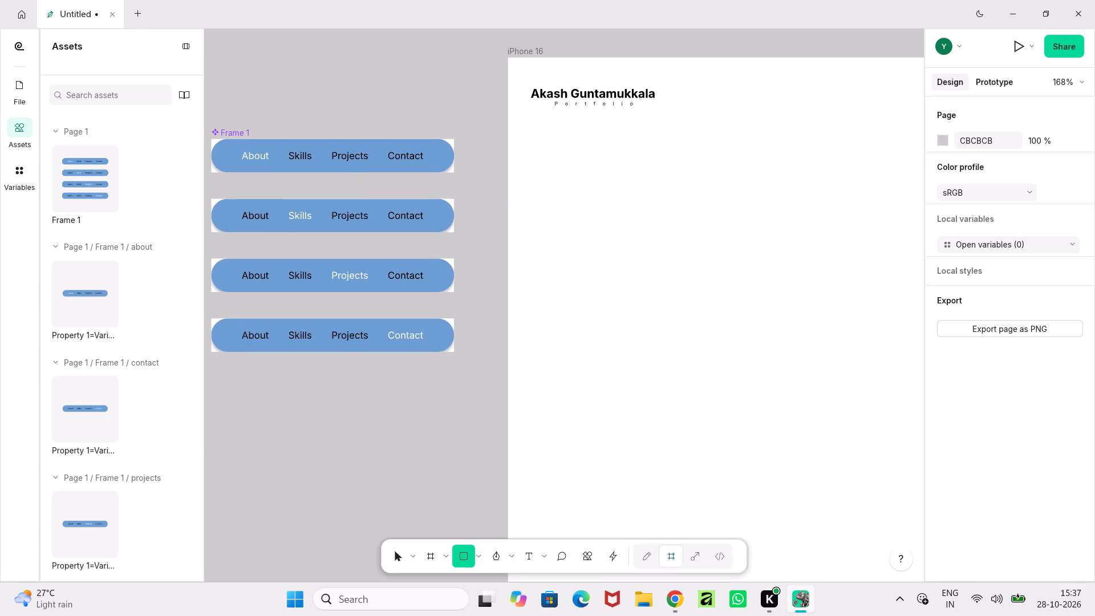
left_click_drag(664, 236, 889, 274)
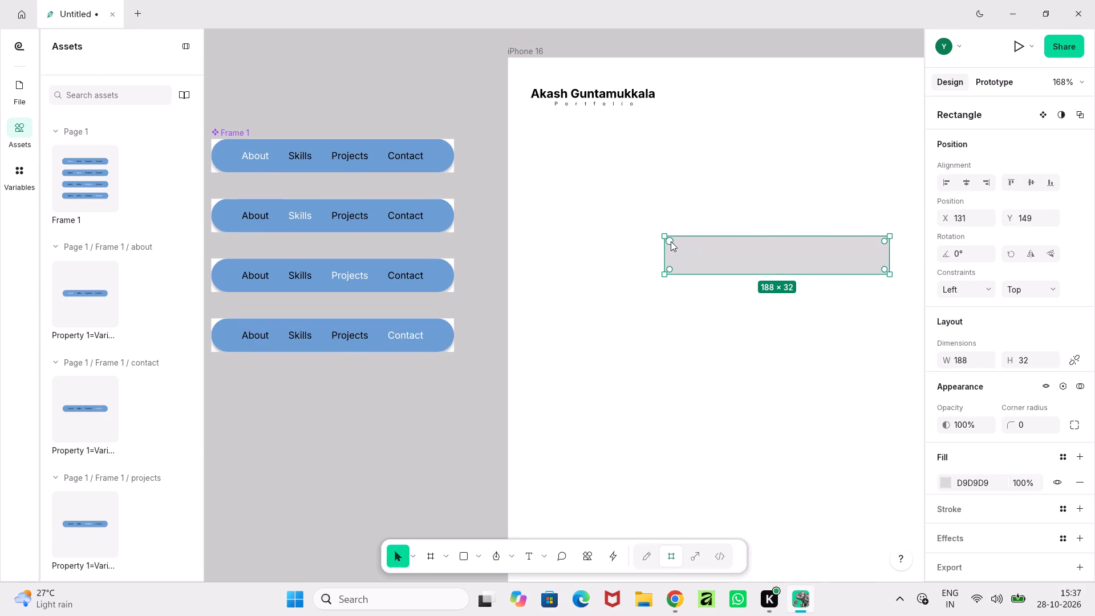
left_click_drag(670, 241, 703, 263)
left_click(737, 301)
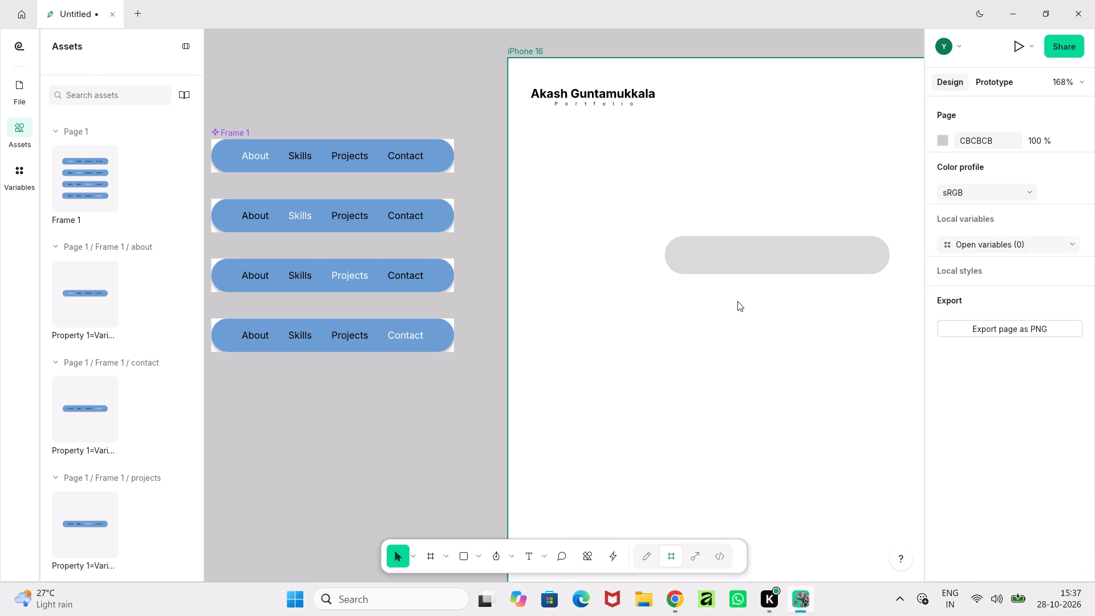
Set the rounded rectangle's fill colour to 6699CC.
middle_click_drag(737, 301, 504, 305)
middle_click(504, 305)
scroll(504, 305, "up", 3, "ctrl")
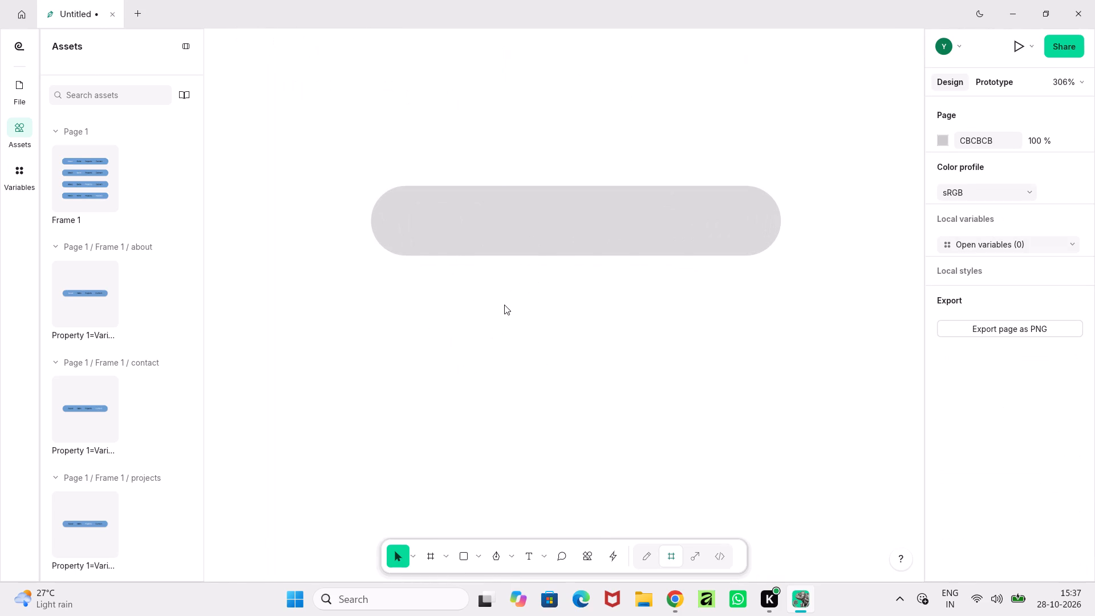
left_click(504, 221)
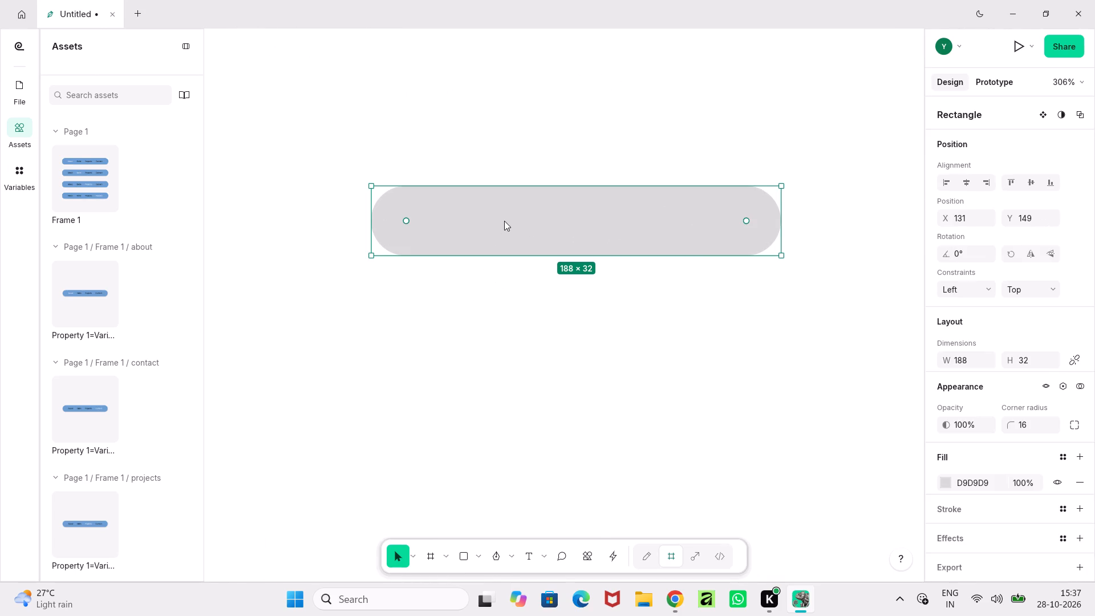
left_click(956, 480)
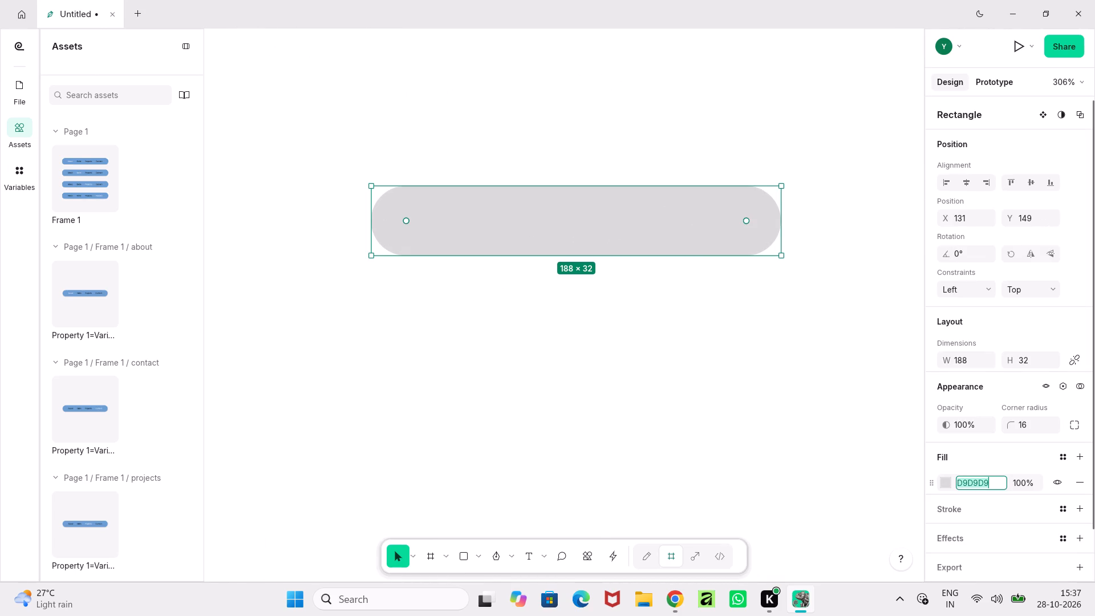
type("6699cc")
key("Return")
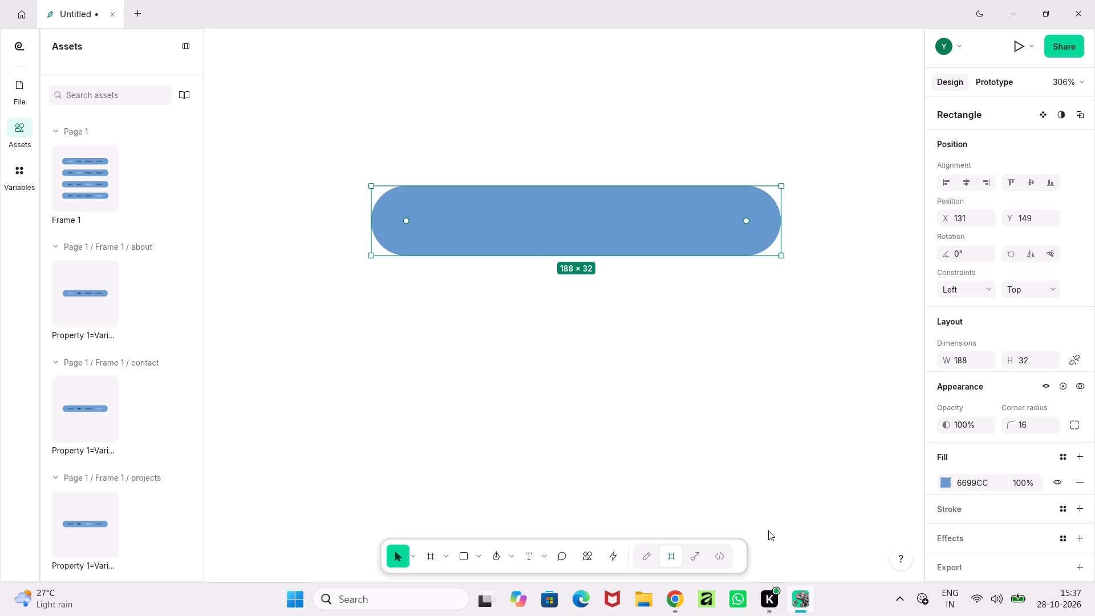
left_click(754, 487)
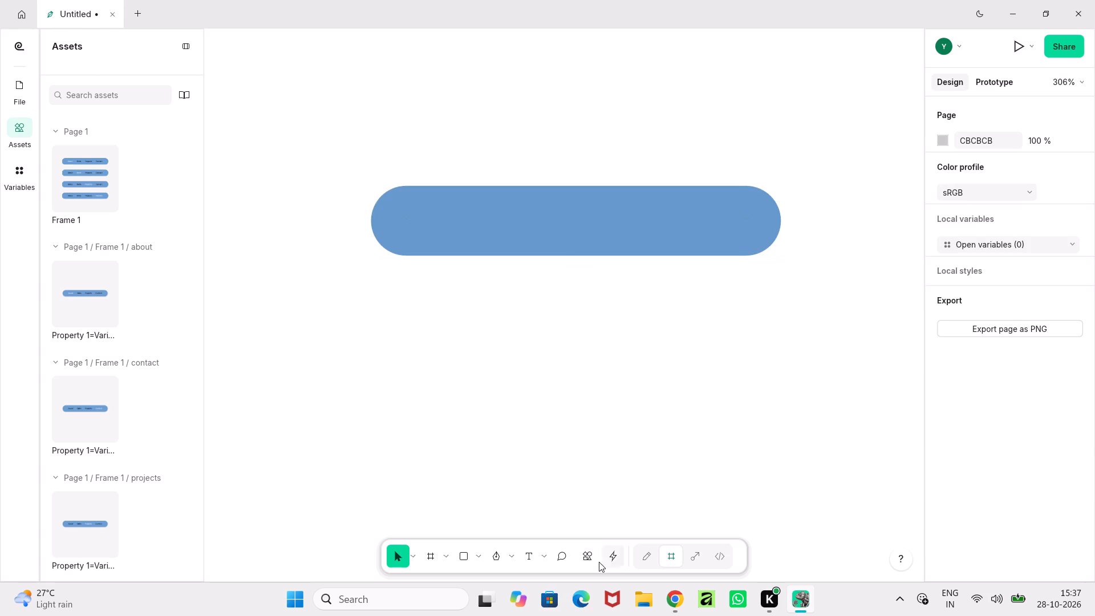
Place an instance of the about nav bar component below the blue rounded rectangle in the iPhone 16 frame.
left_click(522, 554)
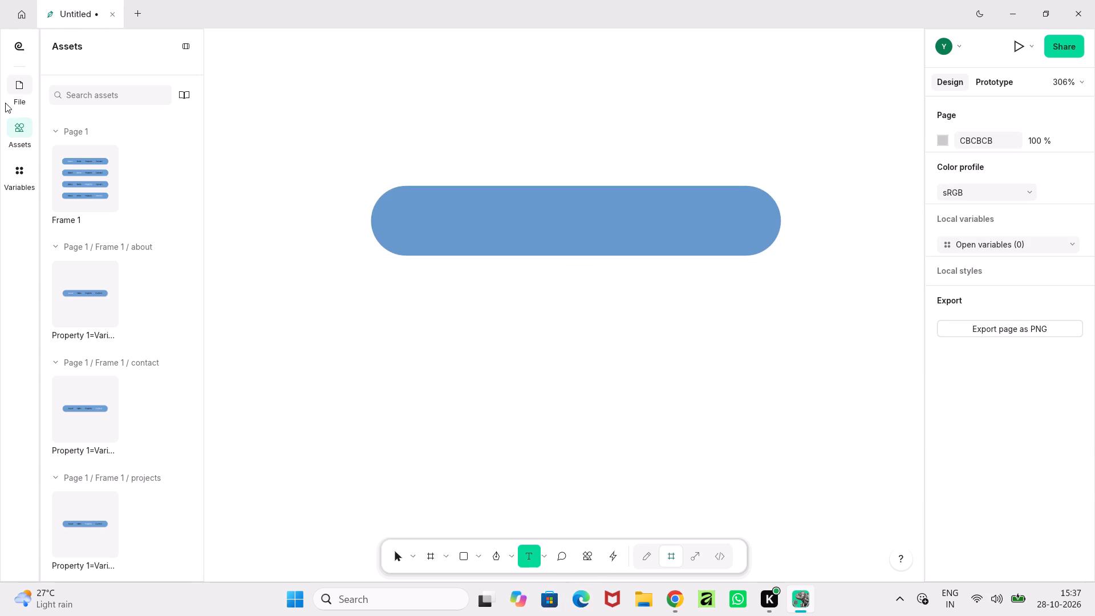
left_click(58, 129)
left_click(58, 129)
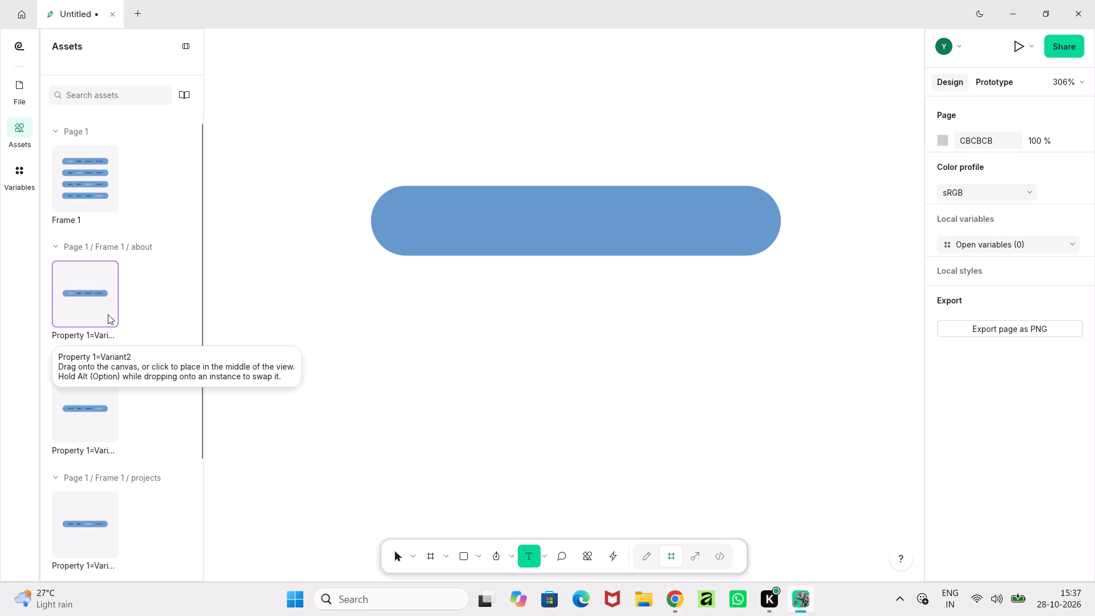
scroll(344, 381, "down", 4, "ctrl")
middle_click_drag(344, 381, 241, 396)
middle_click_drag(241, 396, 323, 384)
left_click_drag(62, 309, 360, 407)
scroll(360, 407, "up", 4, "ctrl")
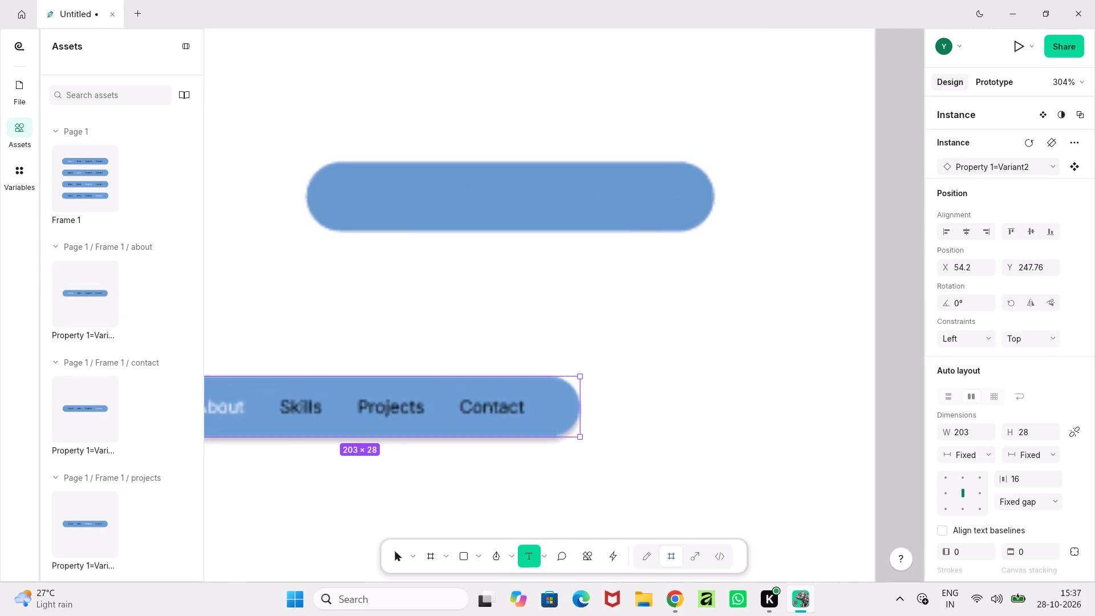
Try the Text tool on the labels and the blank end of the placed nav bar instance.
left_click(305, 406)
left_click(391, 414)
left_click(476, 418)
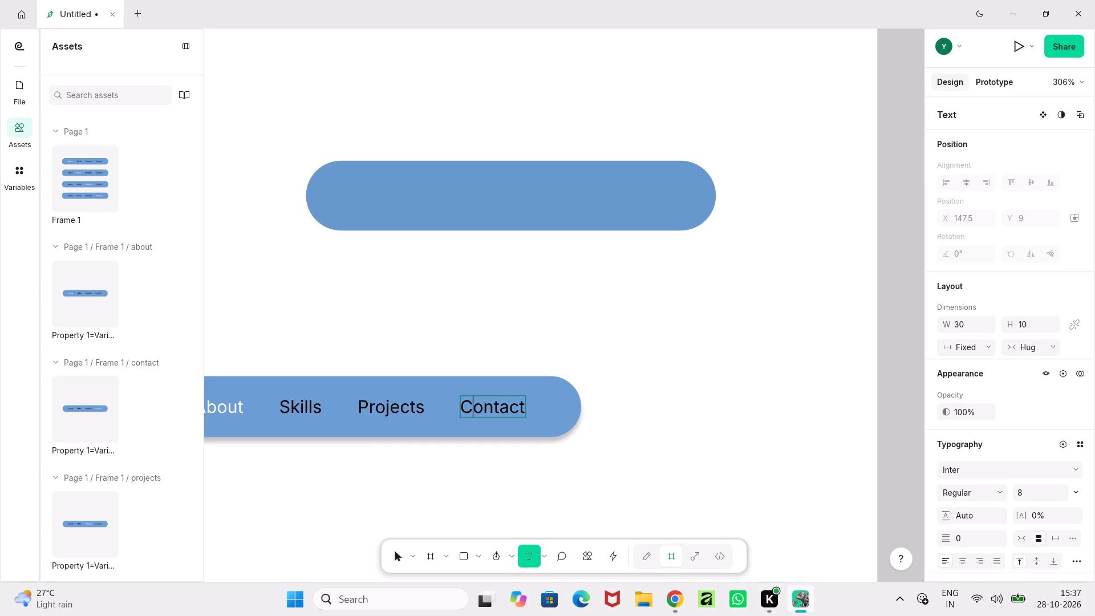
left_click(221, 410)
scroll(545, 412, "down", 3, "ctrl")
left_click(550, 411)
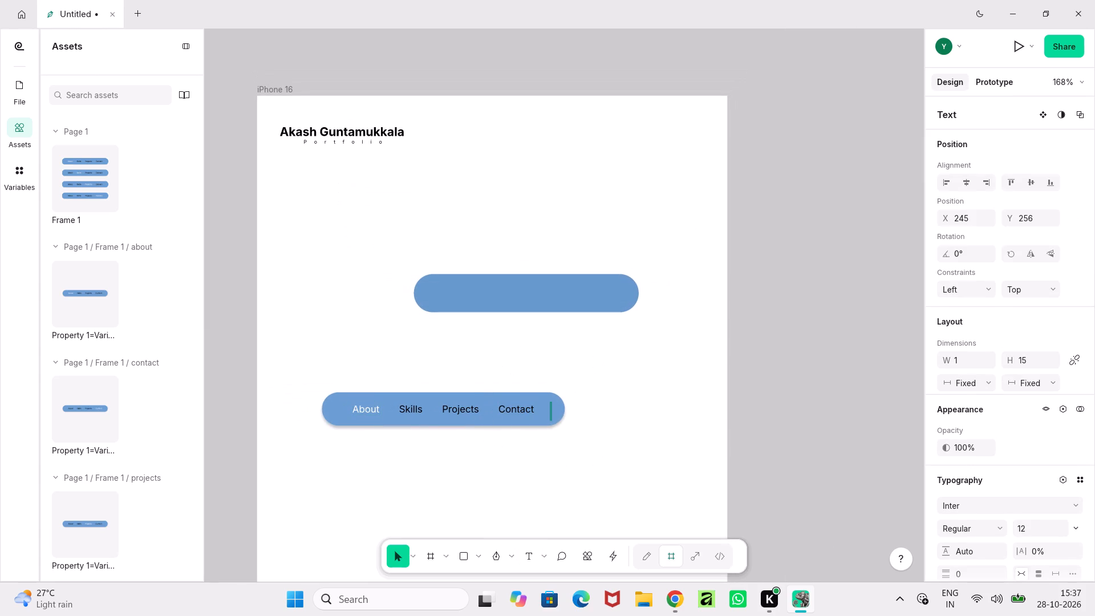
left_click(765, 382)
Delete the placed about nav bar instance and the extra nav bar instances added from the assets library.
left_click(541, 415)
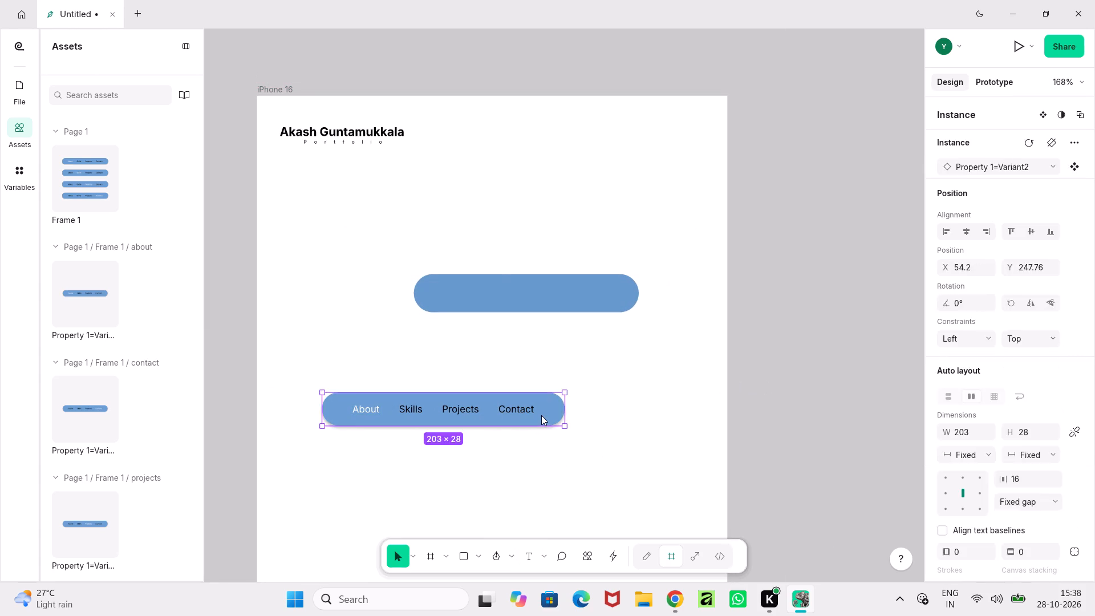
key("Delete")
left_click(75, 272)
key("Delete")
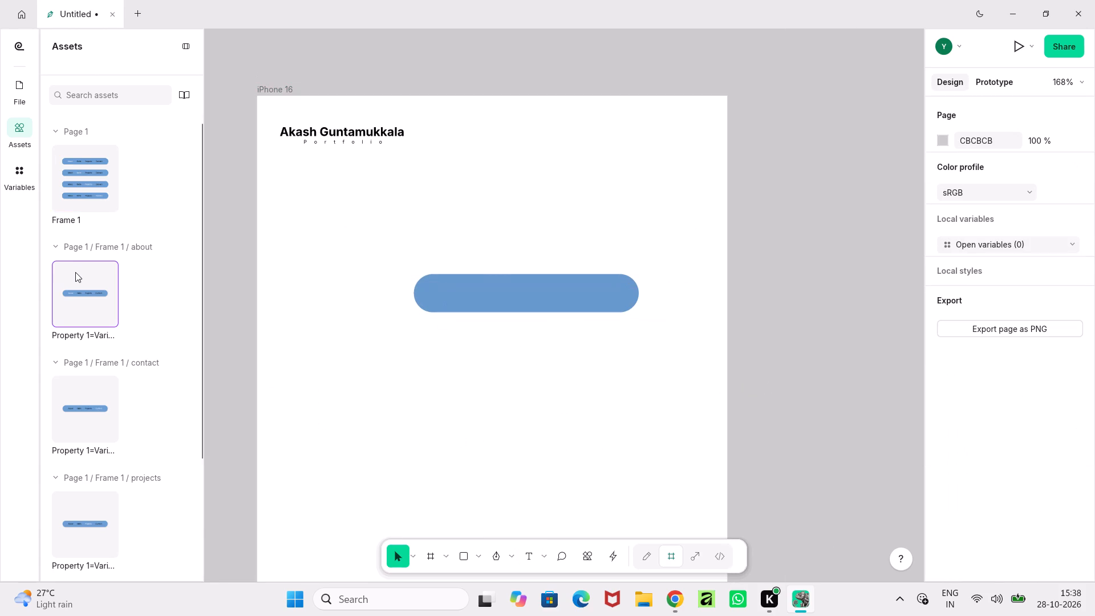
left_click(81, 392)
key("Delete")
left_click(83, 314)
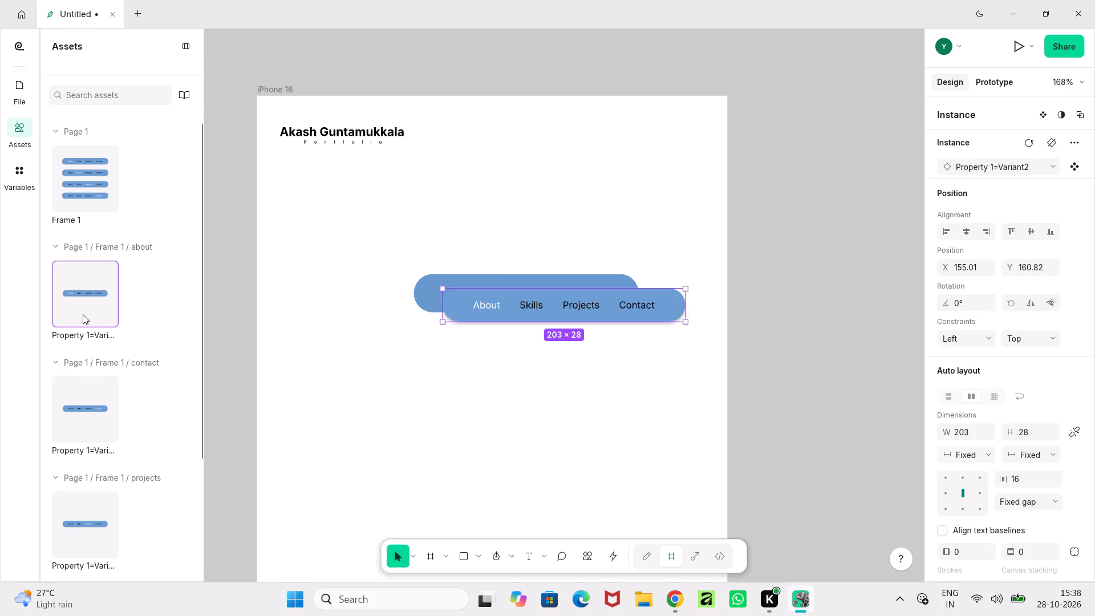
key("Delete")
Place an instance of the Frame 1 component in the iPhone 16 frame at about X -7, Y 185, and select its about bar.
left_click_drag(91, 204, 370, 424)
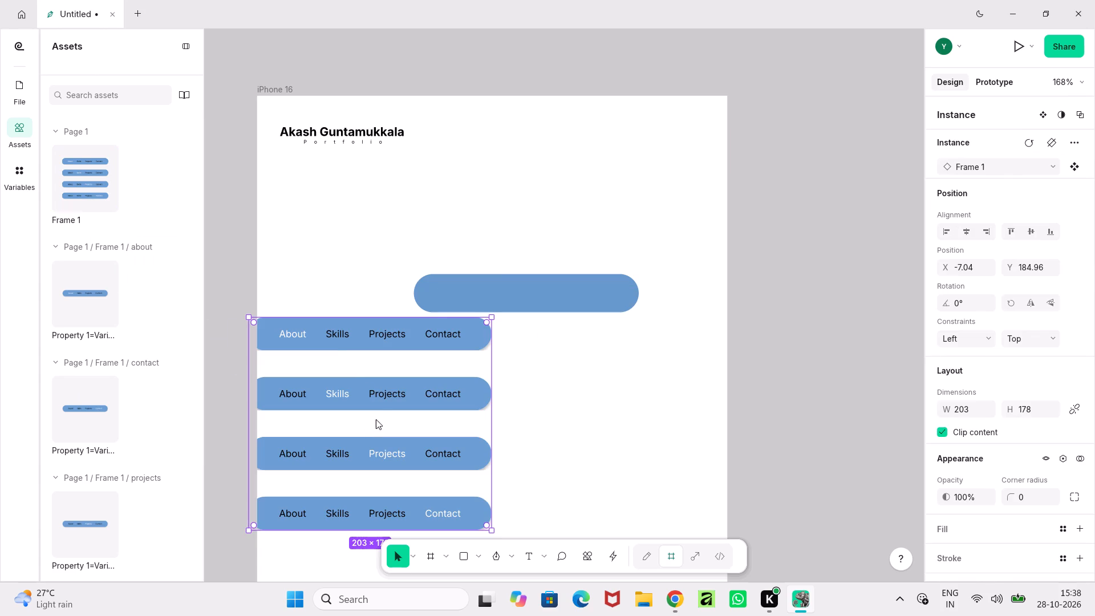
left_click(338, 338)
double_click(339, 335)
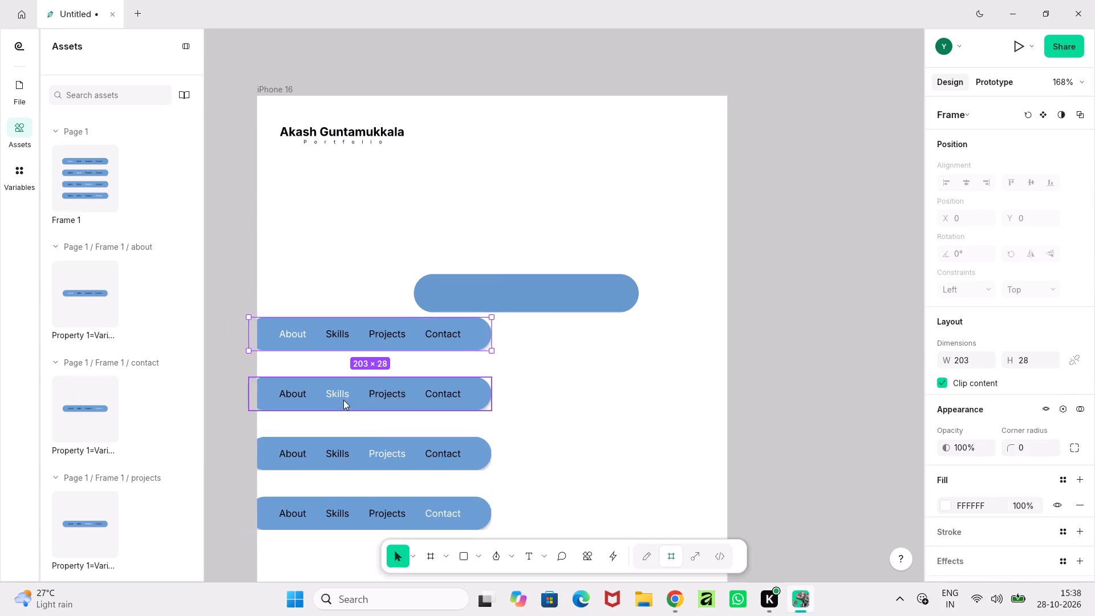
left_click(343, 400)
left_click(343, 334)
left_click(369, 342)
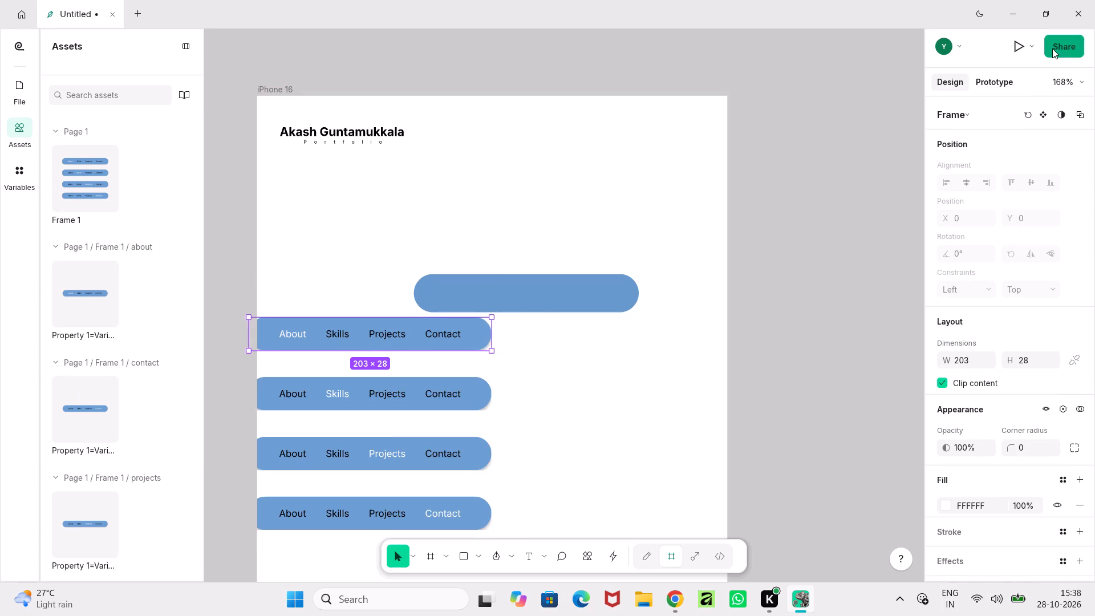
Preview the iPhone 16 frame as a prototype and test the label links in the four nav bars.
left_click(1030, 50)
left_click(976, 101)
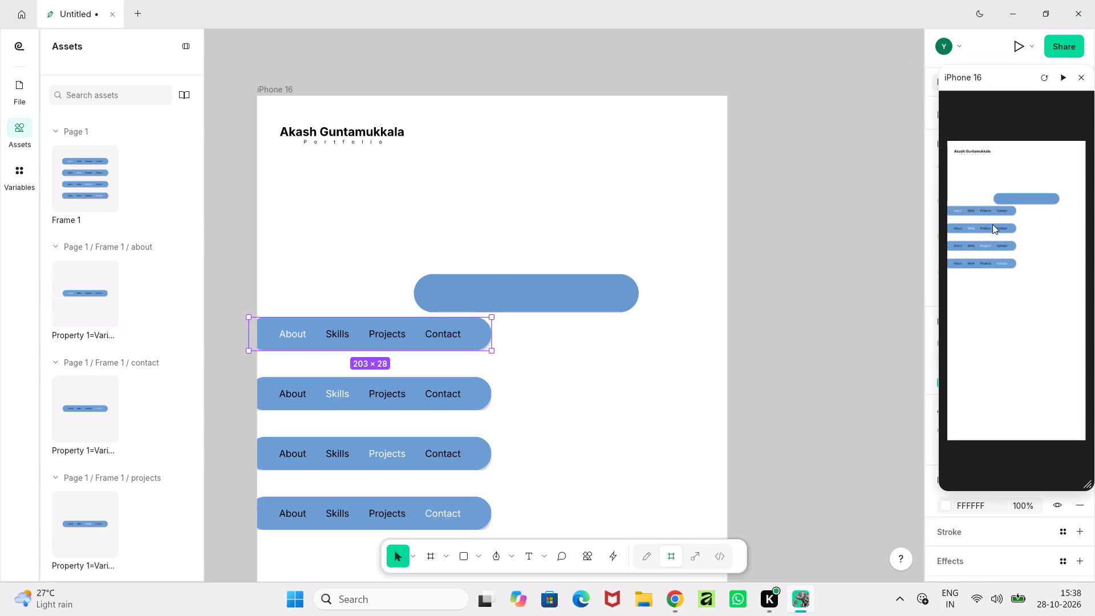
left_click(992, 224)
left_click(988, 213)
left_click(979, 212)
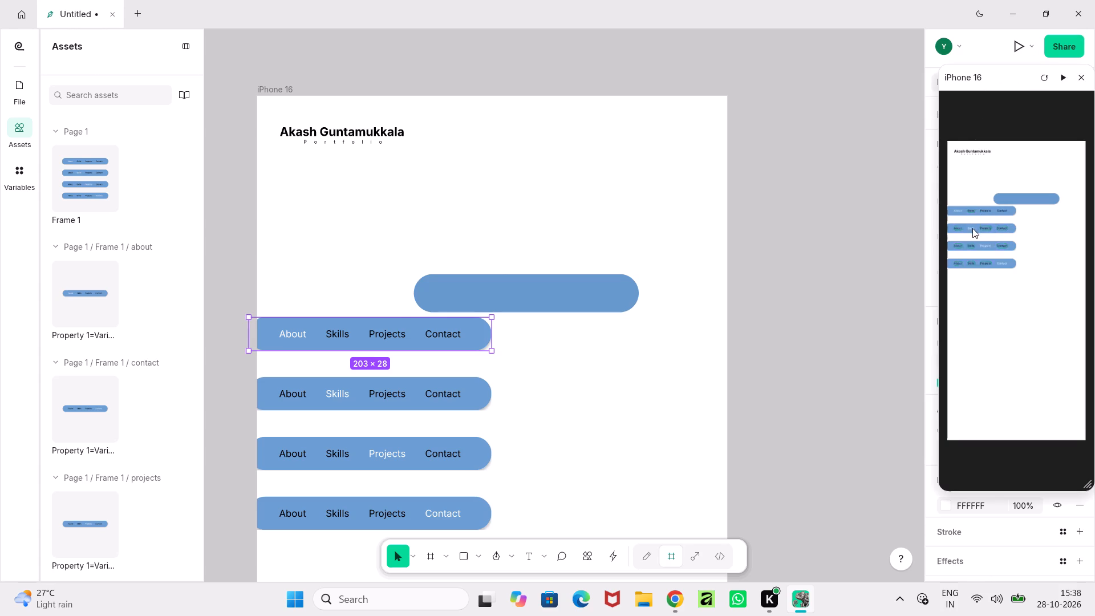
left_click(972, 228)
left_click(968, 242)
left_click(986, 253)
left_click(996, 262)
left_click(989, 266)
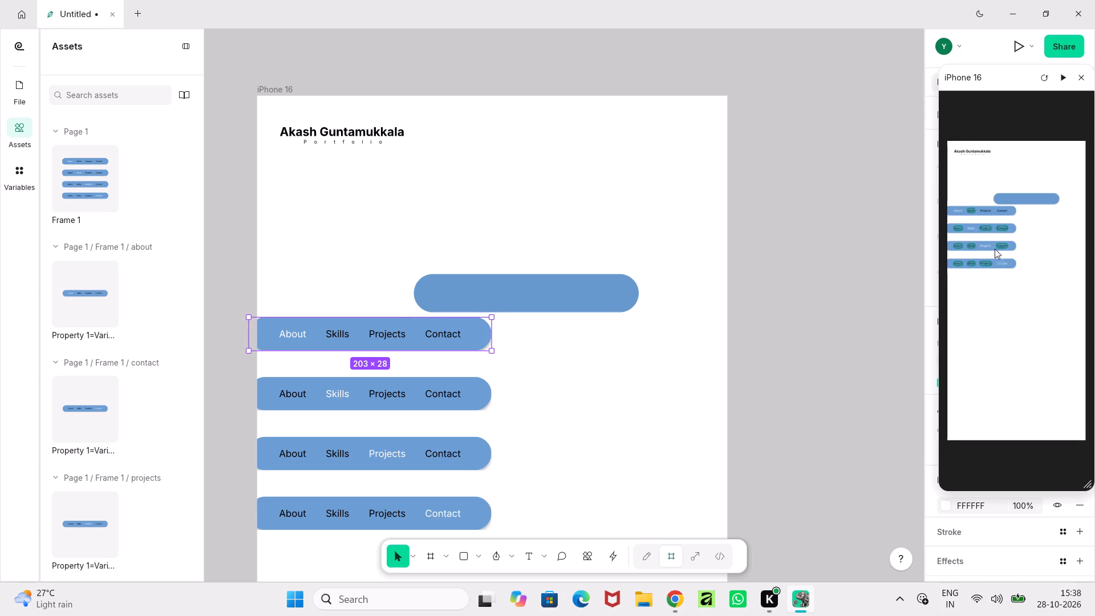
Close the prototype preview and delete the Frame 1 nav bar instance from the iPhone 16 frame.
left_click(995, 238)
left_click(1078, 79)
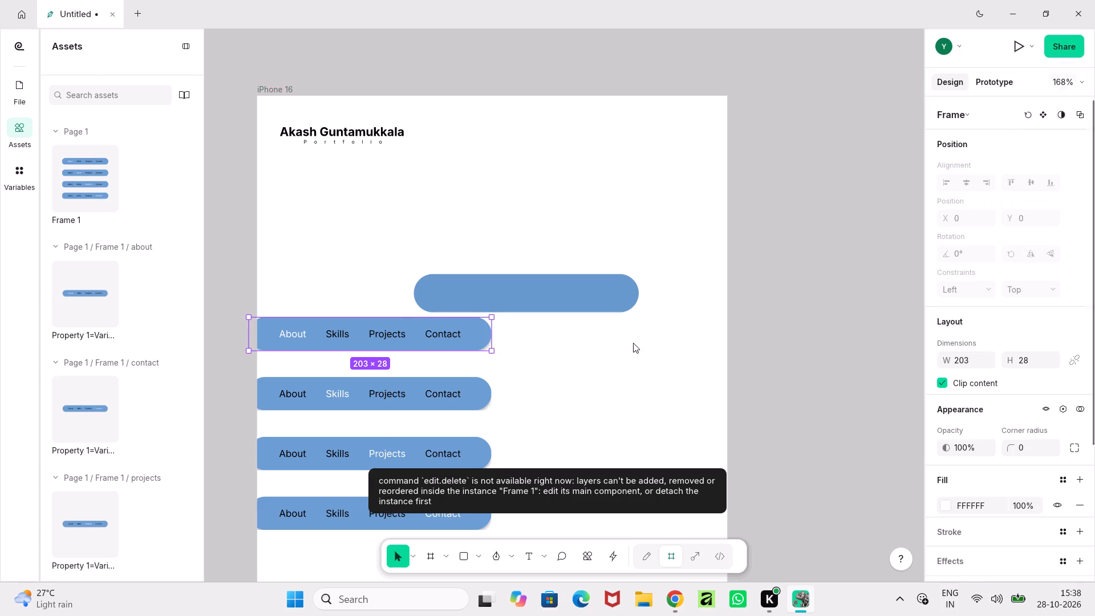
left_click(391, 420)
key("Delete")
Widen the blue rounded rectangle in the iPhone 16 frame to about 219, keeping its height at 32.
left_click(513, 305)
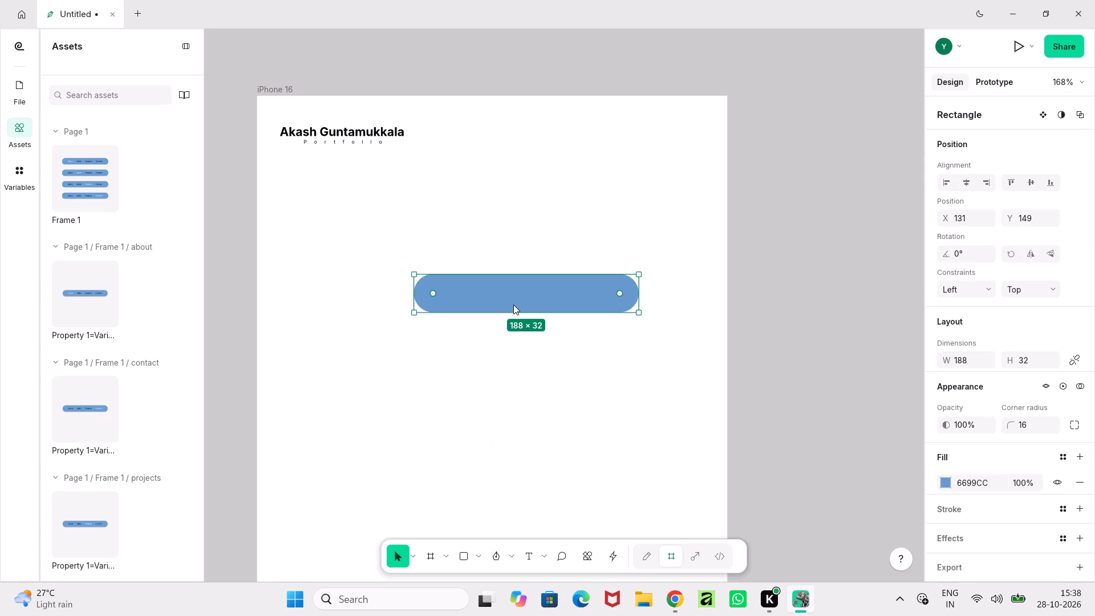
scroll(513, 305, "up", 2)
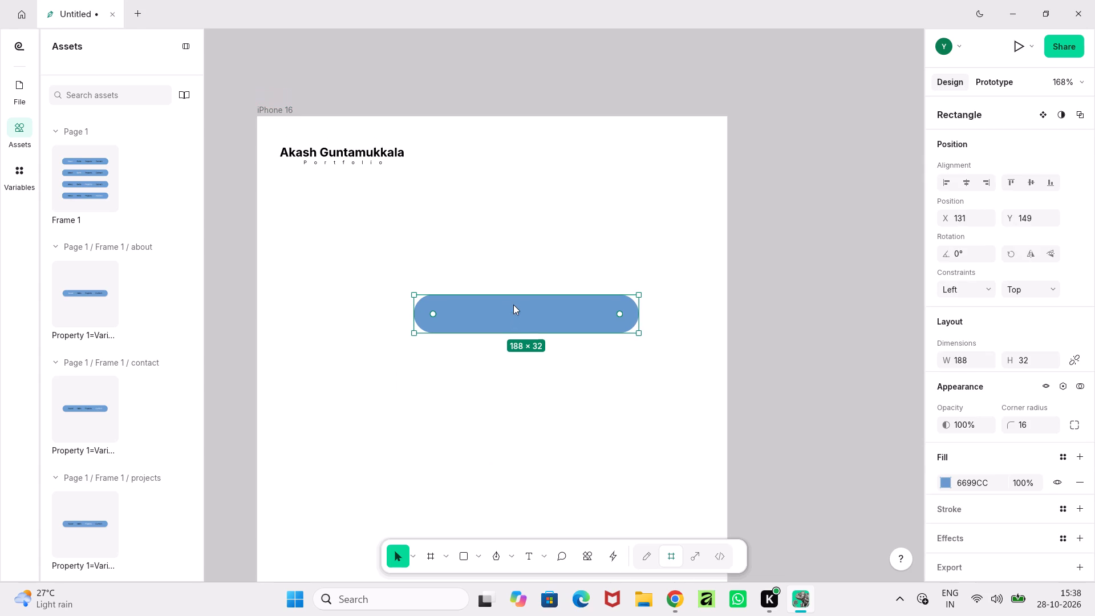
scroll(513, 305, "down", 4)
scroll(513, 305, "up", 3, "ctrl")
middle_click_drag(513, 305, 517, 312)
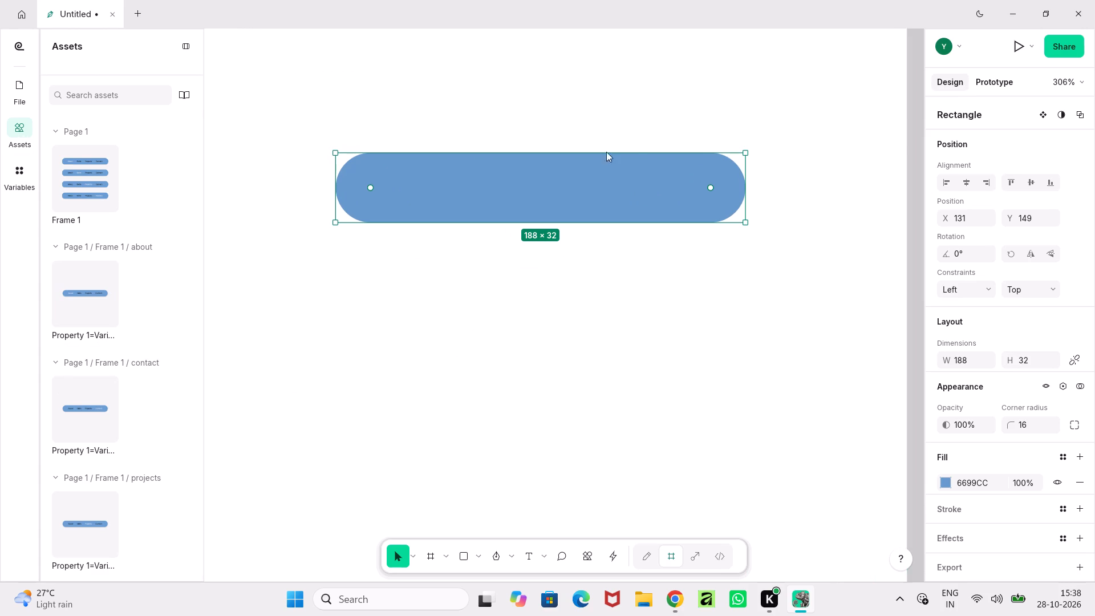
left_click_drag(748, 190, 812, 192)
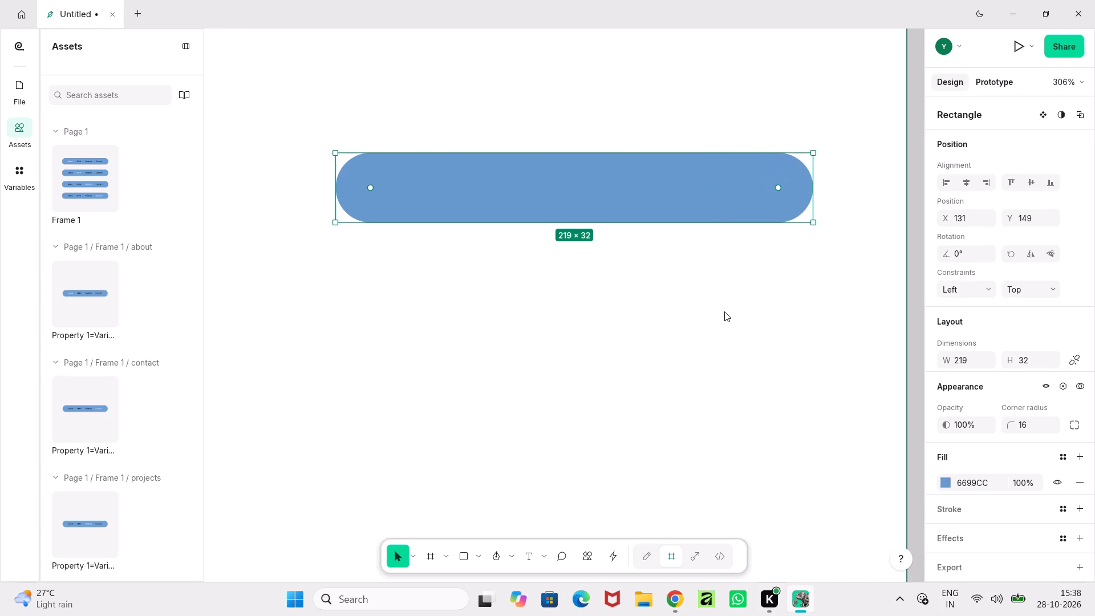
left_click(725, 311)
Delete the main Frame 1 nav bar component beside the iPhone 16 frame, and check the assets library for leftover components.
left_click(24, 87)
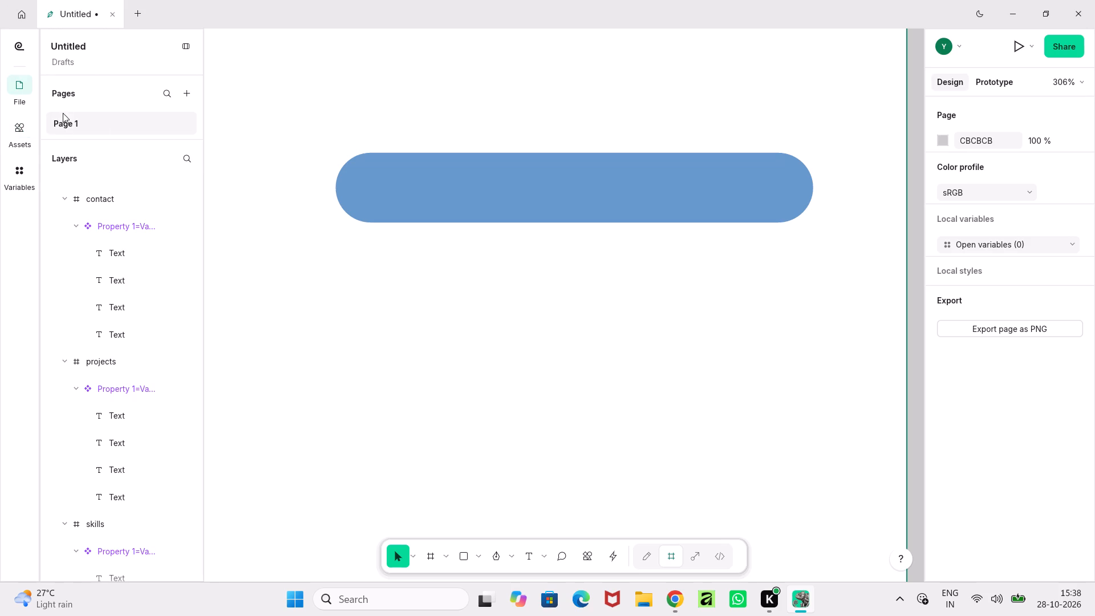
scroll(236, 210, "down", 5, "ctrl")
middle_click_drag(236, 210, 852, 298)
left_click(666, 241)
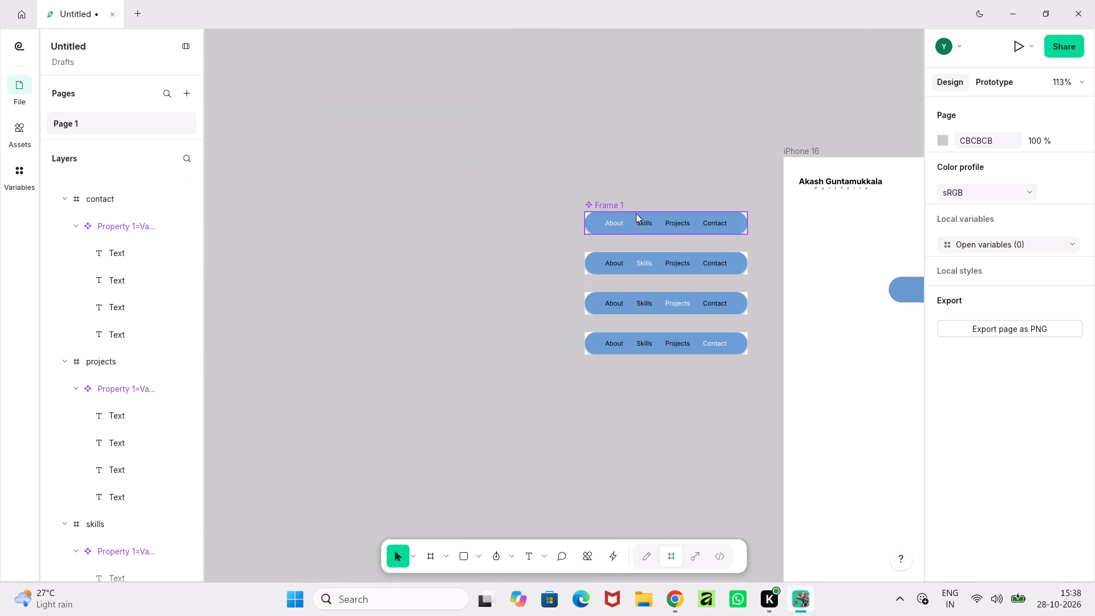
left_click(612, 204)
key("Delete")
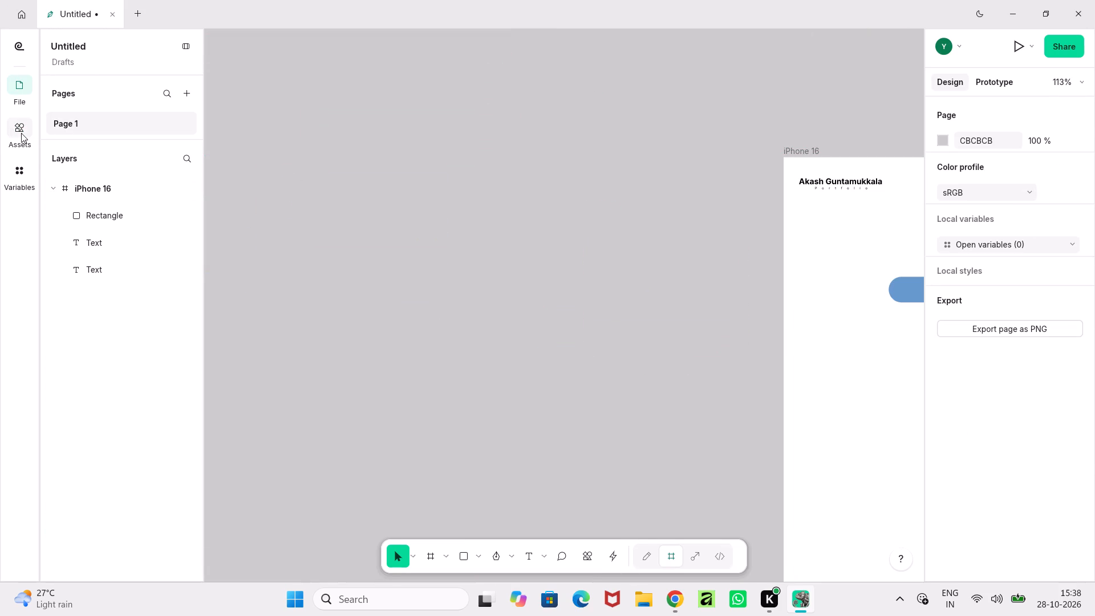
left_click(21, 132)
left_click(431, 210)
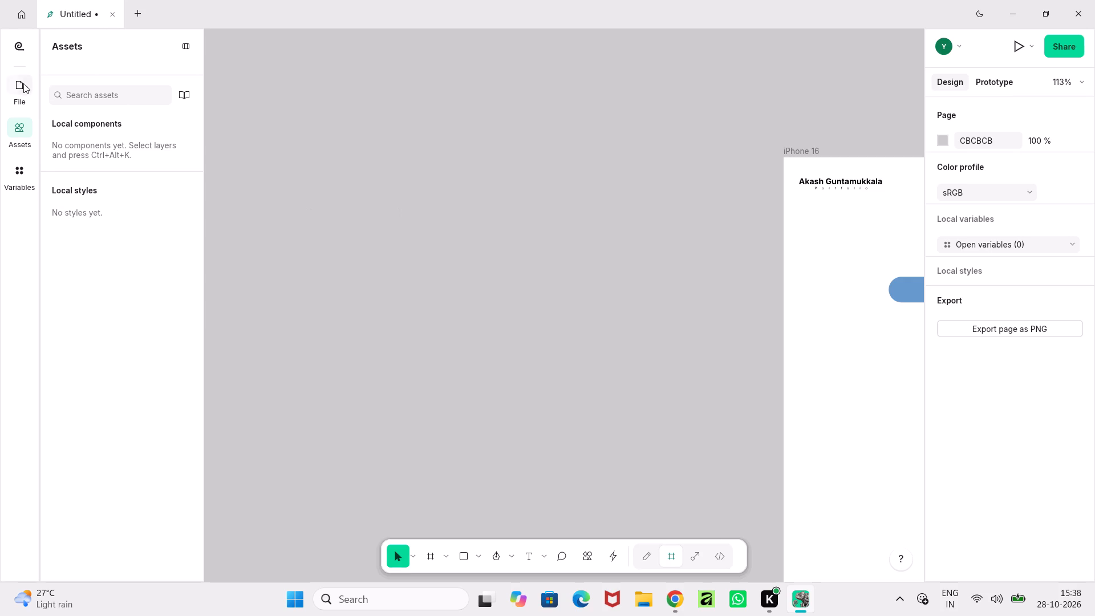
left_click(19, 92)
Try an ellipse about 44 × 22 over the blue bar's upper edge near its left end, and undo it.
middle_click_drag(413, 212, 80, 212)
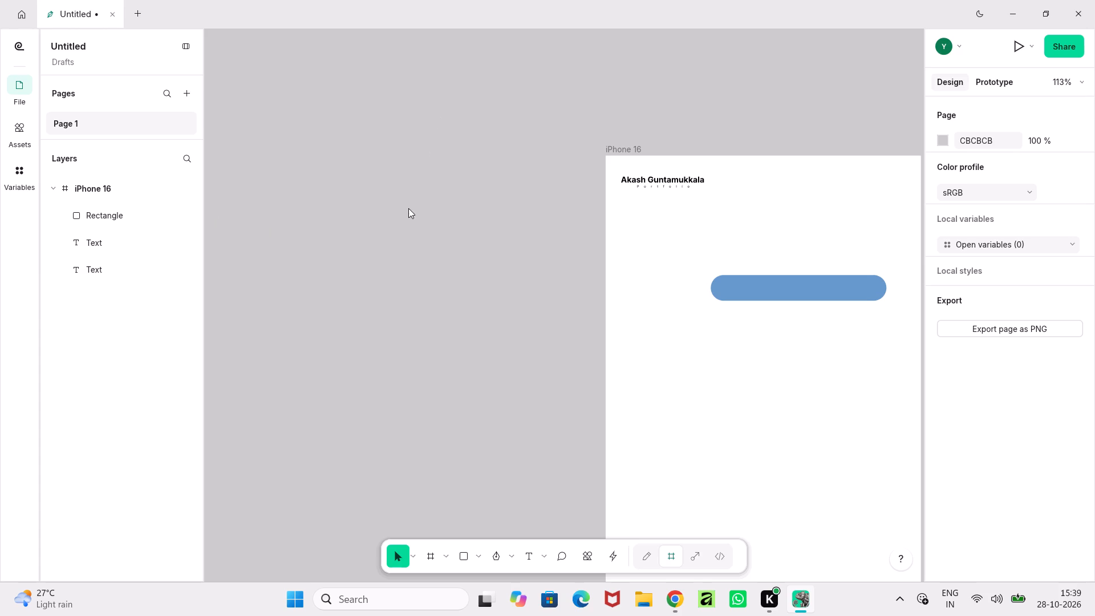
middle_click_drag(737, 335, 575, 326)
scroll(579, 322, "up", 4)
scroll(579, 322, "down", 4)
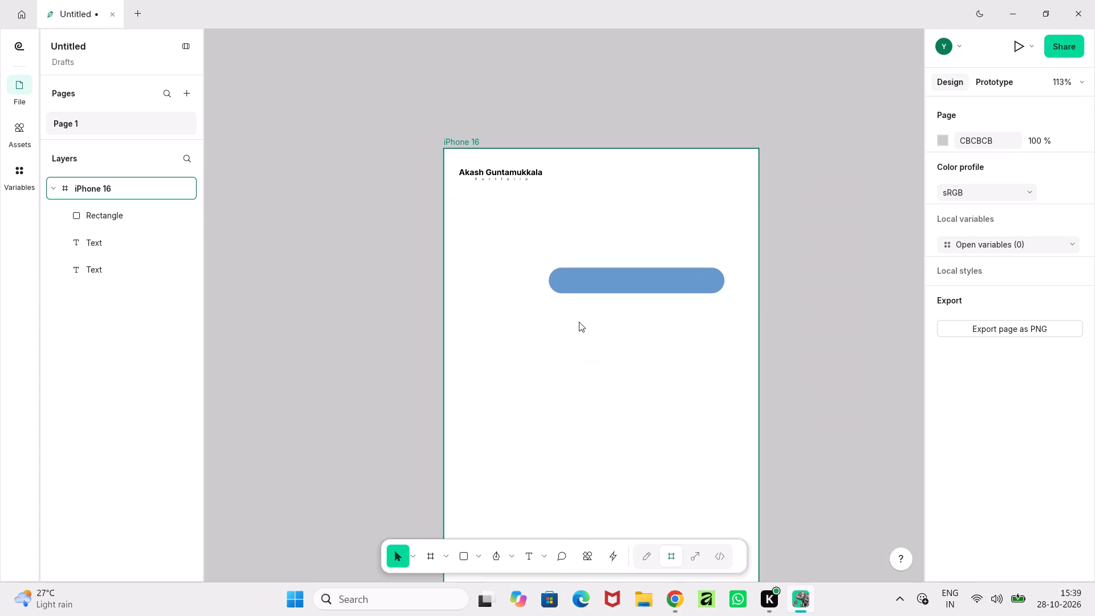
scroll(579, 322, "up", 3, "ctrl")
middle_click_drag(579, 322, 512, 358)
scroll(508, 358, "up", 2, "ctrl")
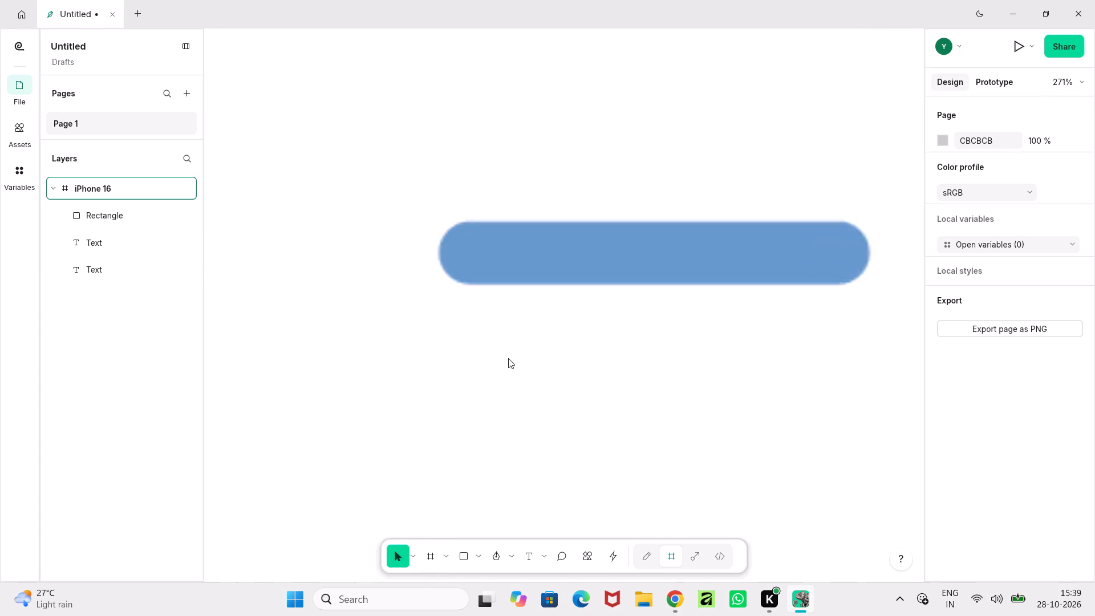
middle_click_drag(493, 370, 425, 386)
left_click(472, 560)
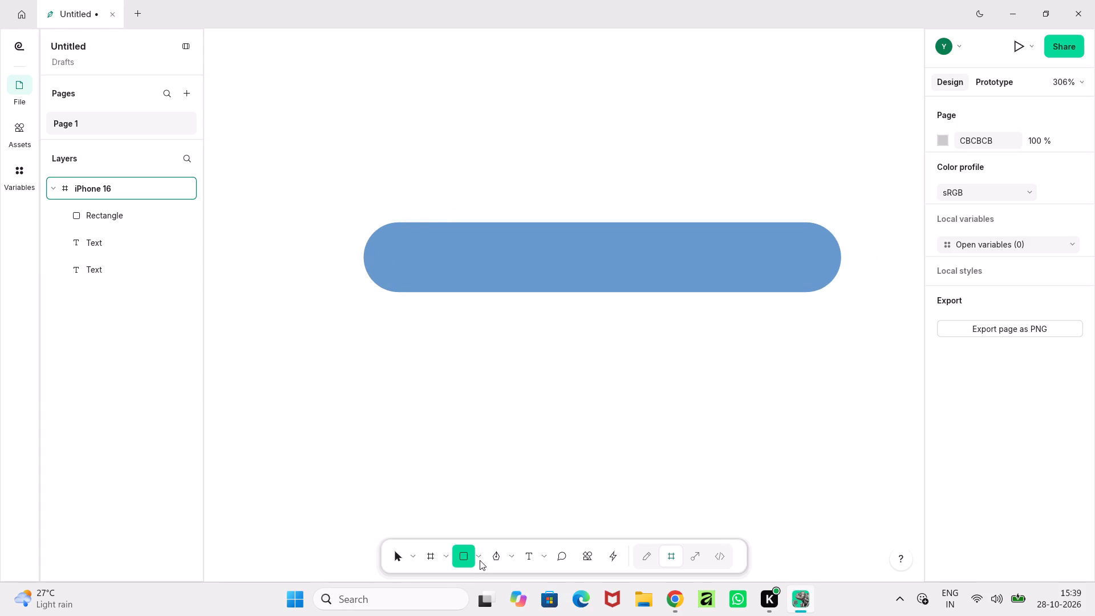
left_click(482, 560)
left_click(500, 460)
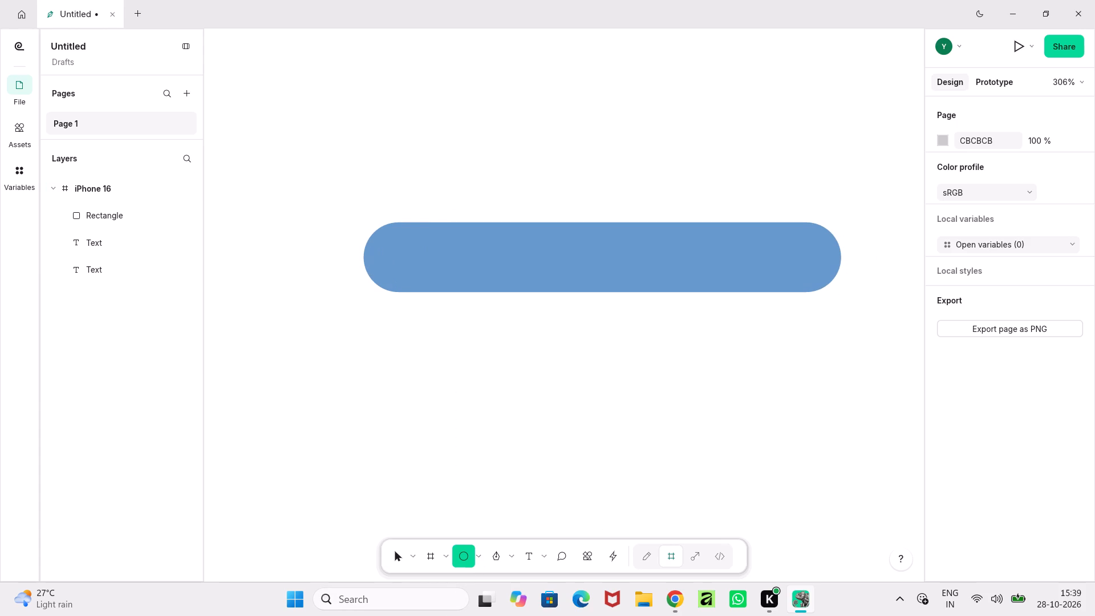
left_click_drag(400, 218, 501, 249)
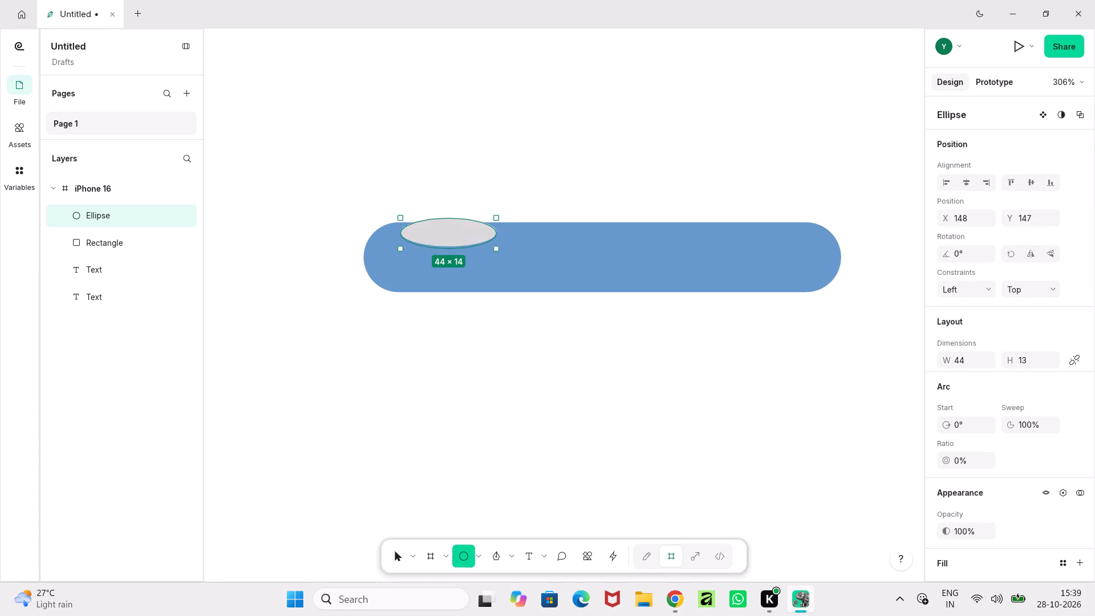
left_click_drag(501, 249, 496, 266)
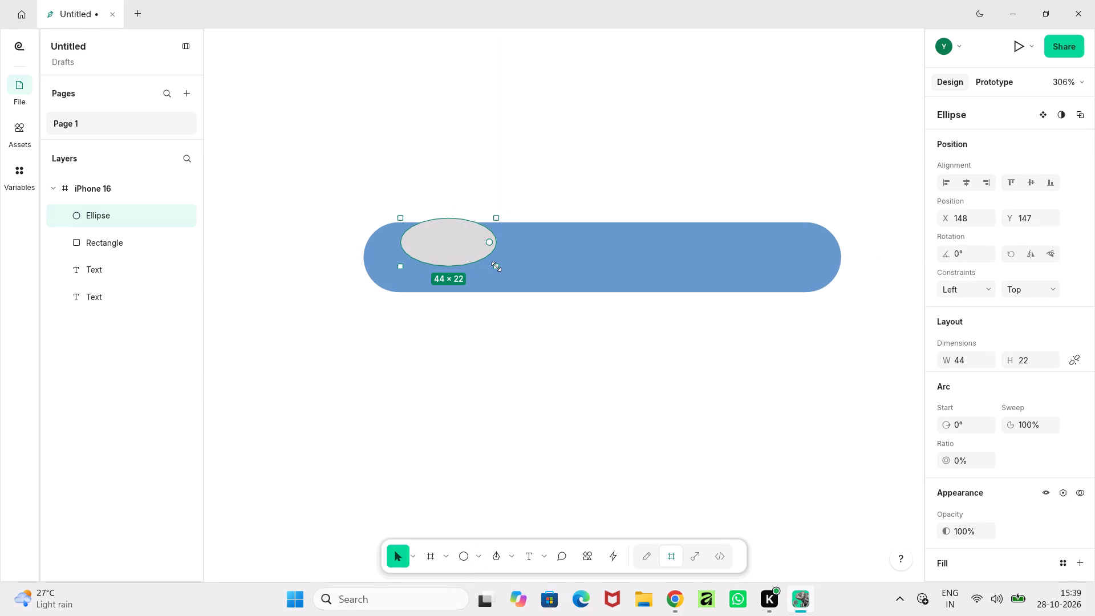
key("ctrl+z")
Draw a rectangle about 48 × 15 over the blue bar's upper edge near its left end, with corner radius 115.
left_click(482, 557)
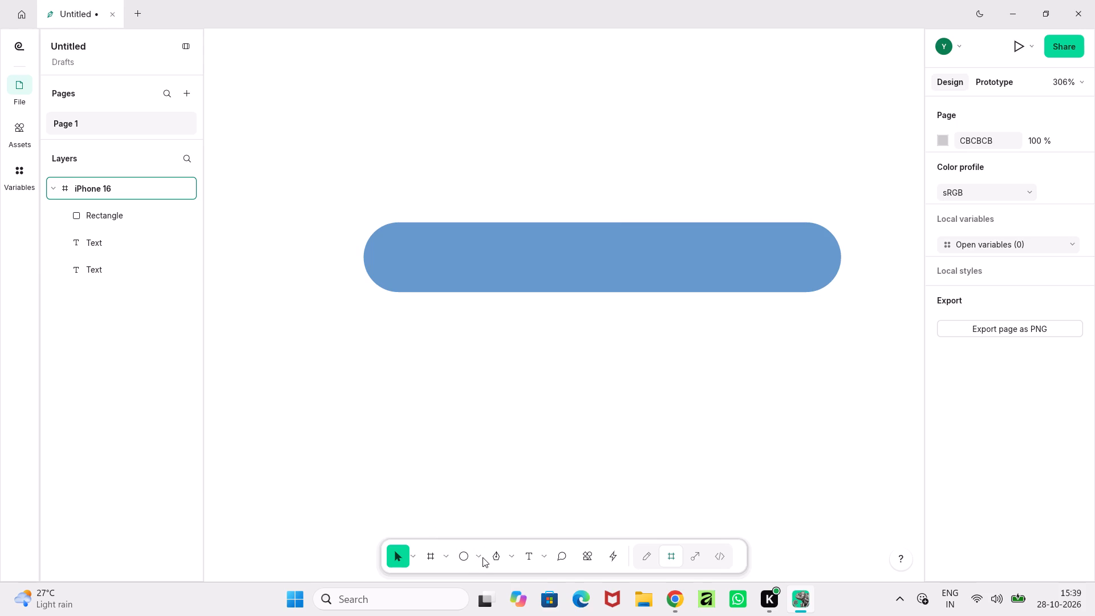
left_click(481, 558)
left_click(505, 408)
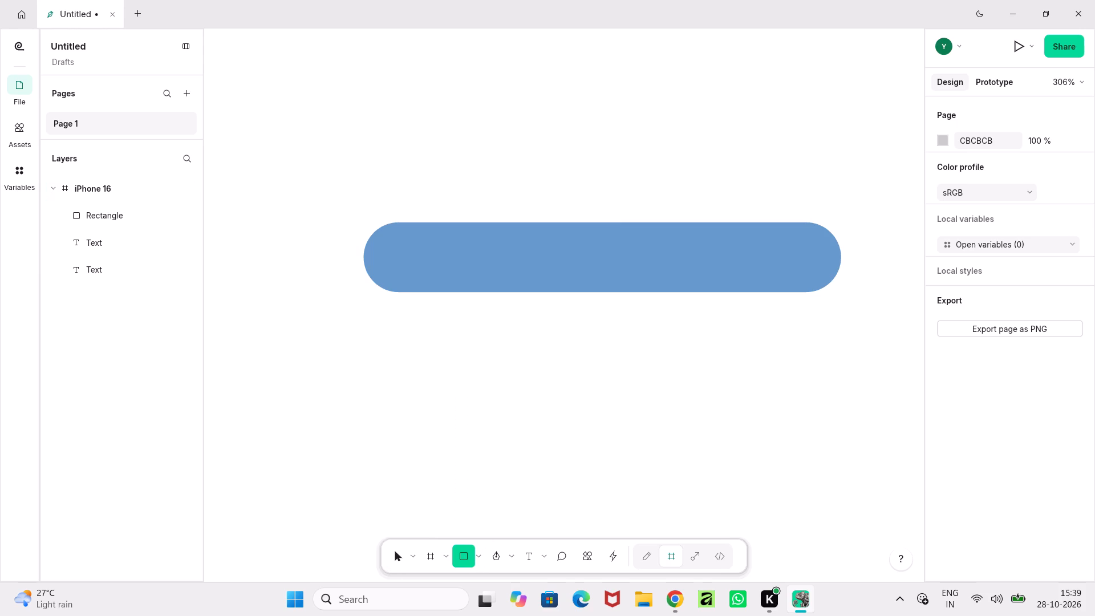
left_click_drag(408, 211, 512, 245)
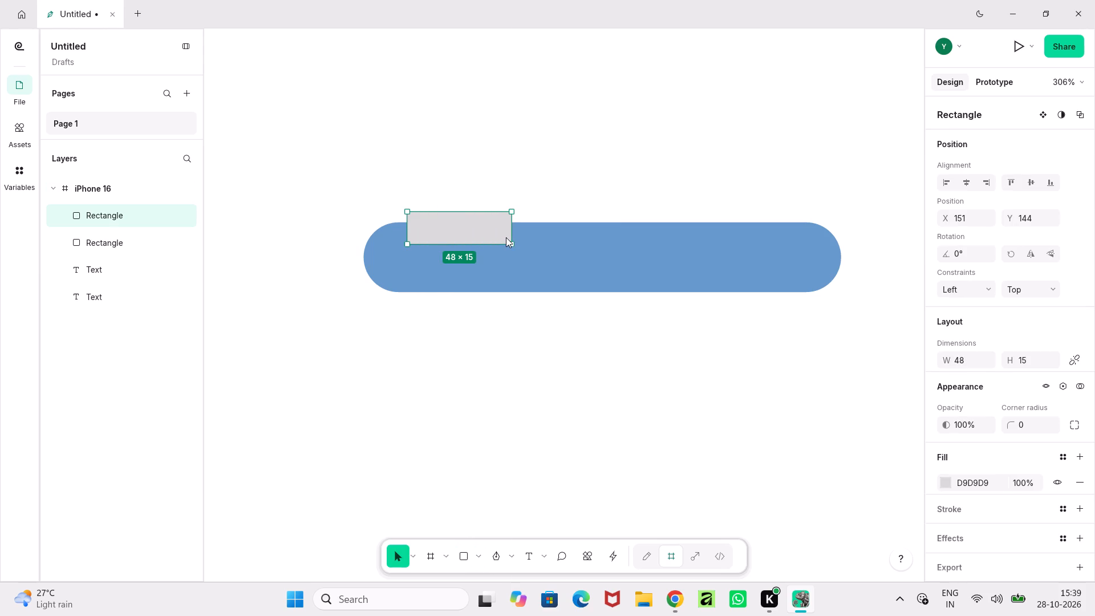
left_click_drag(1006, 425, 1088, 415)
Edit the grey pill's vector points: shift it up to about Y 141.5 and pull its side points out to about X 148 and X 202.
scroll(498, 229, "up", 3, "ctrl")
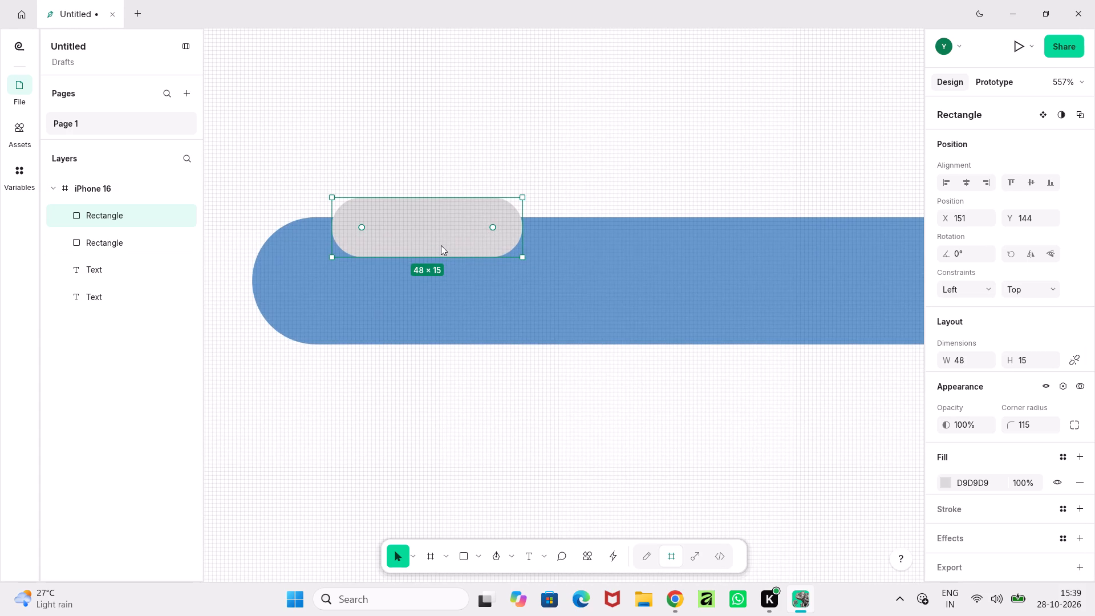
double_click(441, 245)
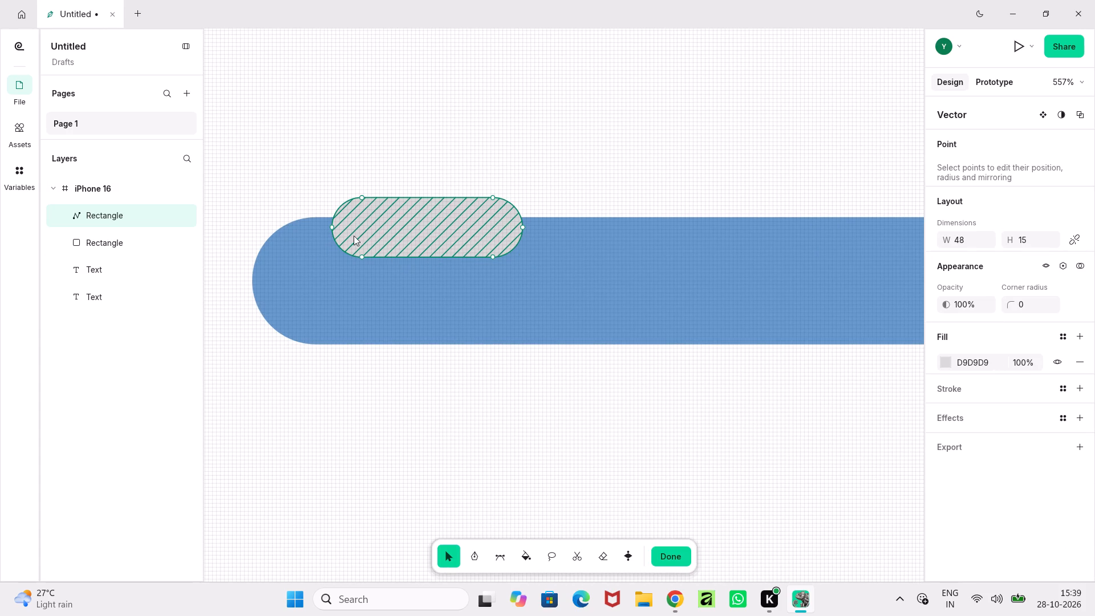
left_click_drag(422, 235, 423, 226)
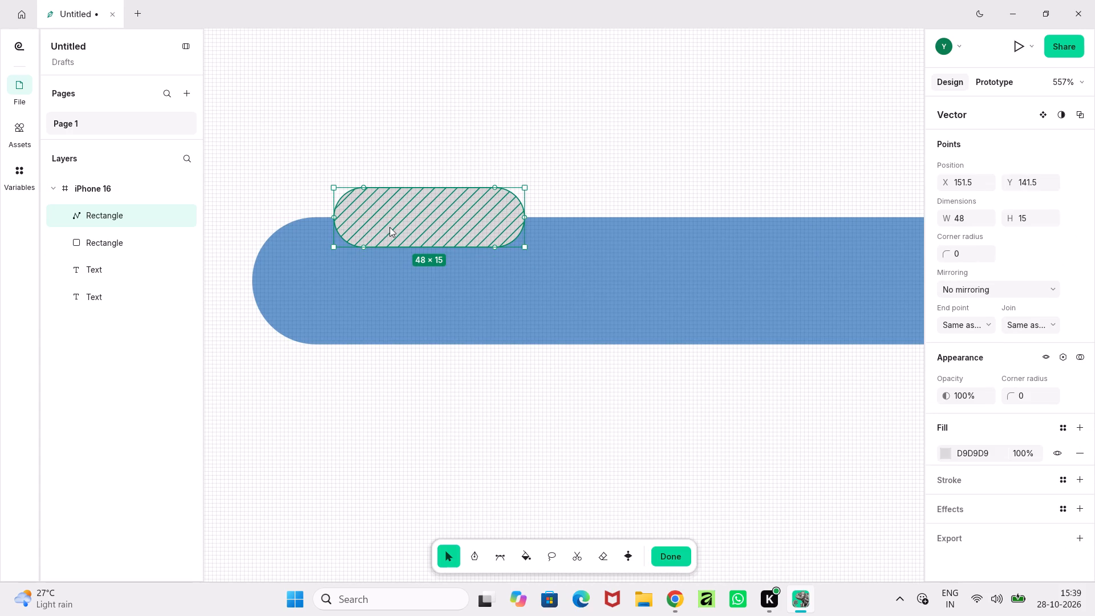
left_click_drag(333, 217, 319, 216)
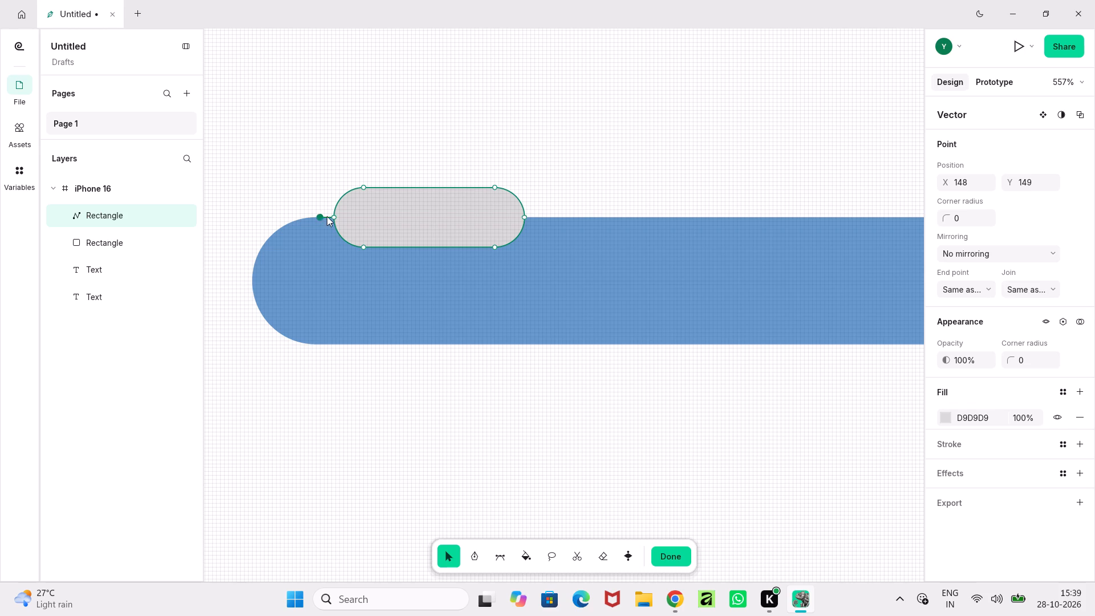
left_click(334, 216)
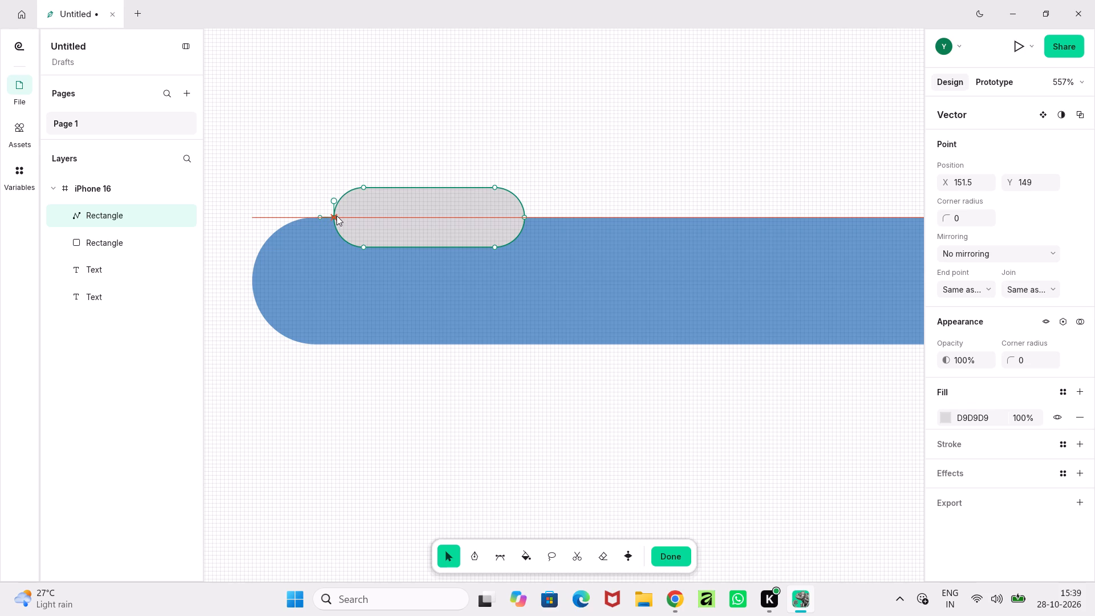
left_click_drag(317, 217, 301, 200)
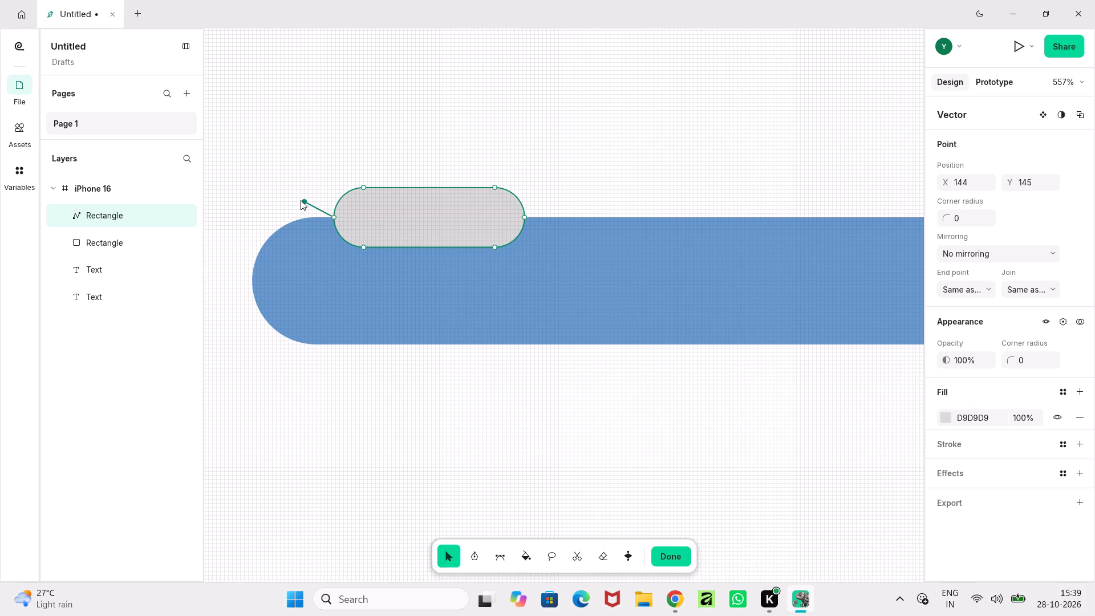
left_click_drag(301, 200, 328, 177)
left_click_drag(335, 216, 322, 218)
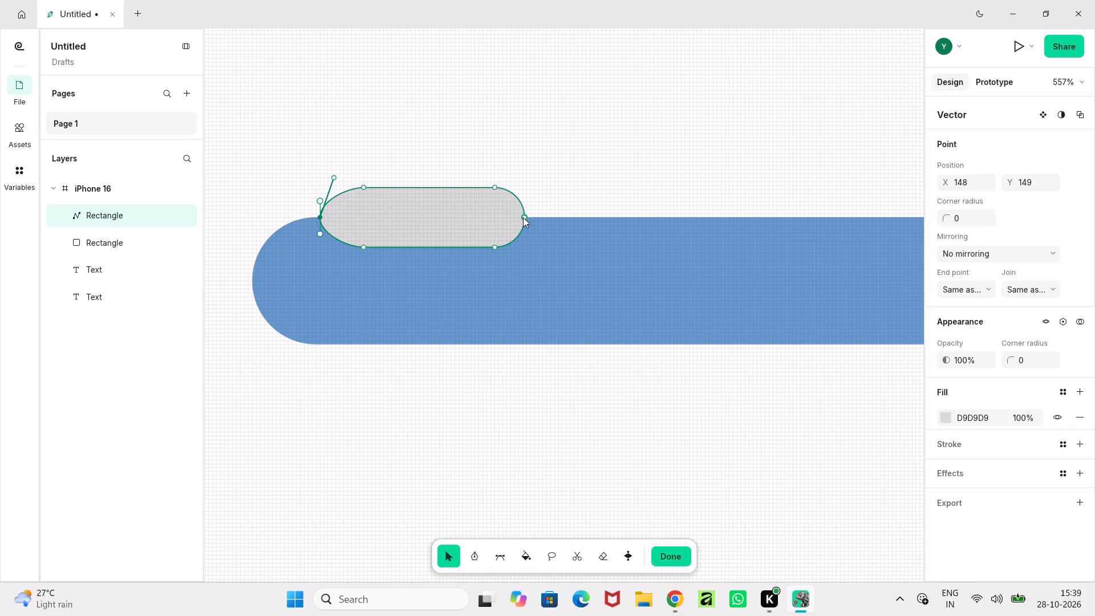
left_click_drag(523, 217, 534, 217)
left_click_drag(526, 216, 531, 216)
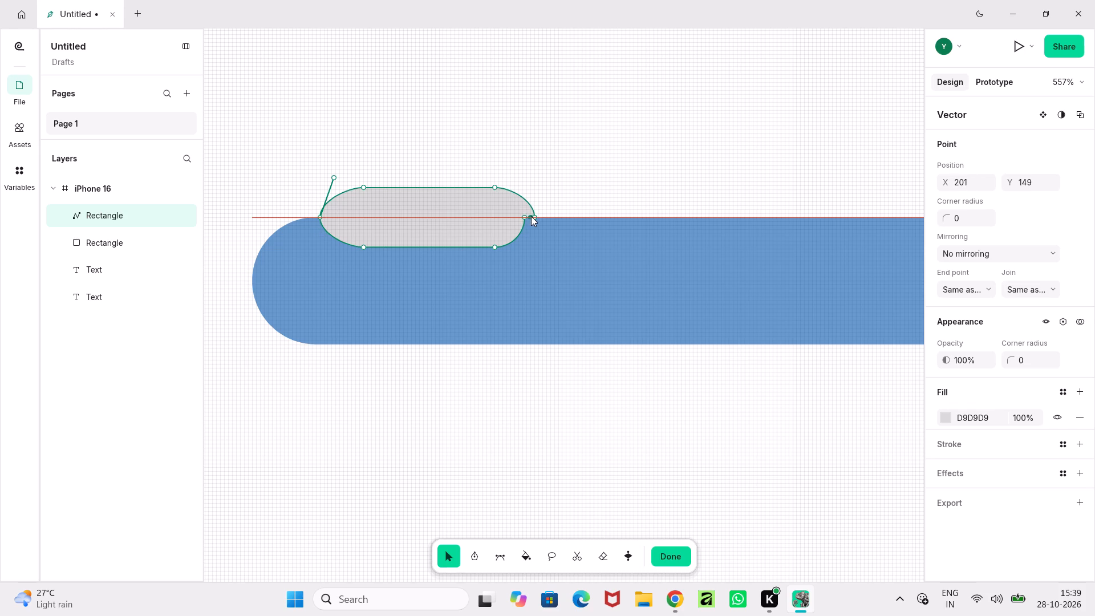
left_click_drag(531, 216, 533, 216)
left_click_drag(523, 217, 534, 217)
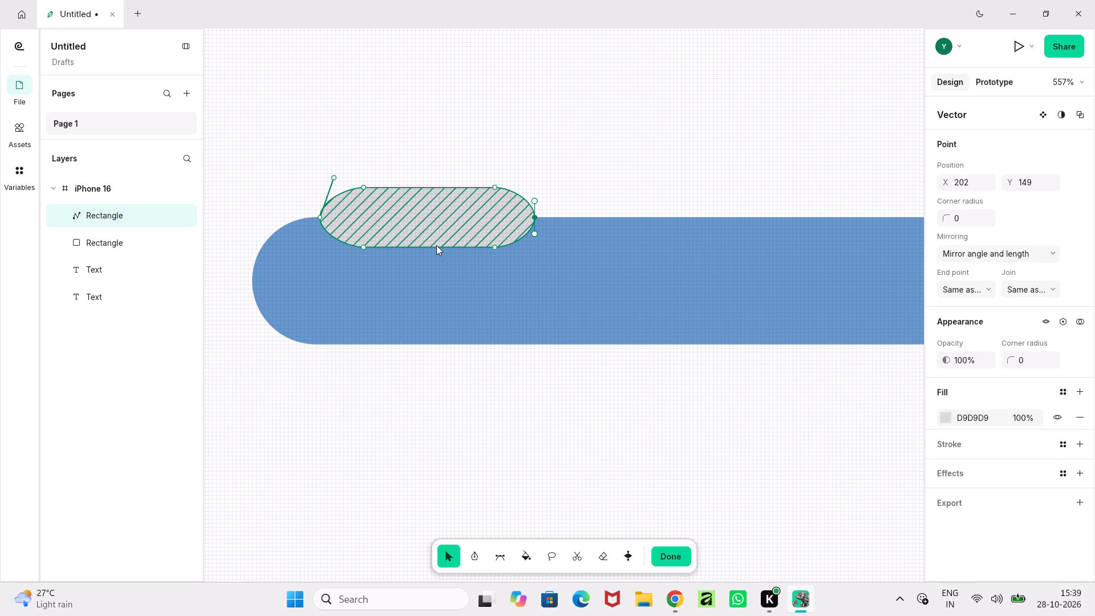
Lower both bottom points of the grey vector shape to about Y 162, and finish vector editing.
left_click(436, 245)
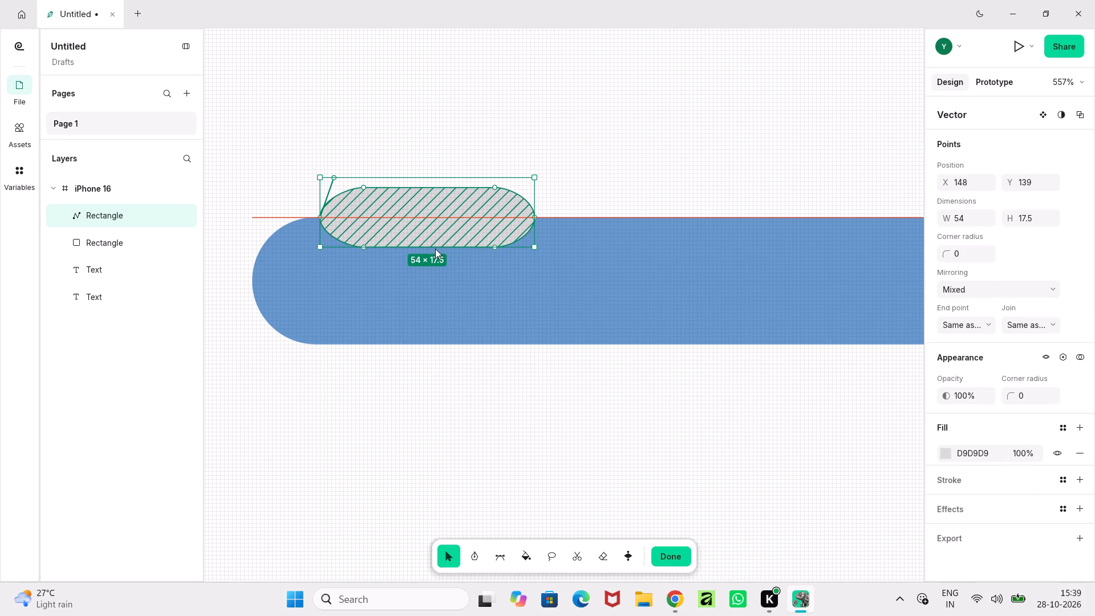
left_click_drag(369, 248, 372, 274)
key("ctrl+z")
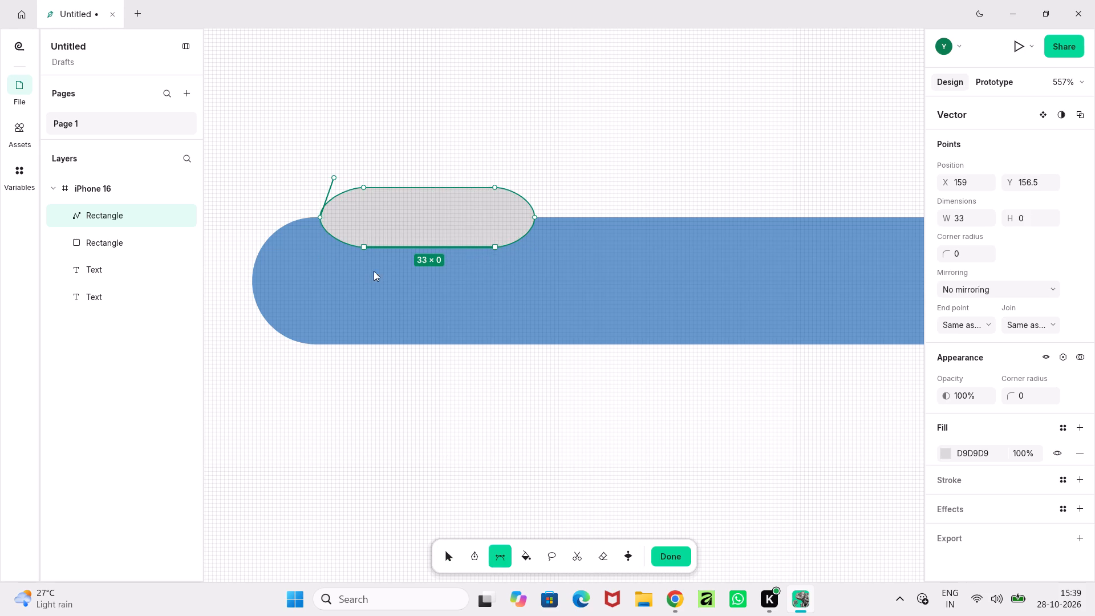
left_click(496, 246)
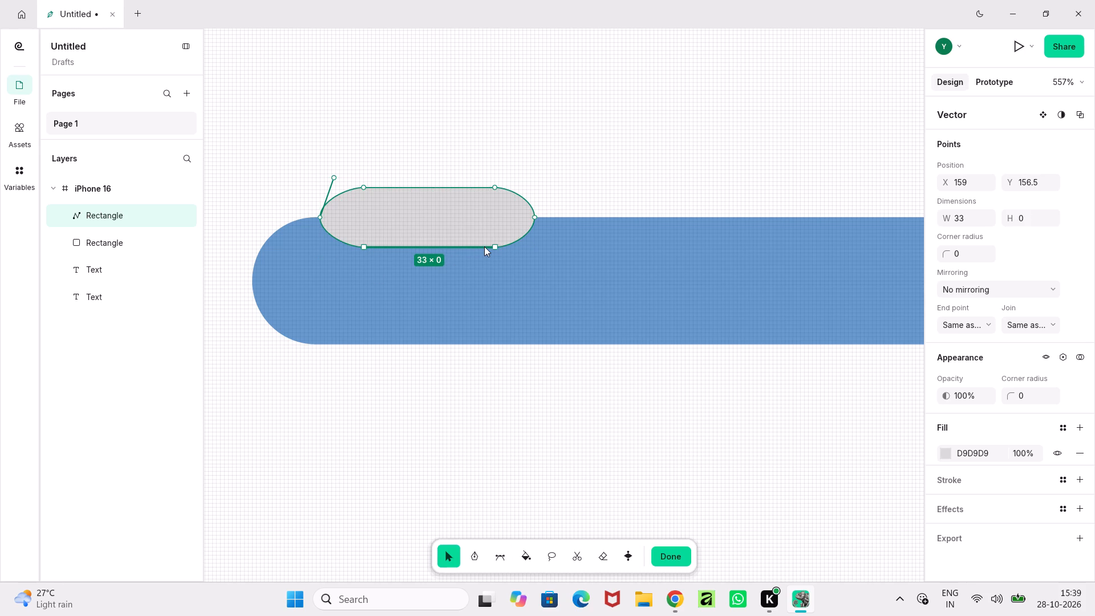
left_click_drag(484, 246, 484, 297)
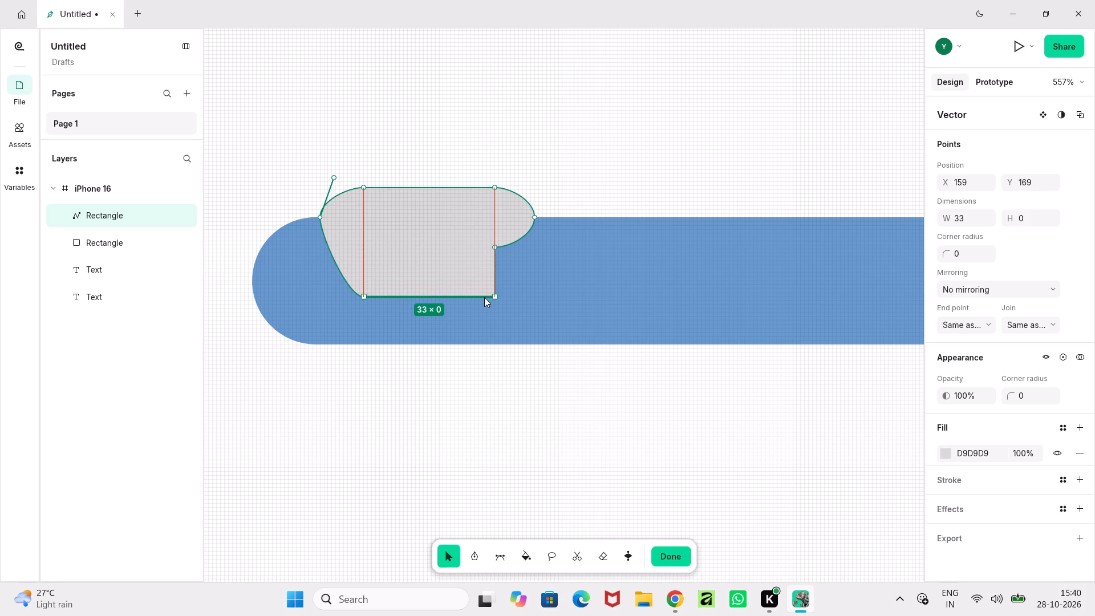
left_click_drag(484, 297, 484, 270)
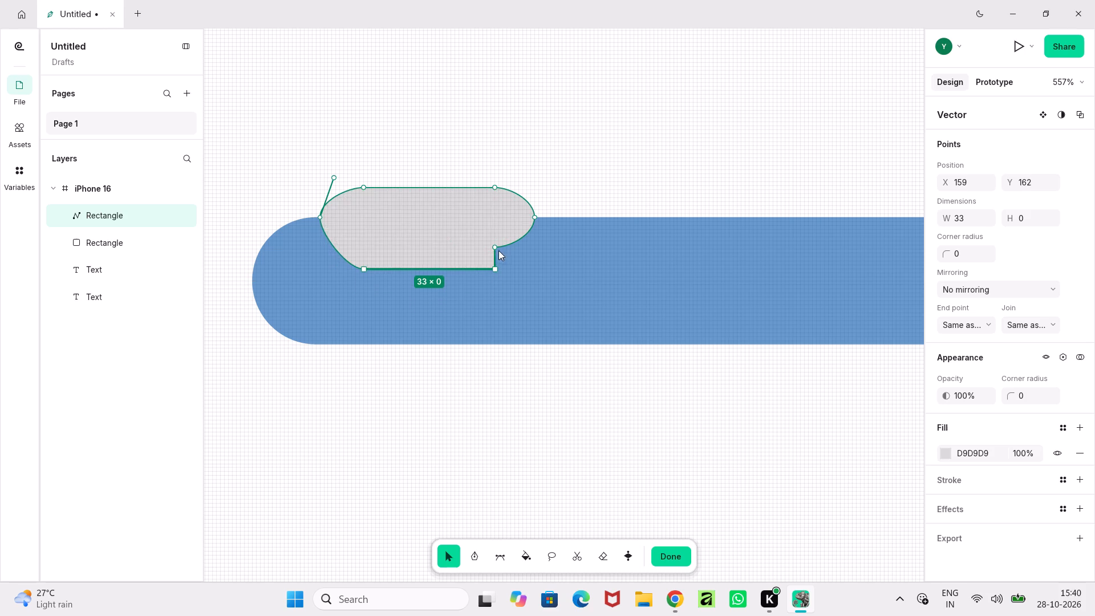
left_click_drag(495, 246, 495, 266)
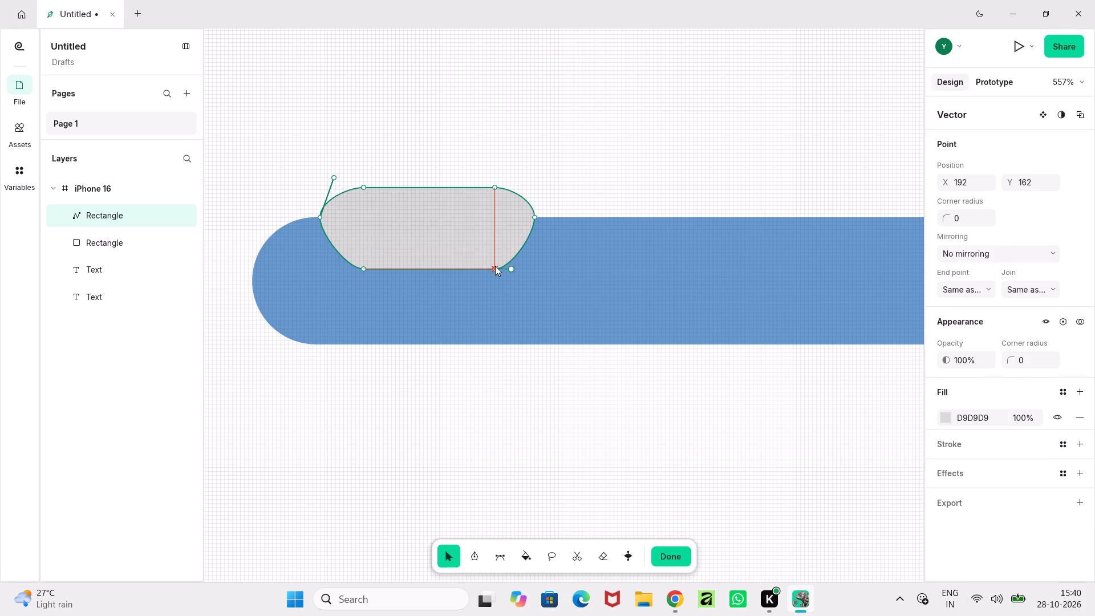
left_click_drag(495, 266, 495, 267)
left_click(565, 165)
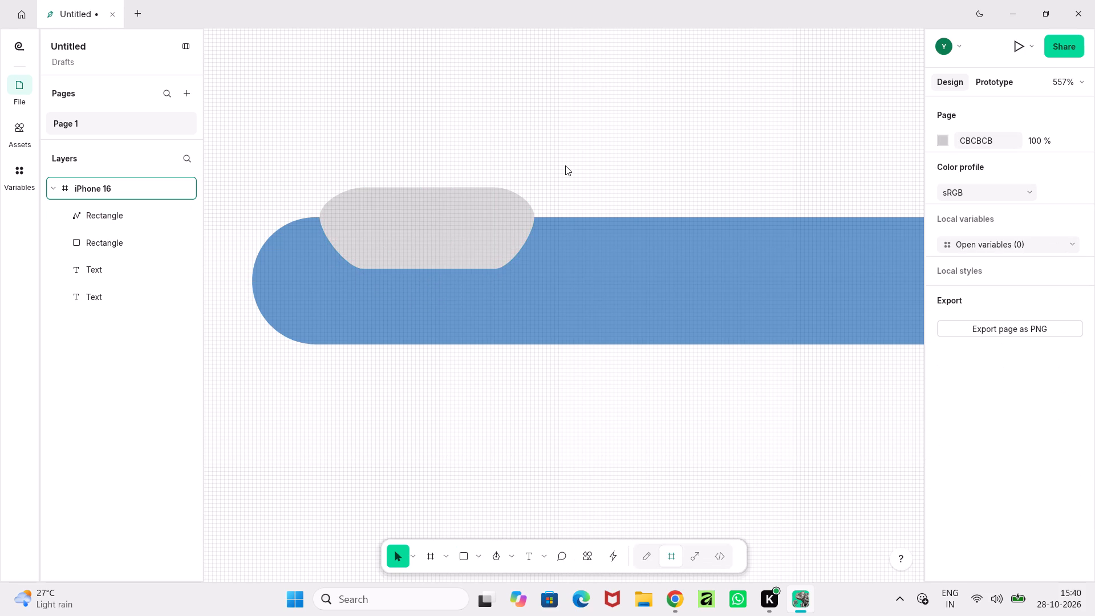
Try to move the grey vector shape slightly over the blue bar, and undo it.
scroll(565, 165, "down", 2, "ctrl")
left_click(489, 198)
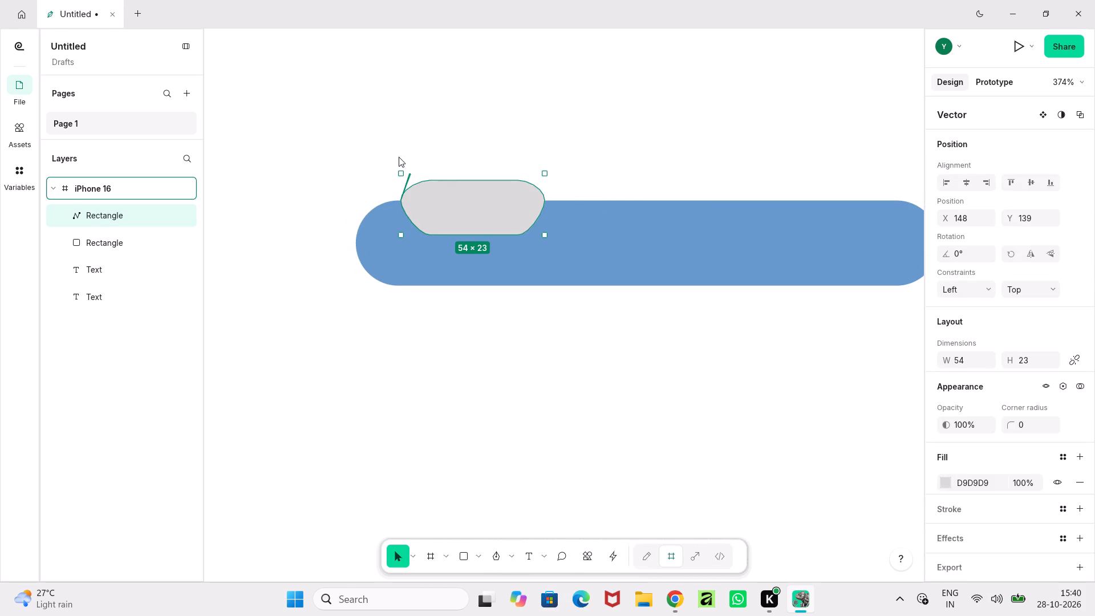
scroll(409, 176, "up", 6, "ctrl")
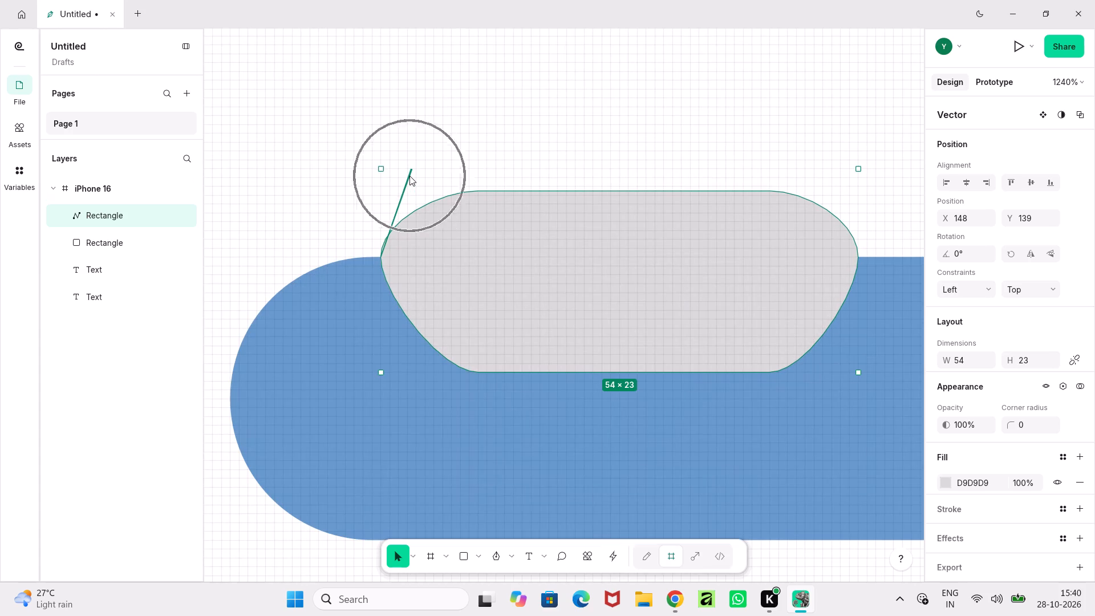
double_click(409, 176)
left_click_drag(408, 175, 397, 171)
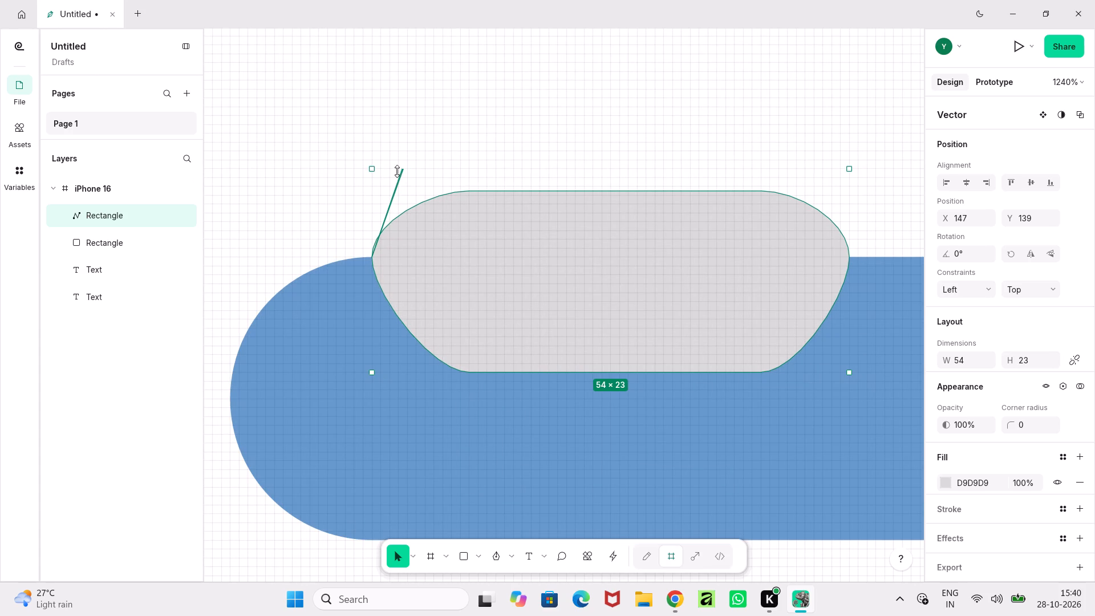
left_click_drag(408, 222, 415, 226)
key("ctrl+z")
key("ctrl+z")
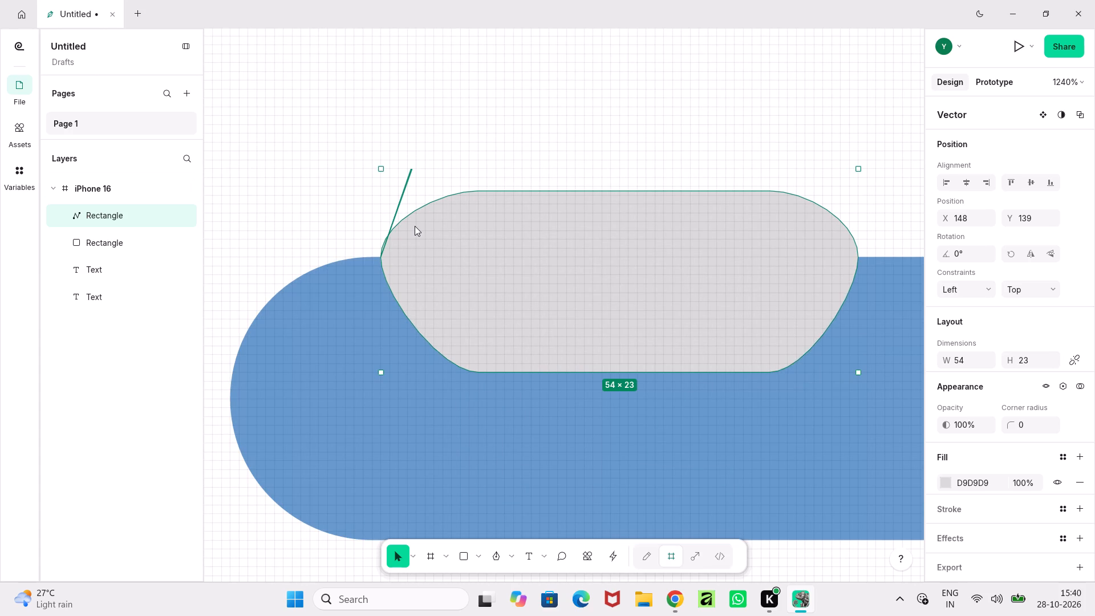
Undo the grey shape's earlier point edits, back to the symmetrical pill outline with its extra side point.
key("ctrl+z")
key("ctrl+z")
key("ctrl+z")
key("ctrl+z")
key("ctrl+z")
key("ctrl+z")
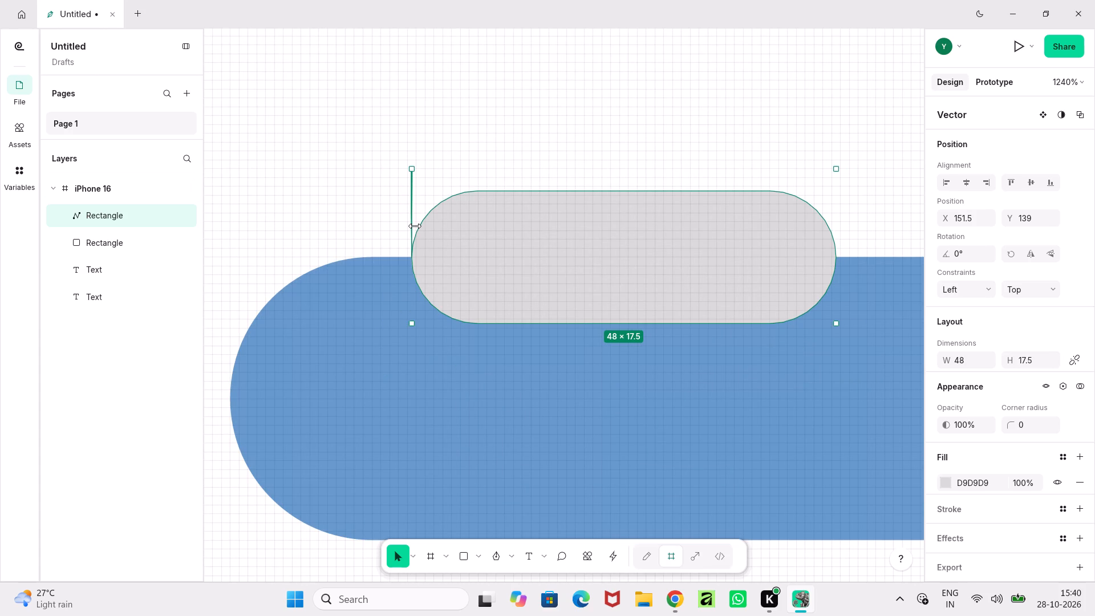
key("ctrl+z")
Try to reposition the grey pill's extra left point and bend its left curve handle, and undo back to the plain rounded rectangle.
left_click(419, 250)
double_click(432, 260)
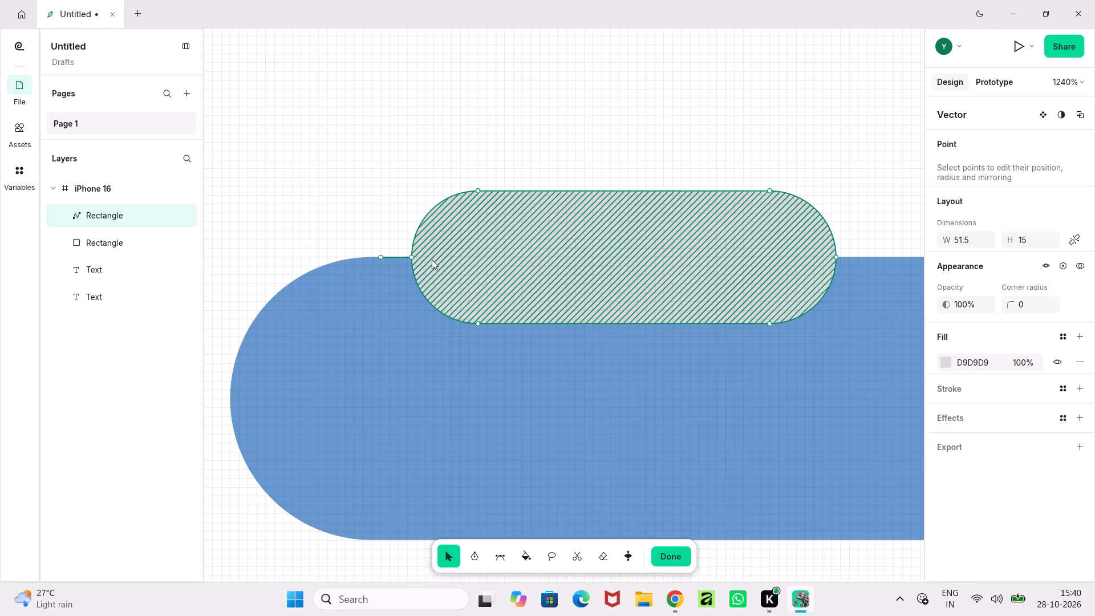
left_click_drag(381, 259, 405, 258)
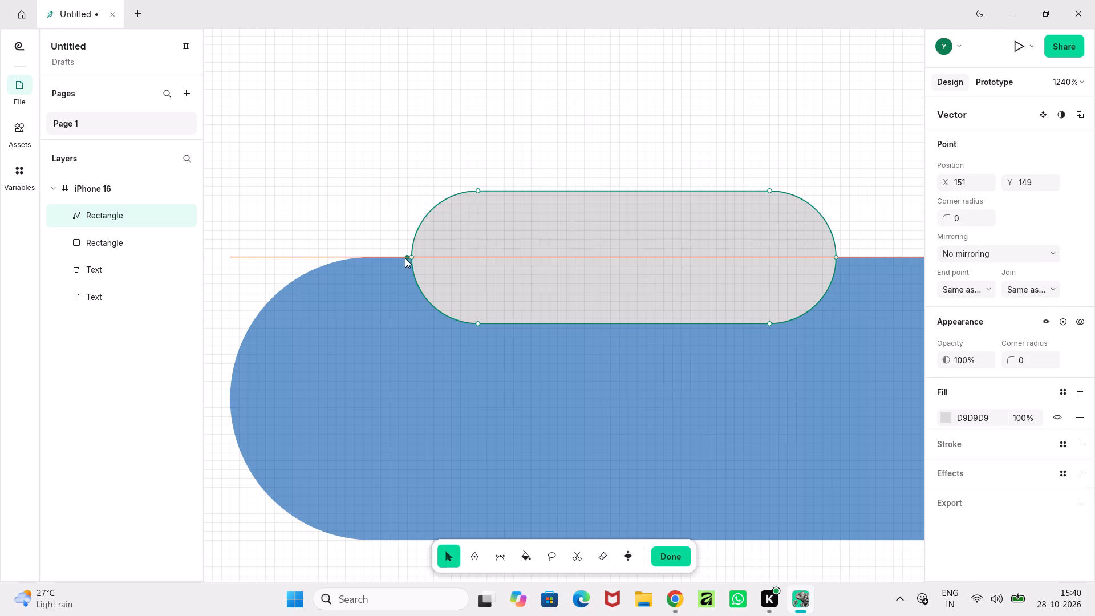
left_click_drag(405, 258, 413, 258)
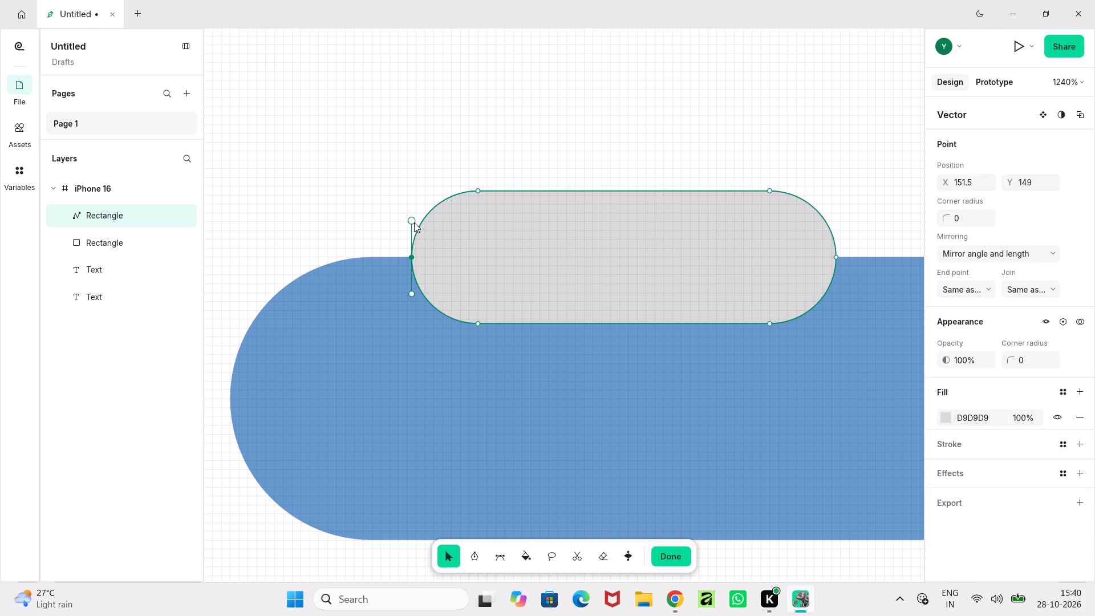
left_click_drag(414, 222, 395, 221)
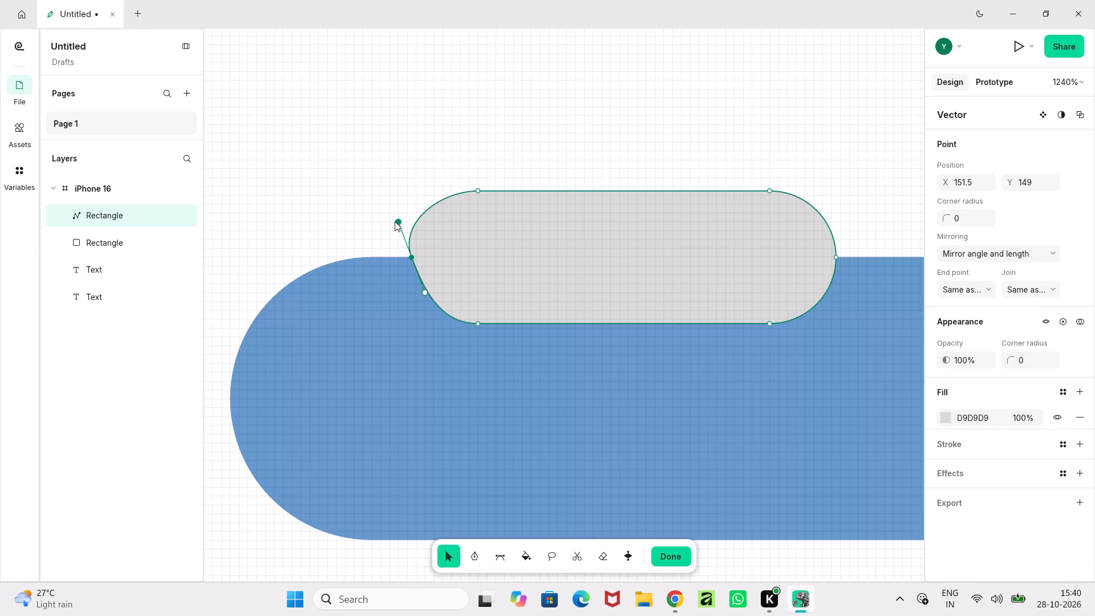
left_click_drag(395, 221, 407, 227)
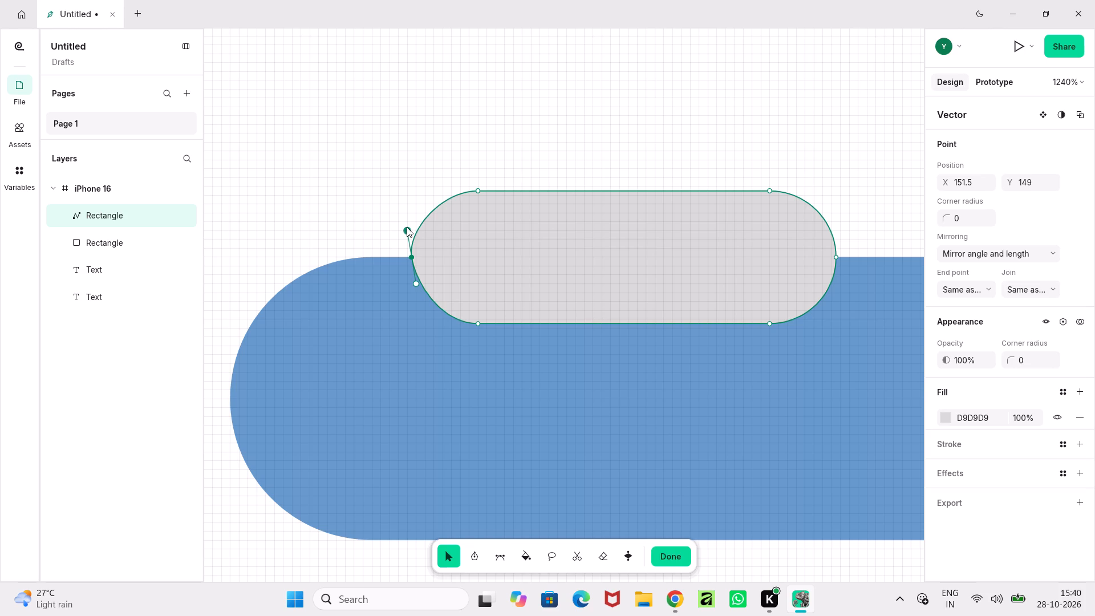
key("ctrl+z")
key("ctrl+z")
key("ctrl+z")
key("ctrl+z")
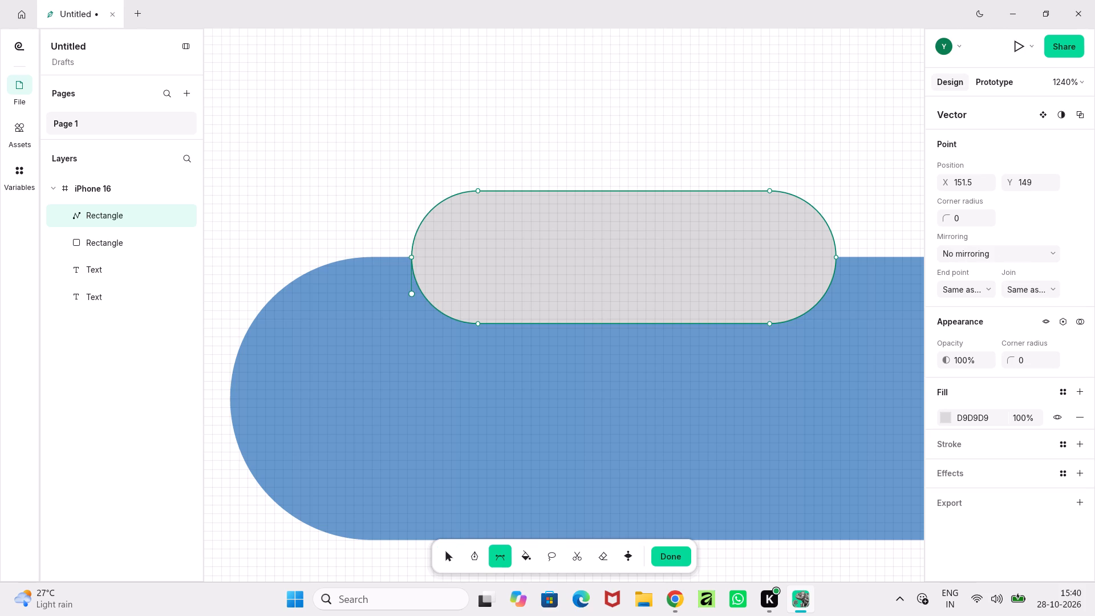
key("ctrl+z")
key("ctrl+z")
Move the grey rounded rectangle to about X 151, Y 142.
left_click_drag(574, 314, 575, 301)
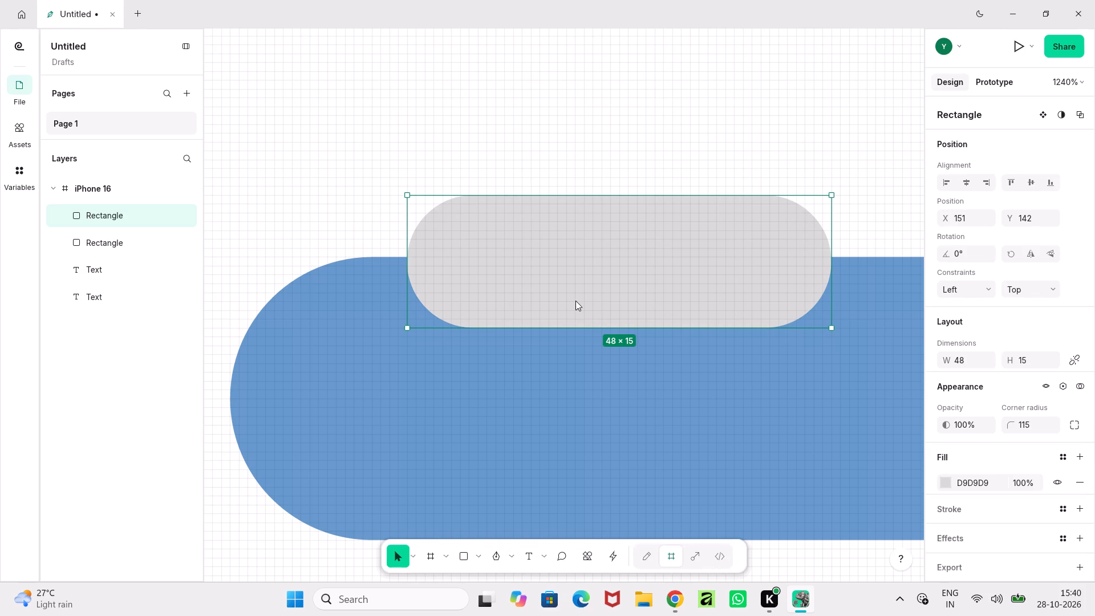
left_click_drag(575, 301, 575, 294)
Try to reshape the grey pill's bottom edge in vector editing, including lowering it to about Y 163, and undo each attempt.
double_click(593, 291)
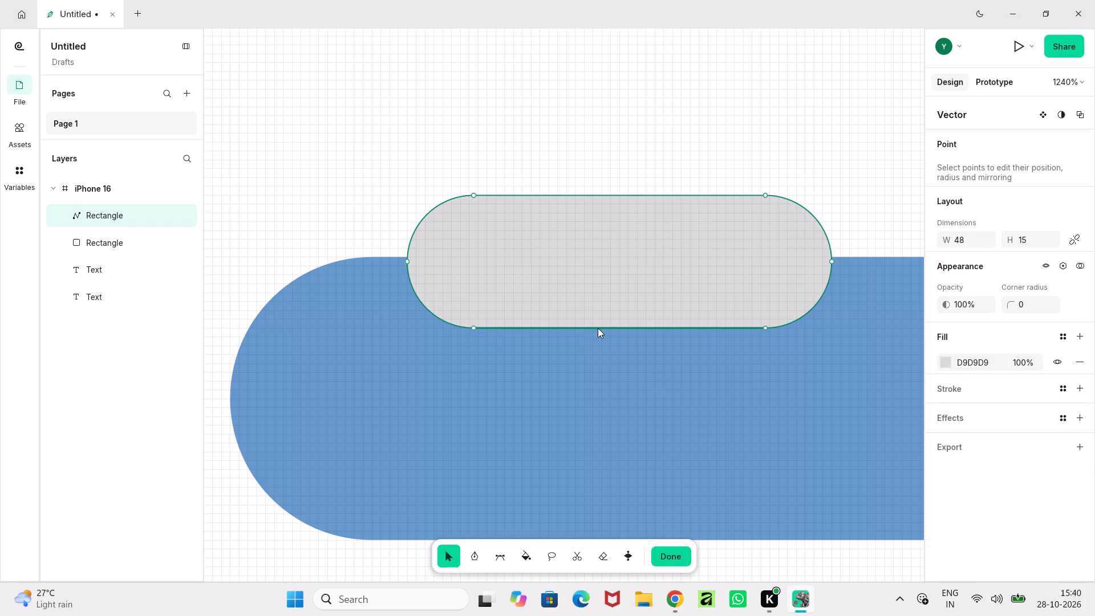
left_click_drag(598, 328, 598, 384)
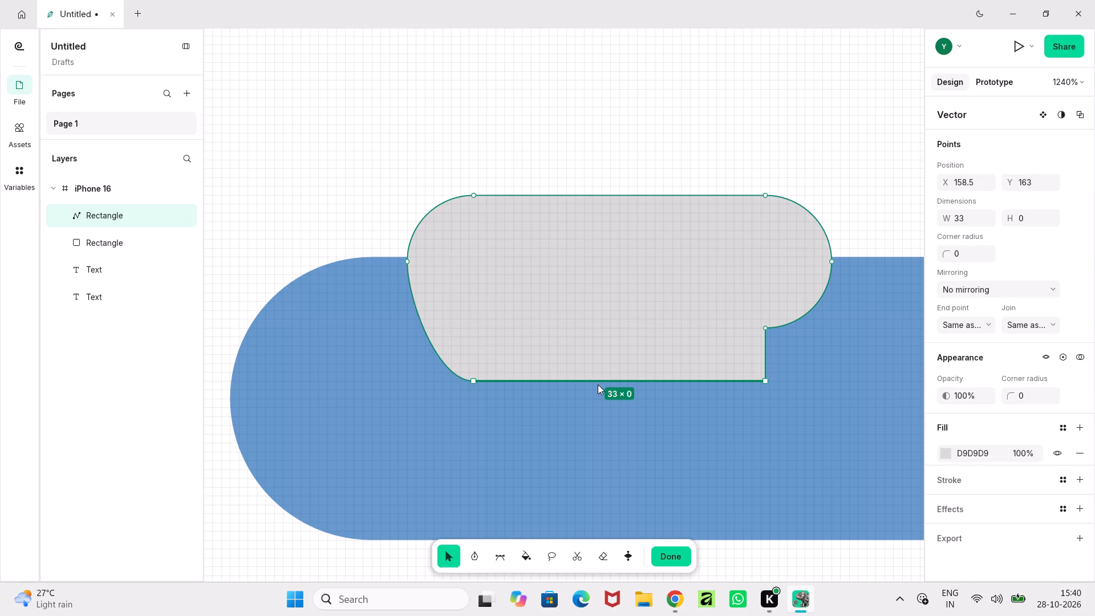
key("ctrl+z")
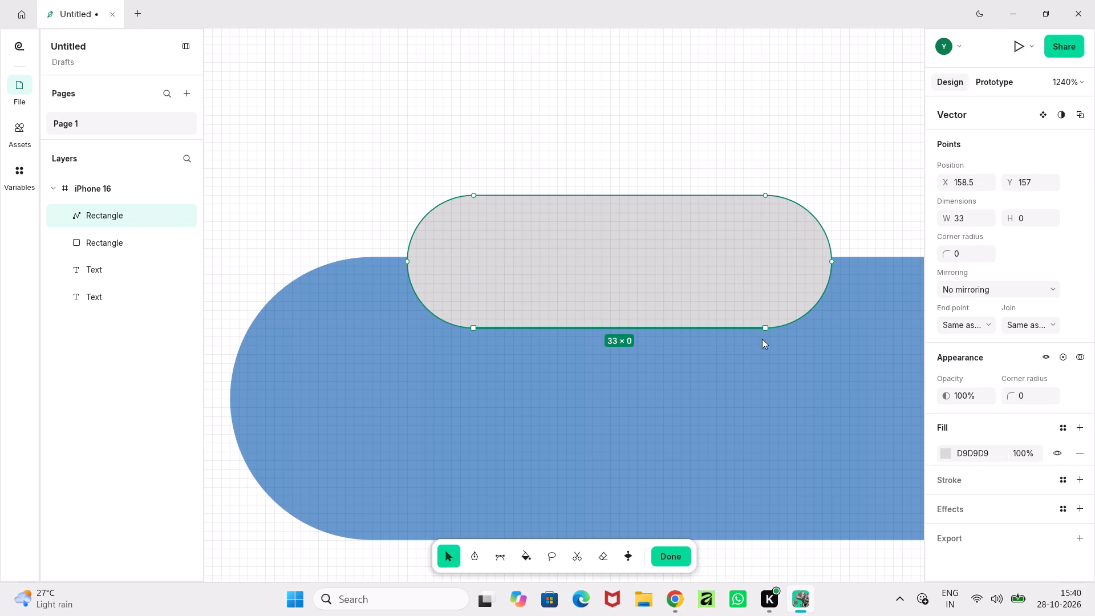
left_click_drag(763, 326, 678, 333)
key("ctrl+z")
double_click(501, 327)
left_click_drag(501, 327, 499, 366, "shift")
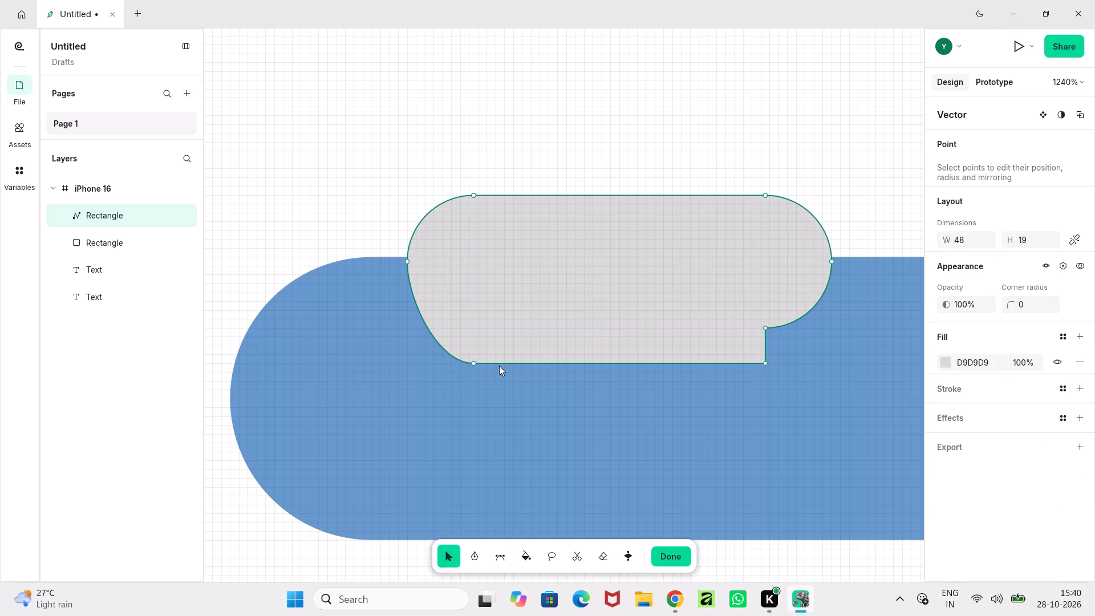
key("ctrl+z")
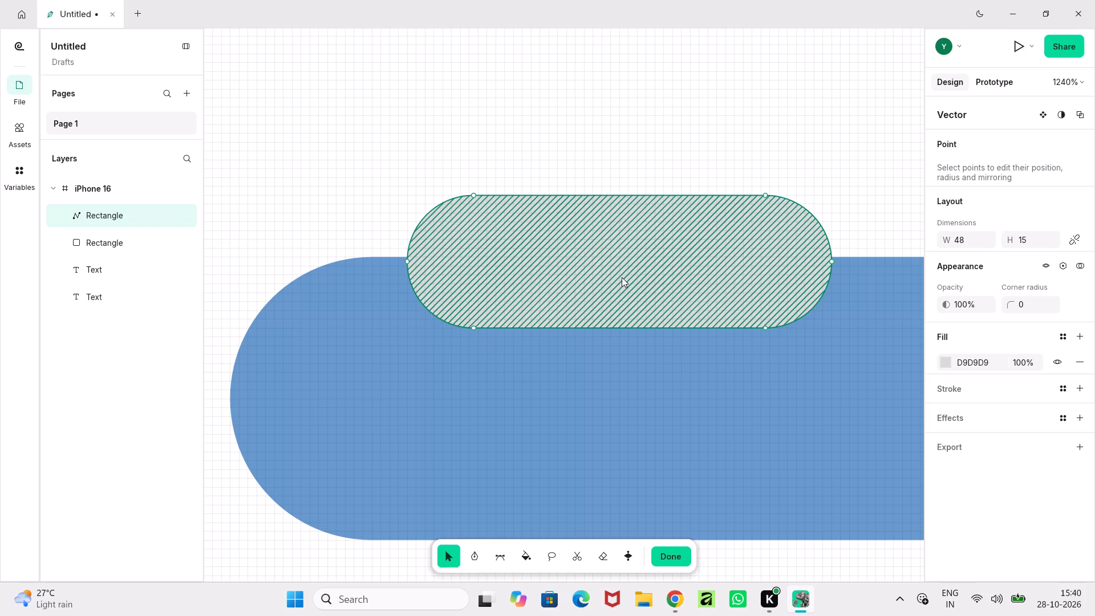
Delete the whole grey pill outline in vector editing, and finish editing.
left_click(622, 277)
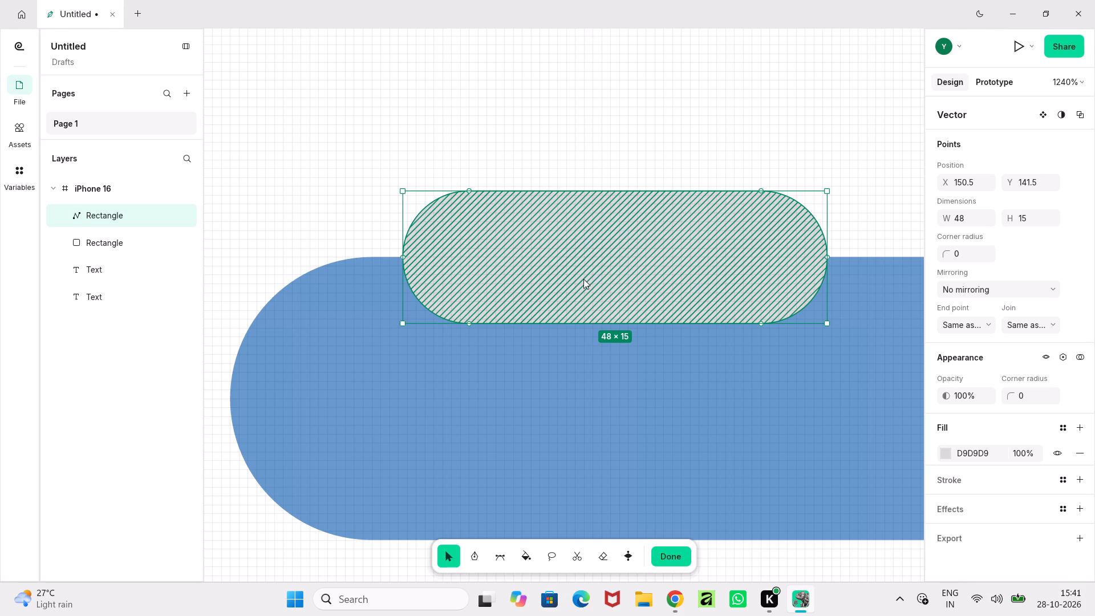
key("Delete")
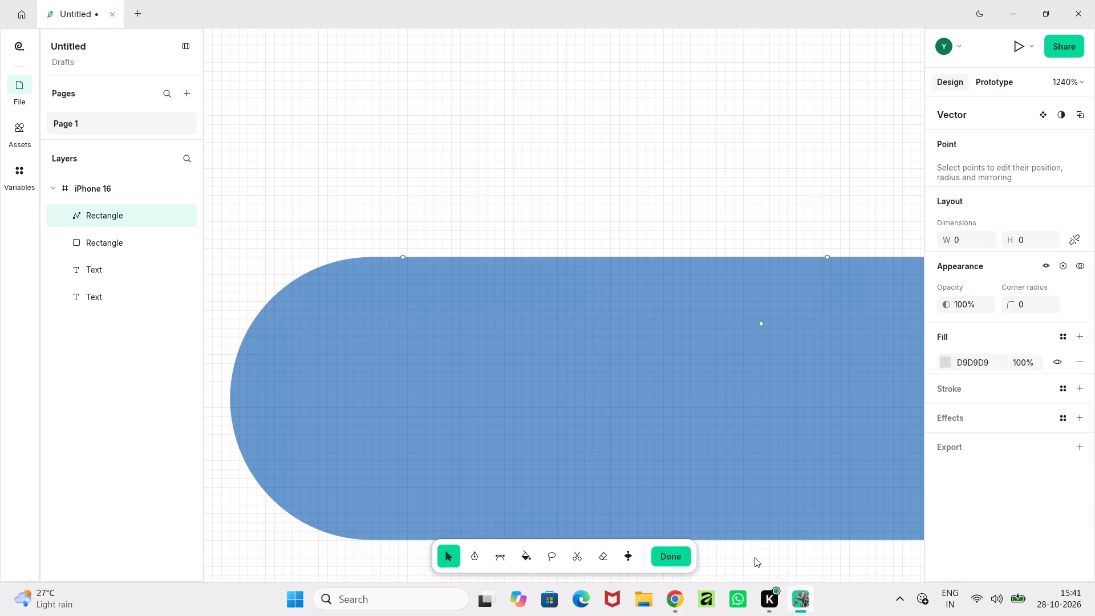
left_click(753, 556)
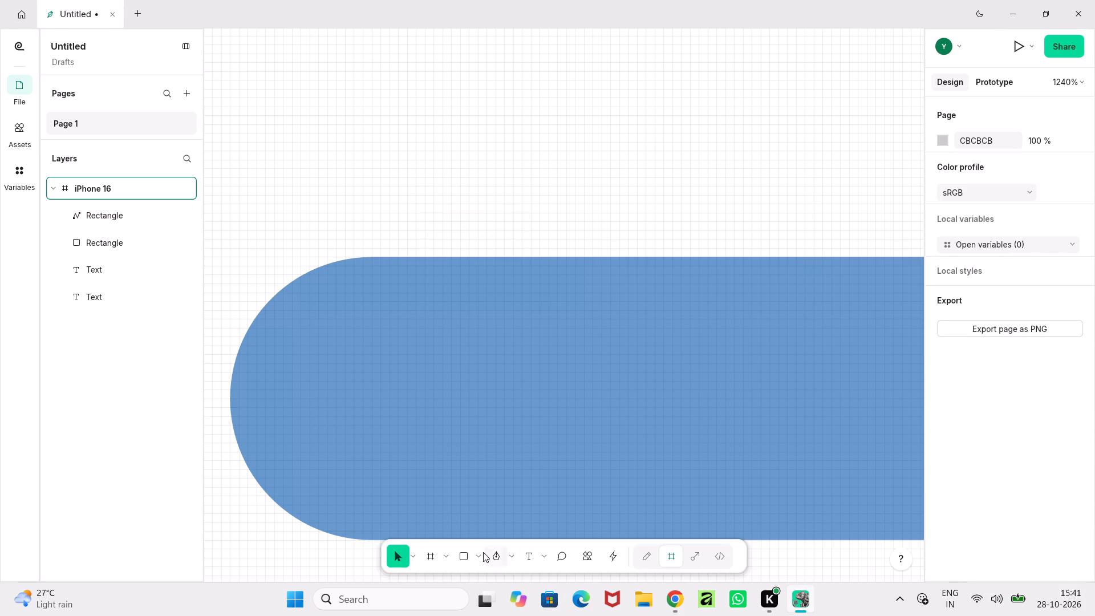
Draw a circle about 39 × 39 over the blue bar's upper edge near its left end, at about X 152, Y 130.
left_click(480, 559)
left_click(506, 471)
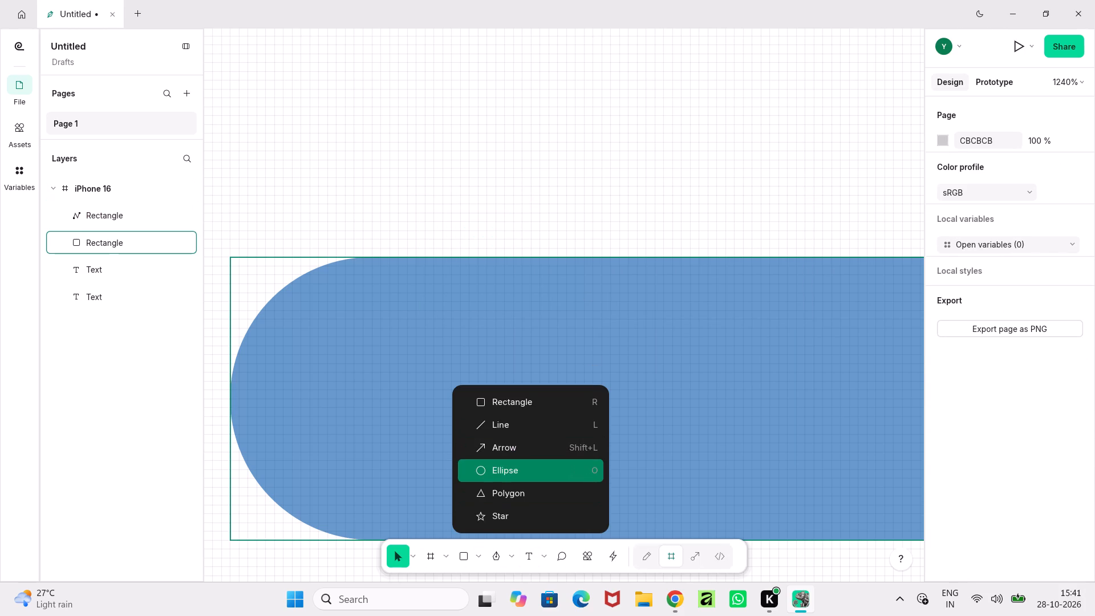
scroll(507, 471, "down", 4, "ctrl")
left_click_drag(469, 325, 622, 493, "shift")
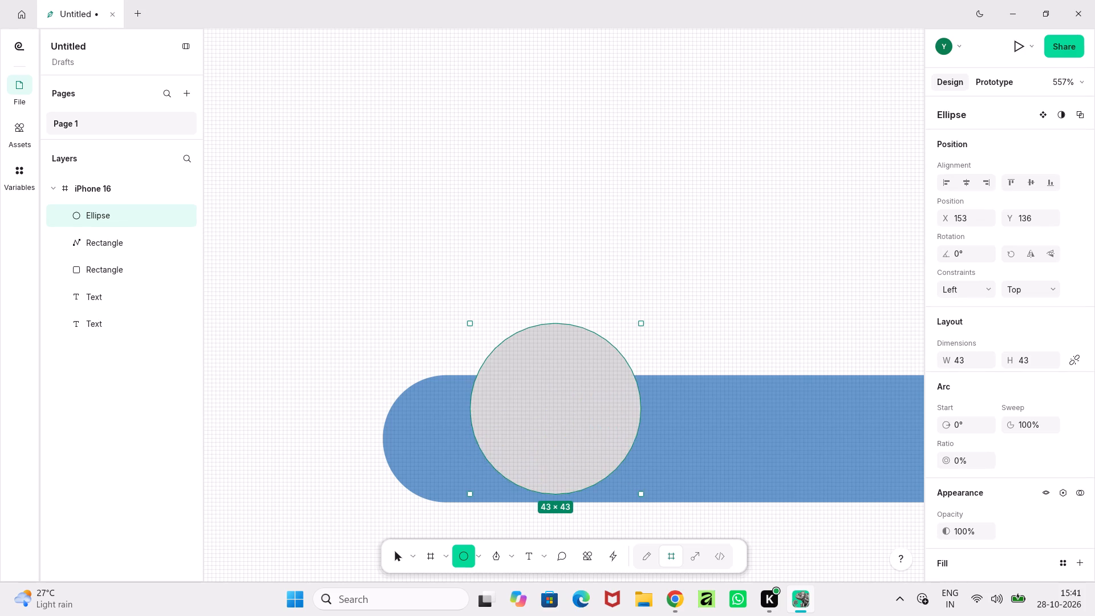
left_click_drag(622, 493, 619, 479, "shift")
left_click_drag(578, 442, 573, 418)
Edit the circle's vector points: lower the bottom point and pull both side points outward, making the shape about 54.5 × 45.
scroll(644, 352, "down", 4, "ctrl")
middle_click_drag(644, 352, 566, 349)
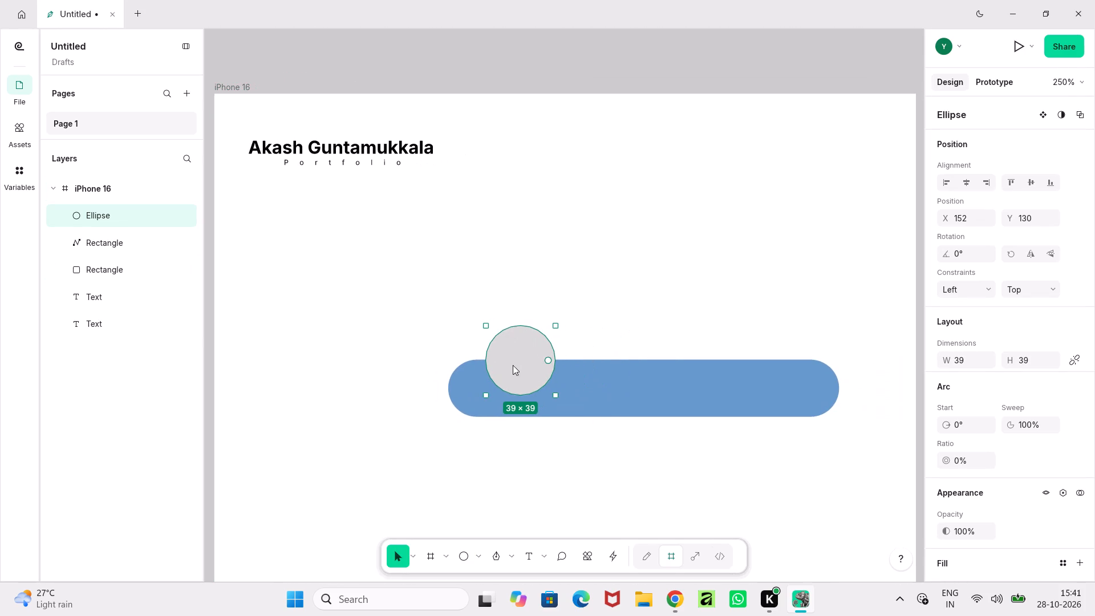
scroll(601, 334, "up", 5, "ctrl")
middle_click_drag(590, 345, 663, 289)
scroll(656, 294, "up", 1, "ctrl")
double_click(364, 408)
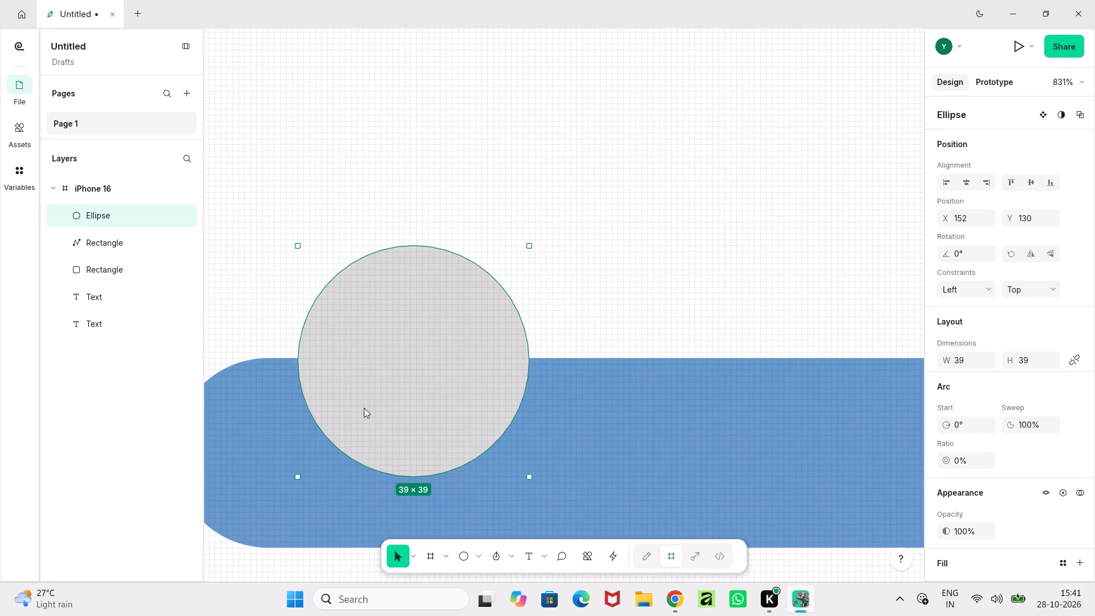
scroll(372, 407, "down", 1, "ctrl")
left_click_drag(407, 464, 409, 475)
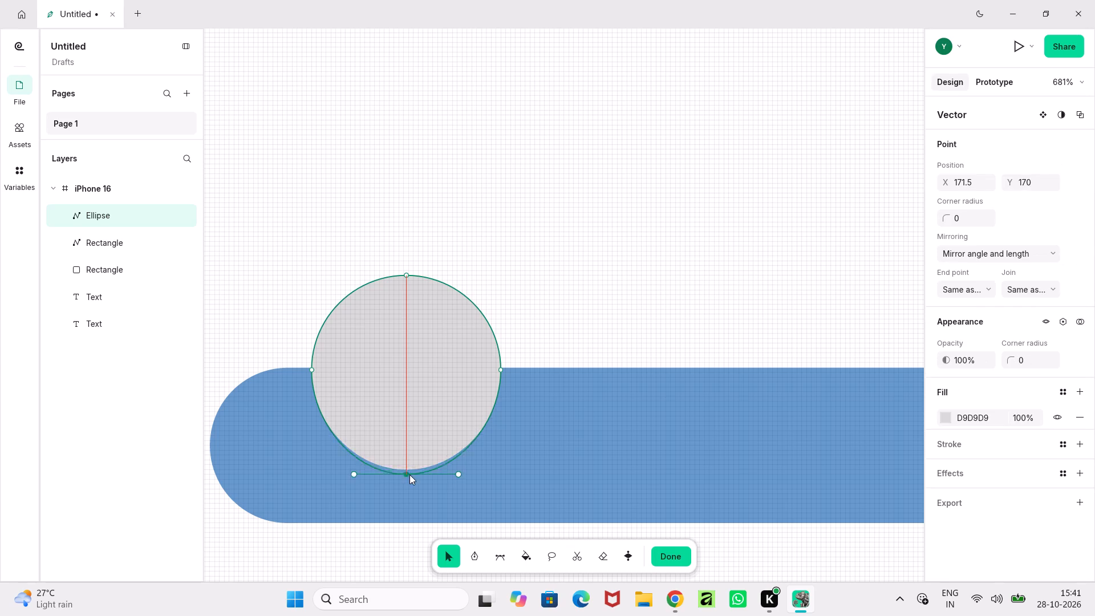
left_click_drag(409, 475, 410, 495)
left_click_drag(502, 370, 537, 370)
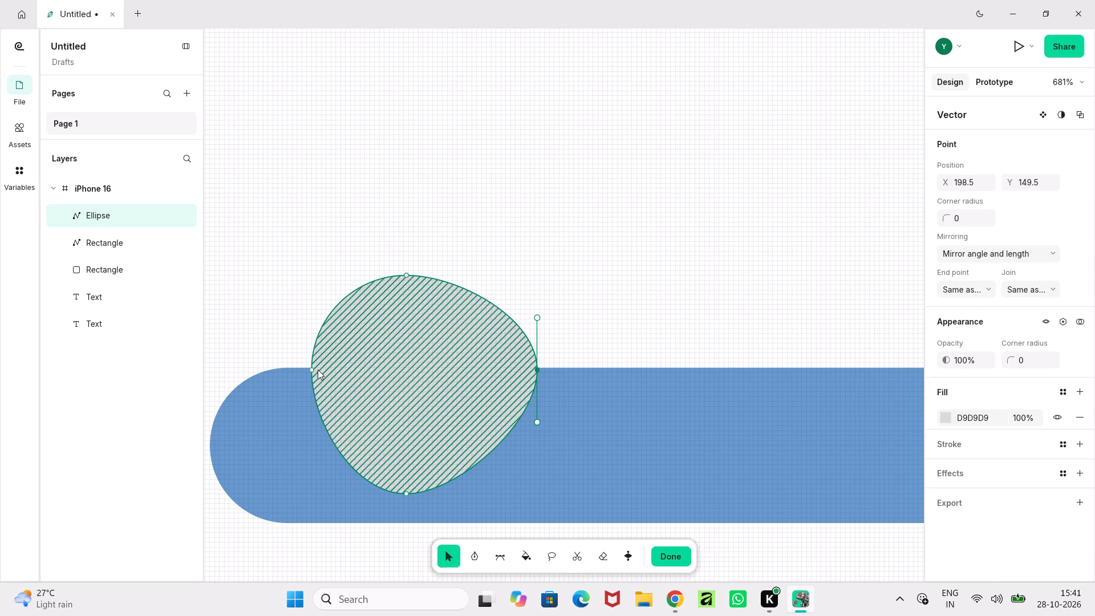
left_click_drag(310, 371, 287, 370)
scroll(545, 323, "down", 4, "ctrl")
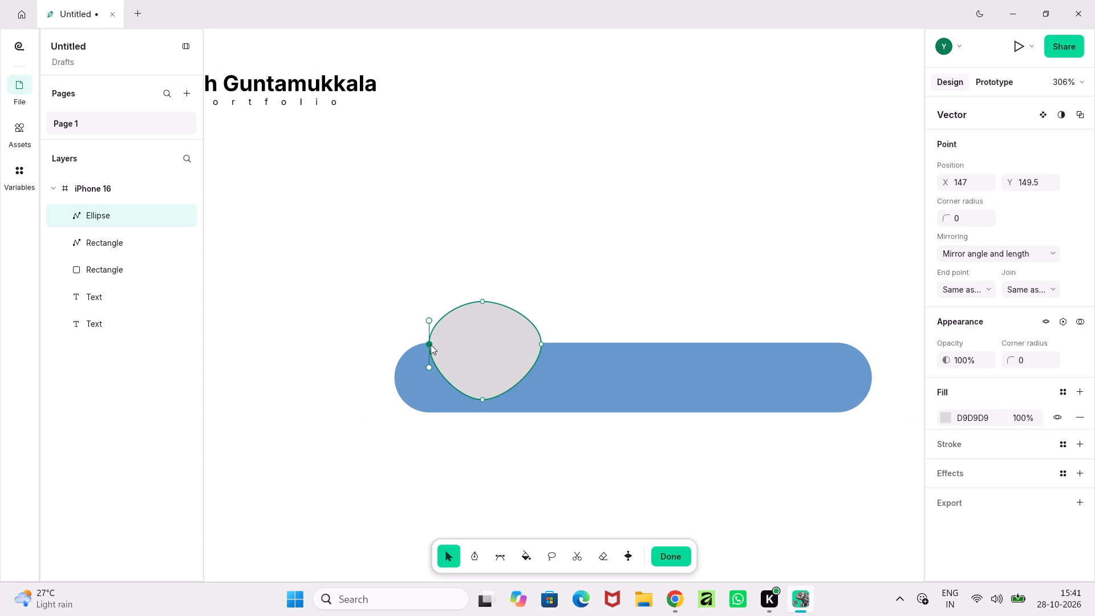
left_click_drag(431, 345, 425, 345)
left_click(523, 285)
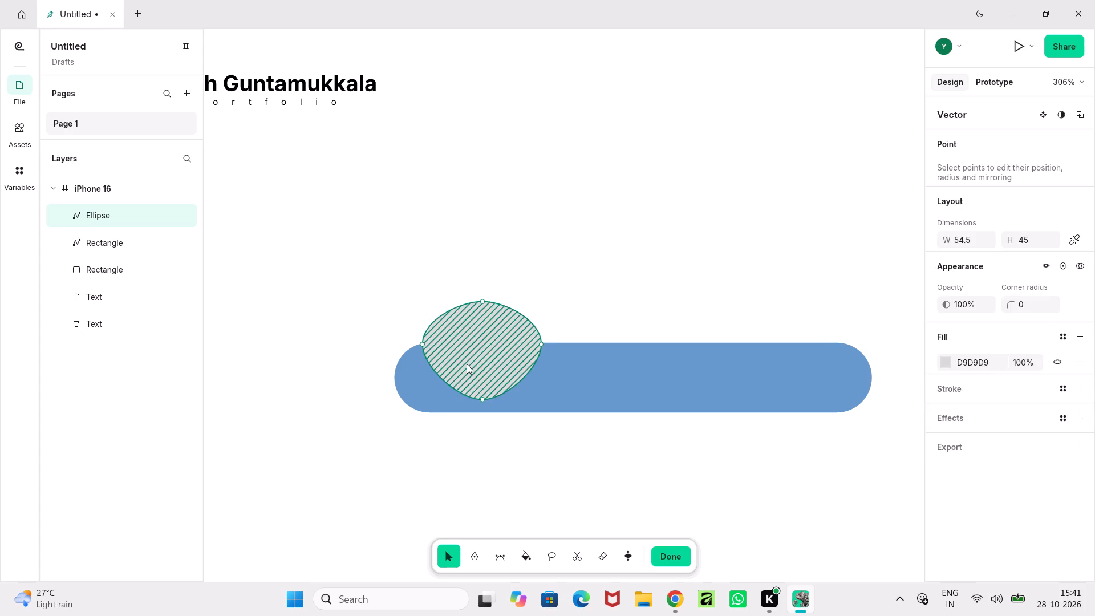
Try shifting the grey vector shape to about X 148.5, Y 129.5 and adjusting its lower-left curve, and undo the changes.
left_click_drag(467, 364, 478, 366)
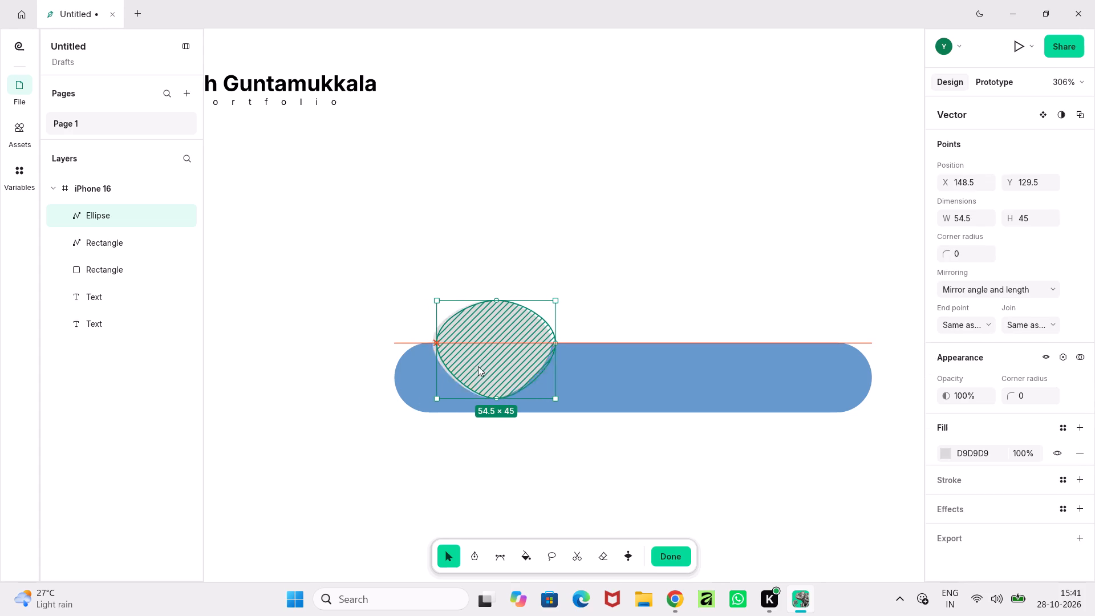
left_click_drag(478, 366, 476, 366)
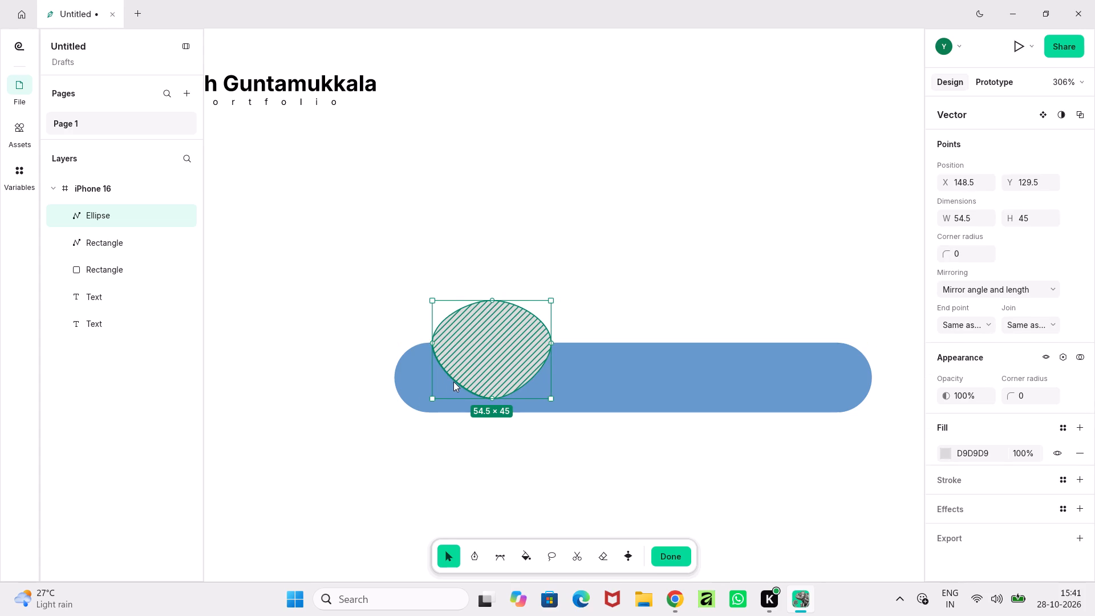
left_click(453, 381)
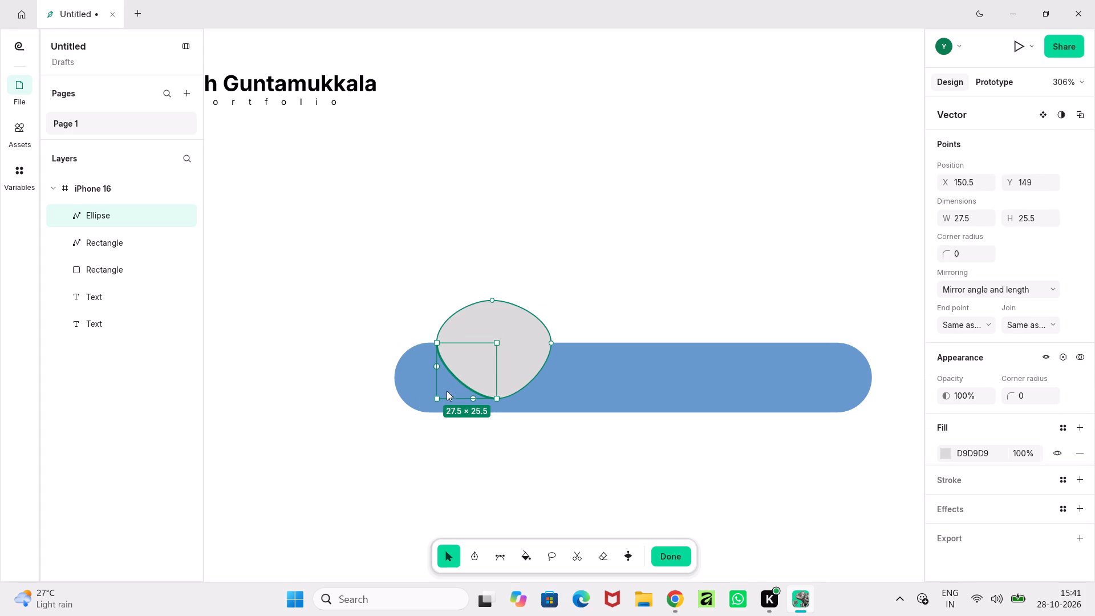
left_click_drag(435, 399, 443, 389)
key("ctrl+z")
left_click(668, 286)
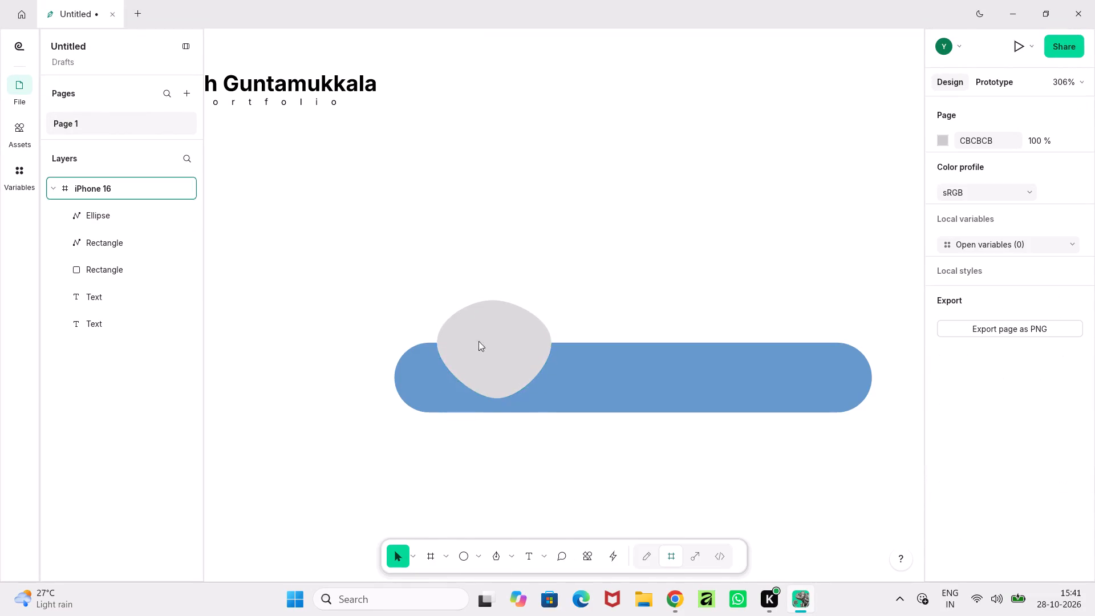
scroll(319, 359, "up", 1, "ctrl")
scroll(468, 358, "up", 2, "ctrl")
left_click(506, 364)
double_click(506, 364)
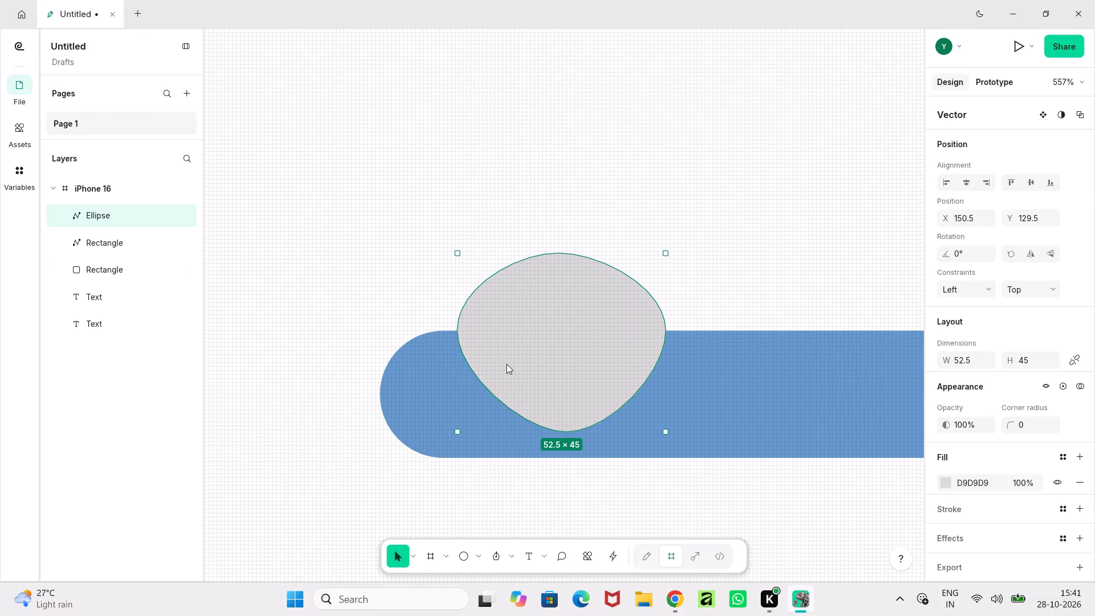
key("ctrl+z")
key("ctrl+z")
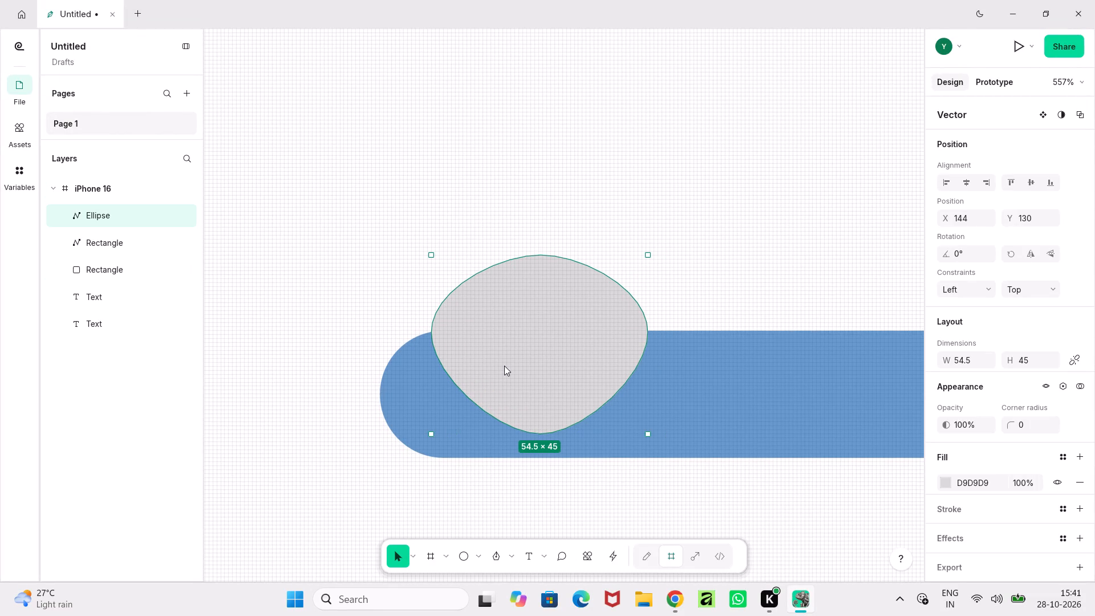
Move the grey vector shape along the blue bar's upper edge to about X 150.5, Y 129.5.
left_click_drag(504, 366, 525, 367)
double_click(525, 367)
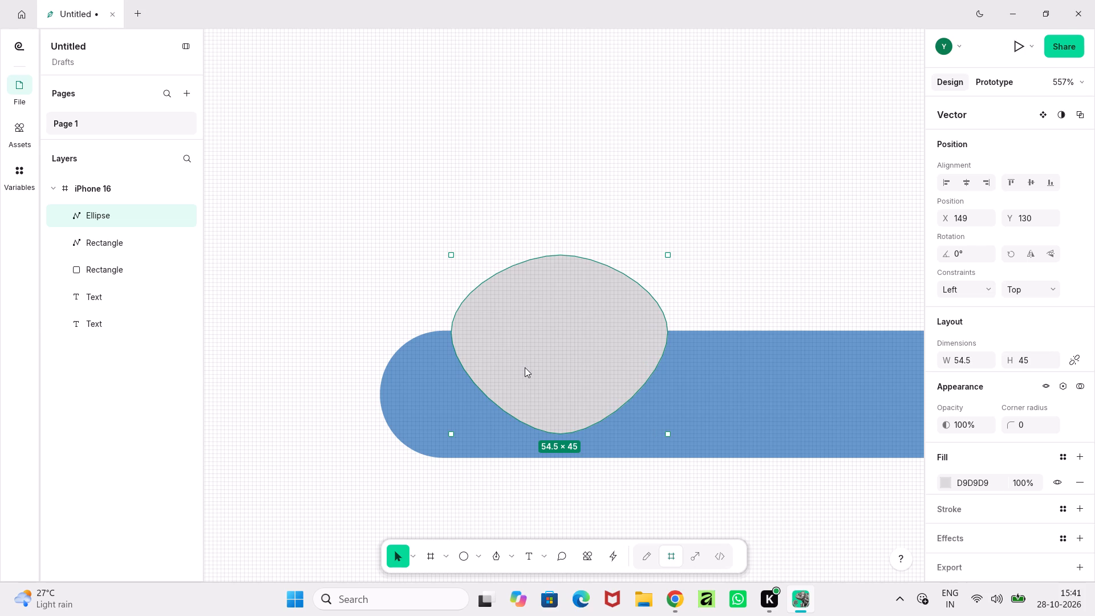
left_click(576, 398)
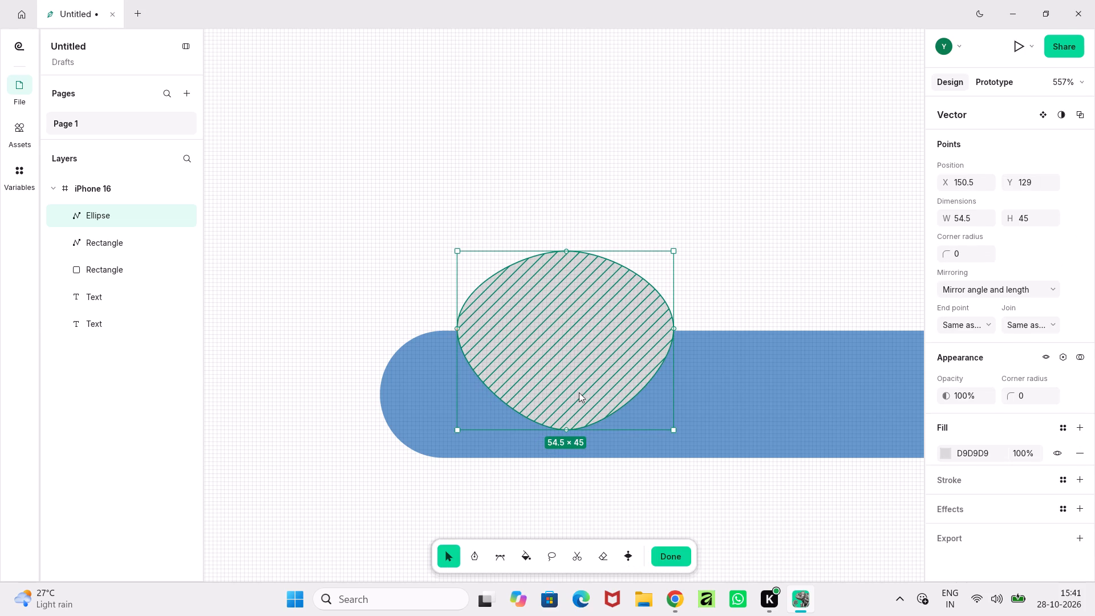
Adjust the curve handles at the grey shape's bottom point to give it a rounder, fuller base, and finish vector editing.
double_click(635, 399)
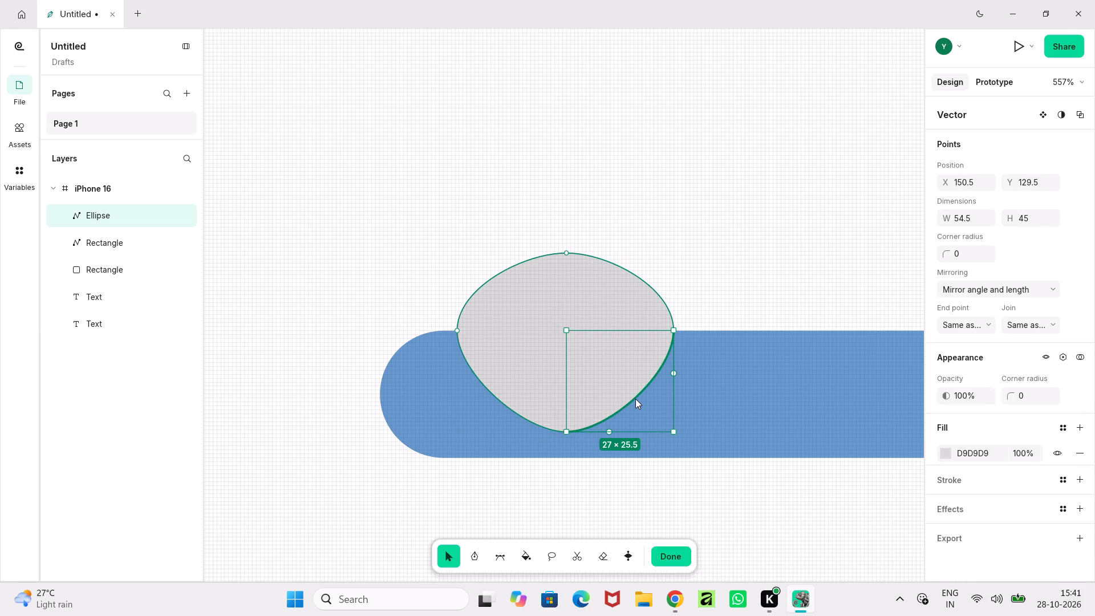
double_click(635, 399)
left_click_drag(610, 428, 610, 424)
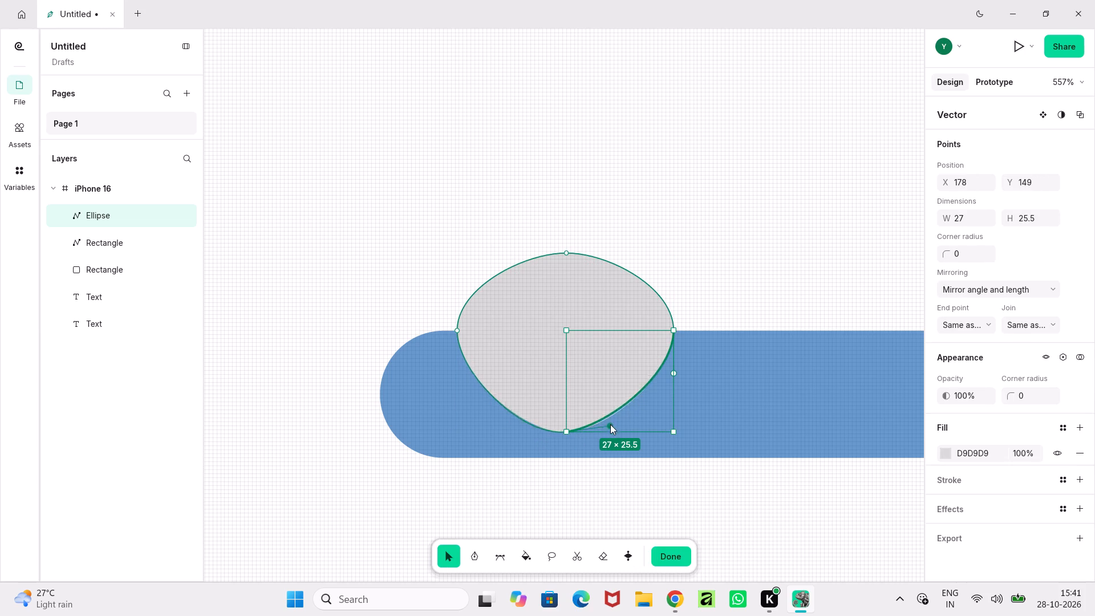
left_click_drag(610, 424, 610, 414)
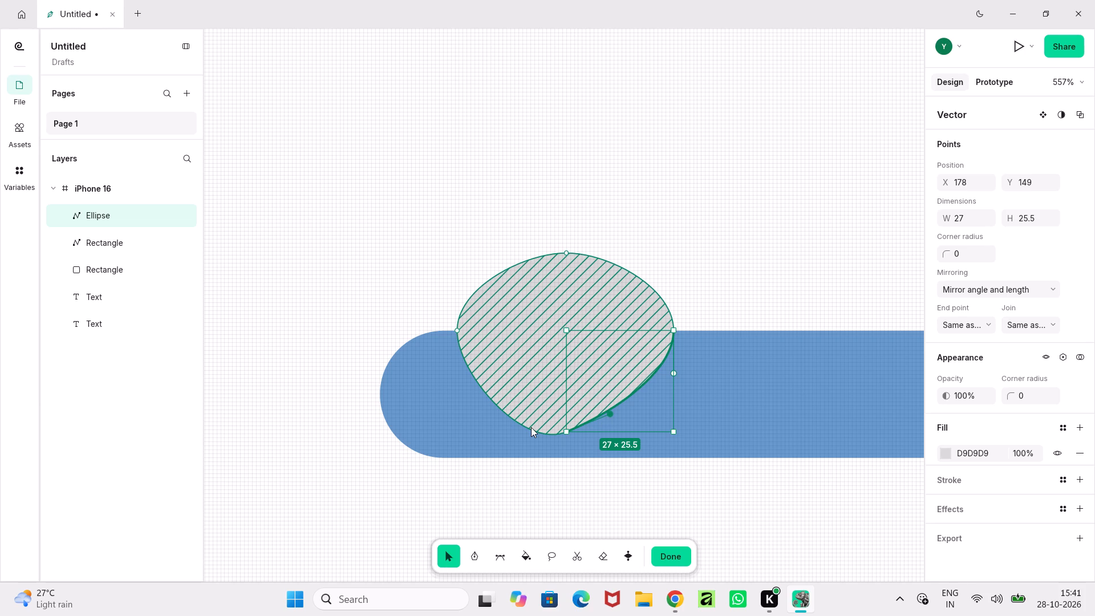
double_click(531, 427)
left_click(528, 429)
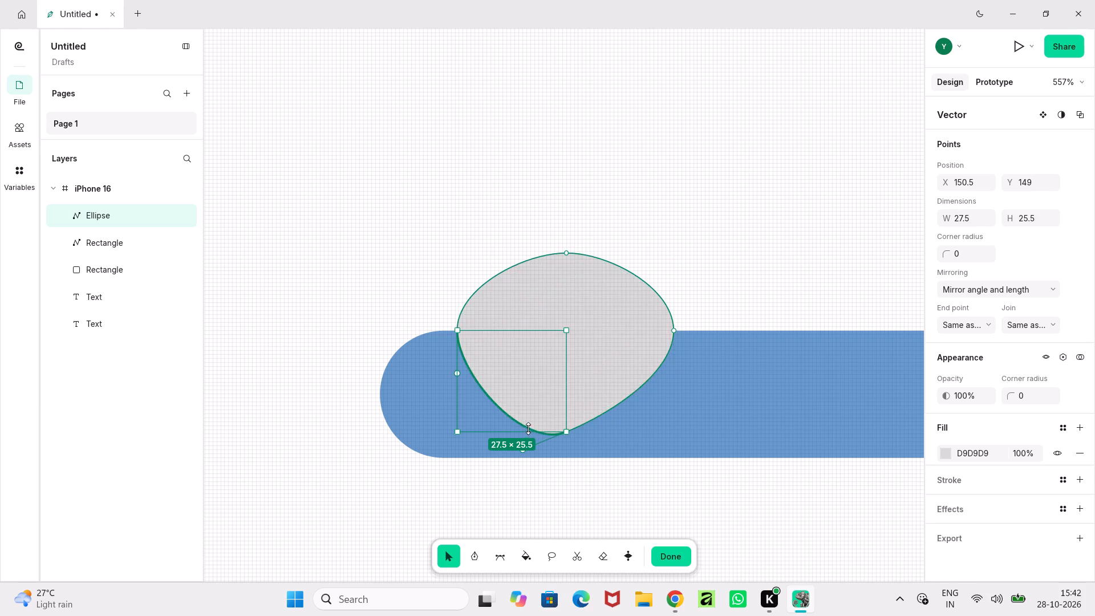
left_click_drag(522, 451, 518, 432)
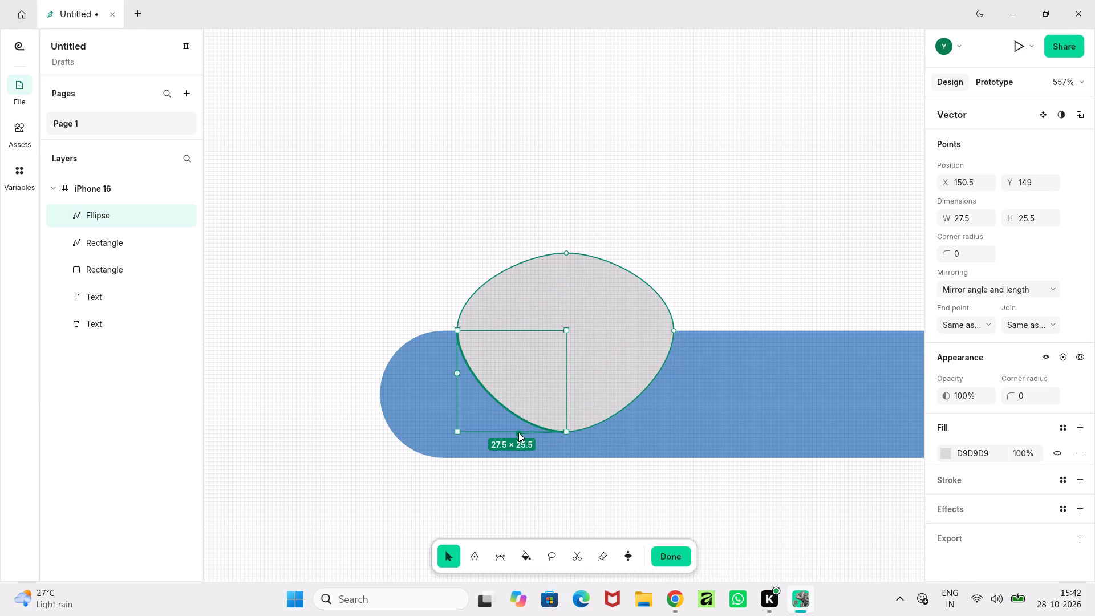
left_click_drag(518, 432, 517, 431)
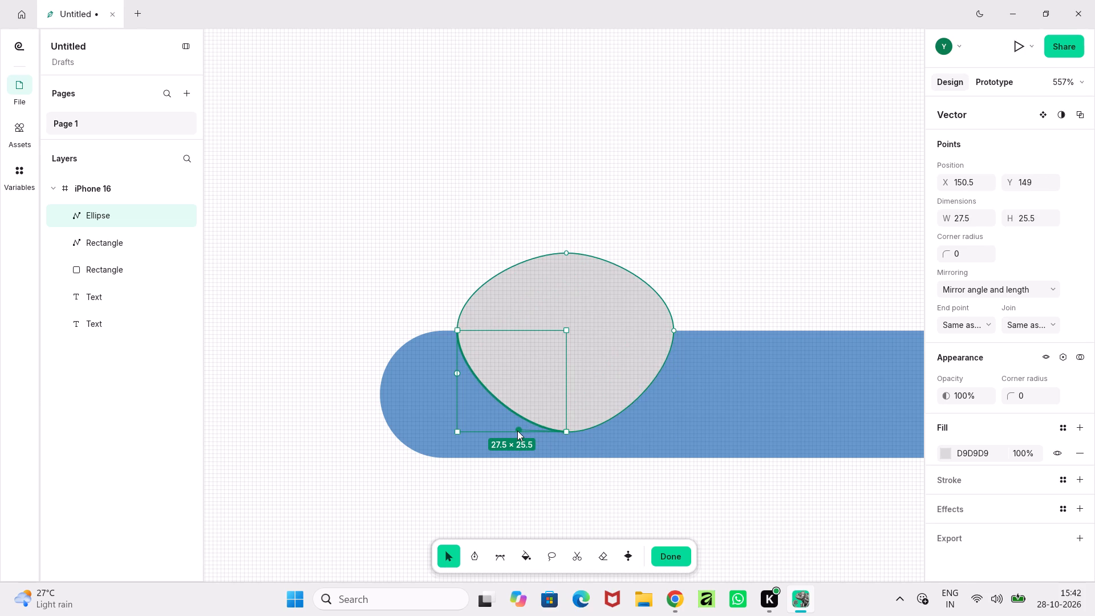
left_click_drag(517, 431, 508, 433)
left_click(713, 237)
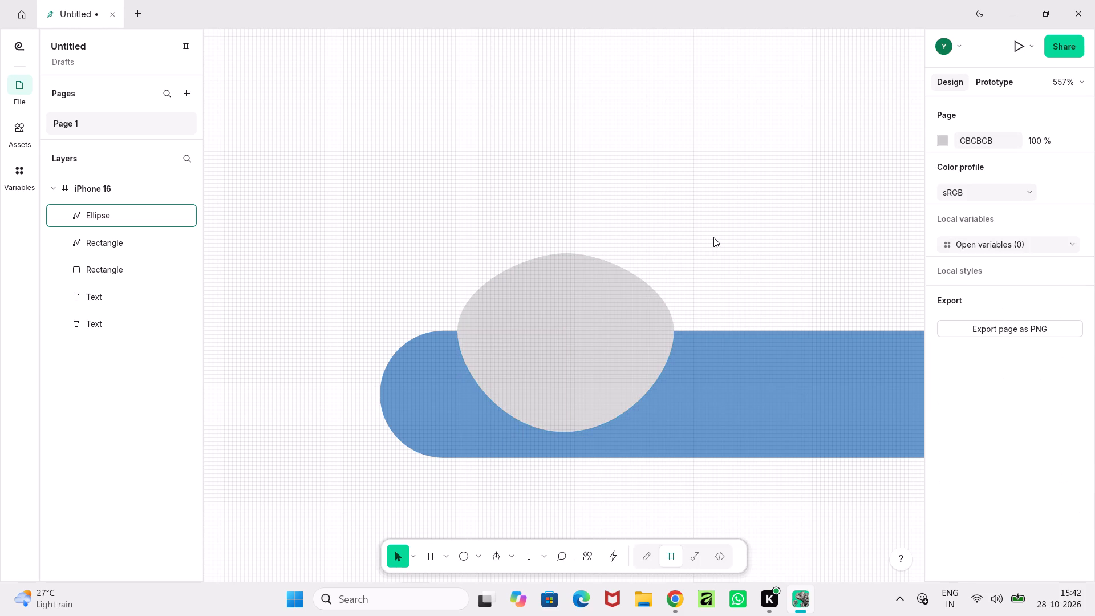
Change the grey vector shape's fill to white, FFFFFF, so it reads as a notch in the blue bar.
left_click(494, 354)
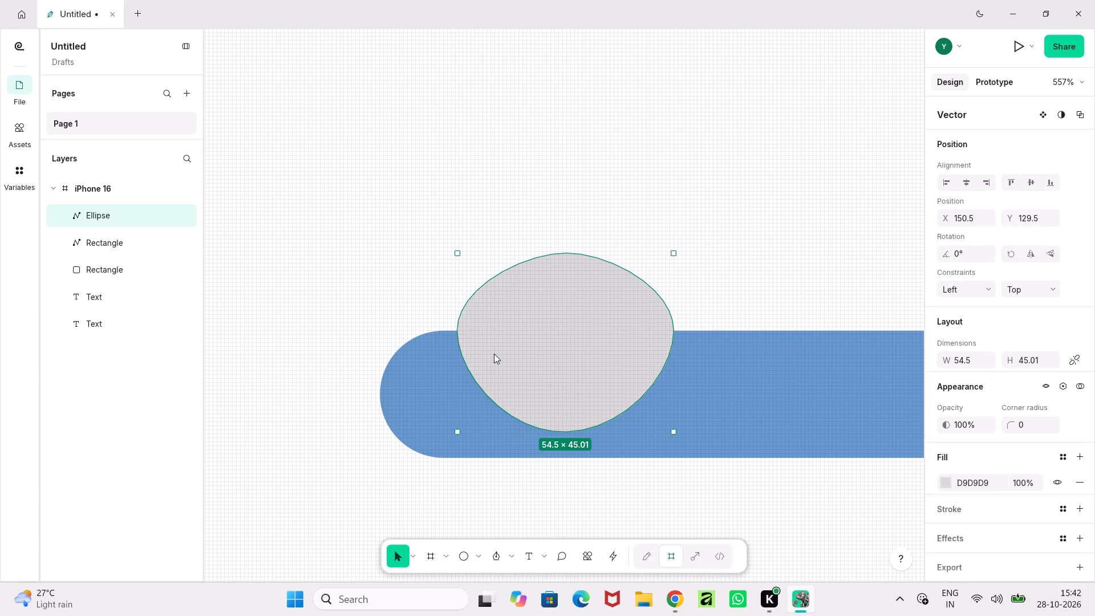
left_click(945, 480)
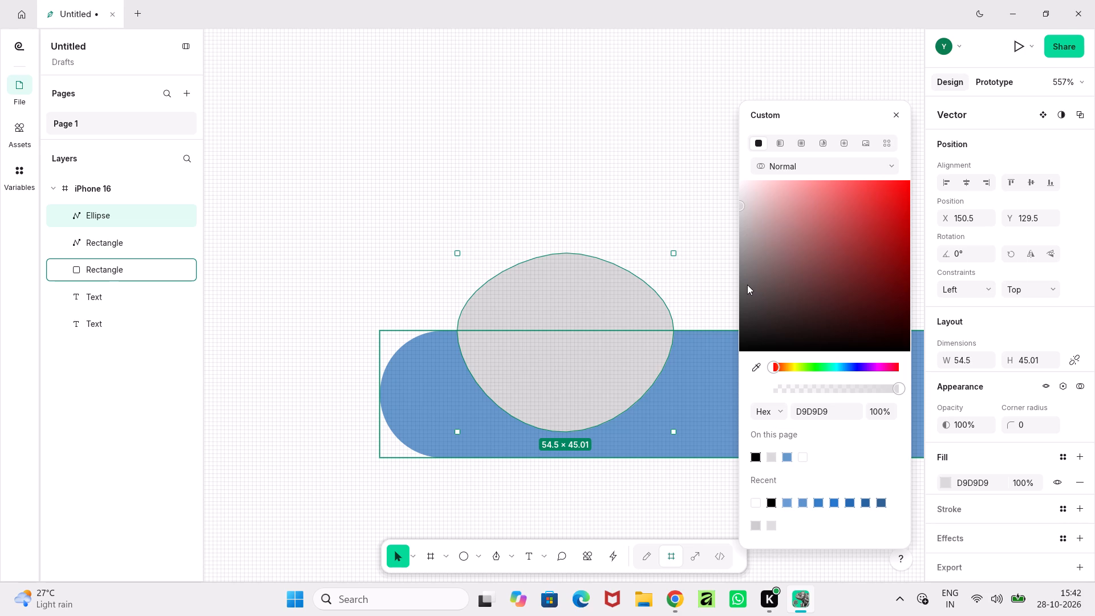
left_click_drag(747, 285, 733, 171)
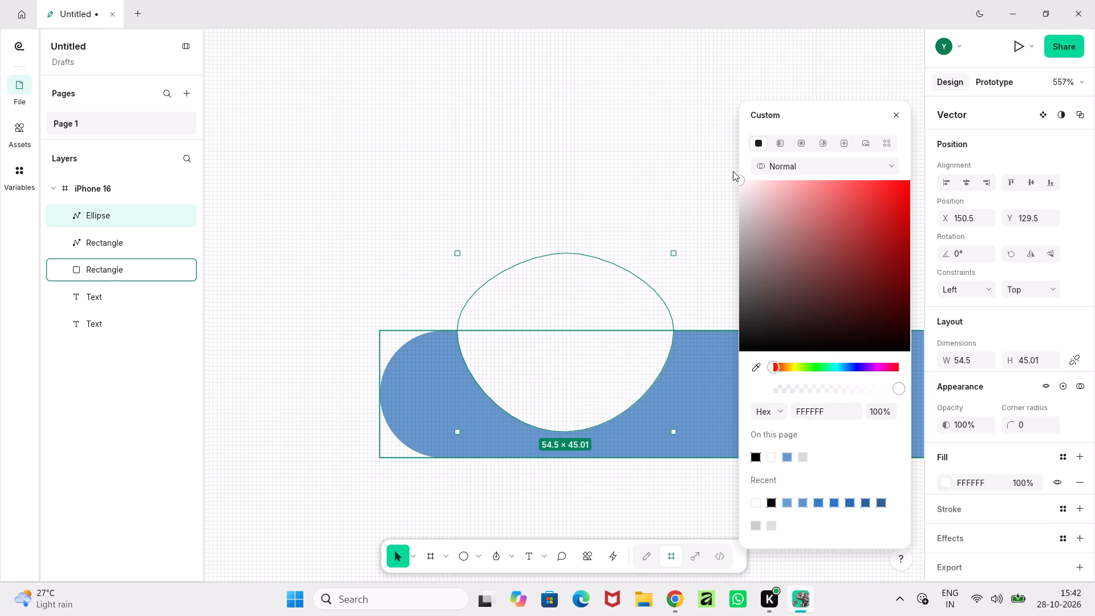
left_click_drag(733, 171, 727, 148)
left_click(615, 167)
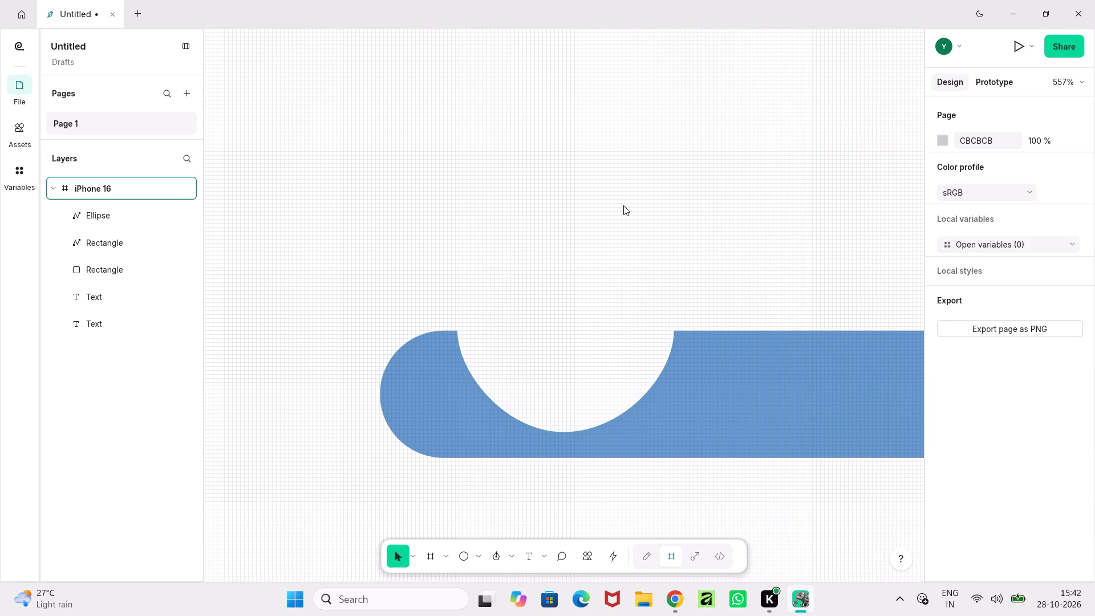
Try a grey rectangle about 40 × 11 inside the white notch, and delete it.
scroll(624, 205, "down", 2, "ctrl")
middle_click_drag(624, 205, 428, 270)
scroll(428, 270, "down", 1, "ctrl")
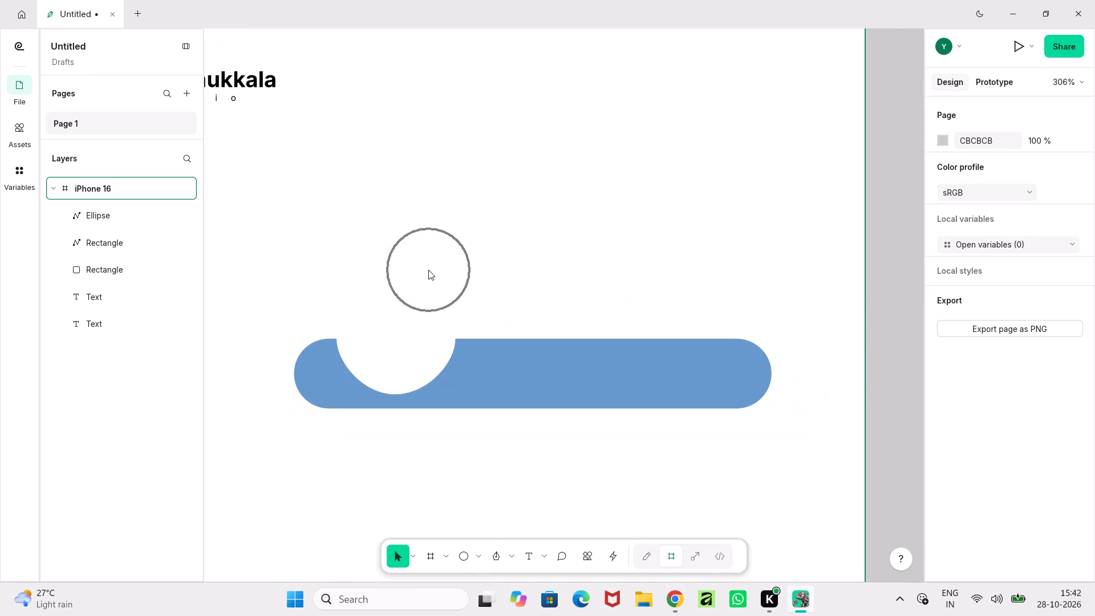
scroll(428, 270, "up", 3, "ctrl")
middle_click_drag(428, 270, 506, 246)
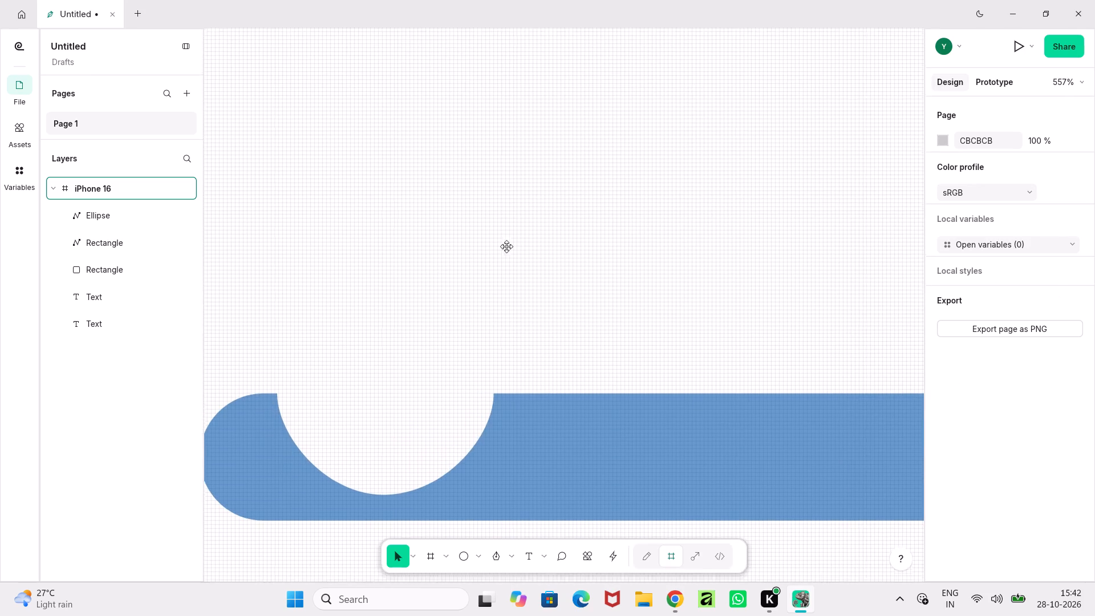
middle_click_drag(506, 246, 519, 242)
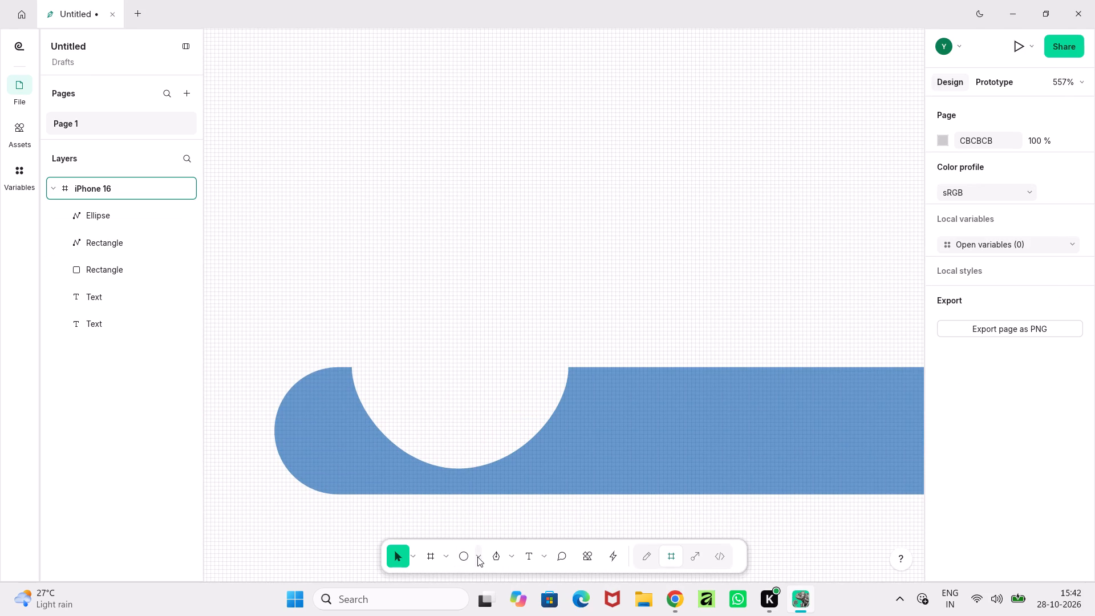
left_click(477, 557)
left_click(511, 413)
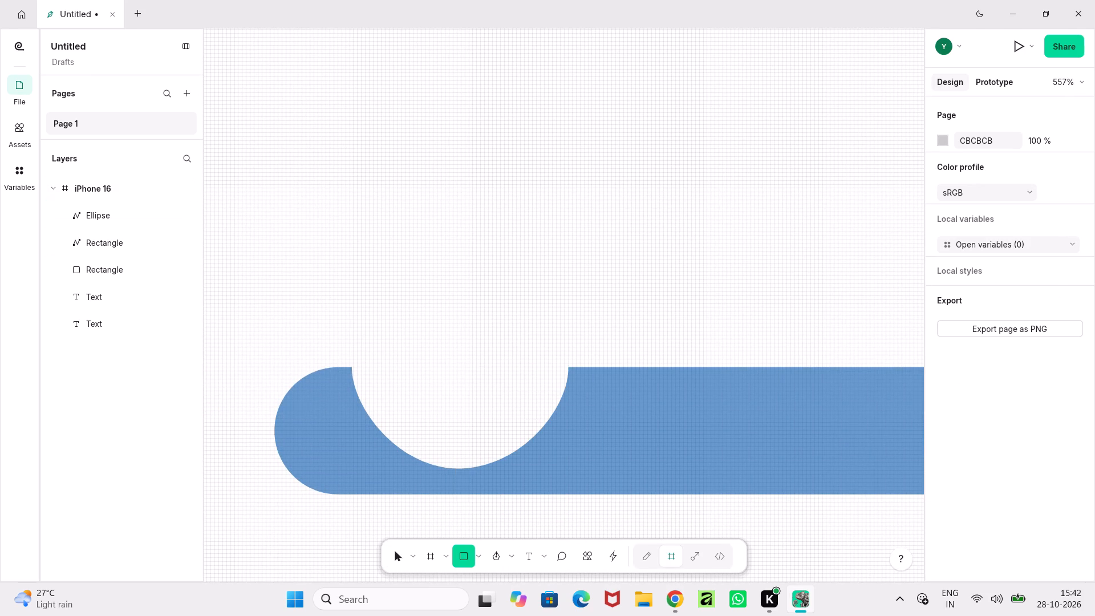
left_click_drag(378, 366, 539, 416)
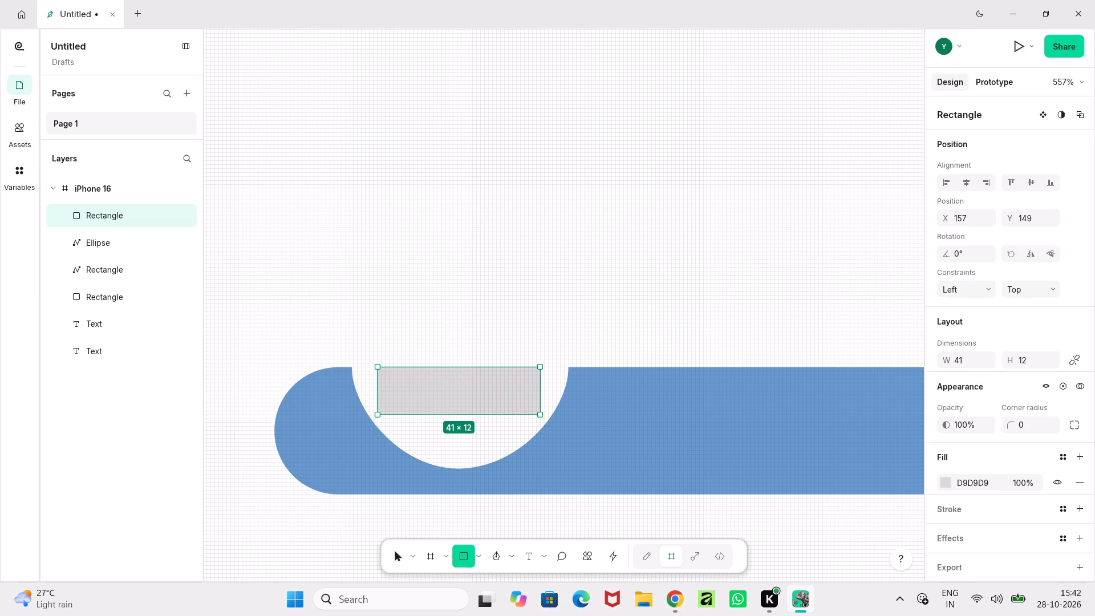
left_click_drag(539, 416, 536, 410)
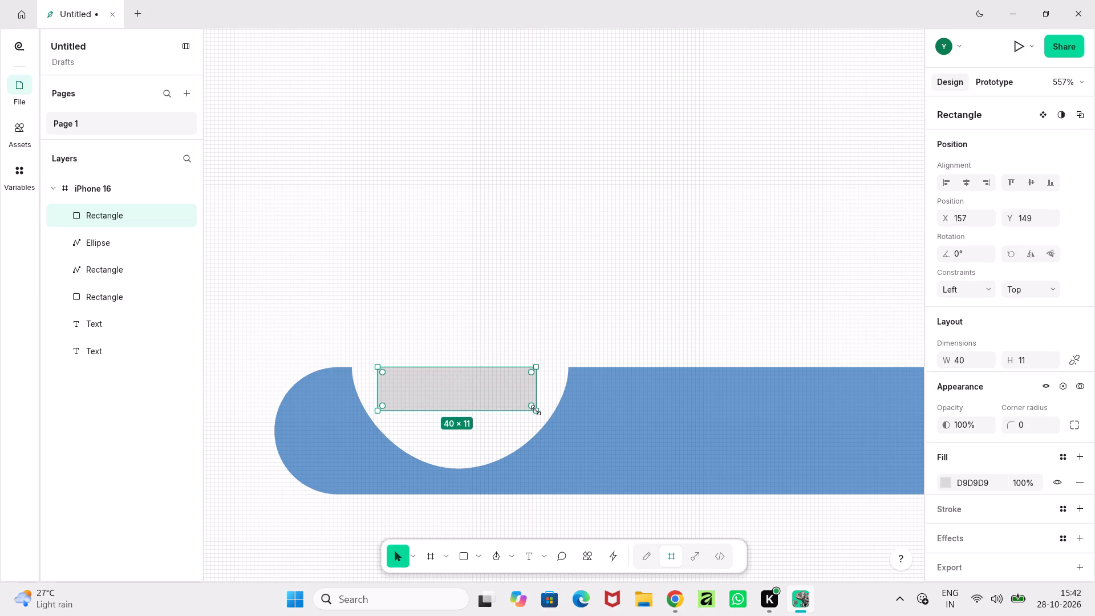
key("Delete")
Draw a circle in the white notch, enlarge it to about 39 × 39, and centre it at about X 158, Y 130.
left_click(482, 552)
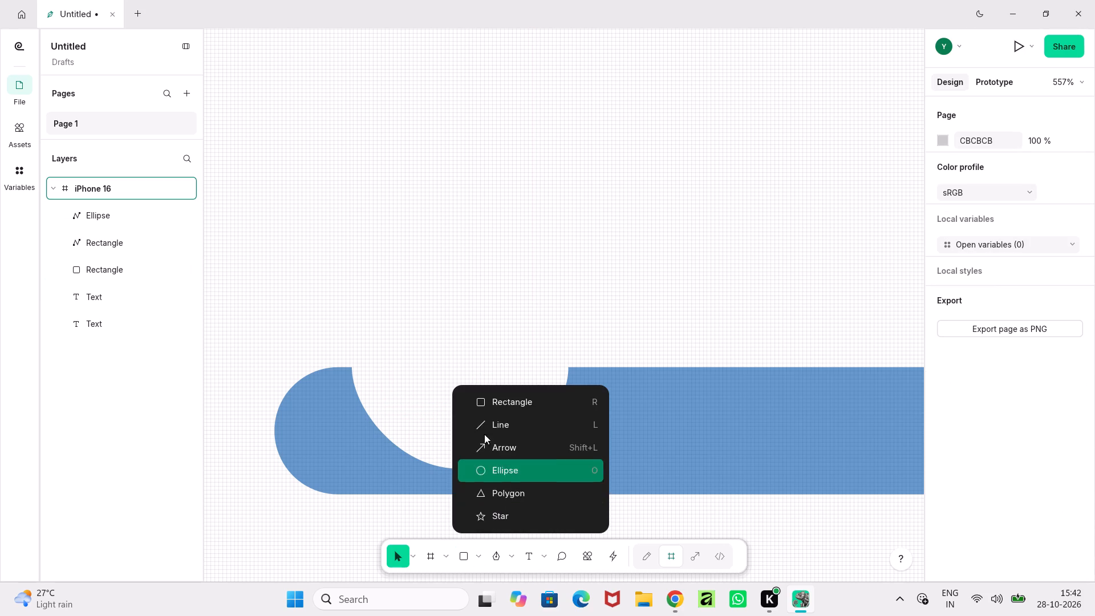
left_click(509, 465)
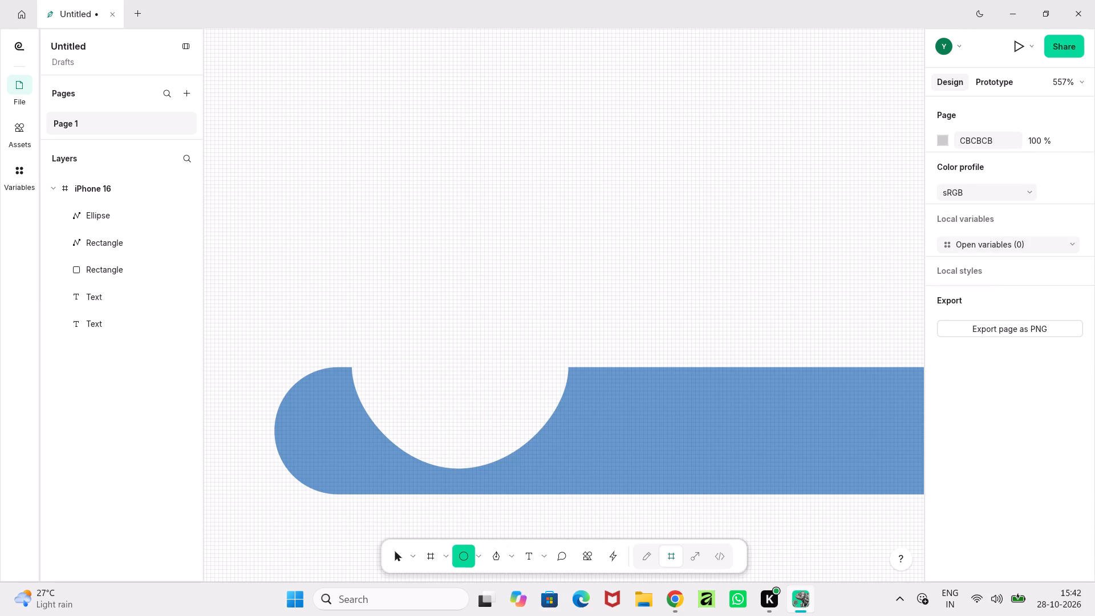
left_click_drag(388, 355, 508, 458, "shift")
left_click_drag(449, 420, 460, 392)
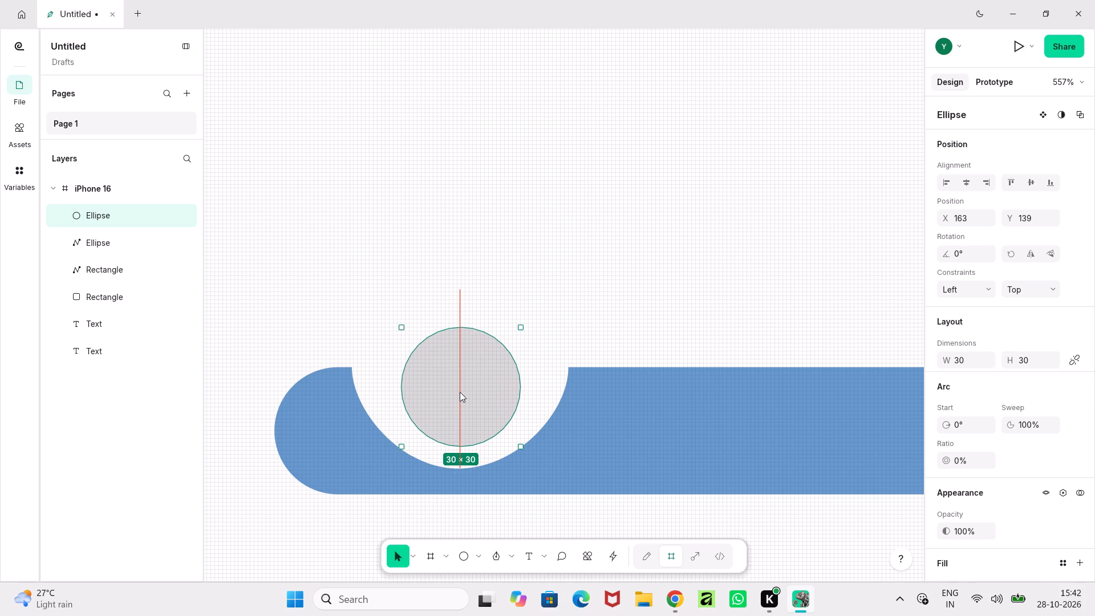
left_click_drag(460, 392, 460, 387)
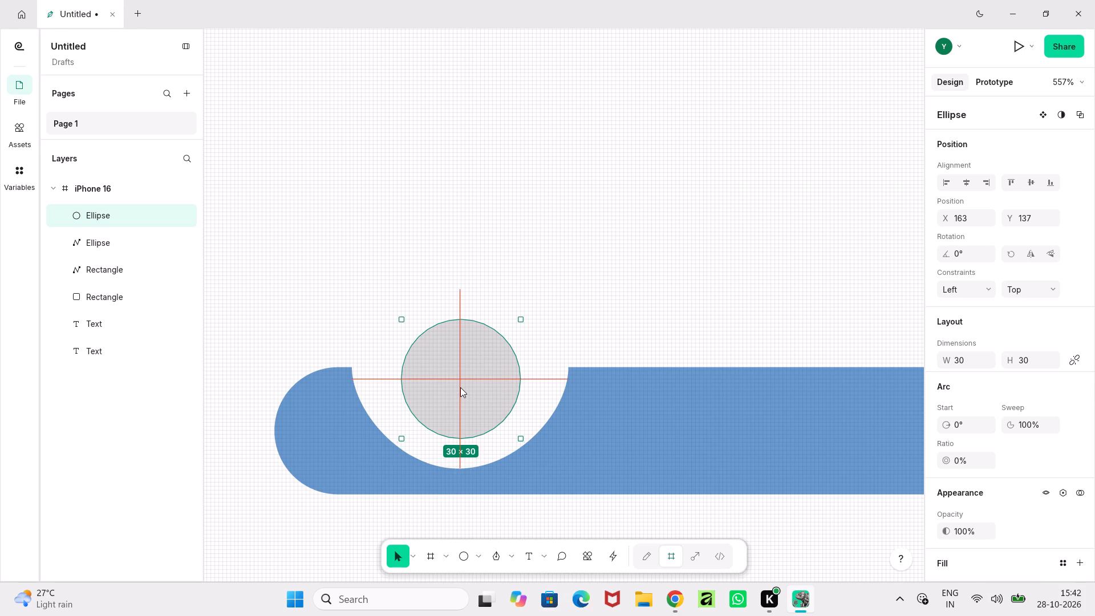
left_click_drag(460, 387, 460, 373)
left_click_drag(522, 429, 555, 464, "shift")
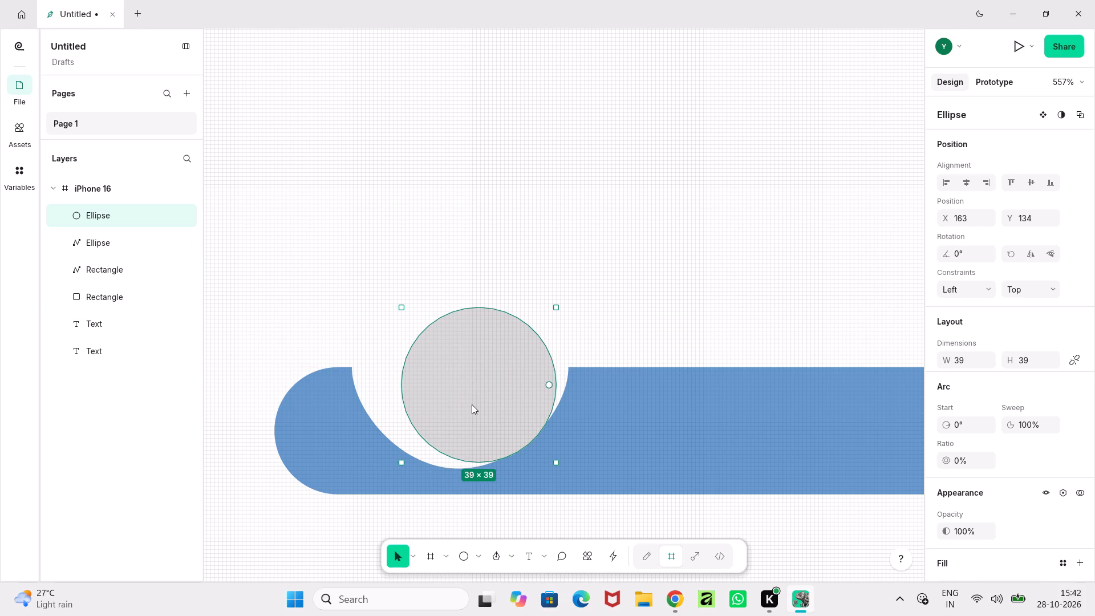
left_click_drag(472, 404, 449, 391)
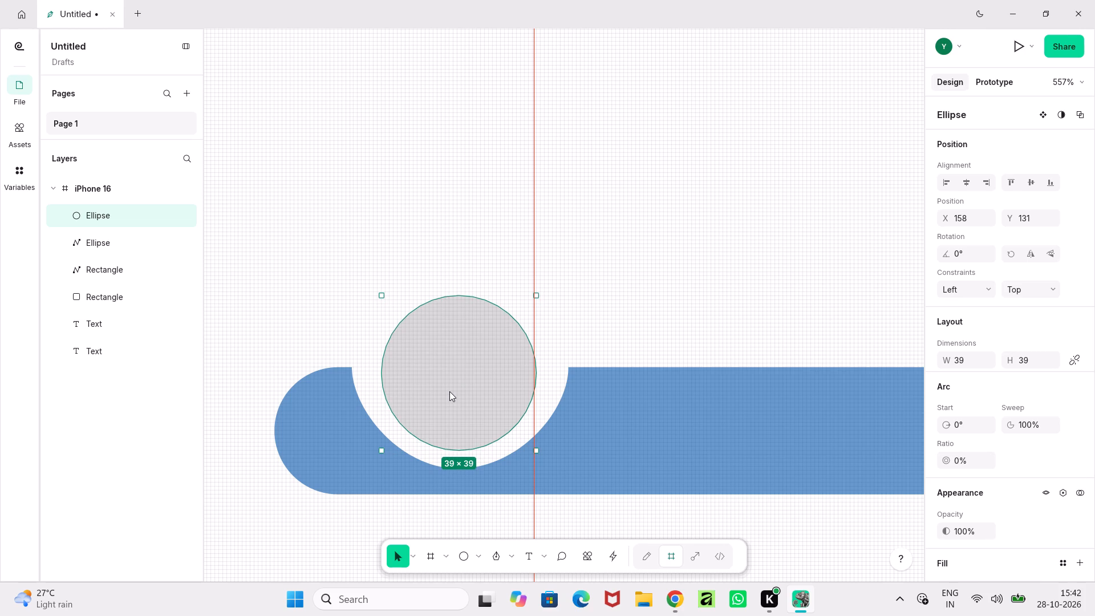
left_click_drag(449, 391, 454, 389)
left_click(623, 284)
Set the new circle's fill colour to 6699CC.
scroll(623, 284, "down", 3, "ctrl")
middle_click_drag(623, 284, 575, 317)
left_click(493, 369)
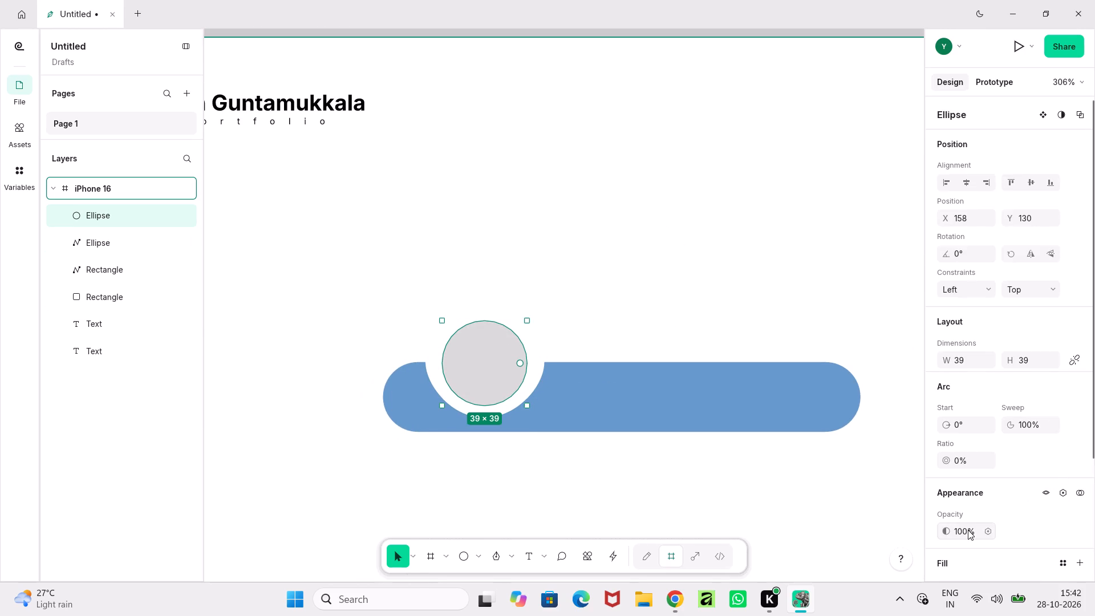
scroll(968, 530, "down", 6)
scroll(967, 511, "up", 2)
left_click(985, 478)
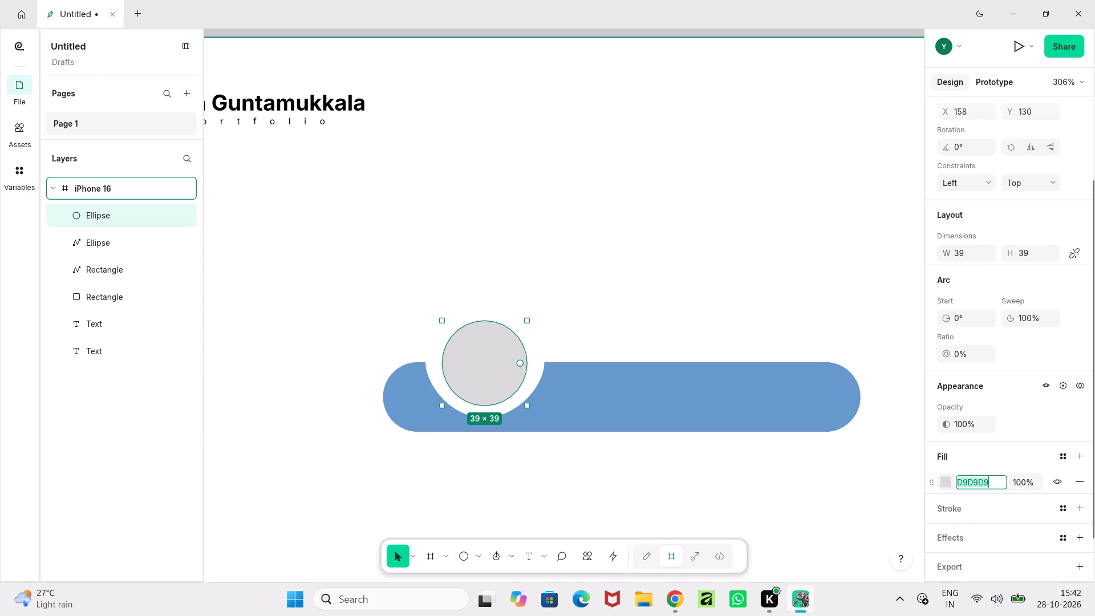
type("6699cc")
key("Return")
left_click(619, 290)
Widen the blue bar by extending its right end to just short of the frame's right edge.
scroll(619, 290, "down", 2, "ctrl")
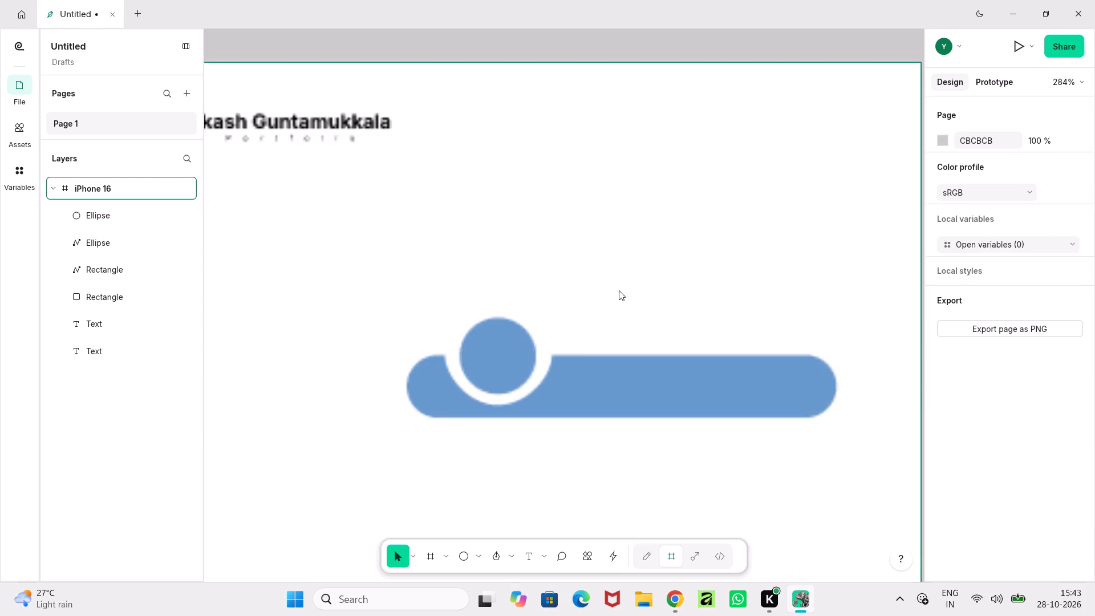
scroll(619, 290, "down", 1, "ctrl")
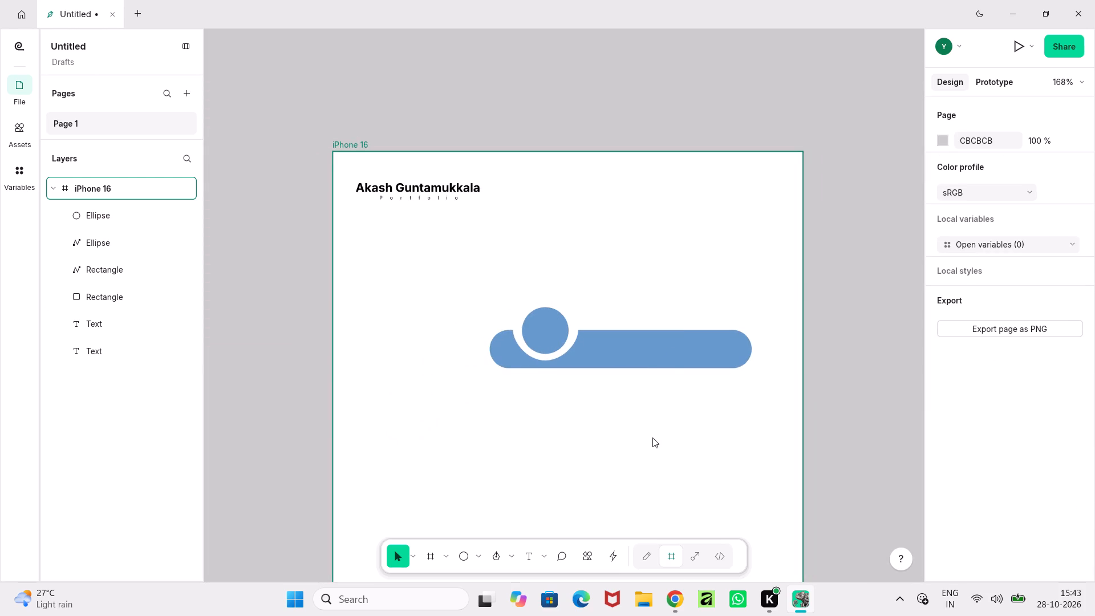
left_click(671, 350)
left_click_drag(752, 355, 776, 352)
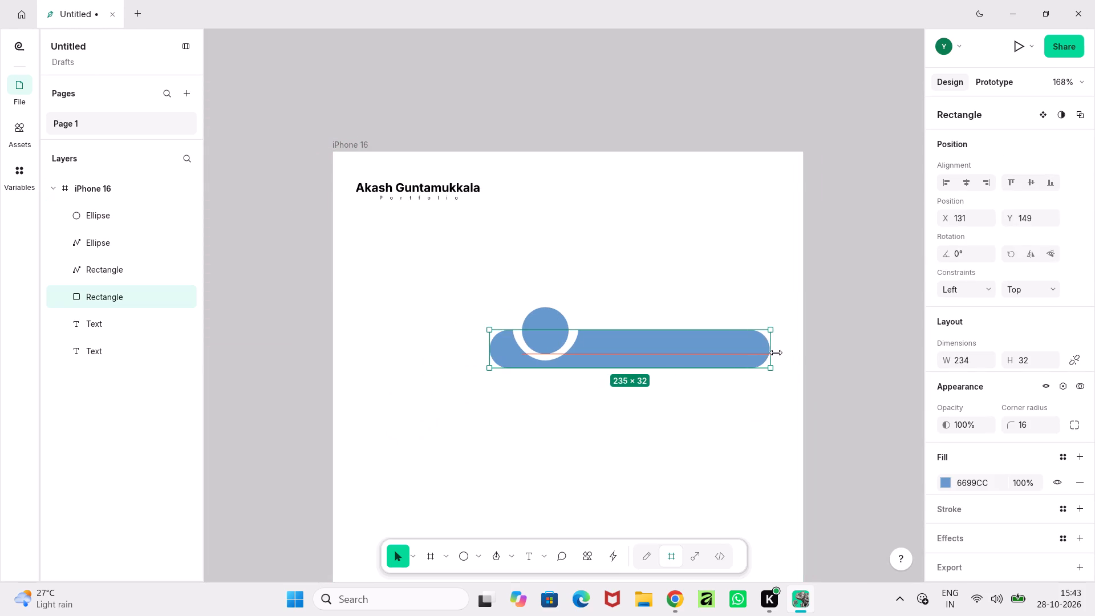
left_click_drag(776, 352, 796, 353)
left_click(852, 364)
Add a text label reading "Home" below the blue bar's circle, with its text box about 35 wide.
scroll(424, 406, "up", 3, "ctrl")
middle_click_drag(573, 385, 444, 449)
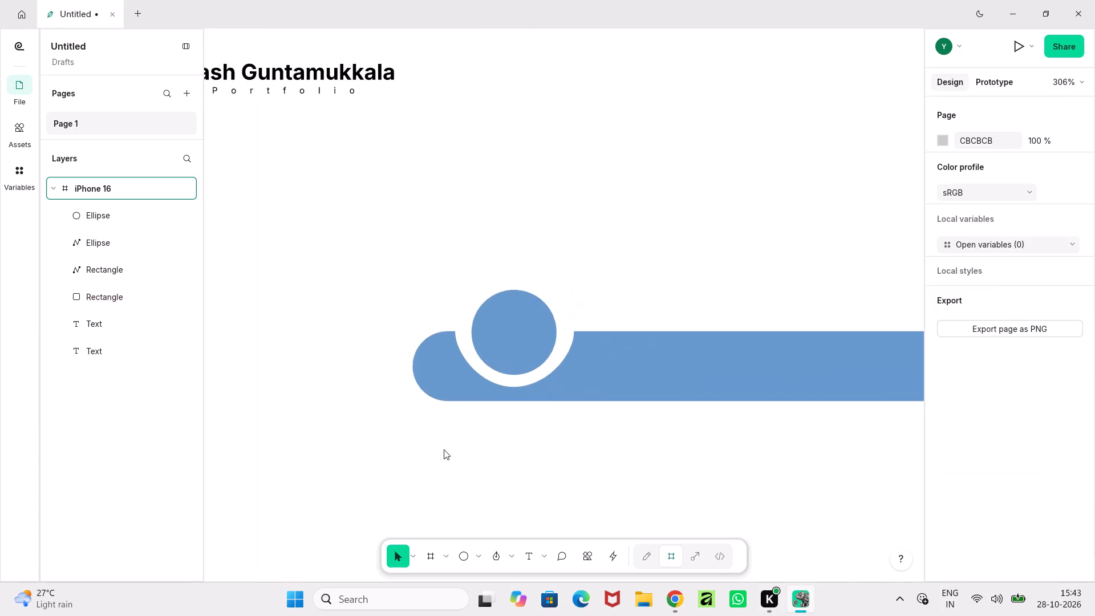
scroll(445, 448, "up", 1, "ctrl")
middle_click_drag(541, 455, 432, 477)
scroll(530, 449, "down", 2, "ctrl")
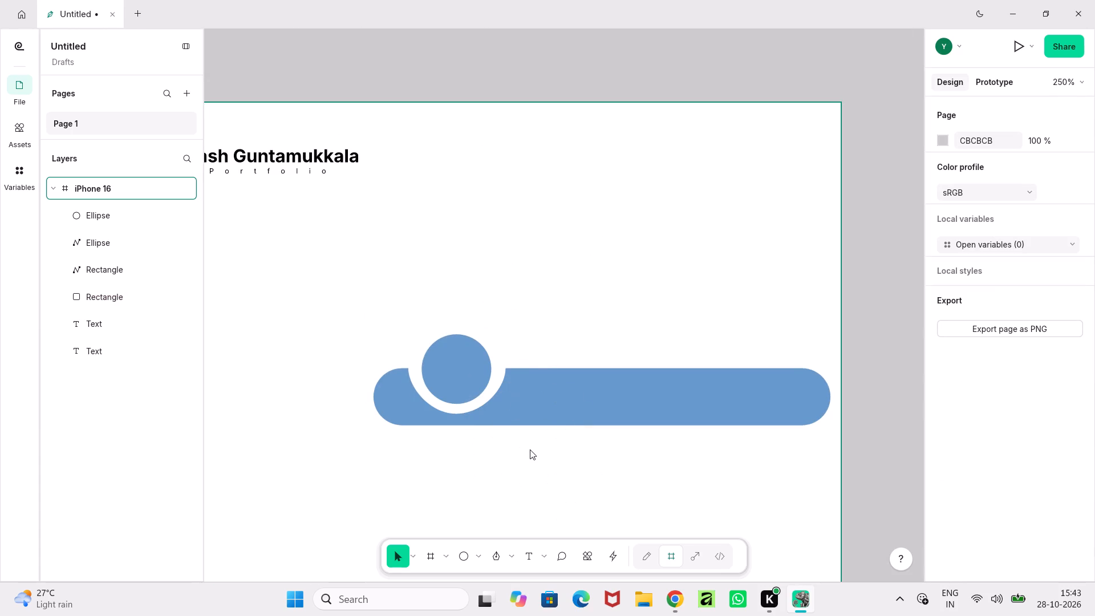
middle_click_drag(530, 449, 463, 388)
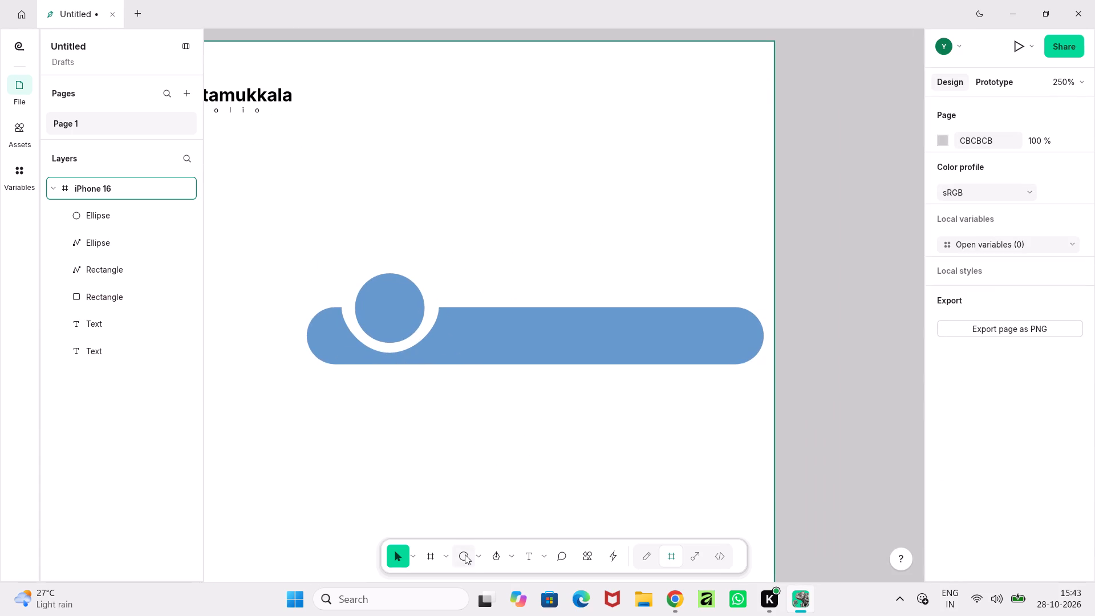
left_click(532, 560)
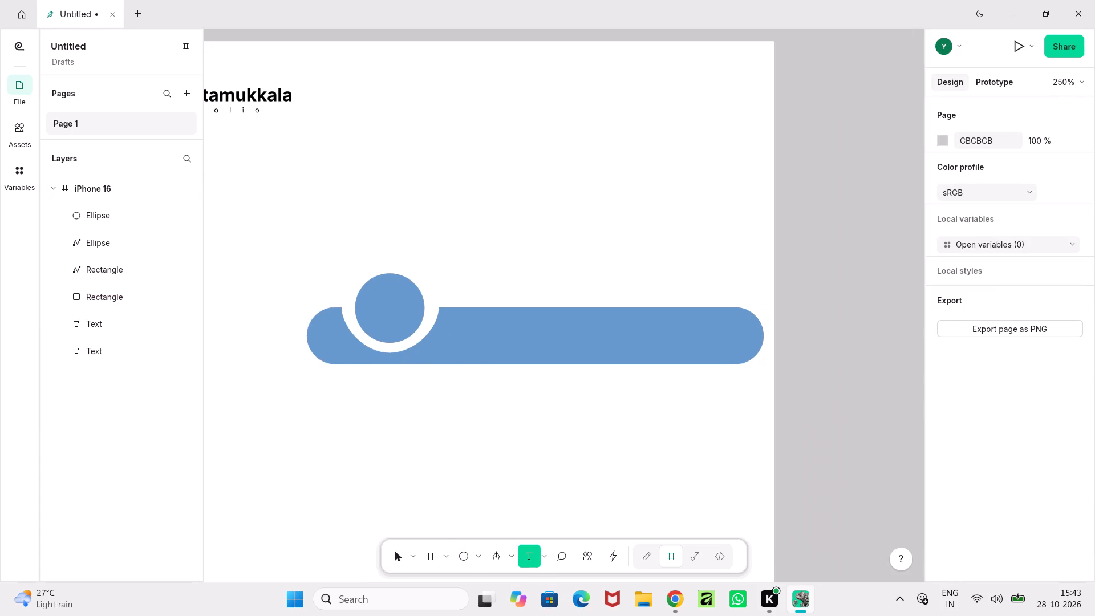
left_click_drag(356, 419, 399, 442)
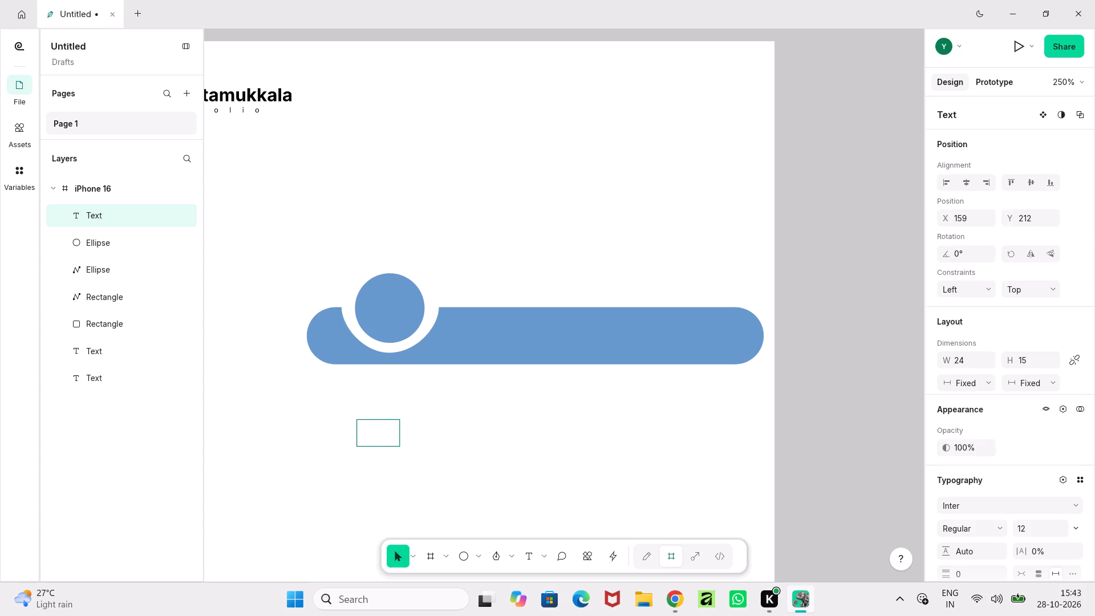
key("shift+h")
type("ome")
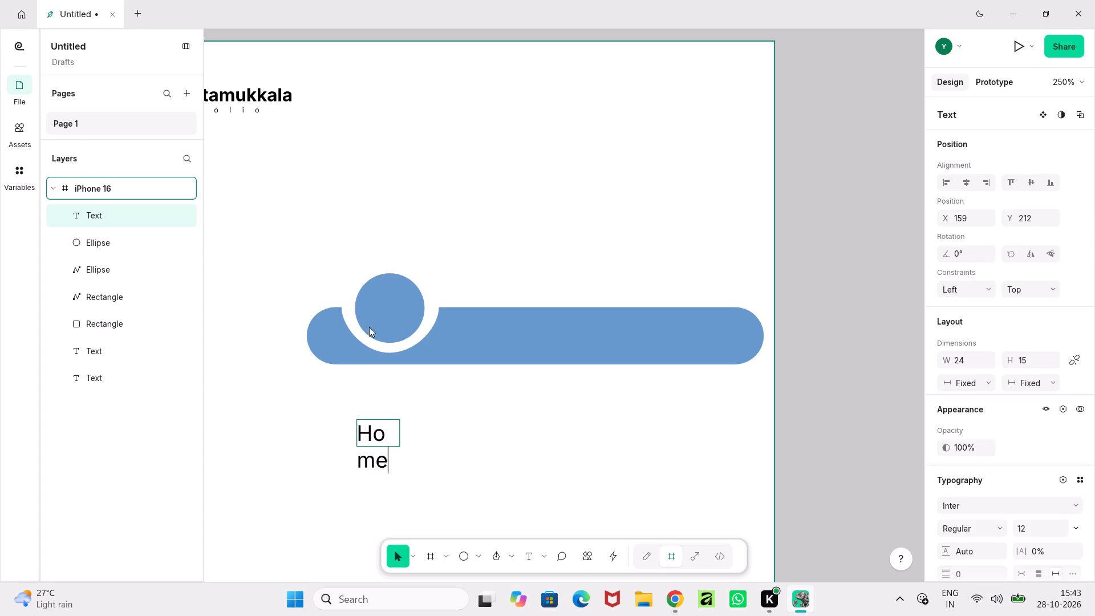
left_click(438, 443)
left_click(392, 433)
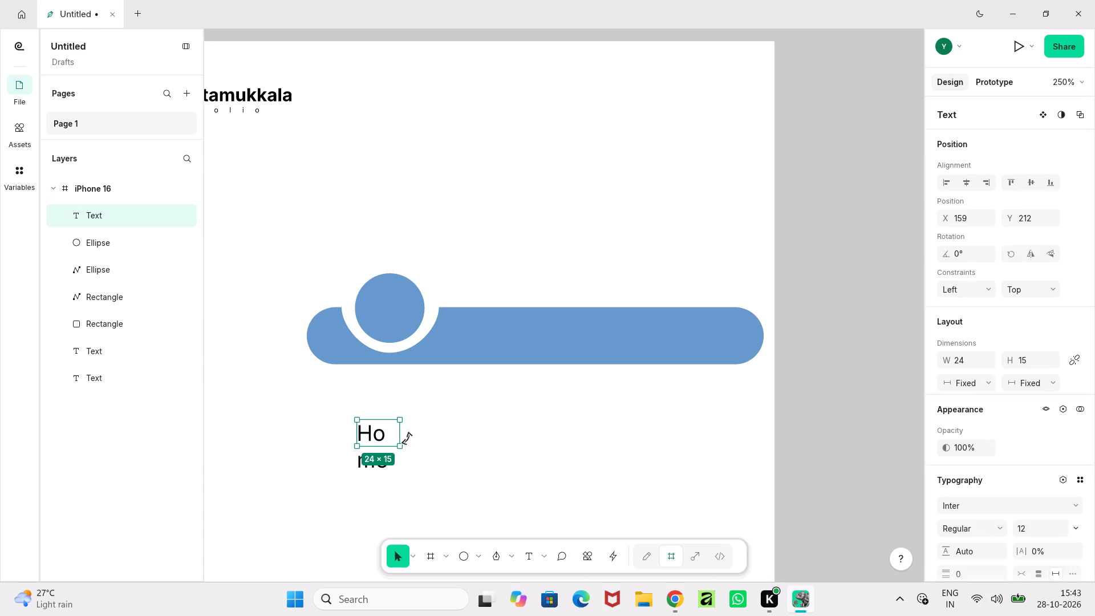
left_click_drag(402, 435, 419, 436)
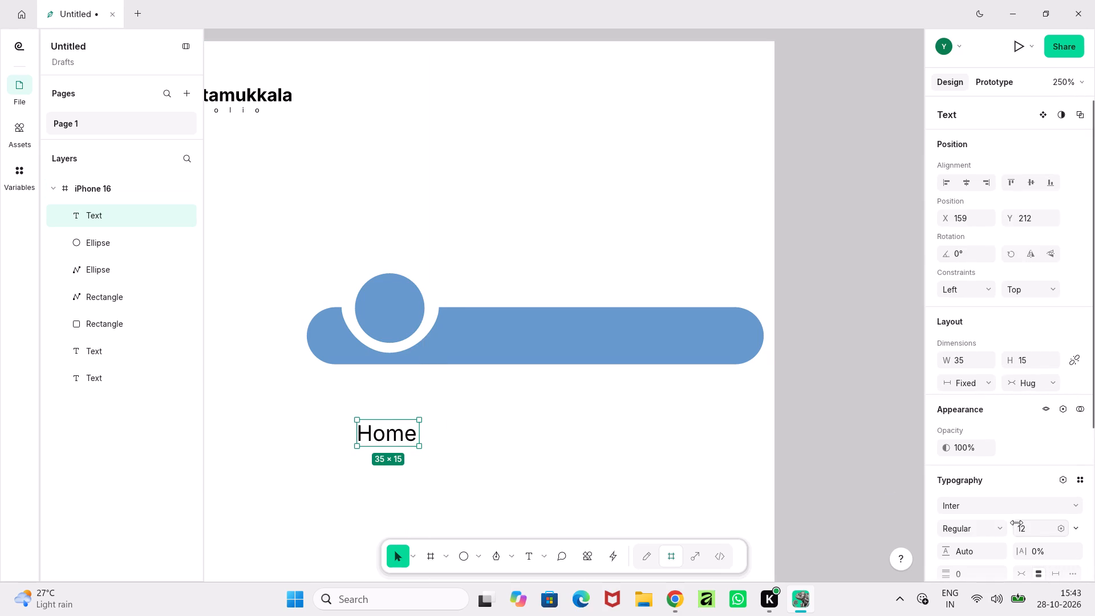
Set the Home label's font size to 7 and narrow its text box to about 22 wide.
left_click(1016, 528)
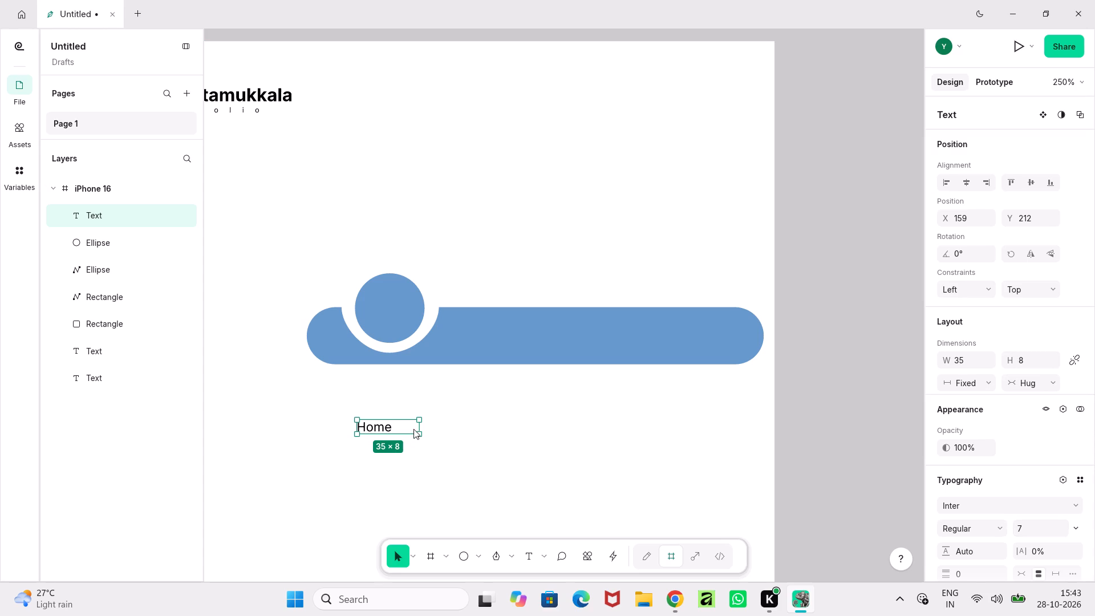
left_click_drag(420, 428, 394, 429)
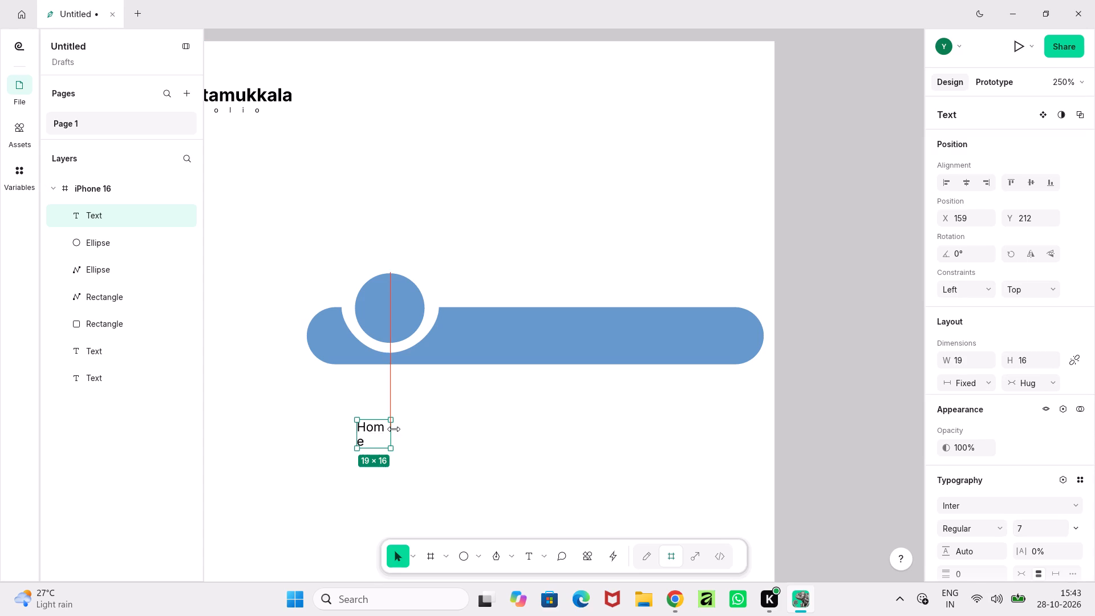
left_click_drag(394, 429, 396, 429)
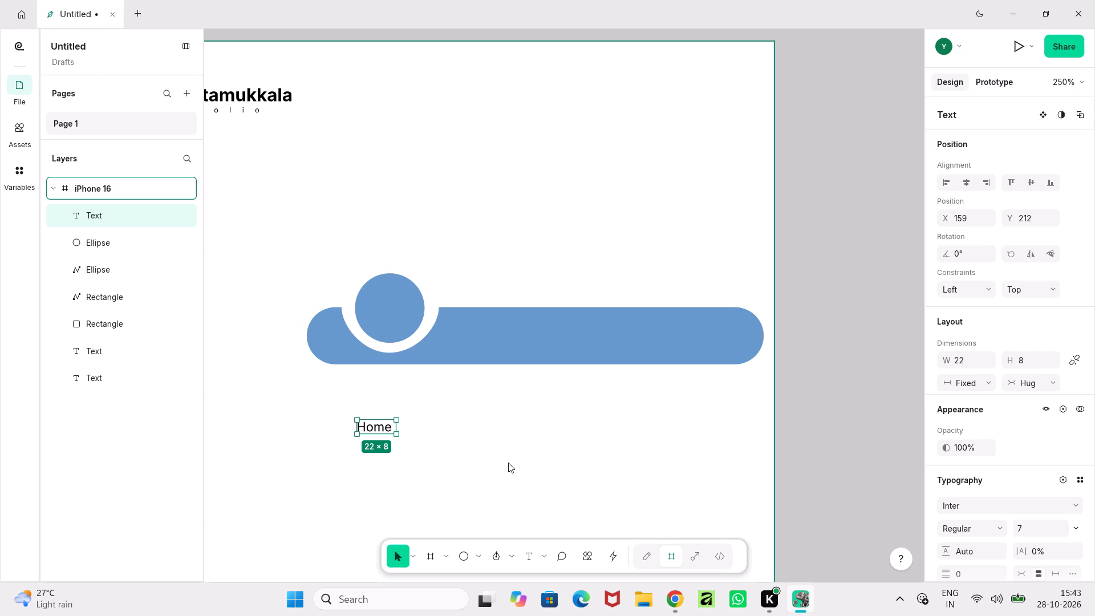
Duplicate the Home label and place the copy beside it on the same line, at about X 192, Y 212.
key("ctrl+c")
key("ctrl+v")
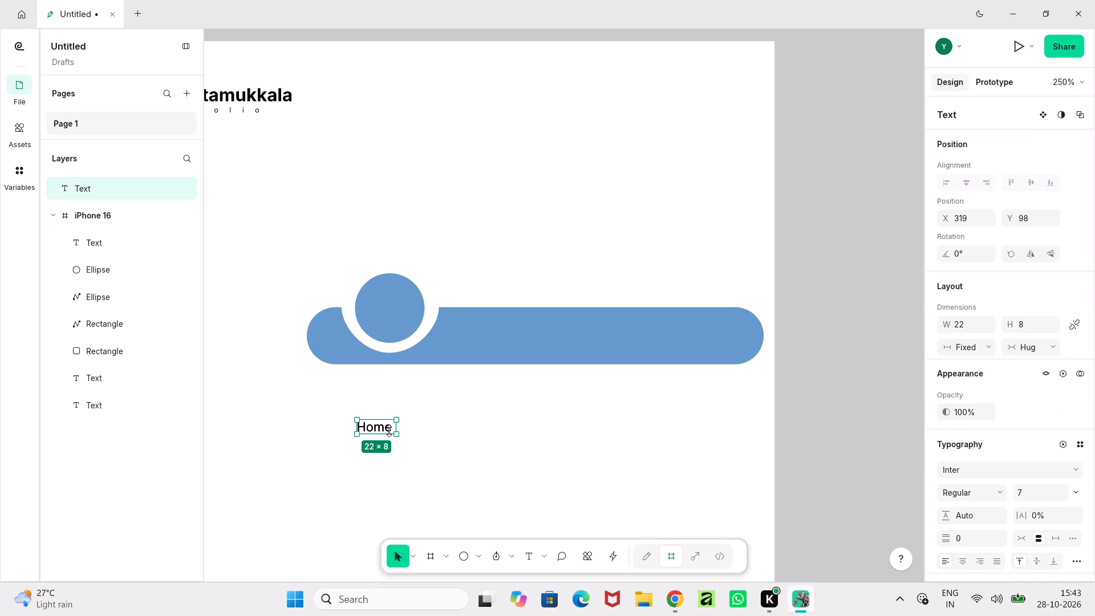
left_click_drag(382, 425, 437, 424)
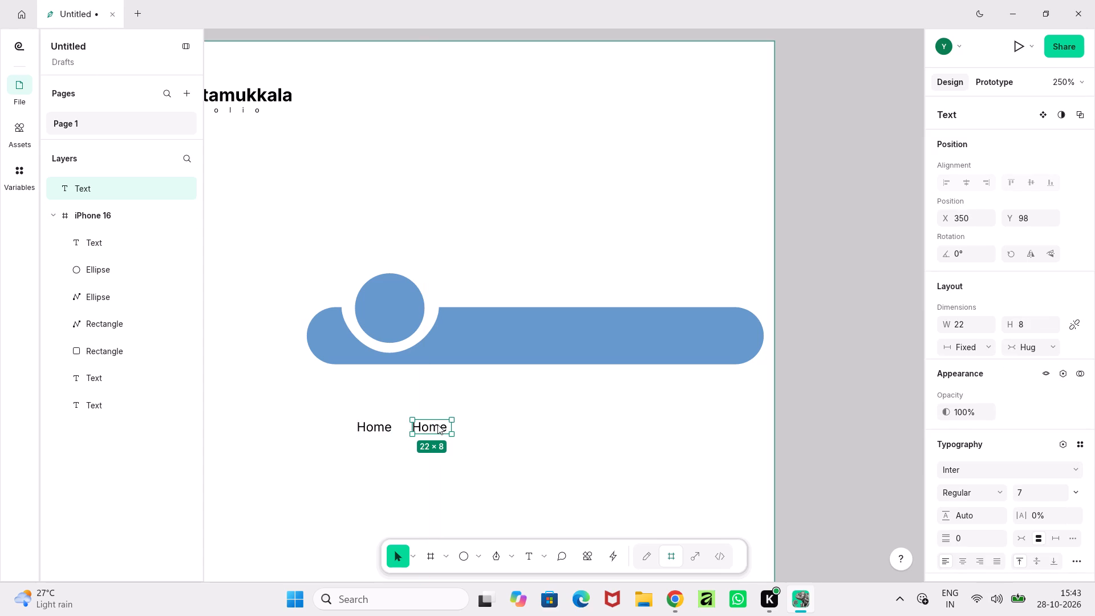
left_click_drag(437, 424, 440, 424)
scroll(467, 446, "up", 2, "ctrl")
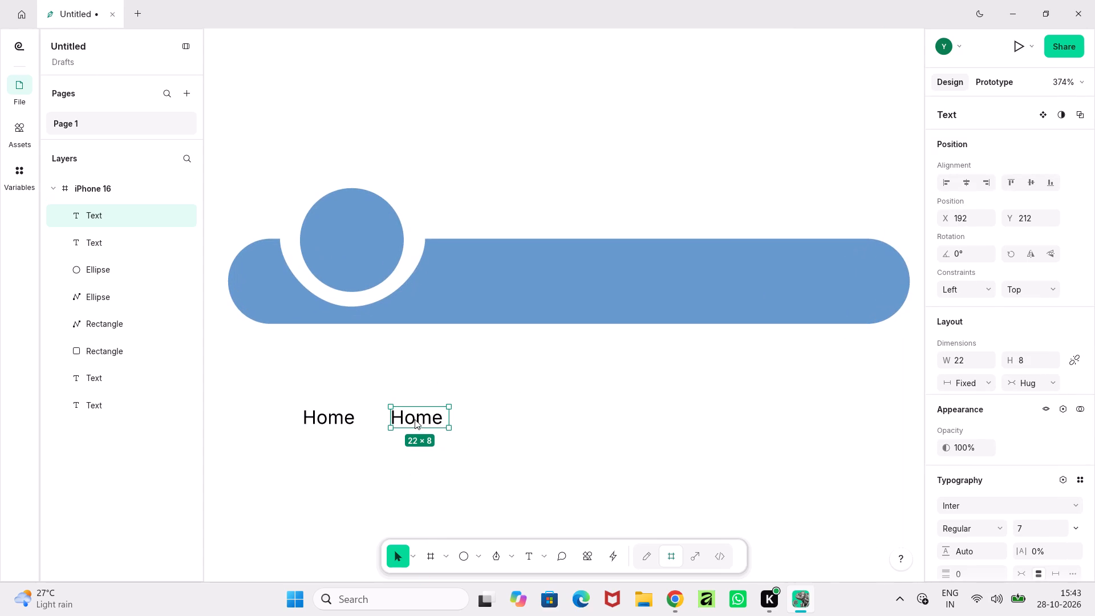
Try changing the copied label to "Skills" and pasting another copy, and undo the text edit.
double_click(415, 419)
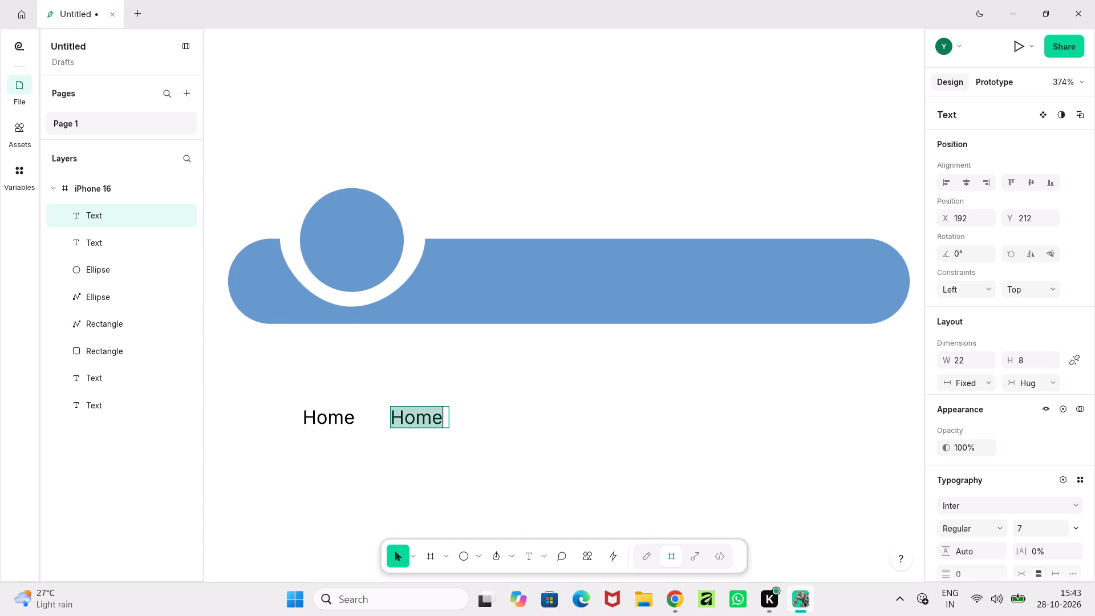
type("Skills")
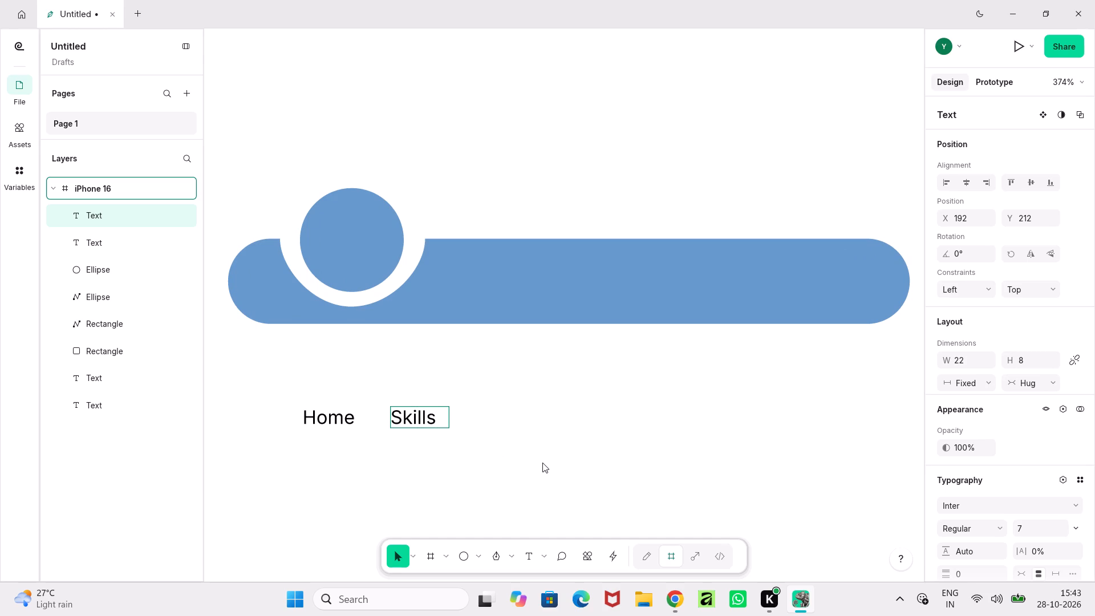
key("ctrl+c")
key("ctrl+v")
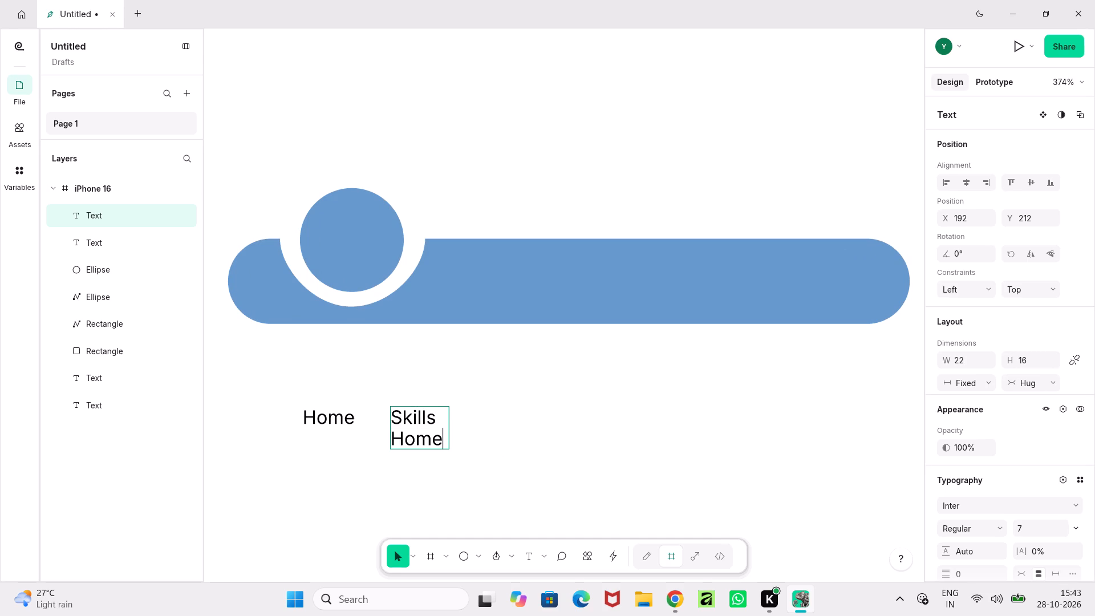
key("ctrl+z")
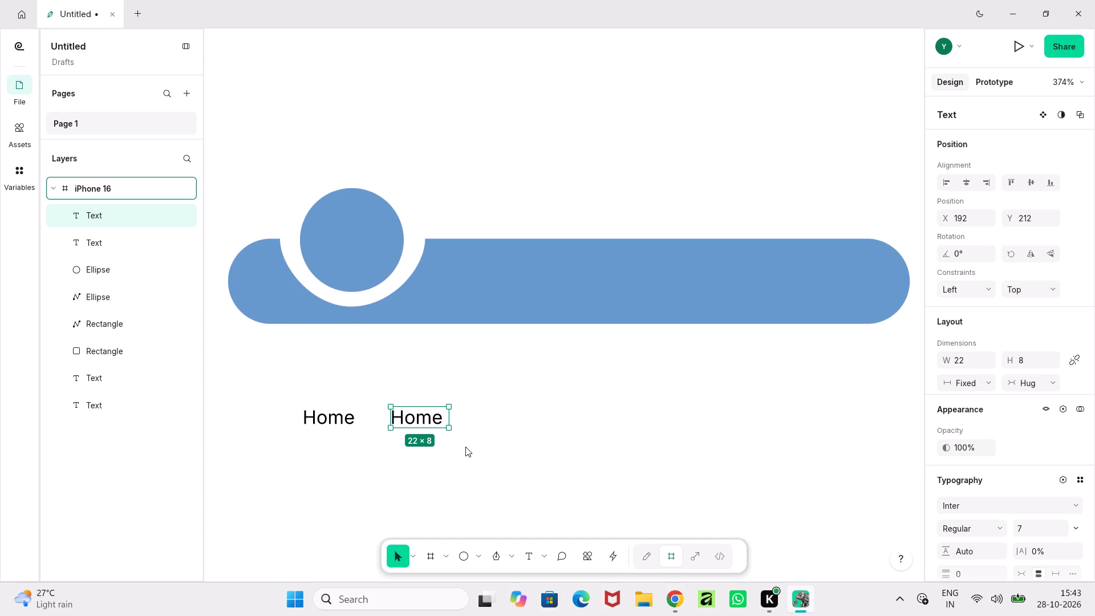
Change the second label's text to "Skills" and narrow its text box to about 18 wide.
double_click(427, 416)
type("Skills")
key("Return")
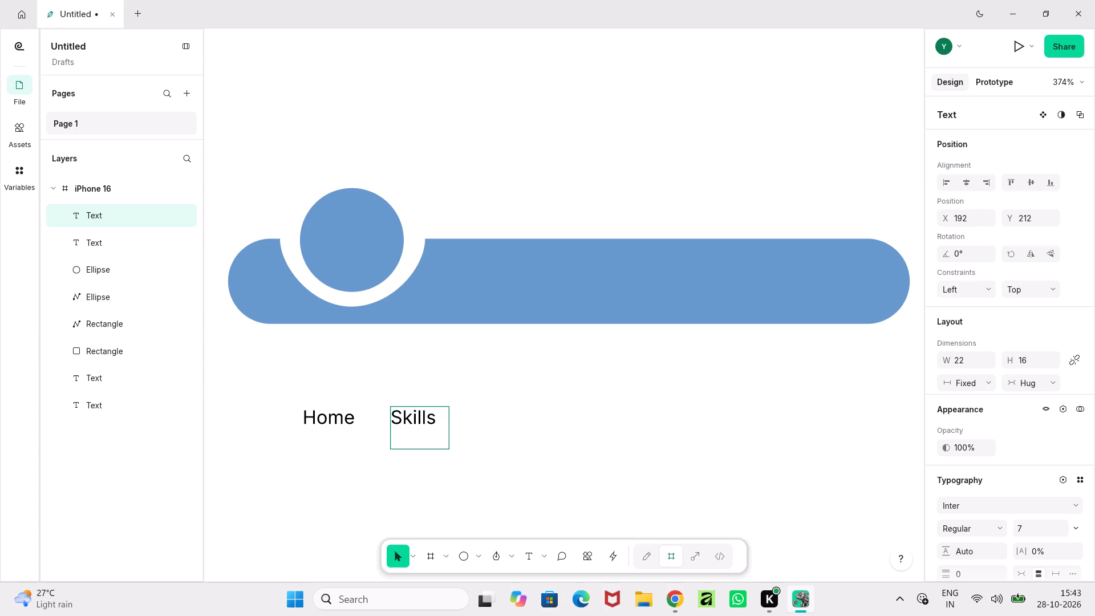
key("BackSpace")
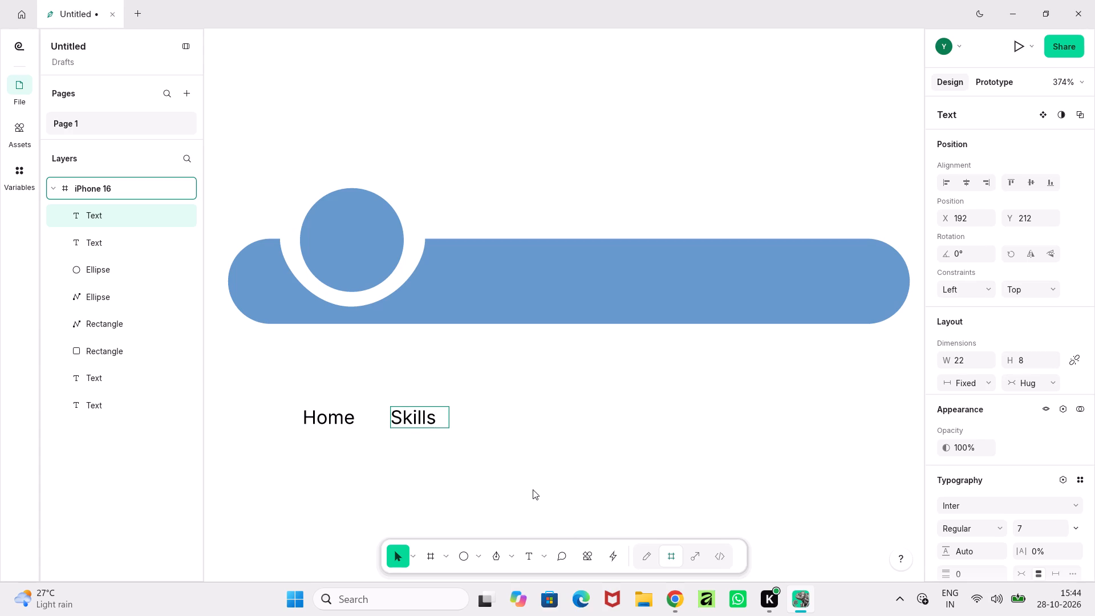
left_click(533, 489)
left_click(424, 424)
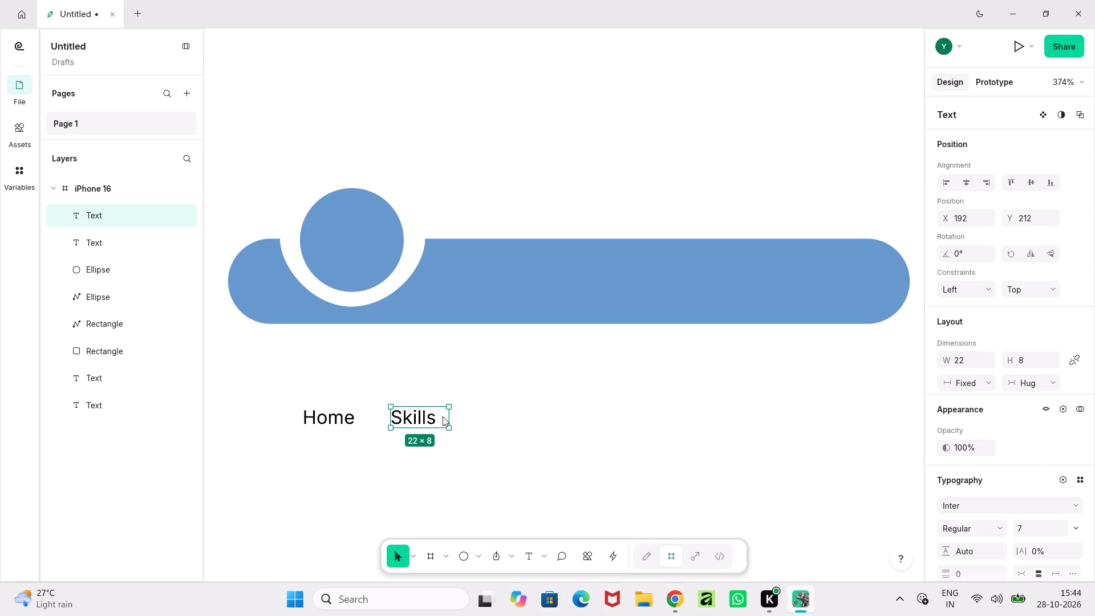
left_click_drag(451, 417, 437, 420)
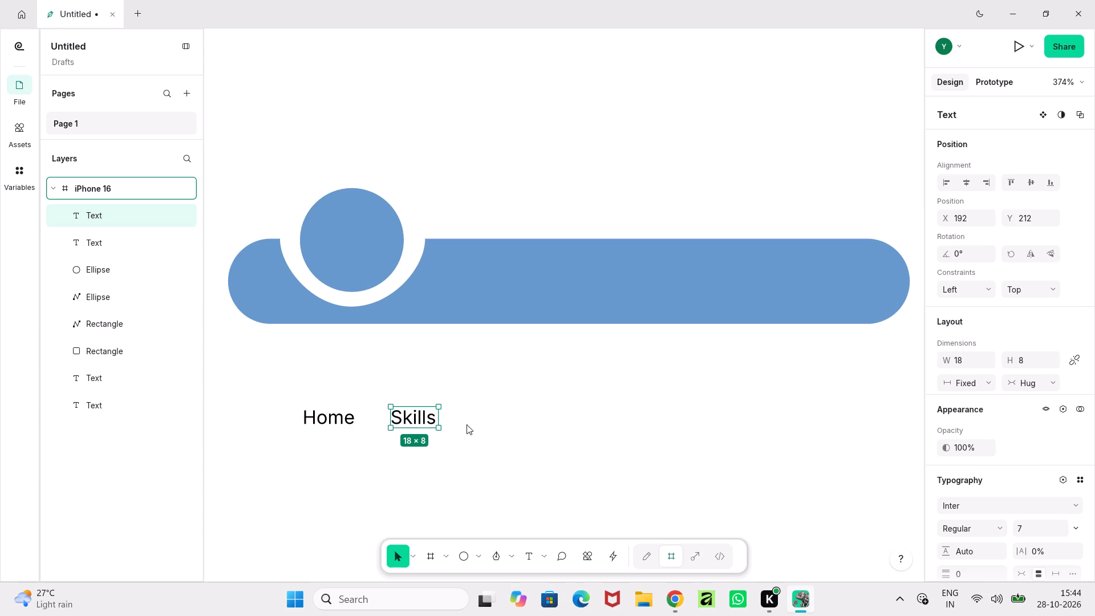
Duplicate the Skills label and place the copy beside it on the same line, at about X 221, Y 212.
key("ctrl+c")
key("ctrl+v")
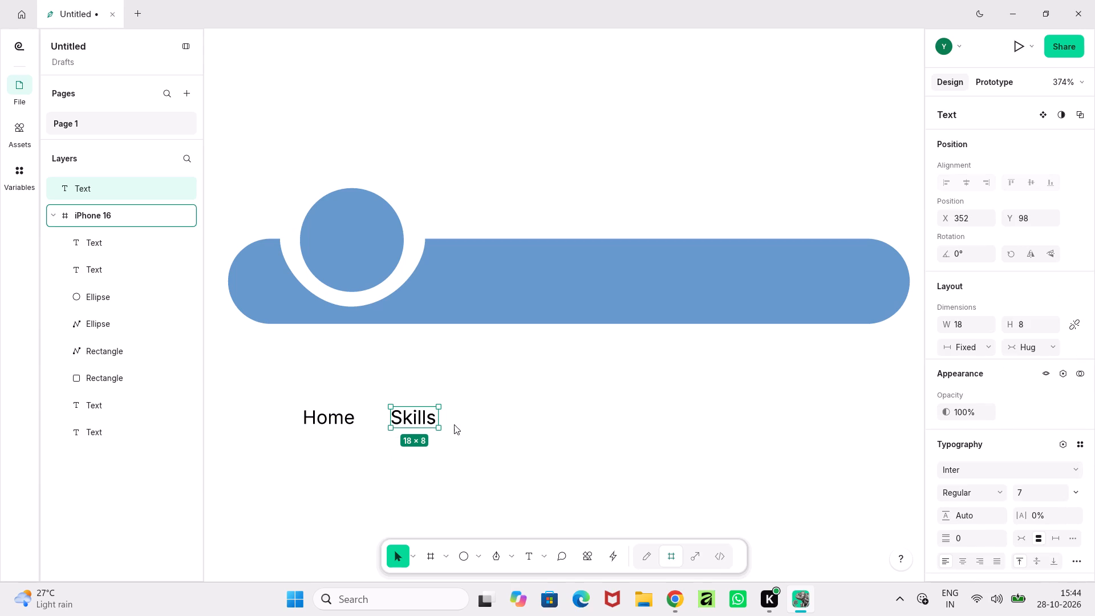
left_click_drag(419, 419, 486, 422)
left_click(486, 454)
left_click(485, 419)
left_click_drag(480, 416, 491, 413)
Change the third label's text to "Projects" and widen its text box to about 27 so it fits one line.
triple_click(491, 413)
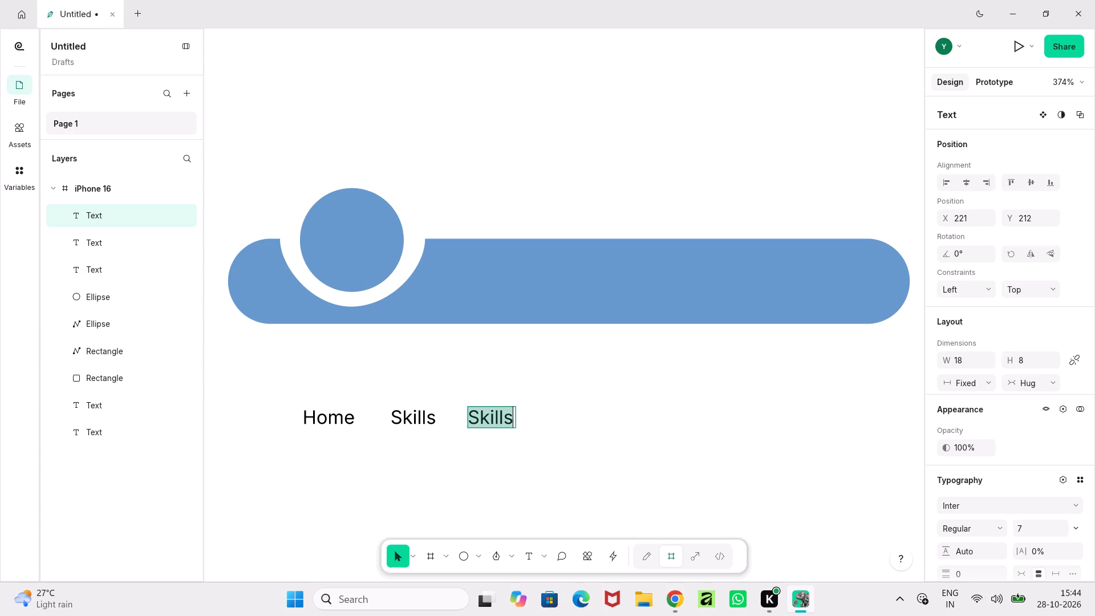
type("Projects")
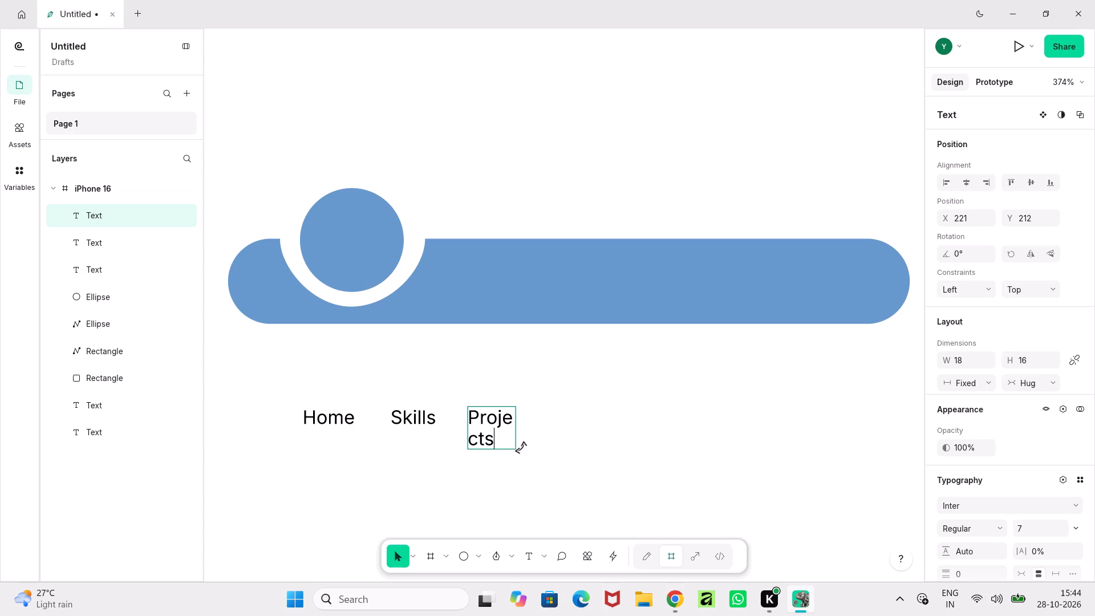
left_click(522, 448)
left_click(540, 479)
left_click(506, 435)
left_click_drag(516, 433, 526, 433)
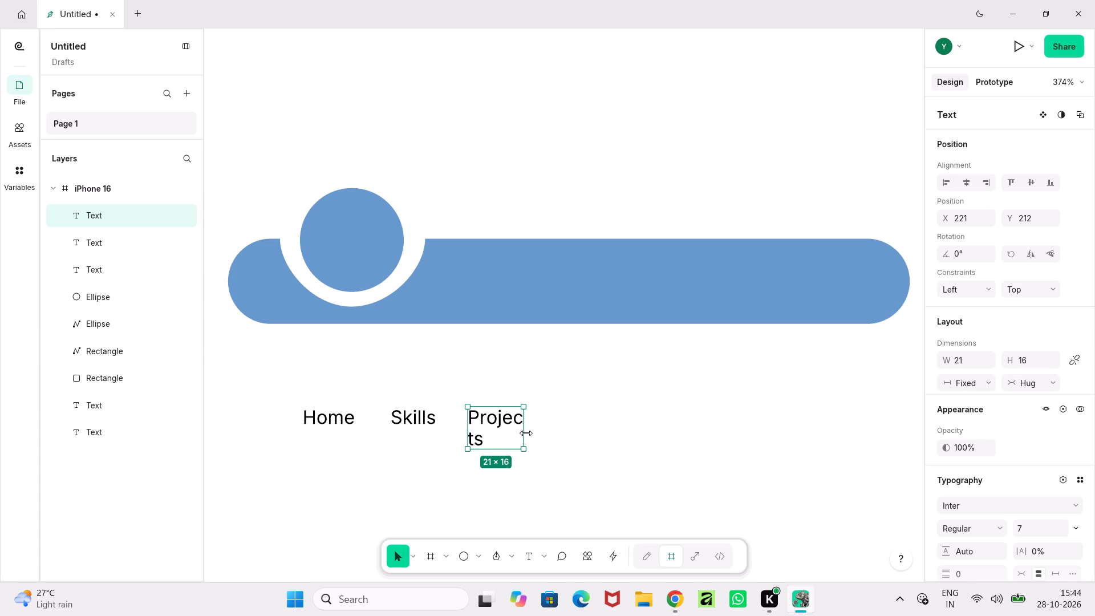
left_click_drag(526, 433, 539, 433)
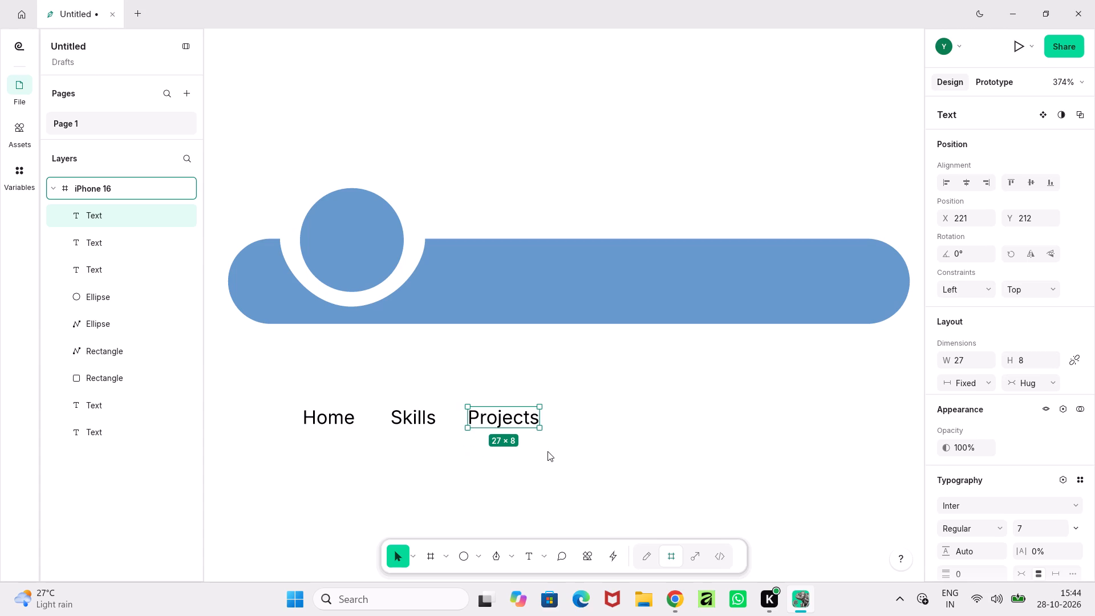
left_click(547, 451)
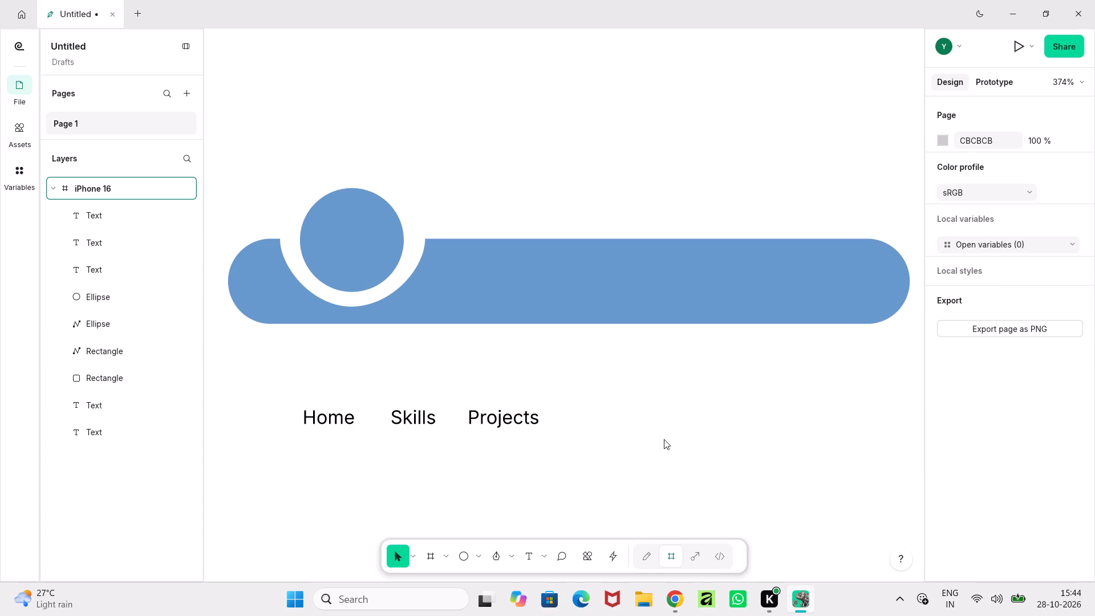
Paste another copy of the Skills label and place it beside Projects on the same line, at about X 259, Y 212.
key("ctrl+c")
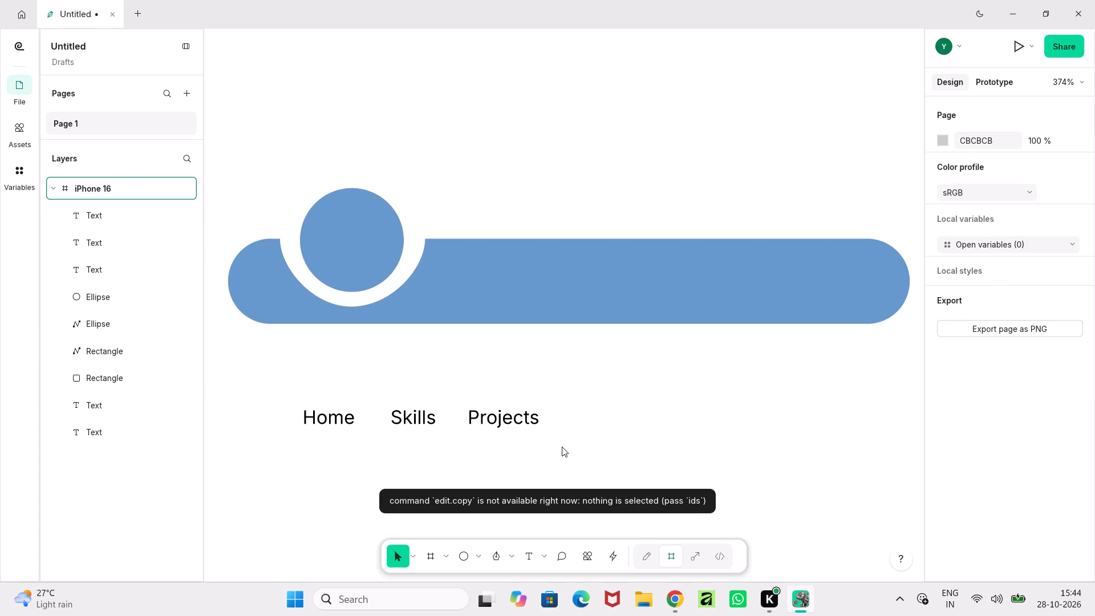
key("ctrl+v")
left_click_drag(414, 418, 601, 418)
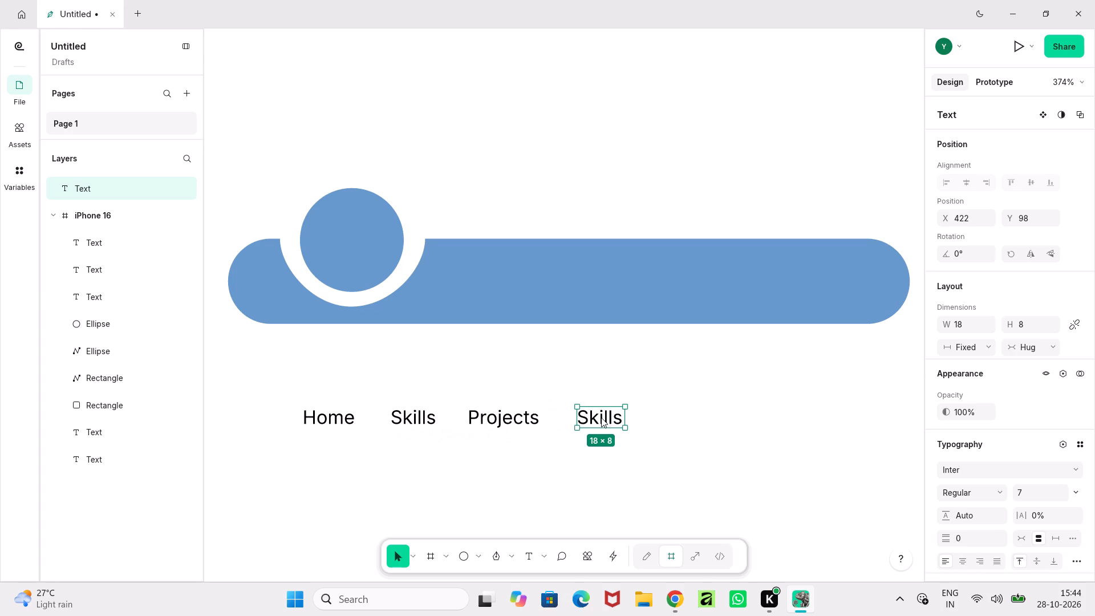
left_click_drag(601, 418, 593, 418)
left_click(586, 449)
left_click(591, 418)
left_click(593, 416)
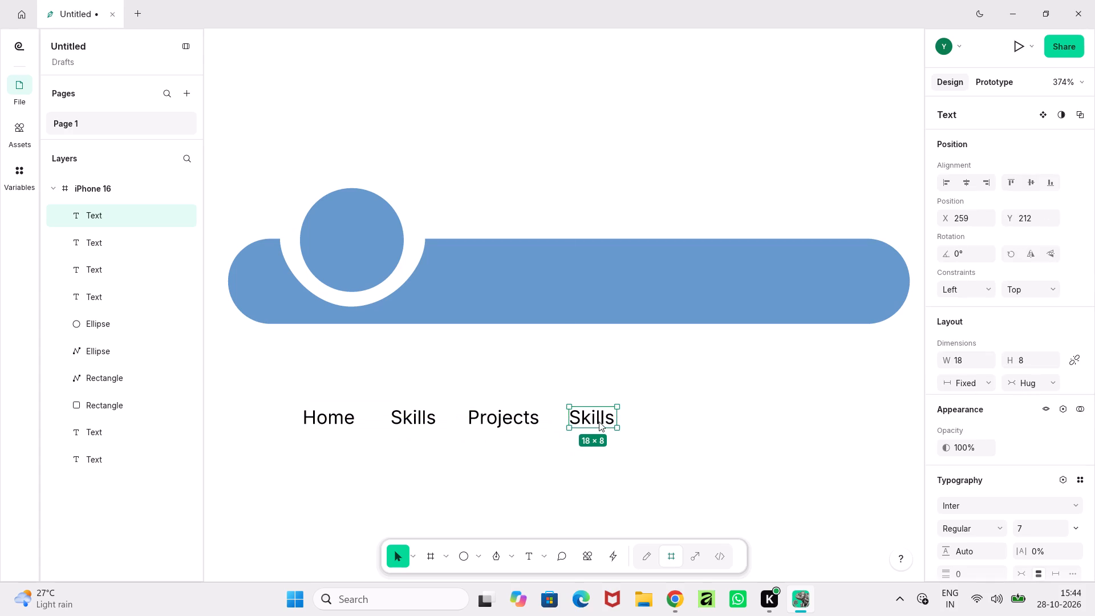
Change the fourth label's text to "Contact" and widen its text box to about 26 so it fits one line.
double_click(599, 422)
type("Contact")
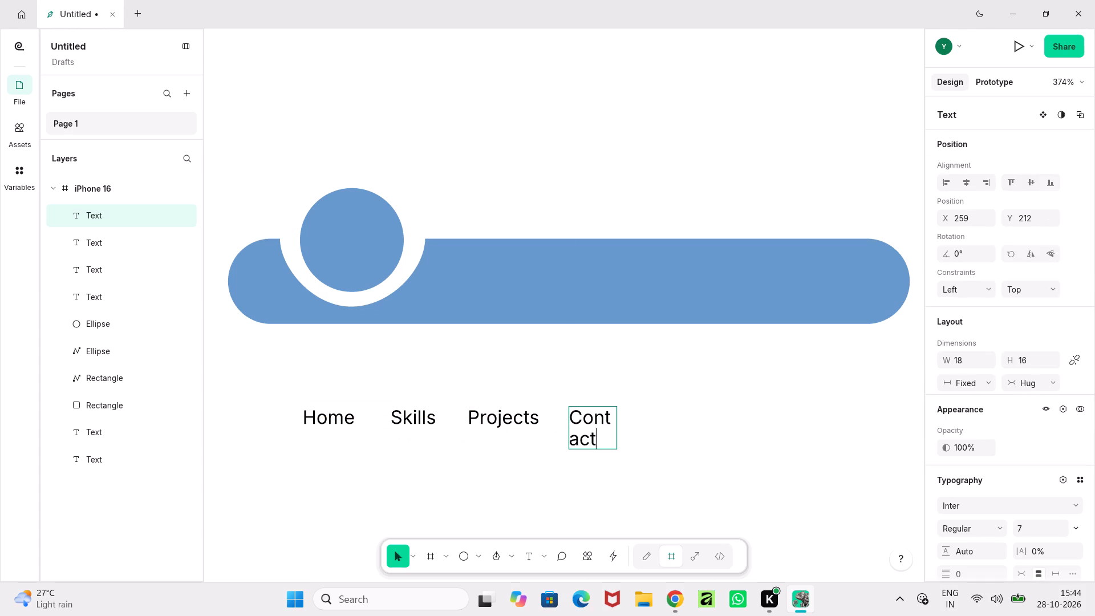
left_click(672, 479)
left_click(599, 418)
left_click_drag(618, 427, 626, 428)
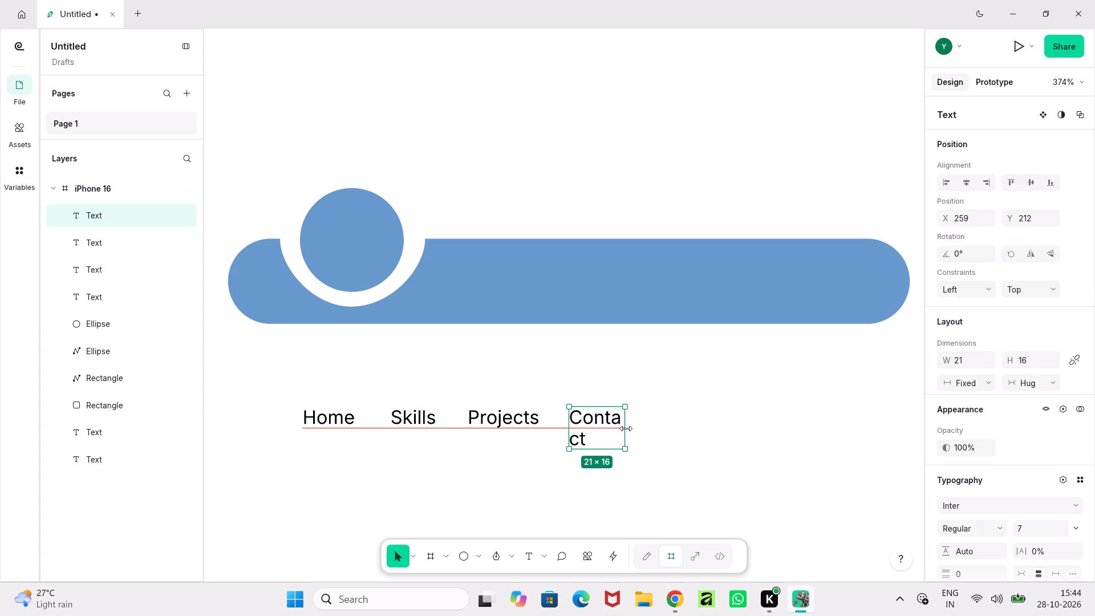
left_click_drag(626, 428, 639, 429)
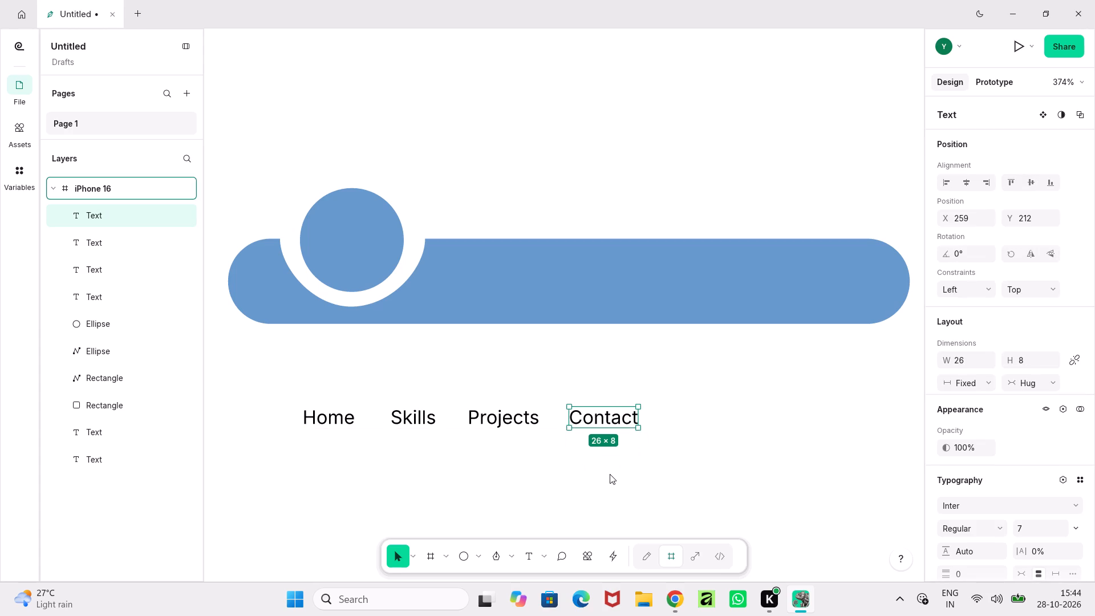
left_click(610, 474)
Change the Home label's text to "About", narrow its text box to about 20 and shift it to about X 161.
double_click(333, 415)
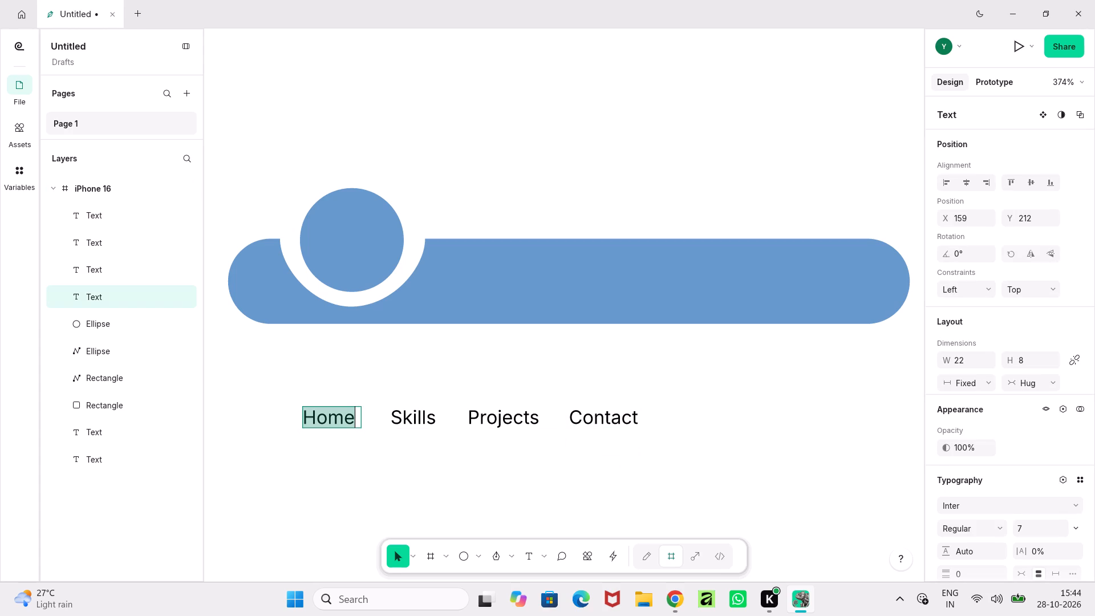
type("Abou")
key("t")
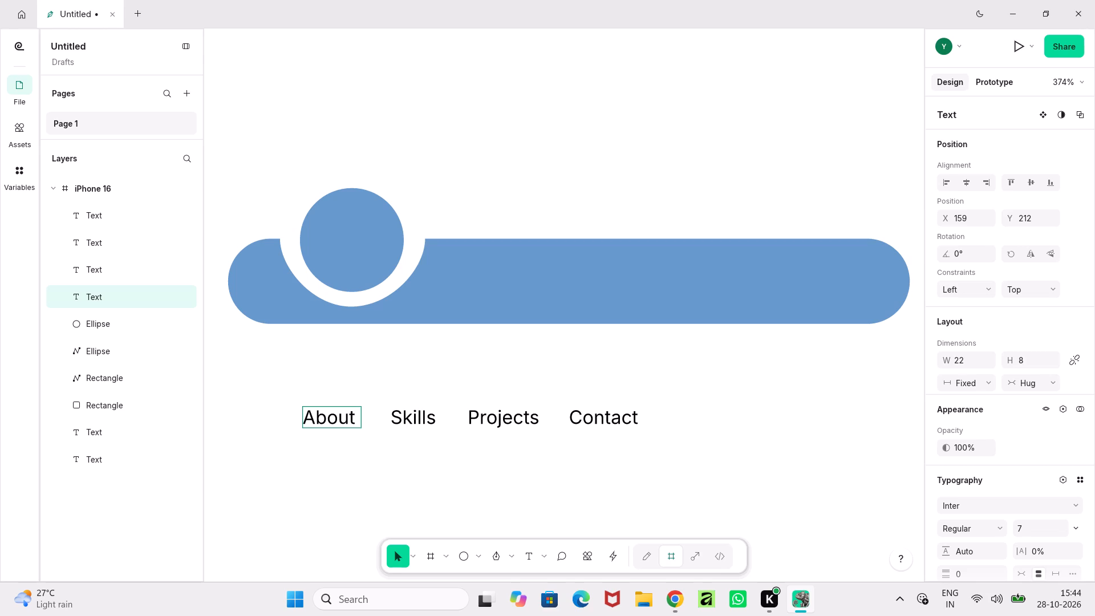
left_click(352, 444)
left_click(346, 418)
left_click_drag(363, 419, 359, 422)
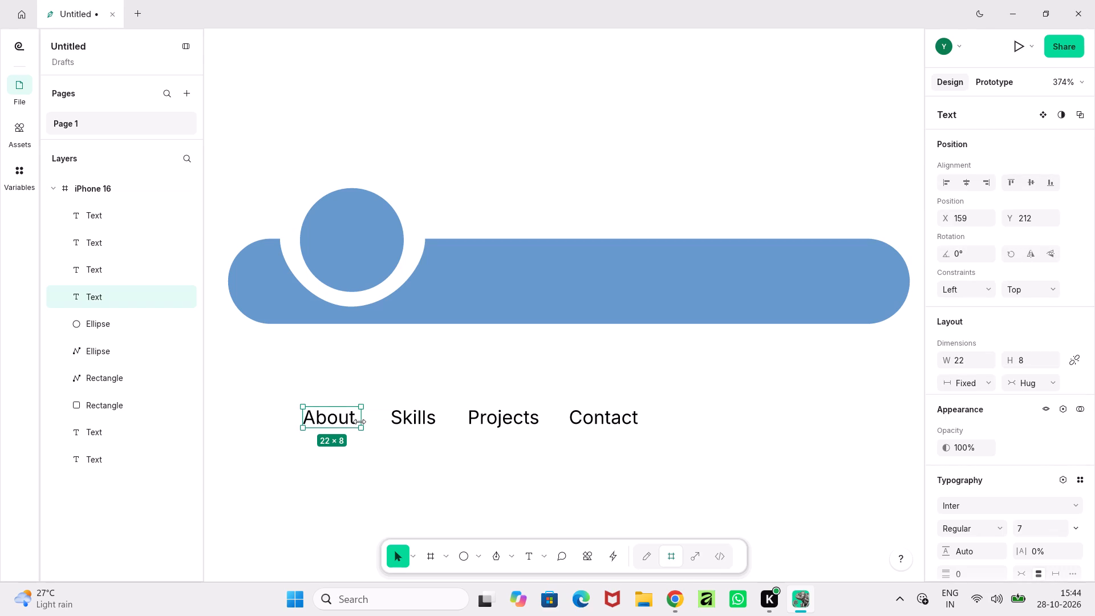
left_click_drag(359, 422, 356, 422)
left_click(336, 415)
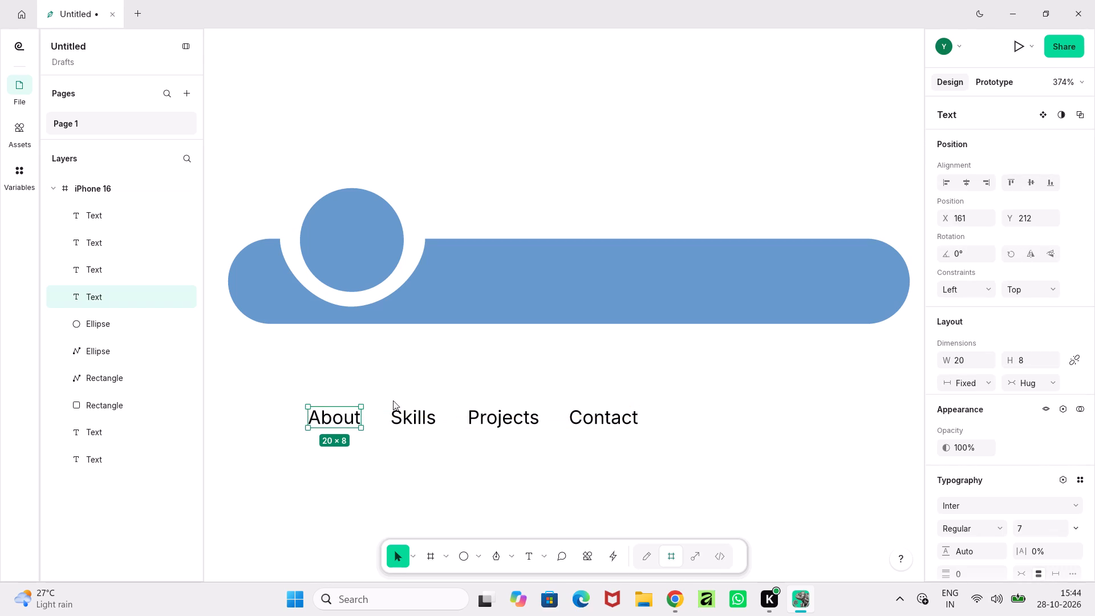
left_click(457, 351)
Select the About, Skills, Projects and Contact labels together and open the boolean group options for them.
scroll(501, 468, "down", 1, "ctrl")
middle_click_drag(500, 464, 533, 455)
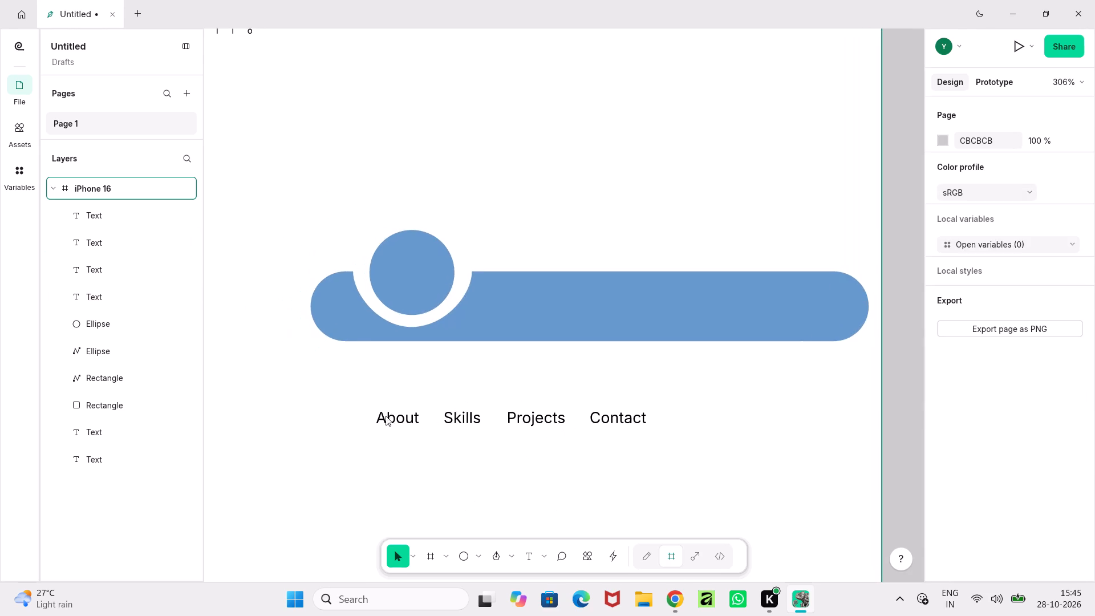
left_click_drag(356, 393, 652, 451)
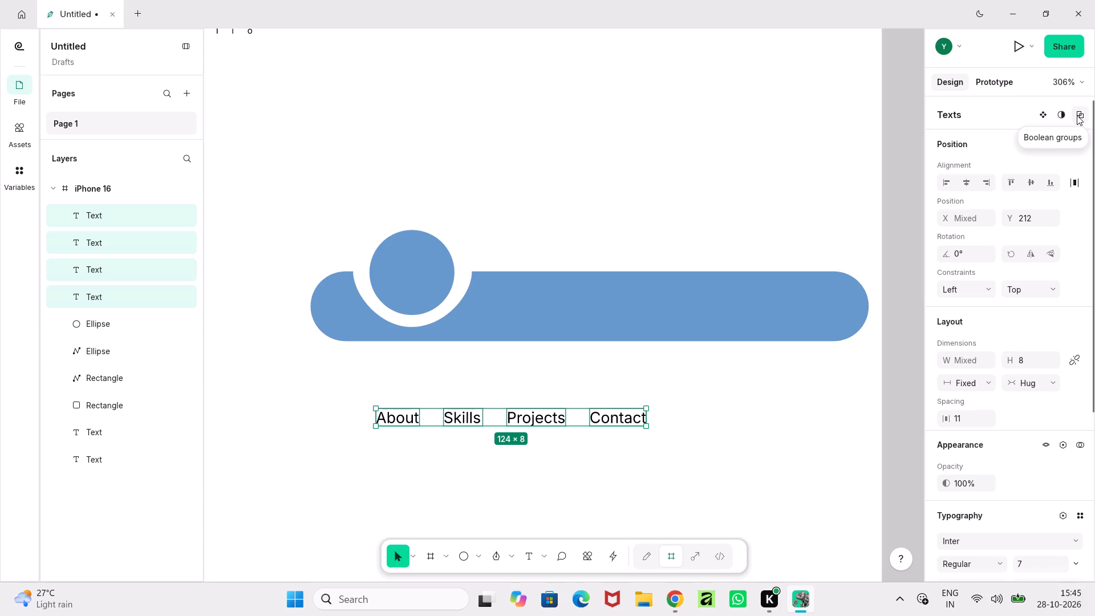
left_click(1077, 115)
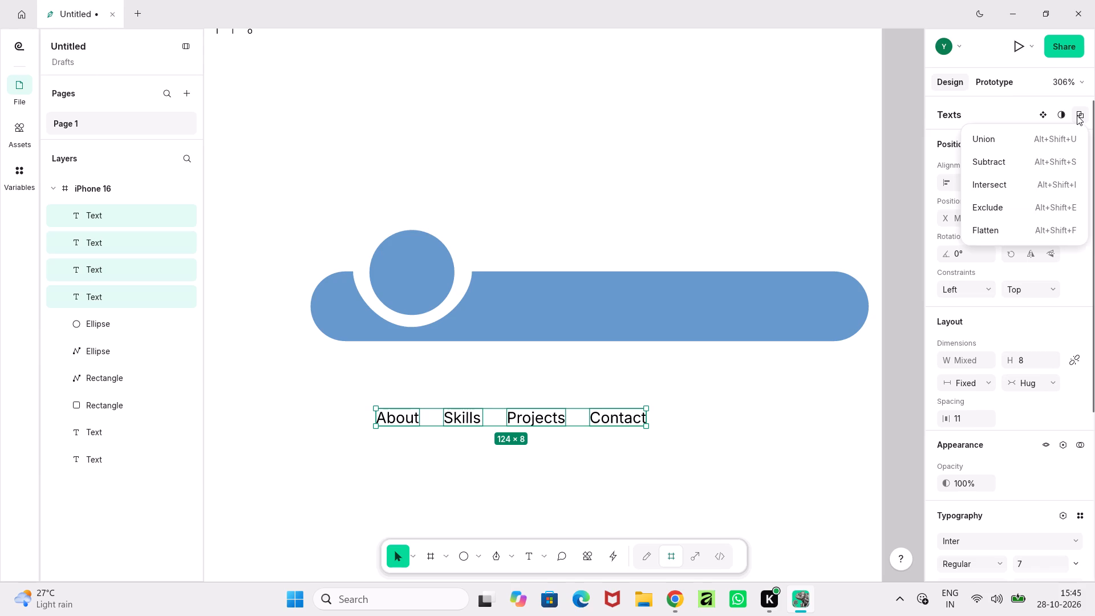
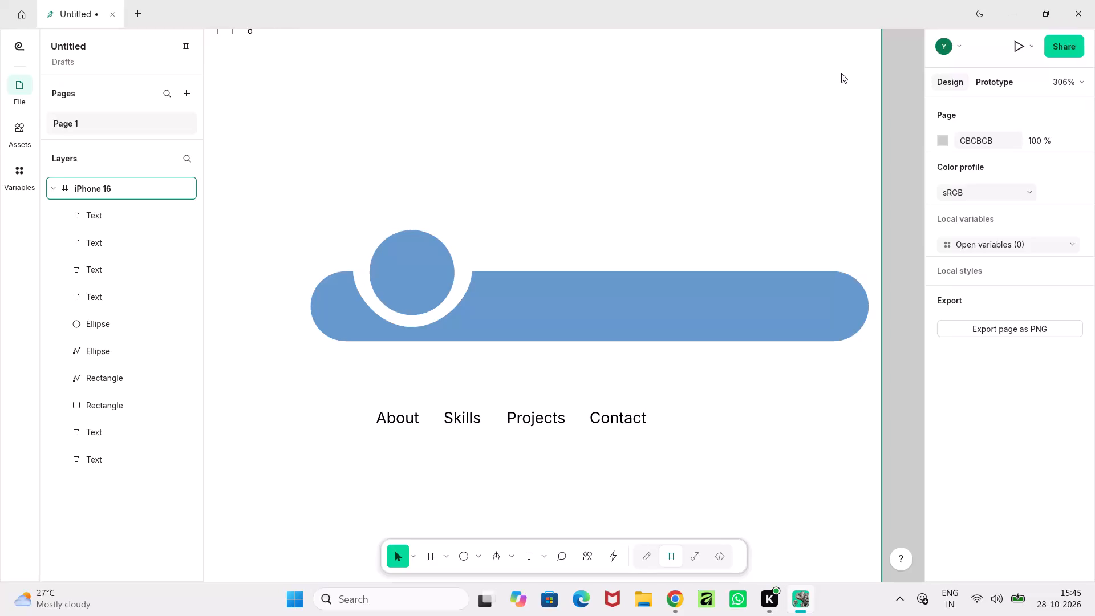
Select the Contact, Projects, Skills and About text labels together.
left_click(607, 420)
left_click(529, 419, "shift")
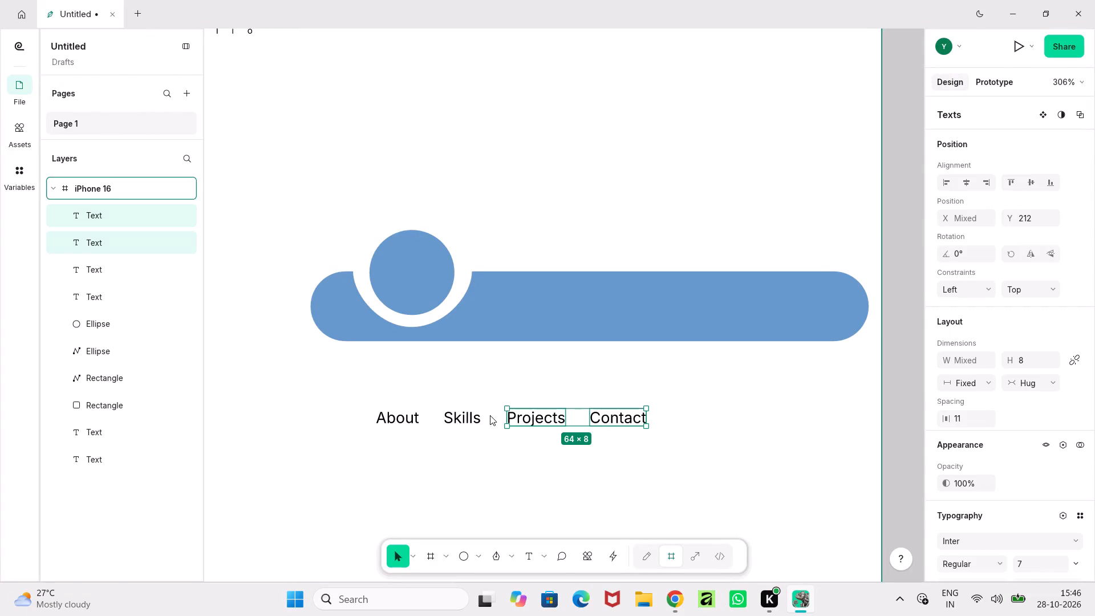
left_click(453, 418, "shift")
left_click(402, 415, "shift")
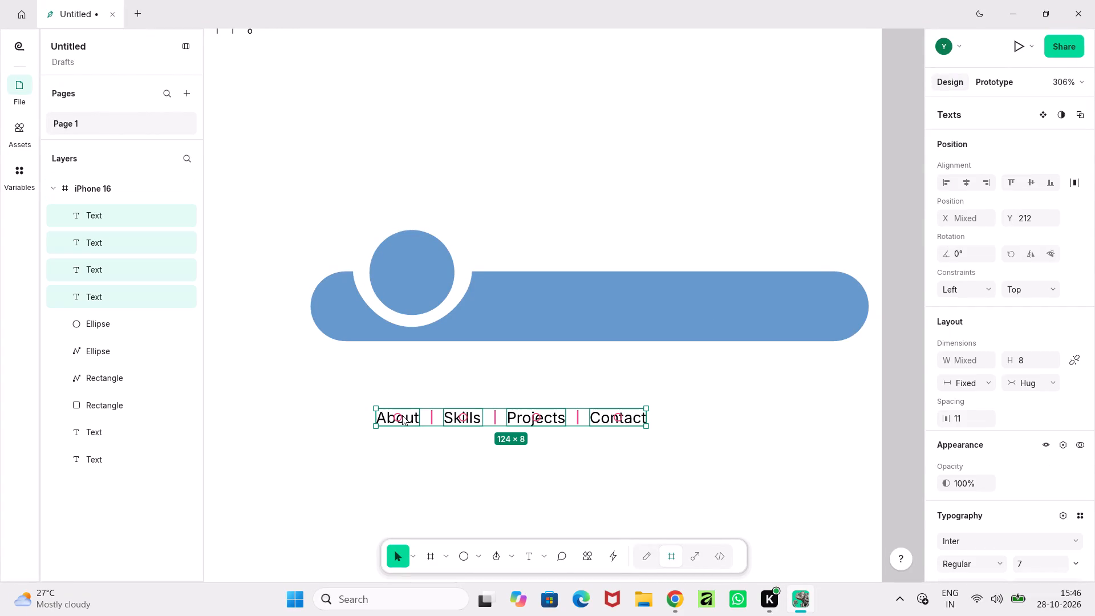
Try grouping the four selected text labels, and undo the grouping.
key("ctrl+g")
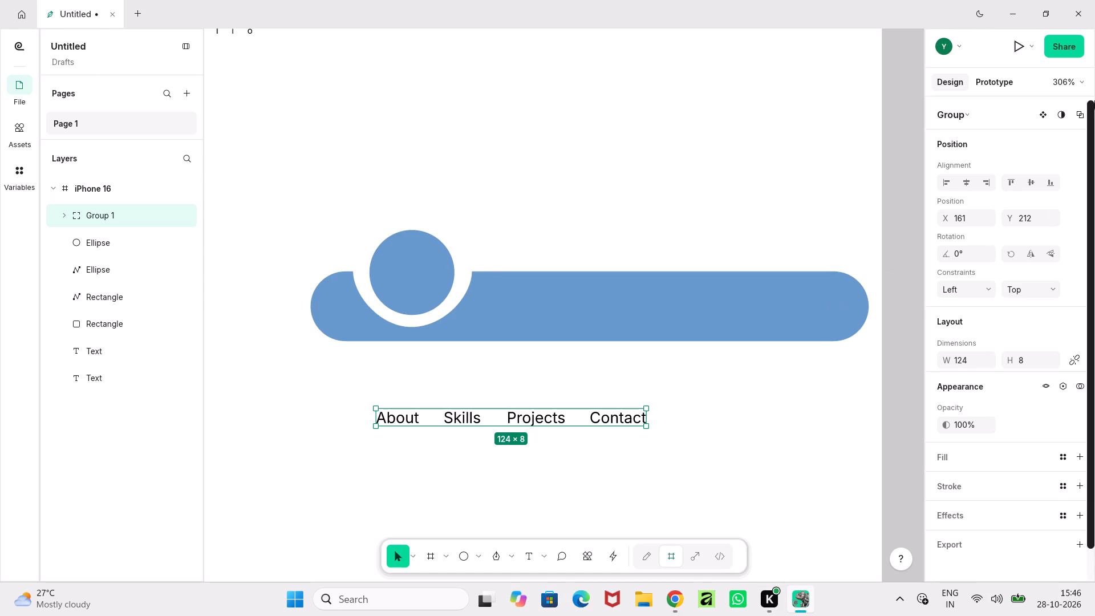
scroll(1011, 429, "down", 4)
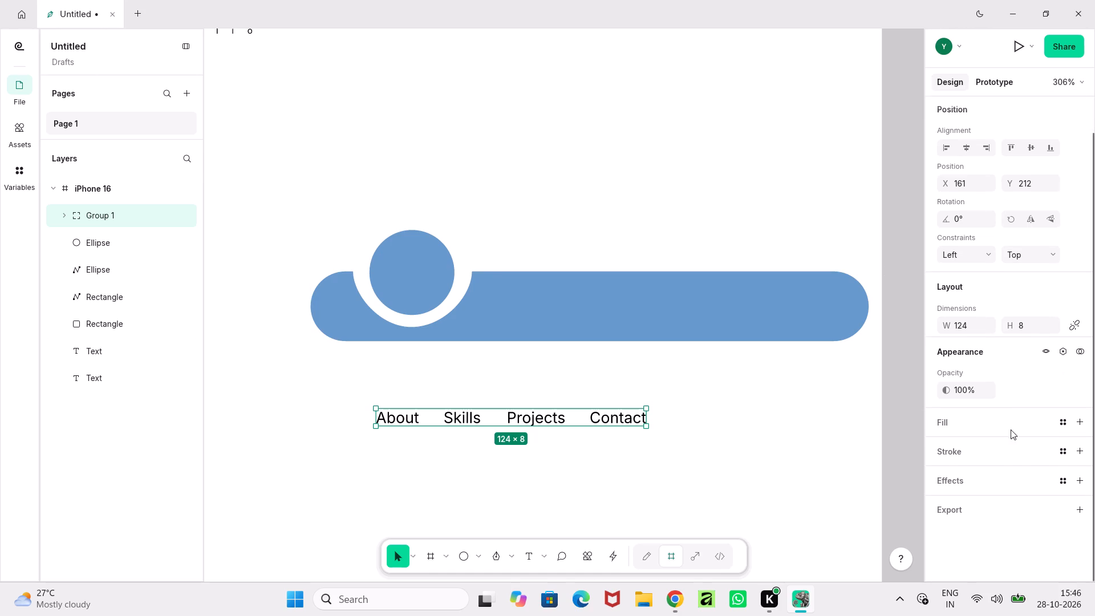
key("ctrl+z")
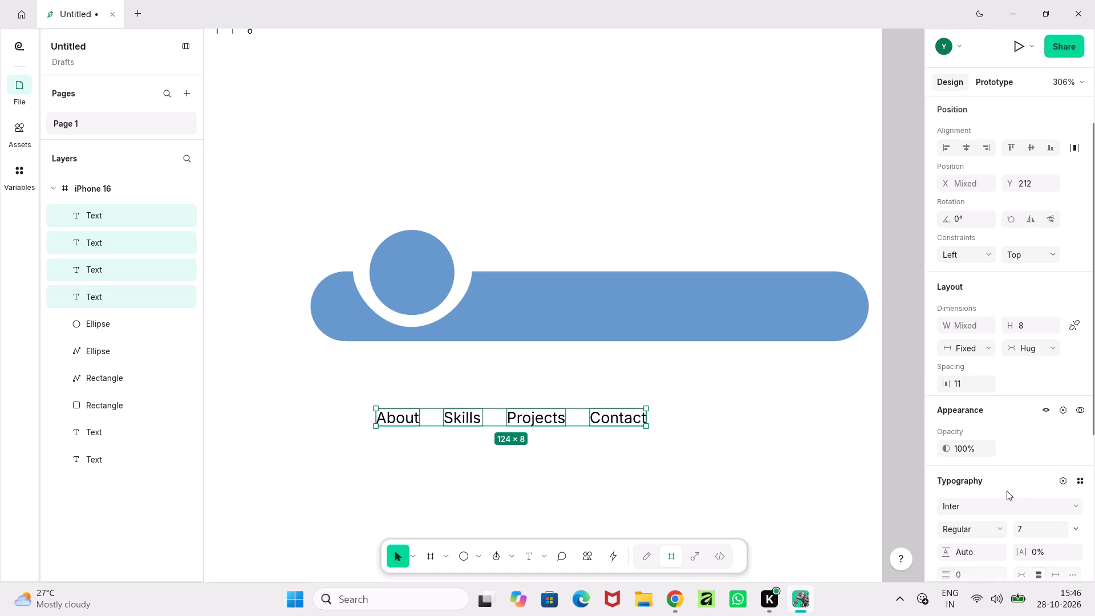
Set the four labels' width to hug contents and increase the spacing between them to 34.
left_click(985, 348)
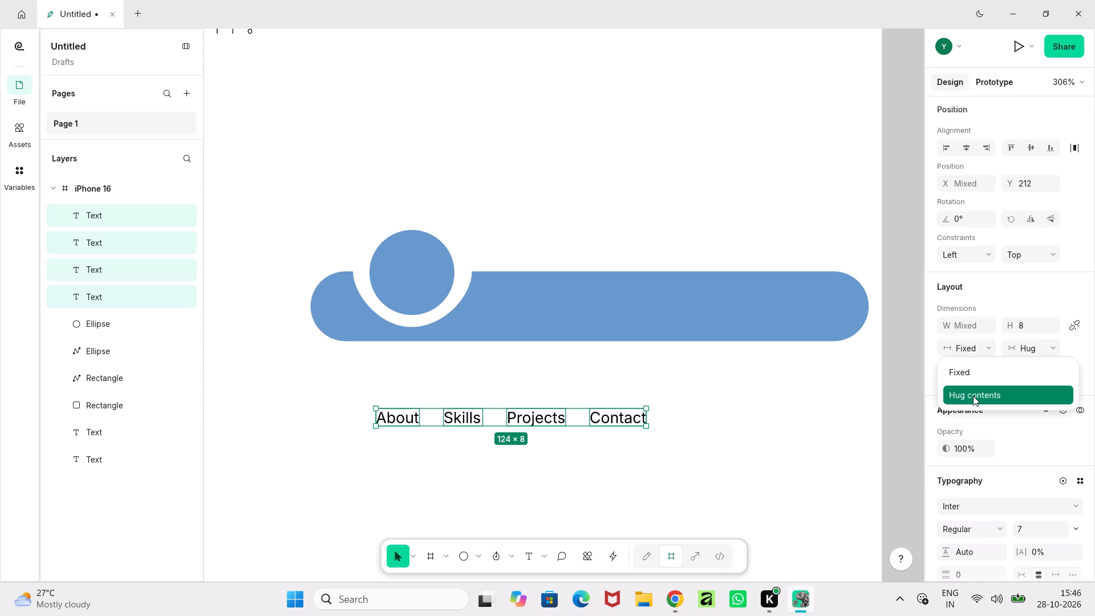
left_click(973, 396)
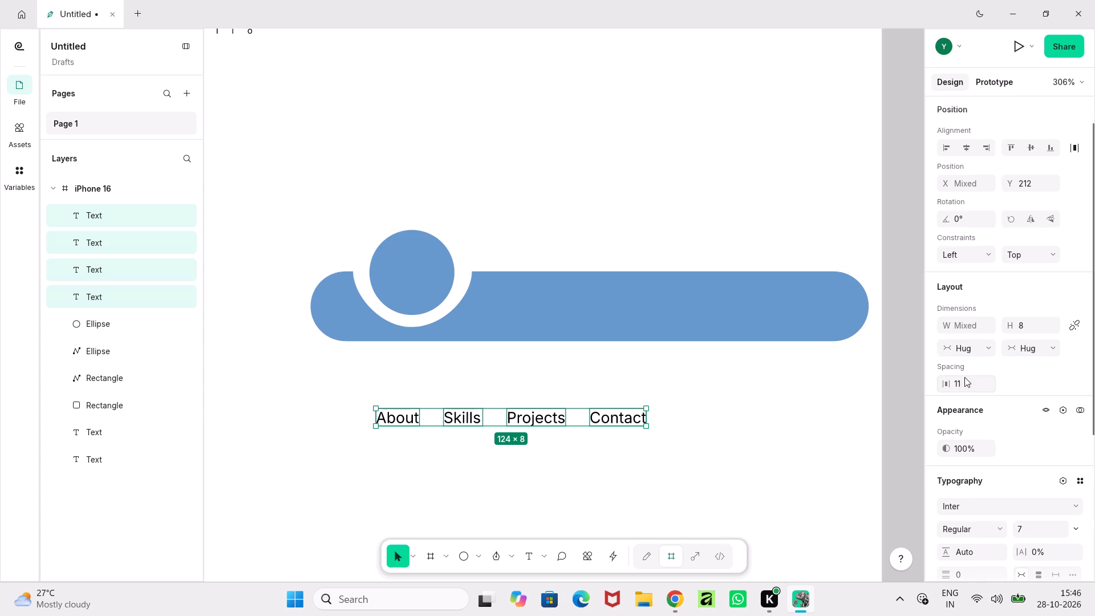
left_click_drag(949, 387, 959, 387)
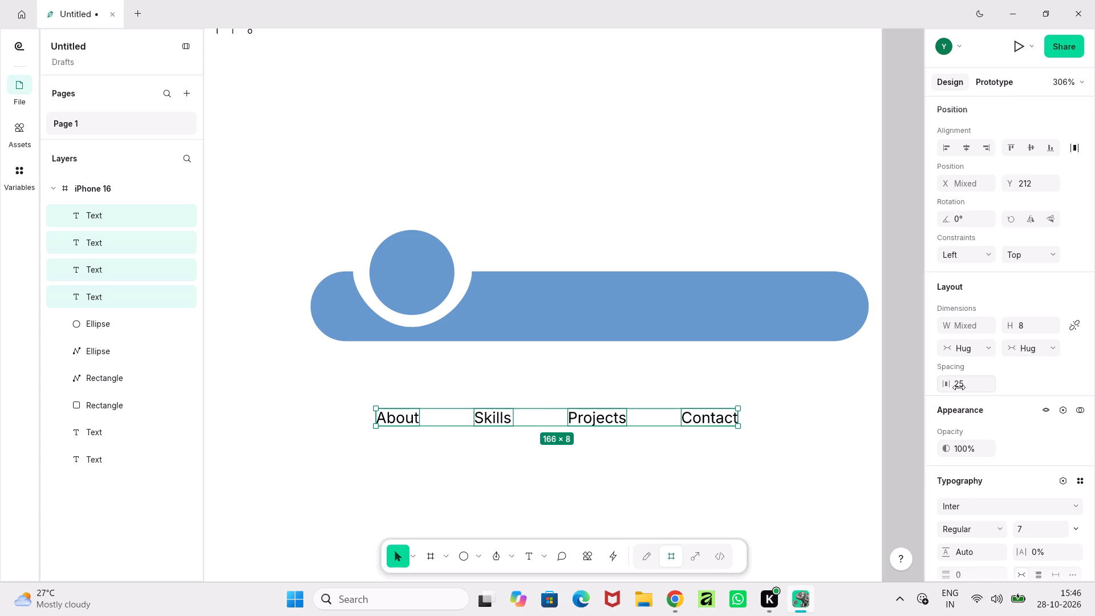
left_click_drag(959, 387, 966, 389)
Move the four labels onto the blue bar at Y 161, with About over the notch and circle, and deselect them.
left_click_drag(725, 420, 723, 317)
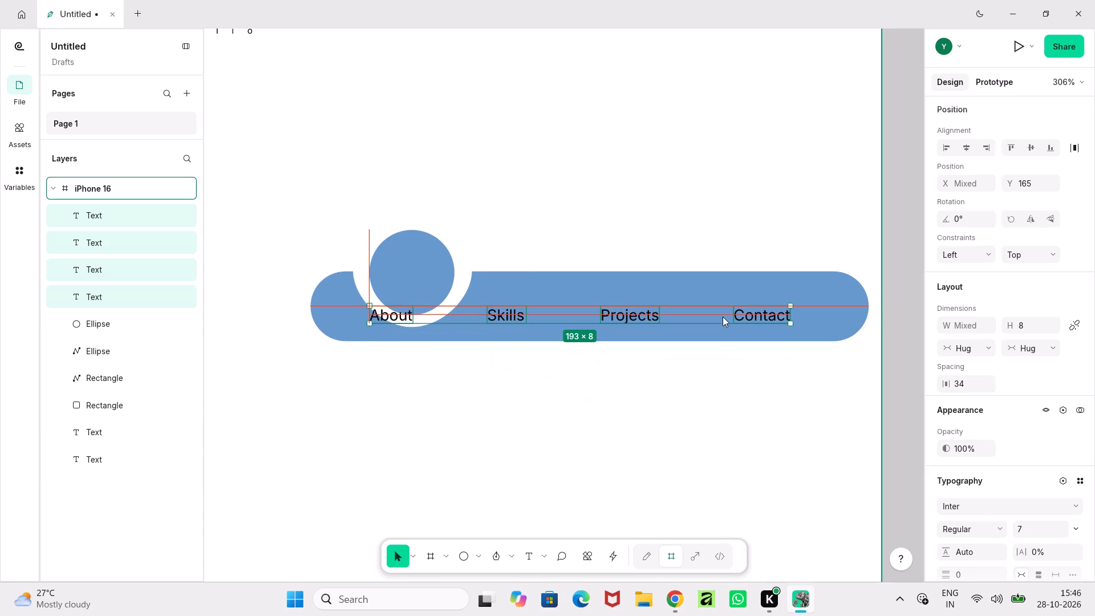
left_click_drag(723, 317, 725, 315)
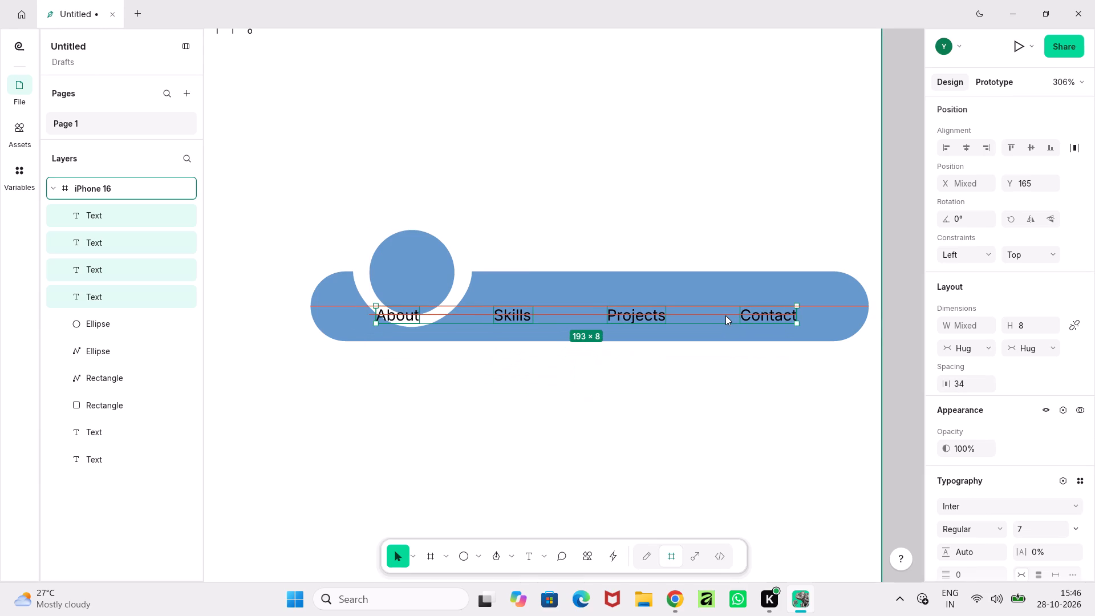
left_click_drag(725, 315, 740, 318)
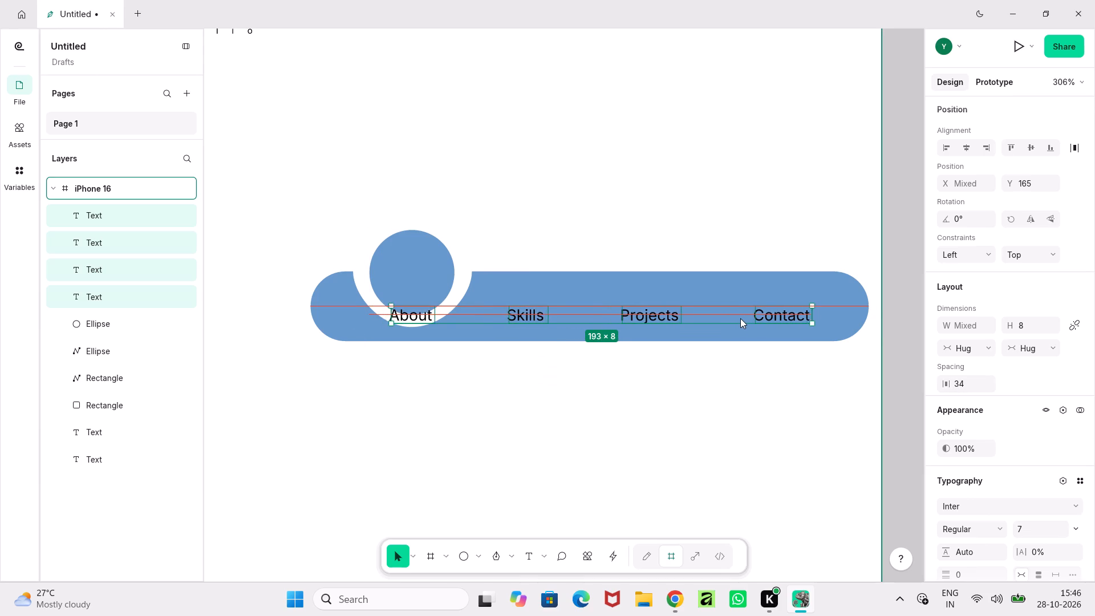
left_click_drag(740, 318, 745, 318)
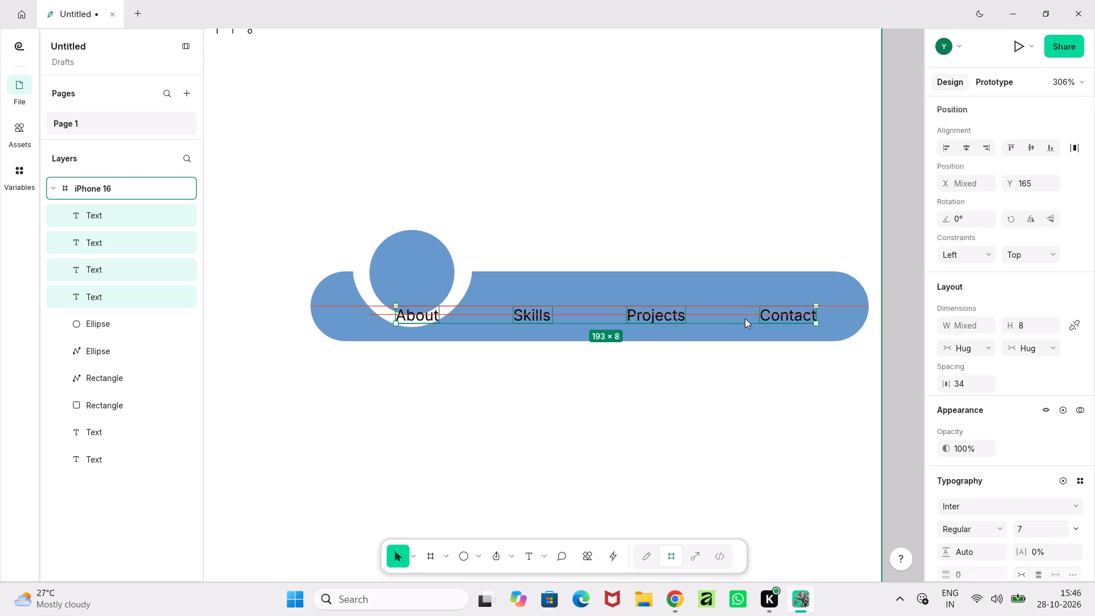
left_click_drag(745, 318, 742, 318)
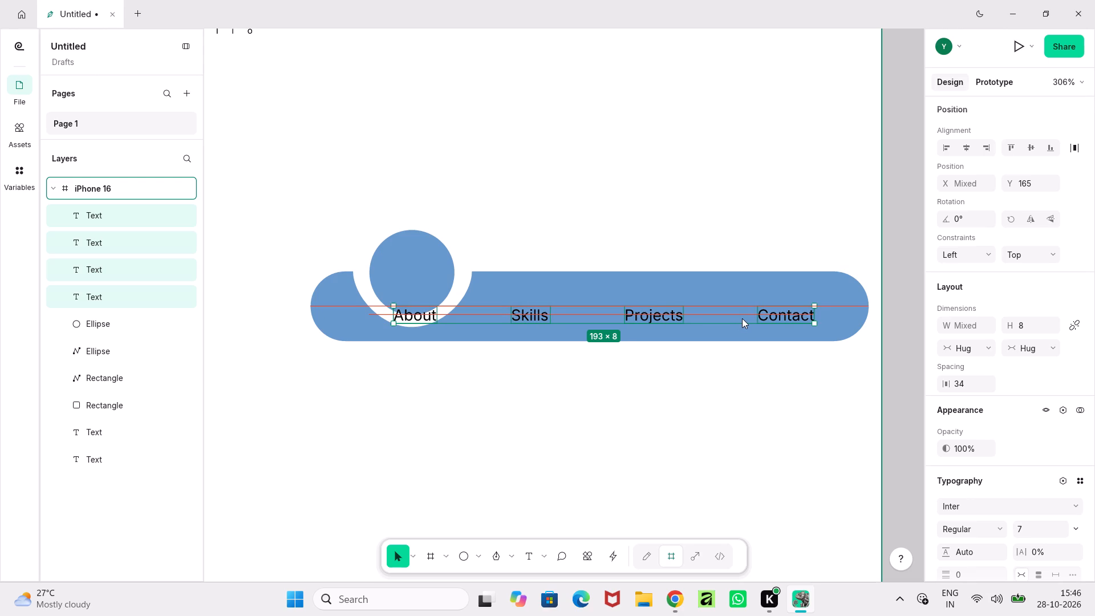
left_click_drag(742, 318, 739, 319)
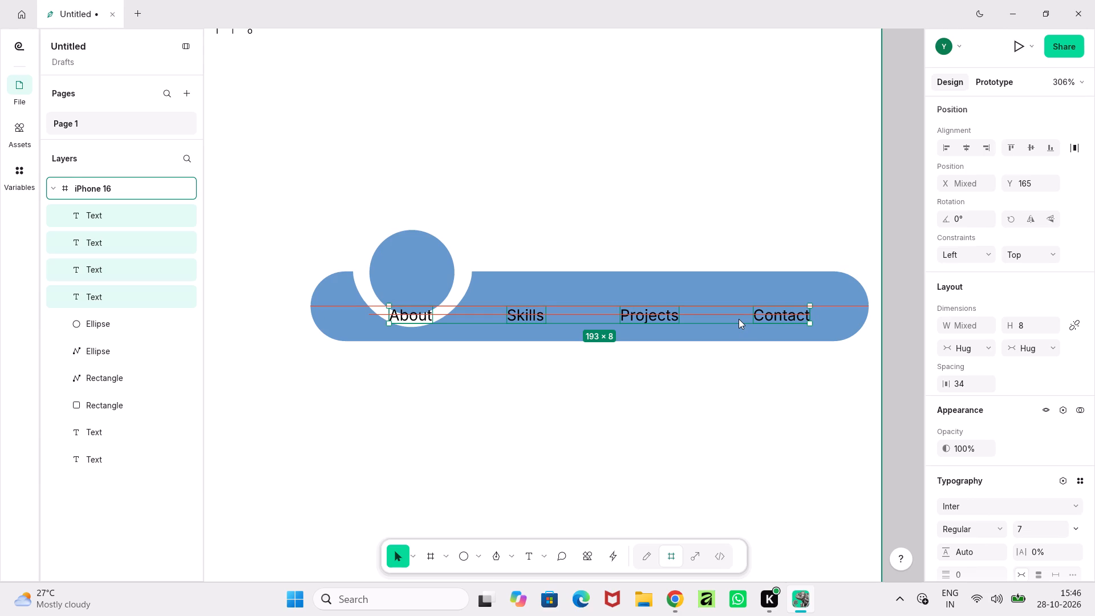
left_click_drag(739, 319, 739, 311)
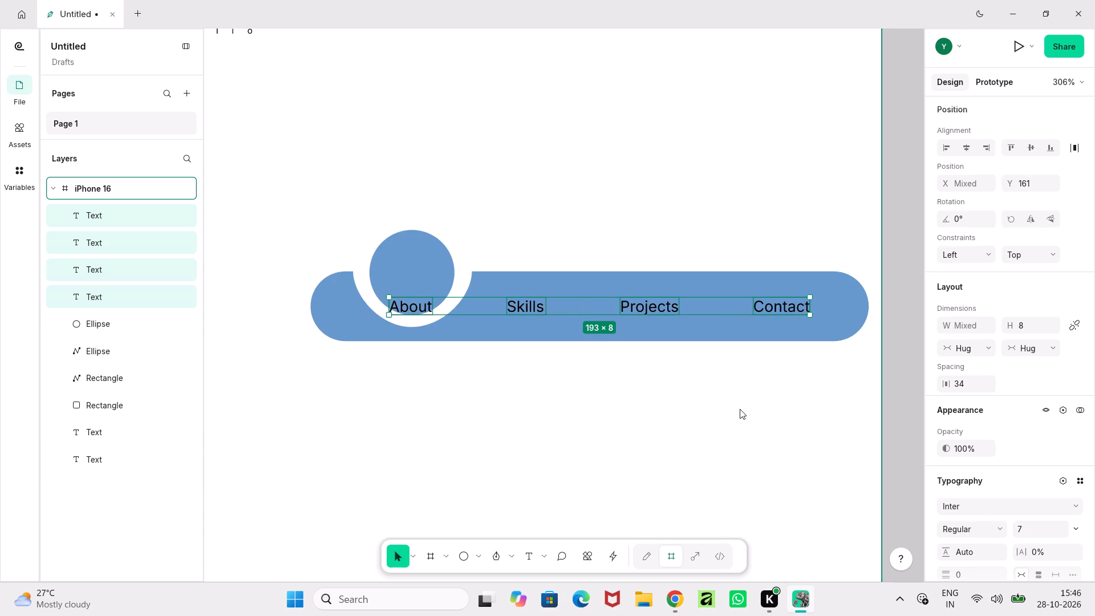
left_click(740, 409)
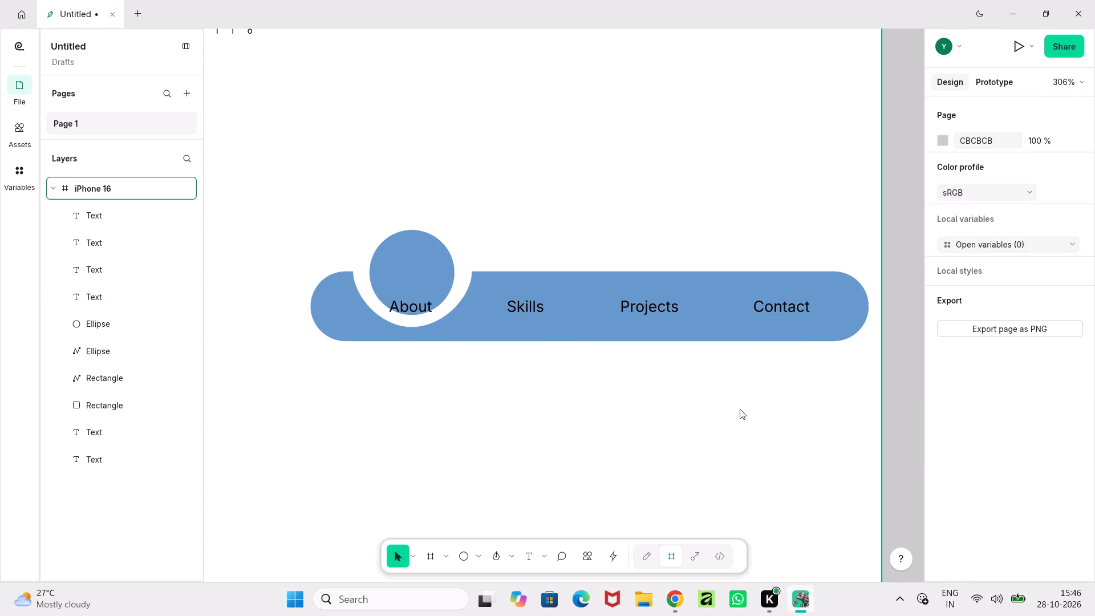